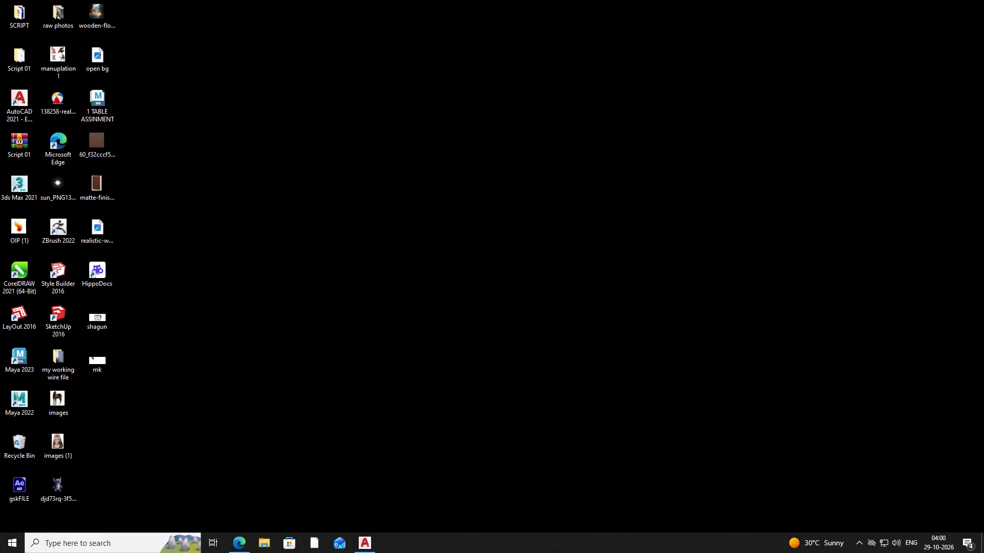
Launch Adobe Illustrator 2026.
click(10, 544)
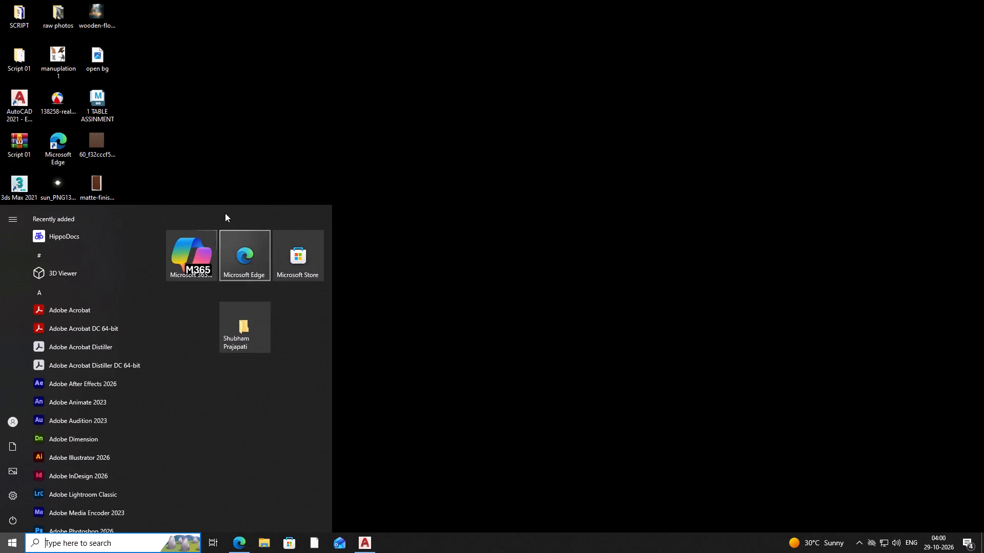
double_click(59, 456)
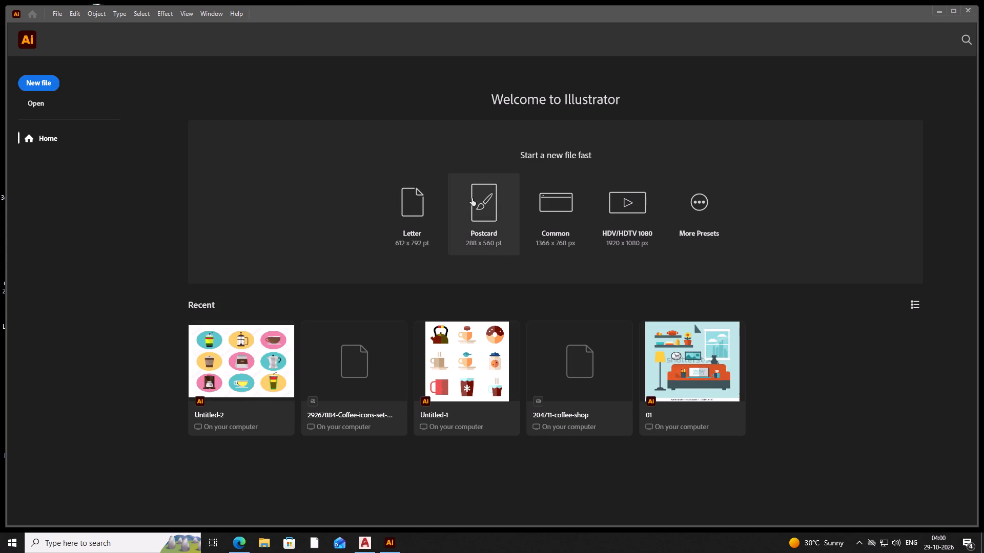
scroll(510, 305, up, 1)
Create a new document from the Common web preset, 1366 x 768 px.
click(53, 11)
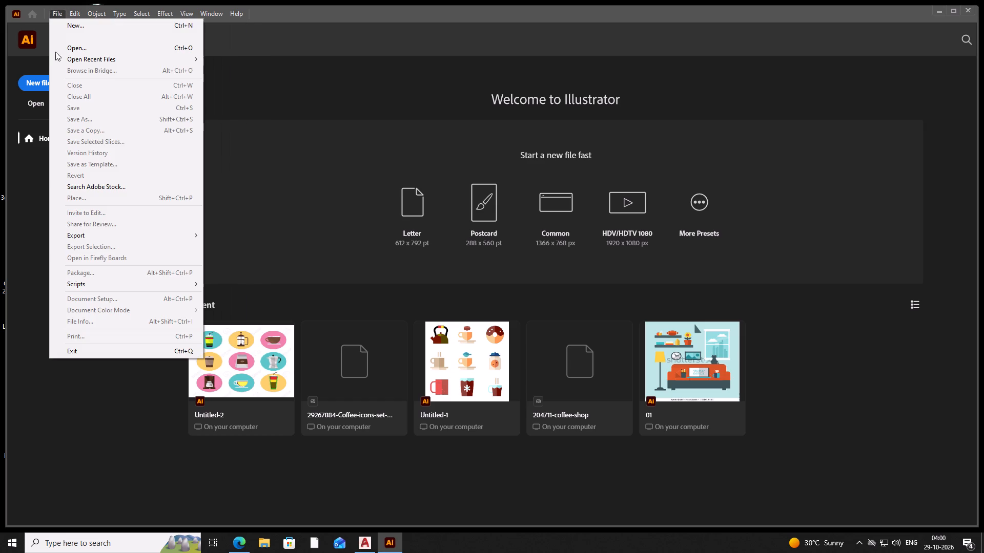
click(54, 12)
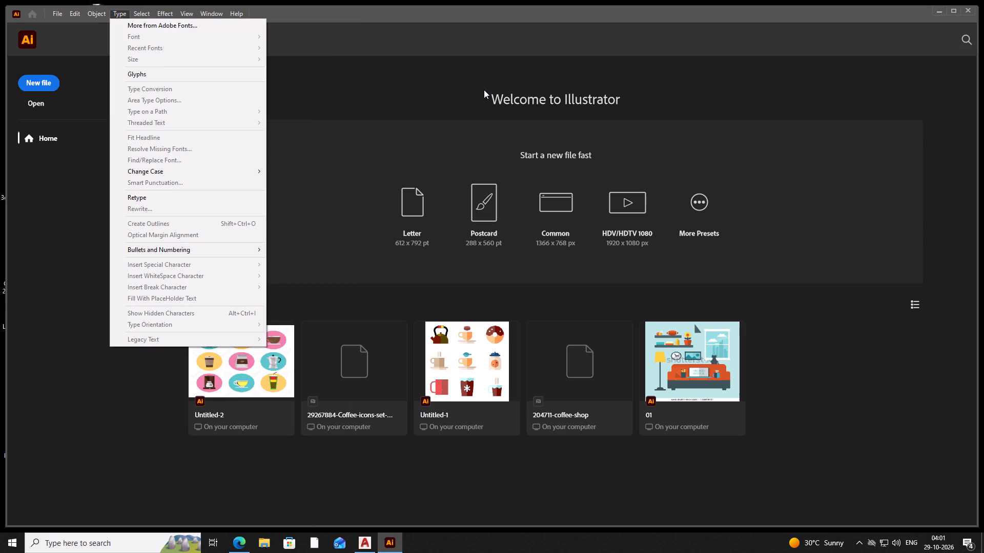
click(341, 155)
click(41, 80)
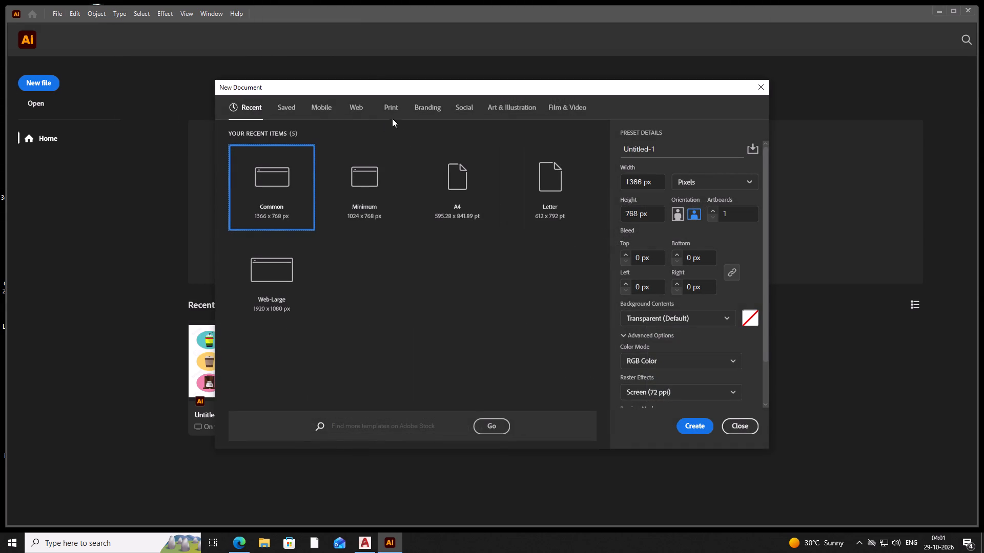
click(354, 111)
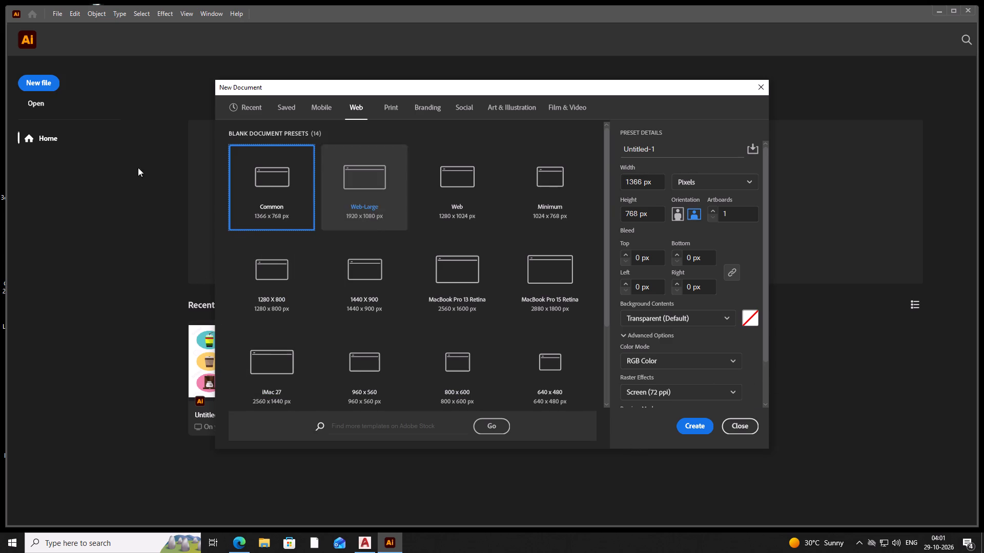
click(695, 421)
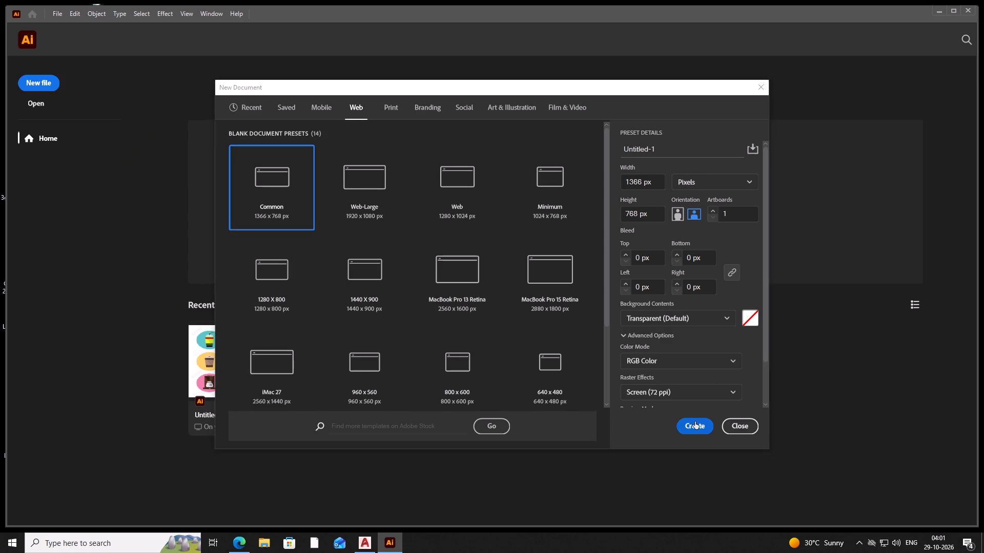
click(693, 430)
click(693, 430)
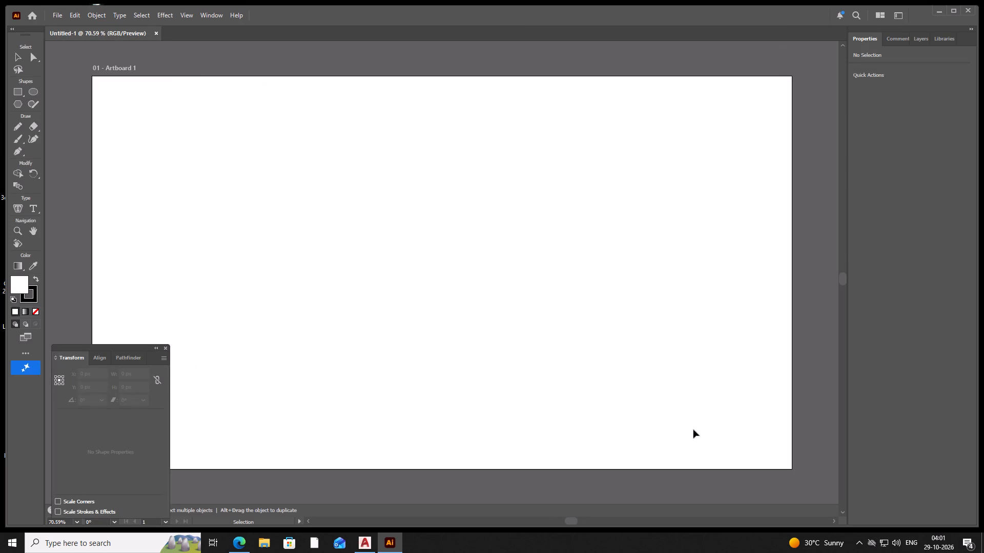
Place the 204711-coffee-shop image from the ICON folder on the artboard.
click(56, 10)
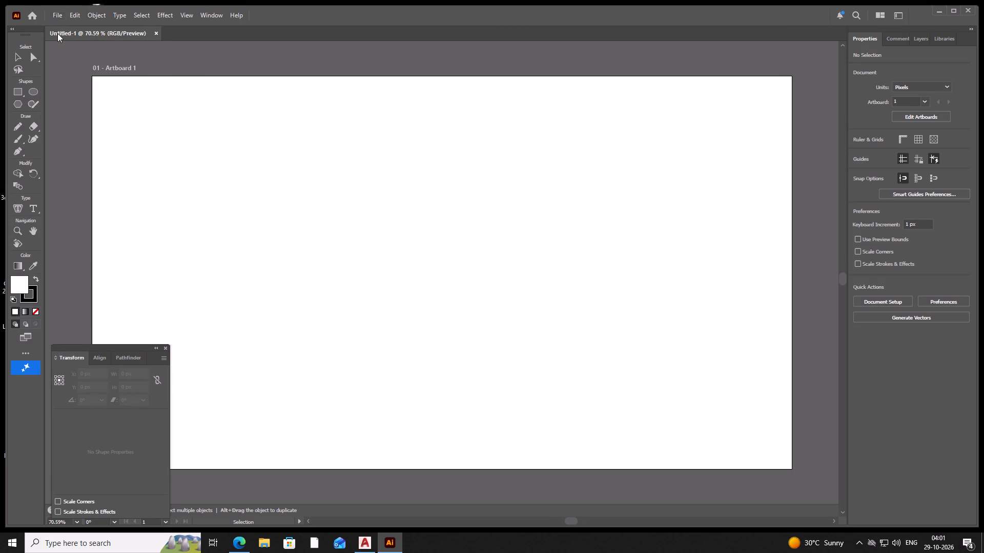
click(53, 13)
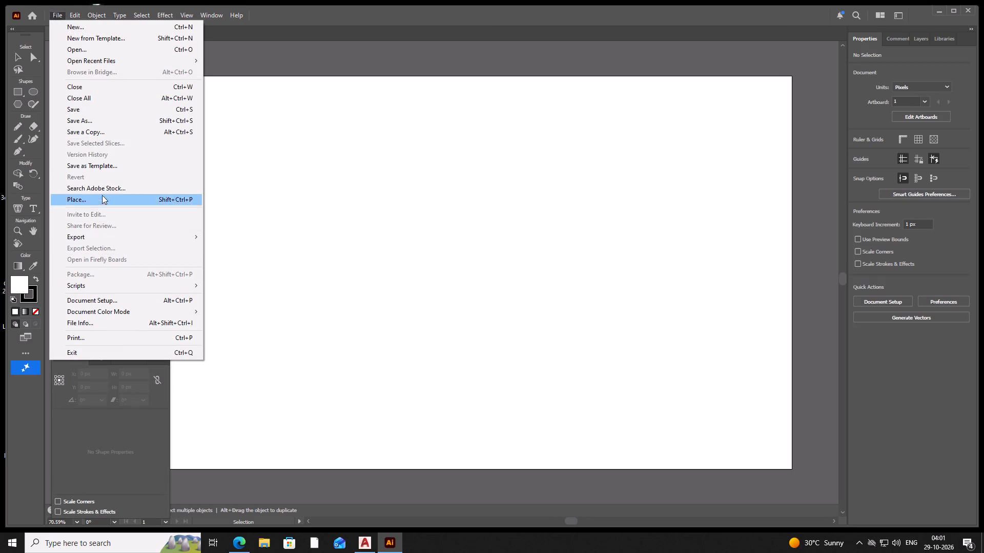
click(95, 200)
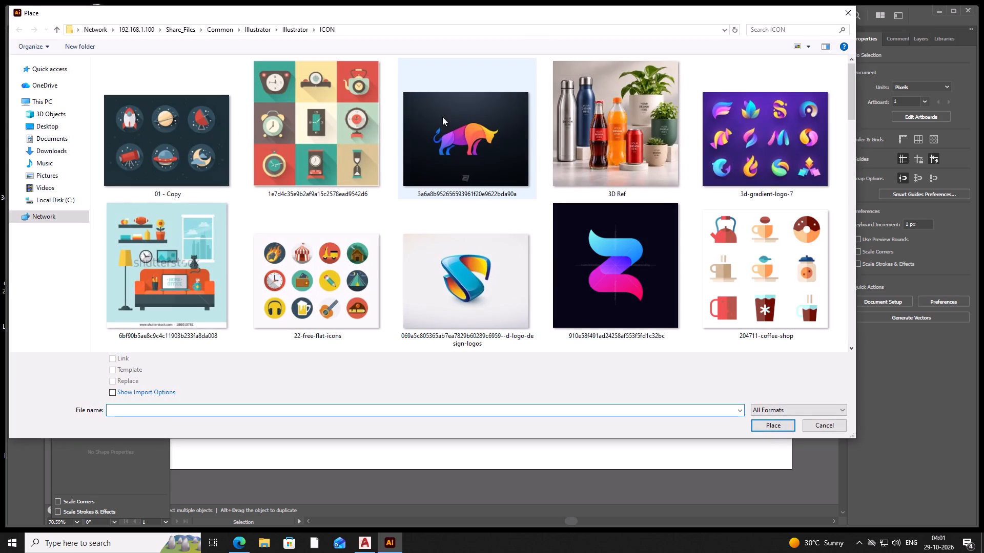
click(753, 297)
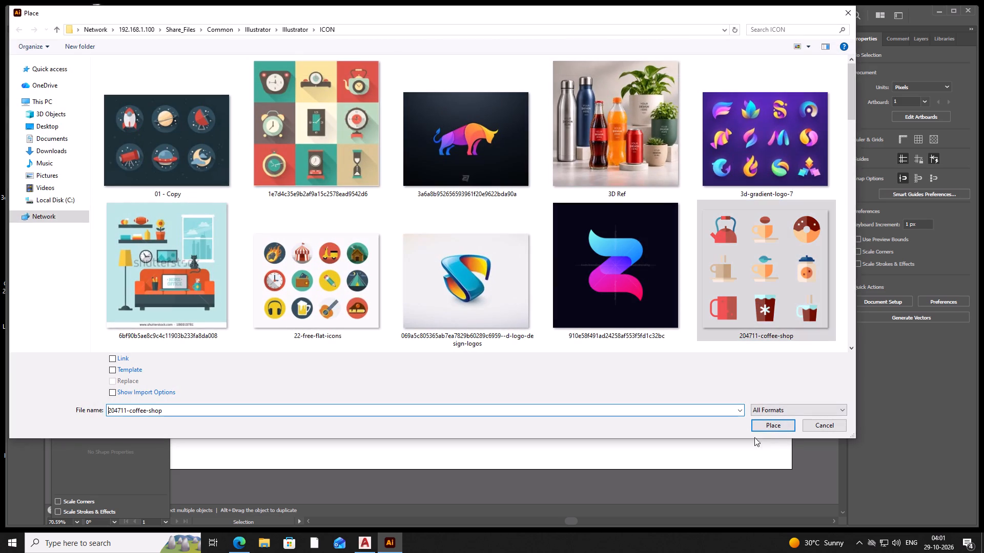
click(775, 429)
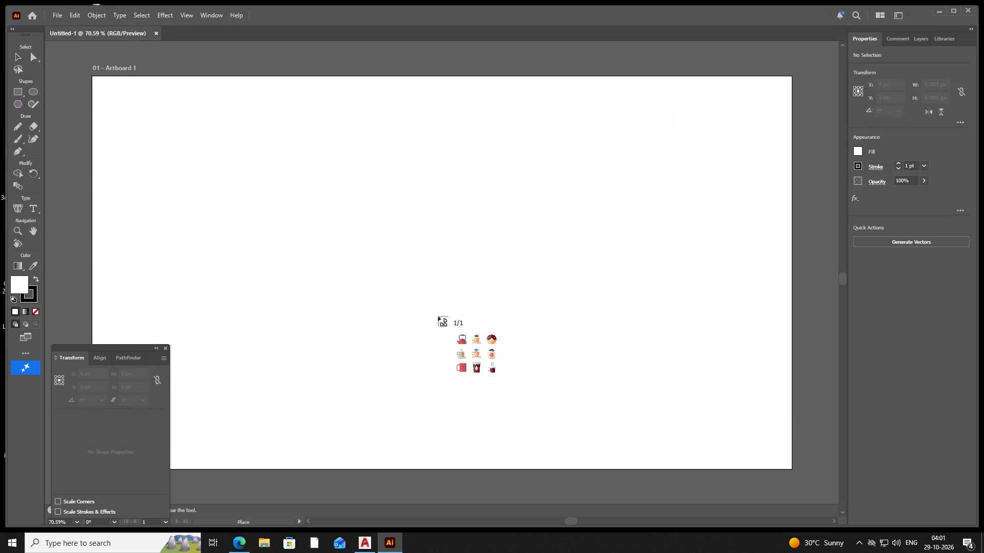
click(361, 224)
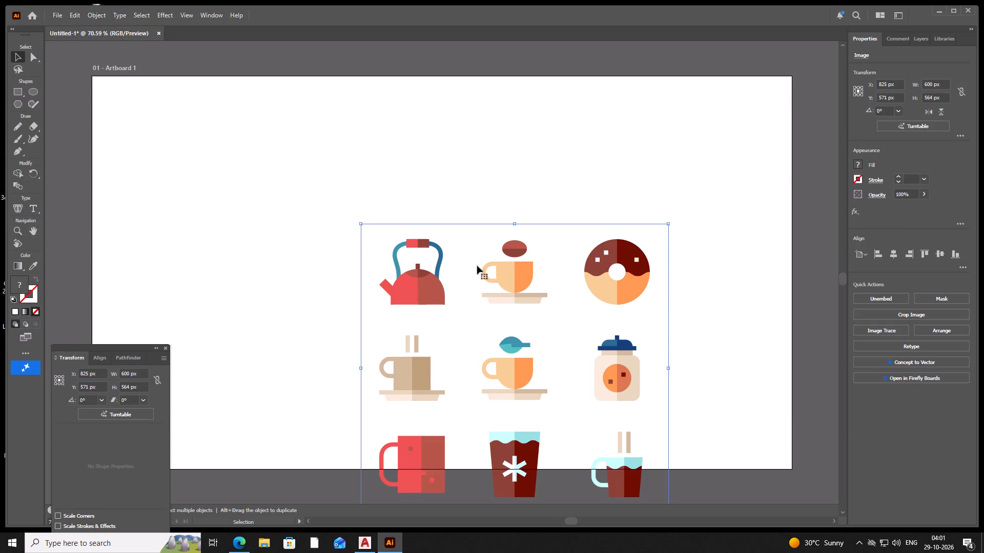
Move the coffee icon image to the middle of the artboard and enlarge it to about 638 x 577 px.
drag(514, 386, 427, 289)
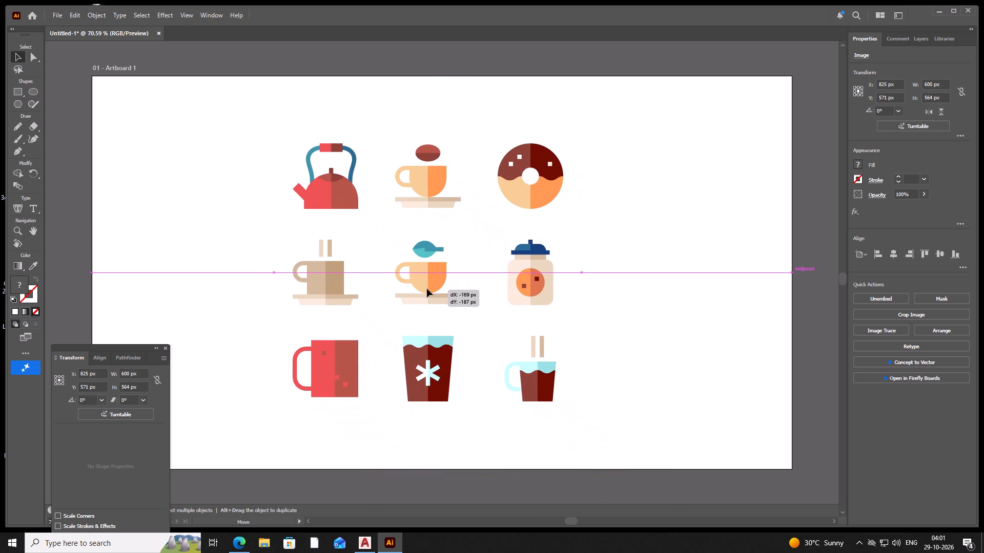
drag(427, 289, 443, 292)
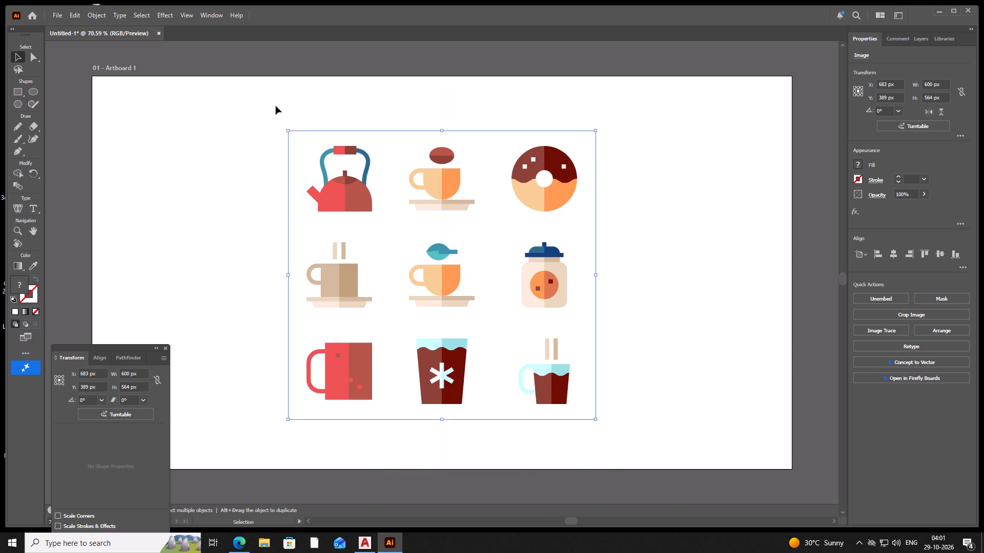
drag(285, 130, 223, 111)
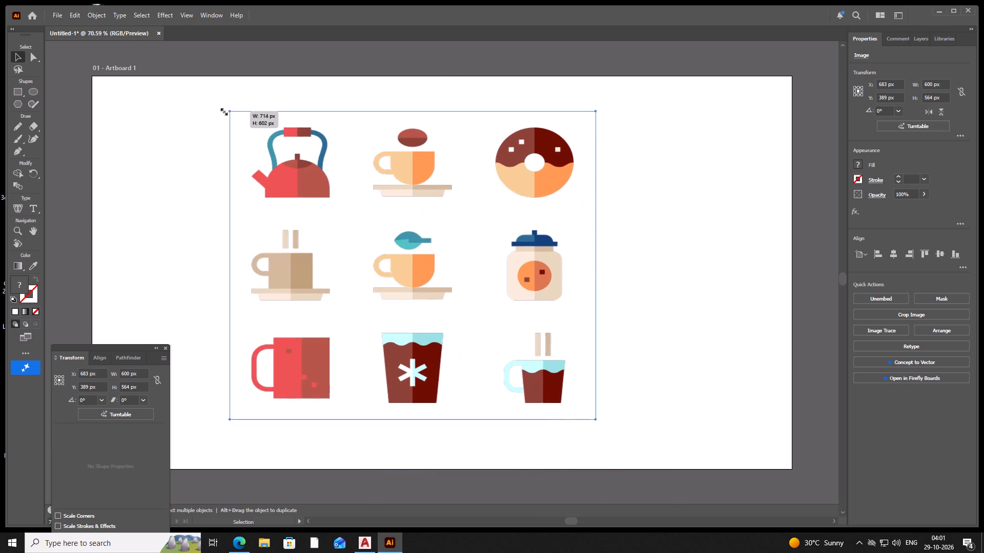
drag(223, 111, 269, 124)
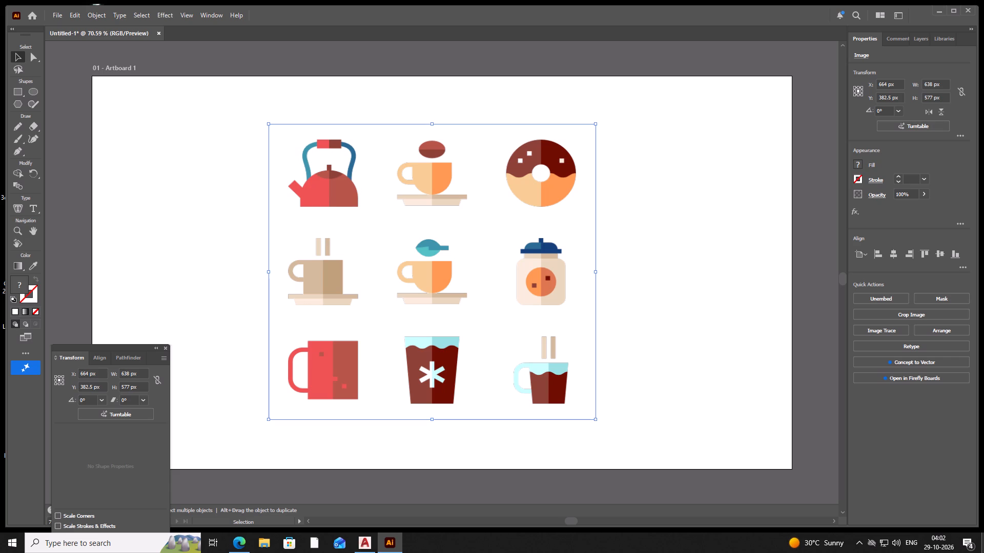
Lock the placed coffee icon image as a tracing reference.
key(ctrl+2)
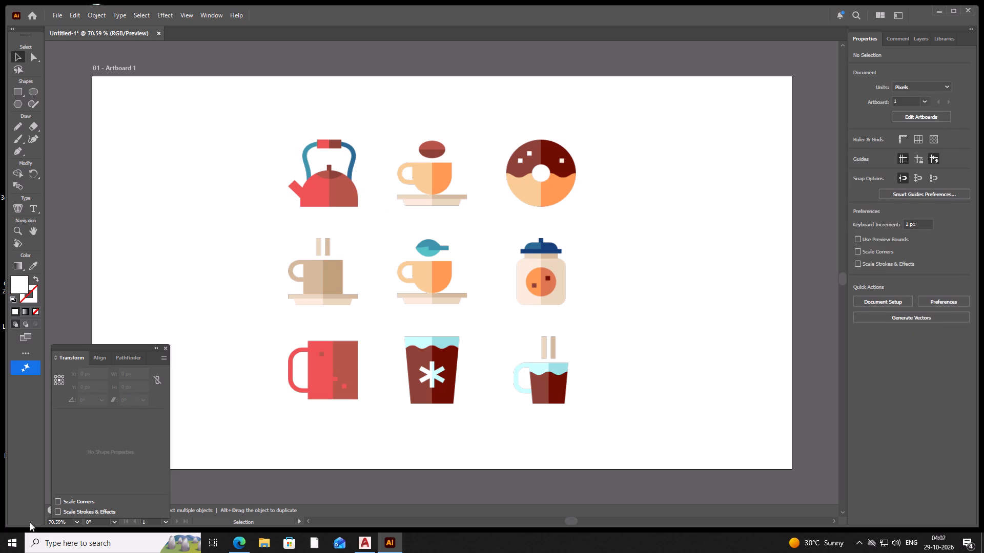
click(244, 58)
Close the floating Transform panel that covers the artboard.
click(47, 295)
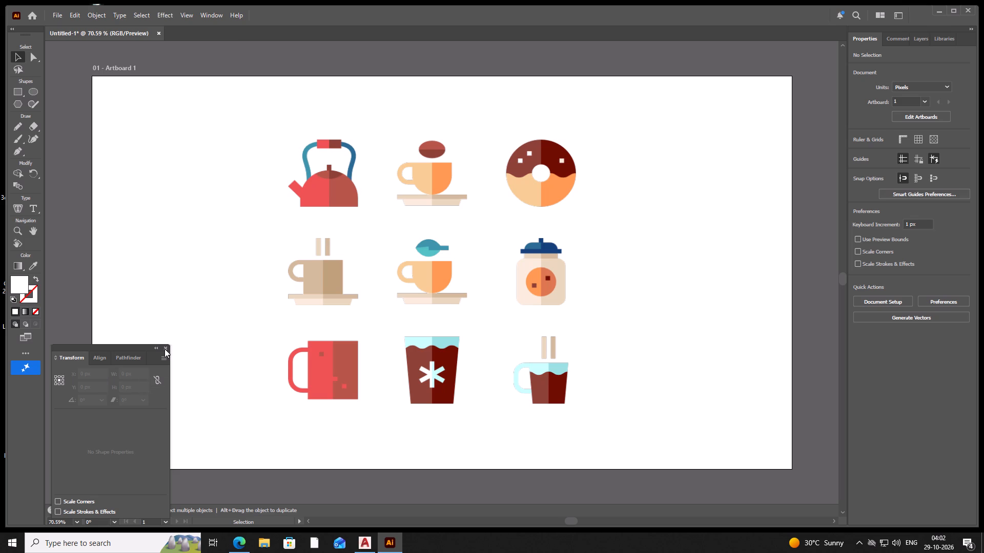
click(165, 349)
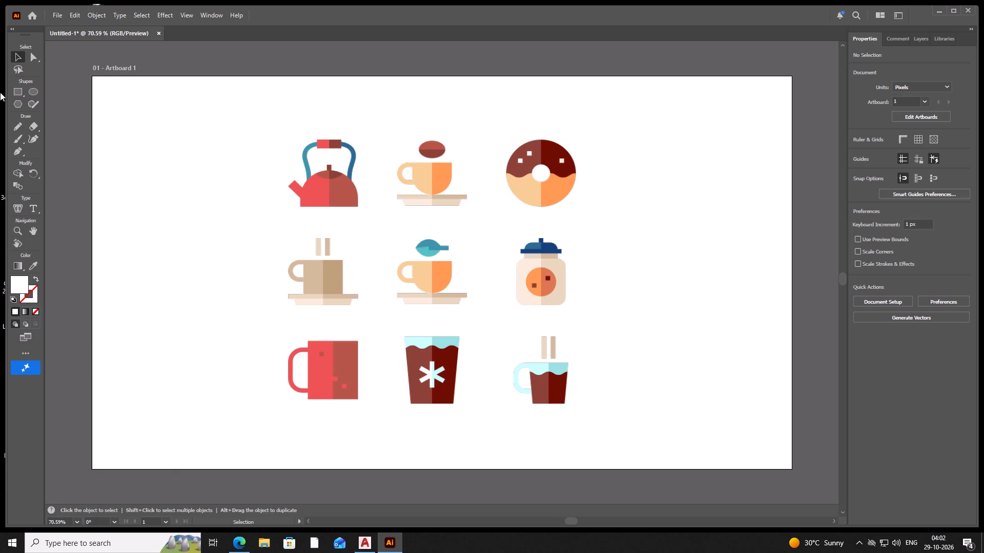
Draw a rectangle of about 135 x 99 px over the body of the red kettle.
right_click(15, 94)
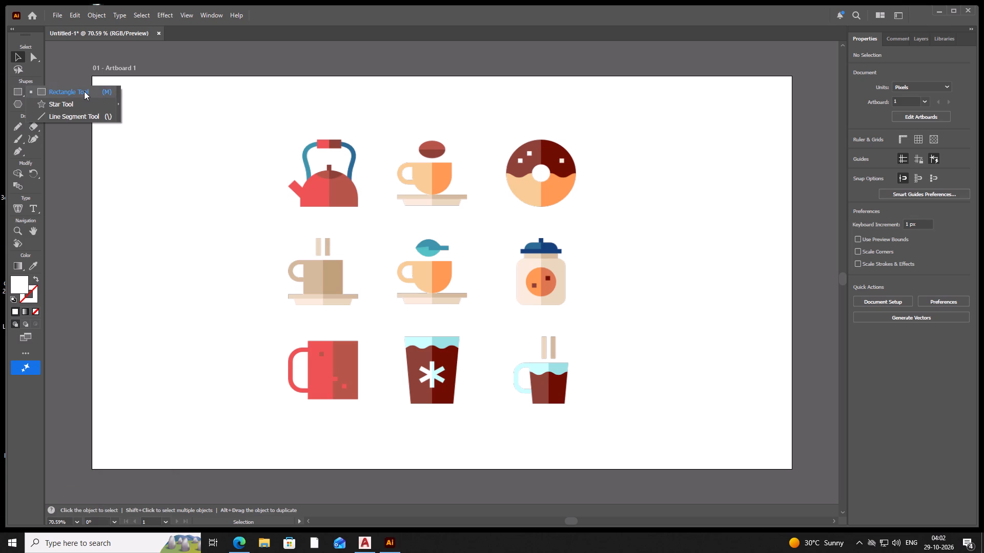
click(84, 91)
drag(299, 166, 375, 217)
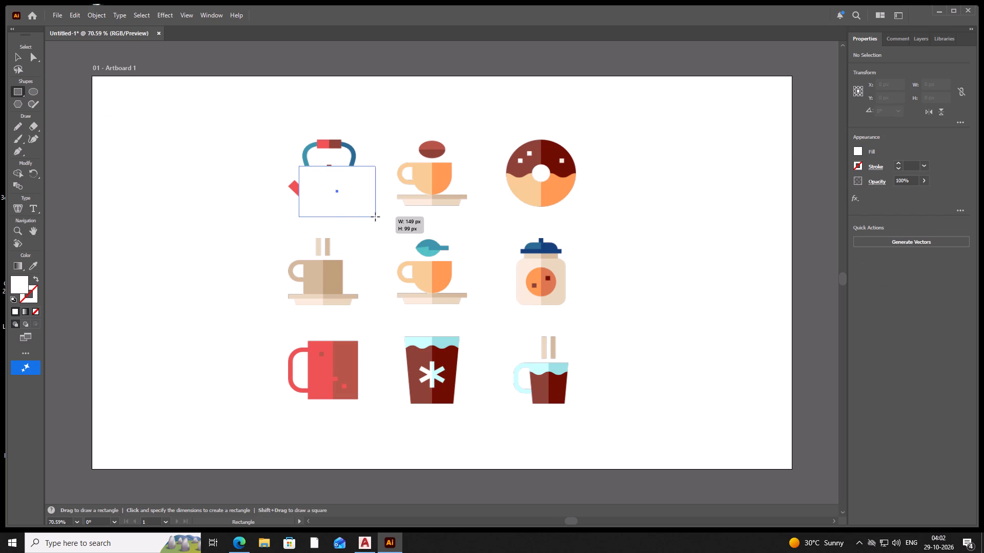
drag(375, 217, 368, 217)
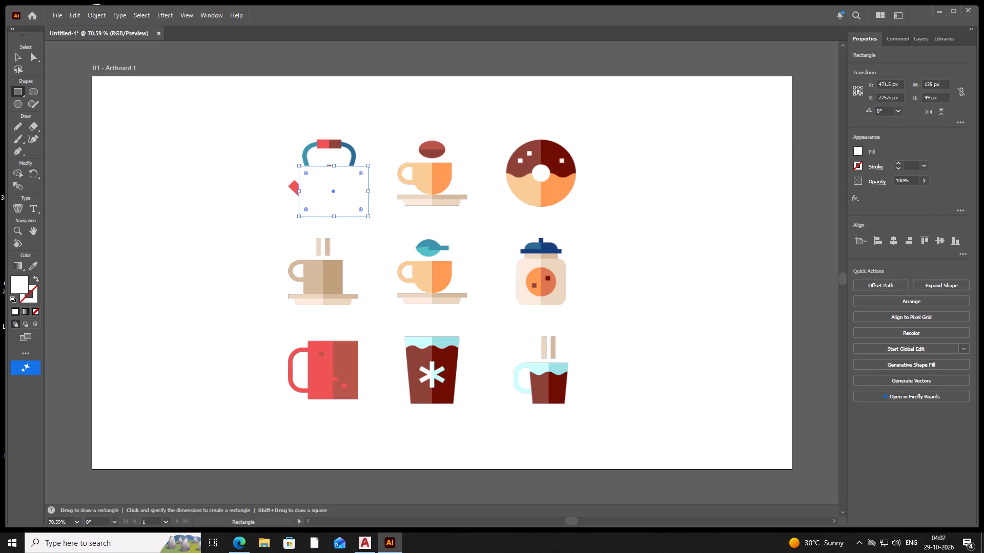
Remove the rectangle's fill and give it a solid white stroke.
click(20, 283)
click(15, 311)
click(34, 312)
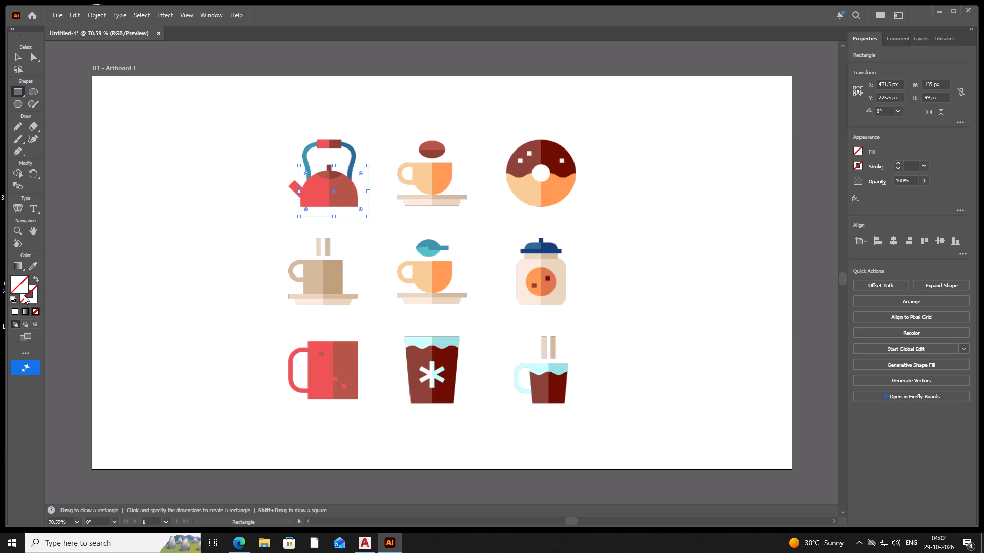
click(23, 296)
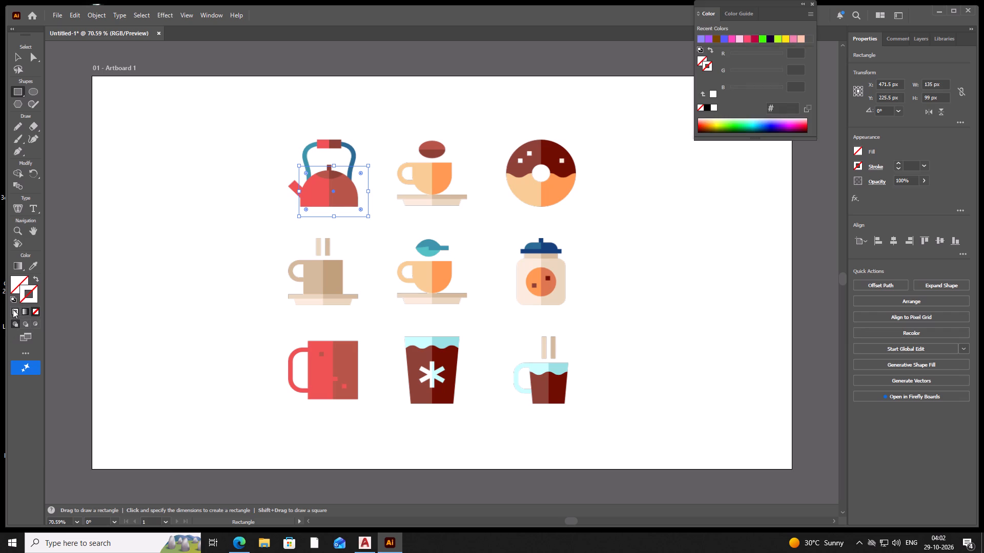
click(13, 309)
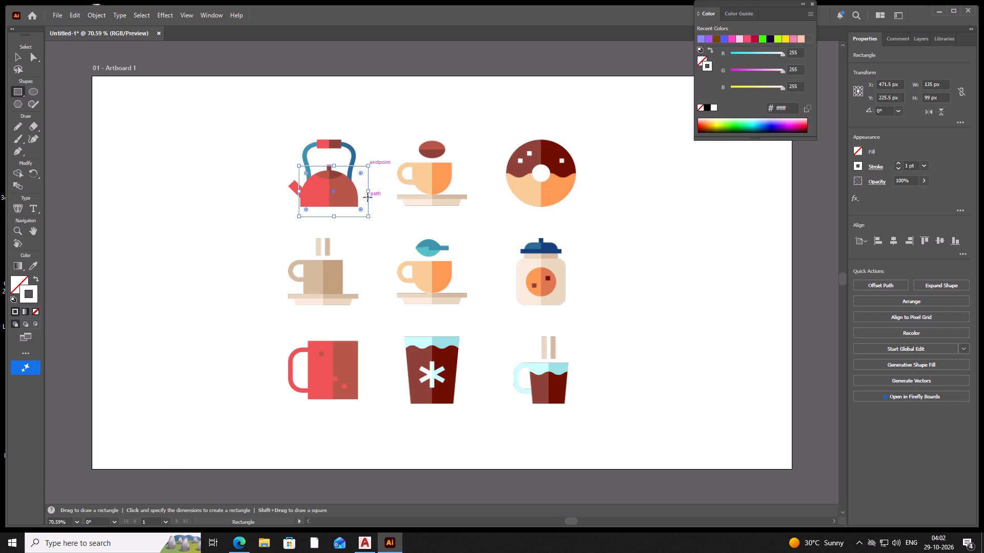
Narrow the rectangle over the kettle body to about 123 px wide.
drag(368, 192, 360, 192)
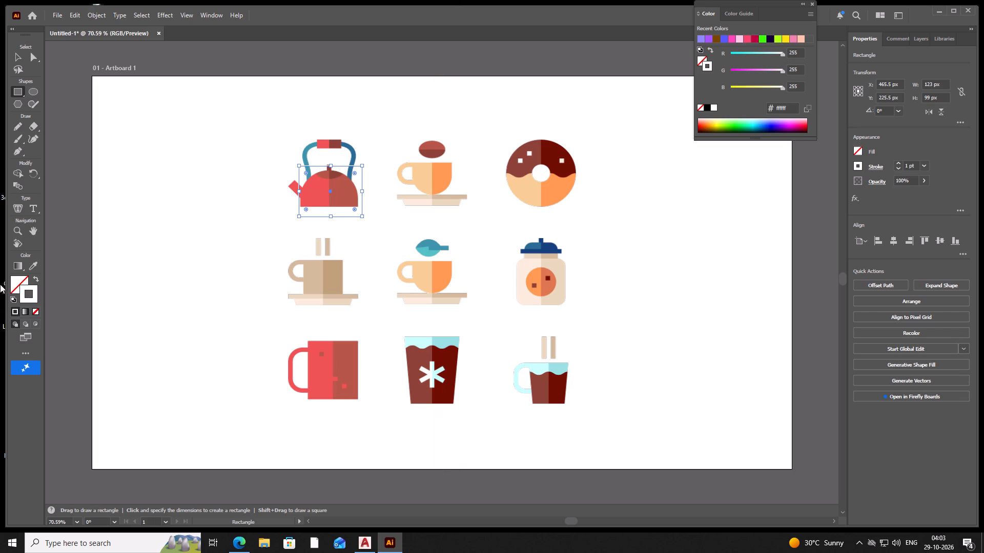
Set the rectangle's stroke to 2 pt in the dark recent colour #160032.
click(925, 166)
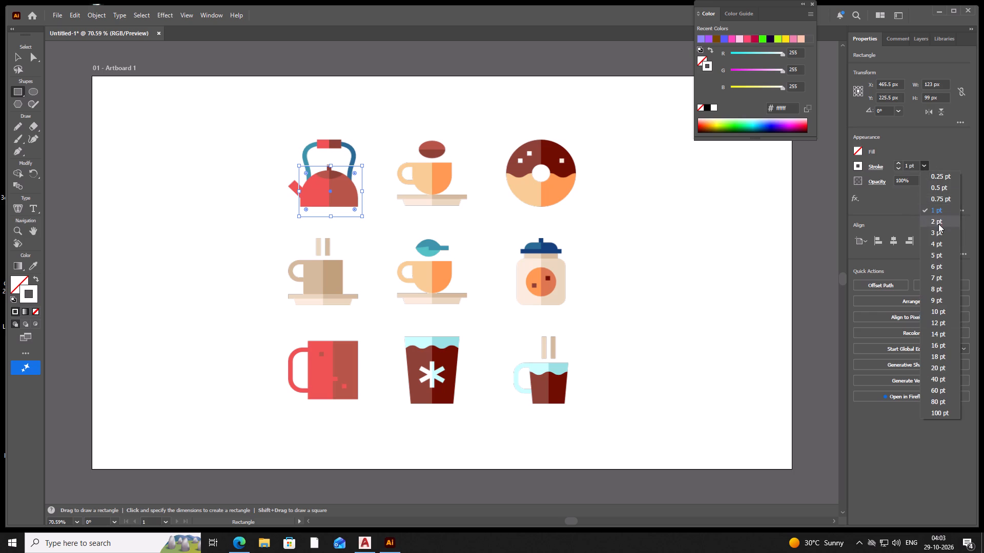
click(938, 224)
click(25, 299)
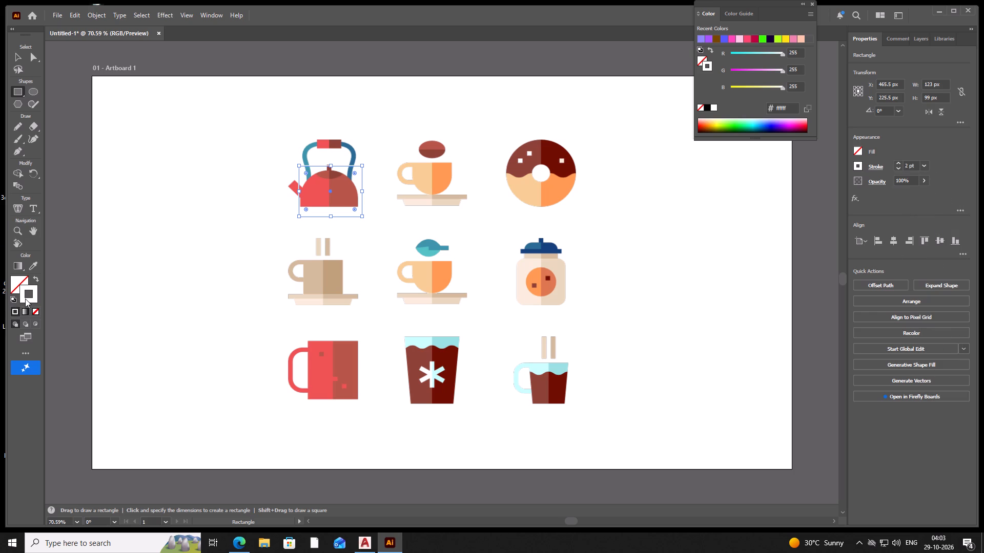
click(769, 36)
click(293, 59)
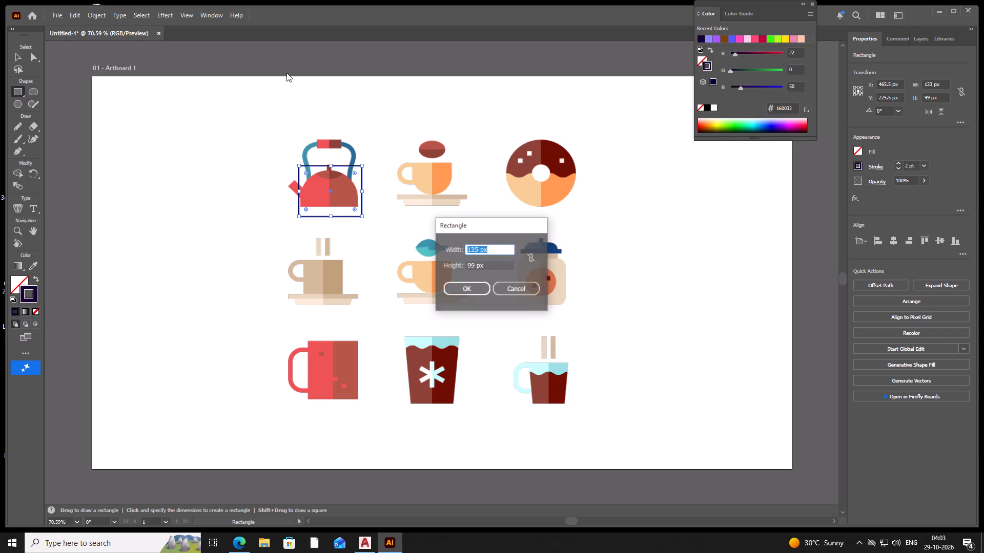
click(525, 289)
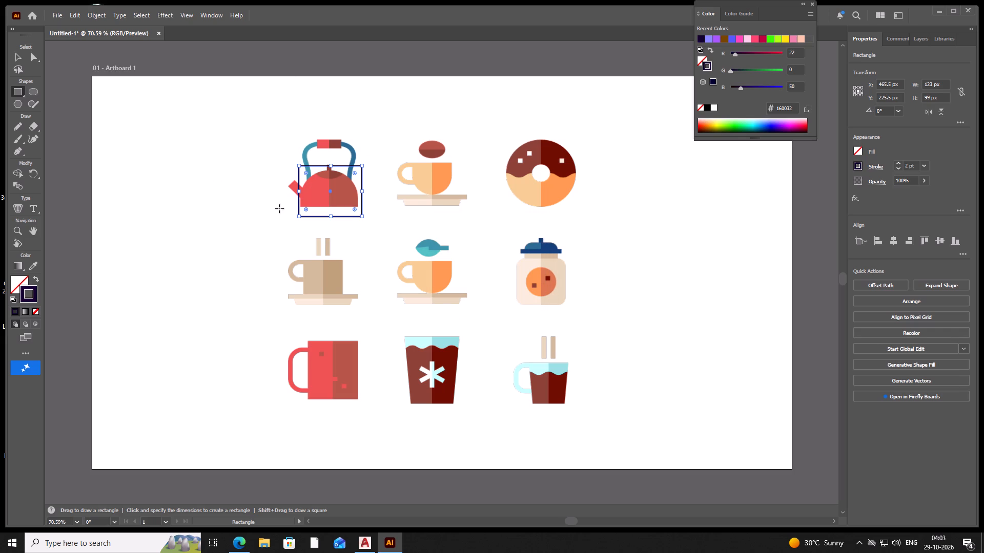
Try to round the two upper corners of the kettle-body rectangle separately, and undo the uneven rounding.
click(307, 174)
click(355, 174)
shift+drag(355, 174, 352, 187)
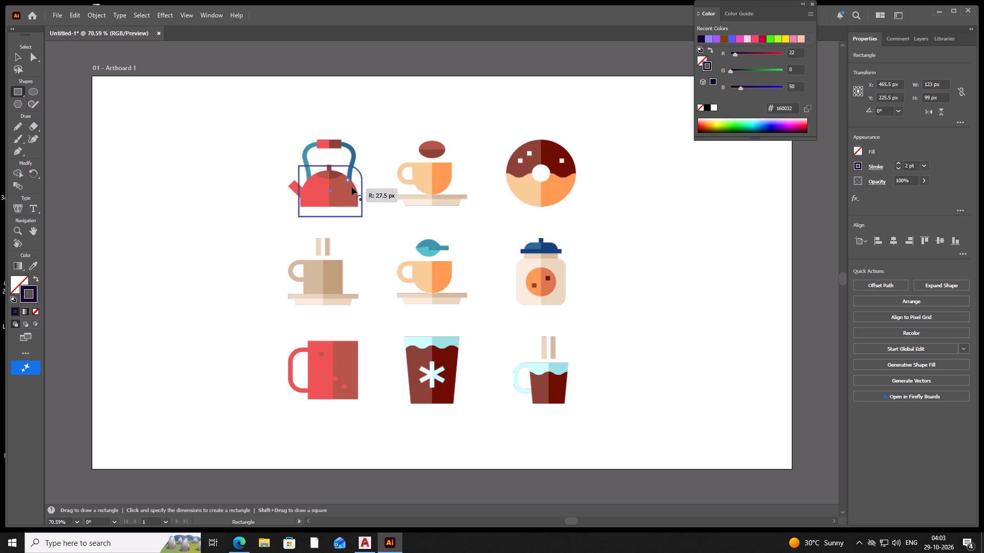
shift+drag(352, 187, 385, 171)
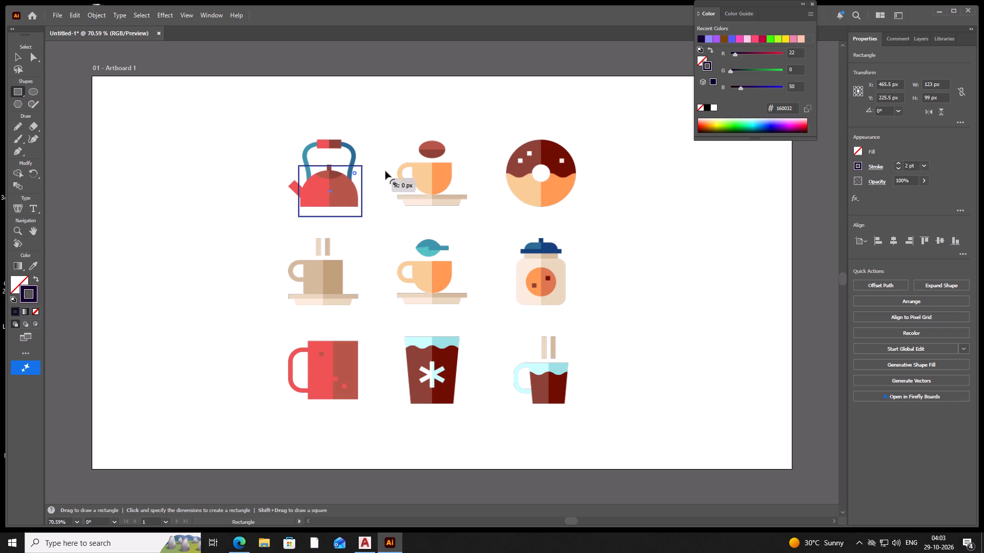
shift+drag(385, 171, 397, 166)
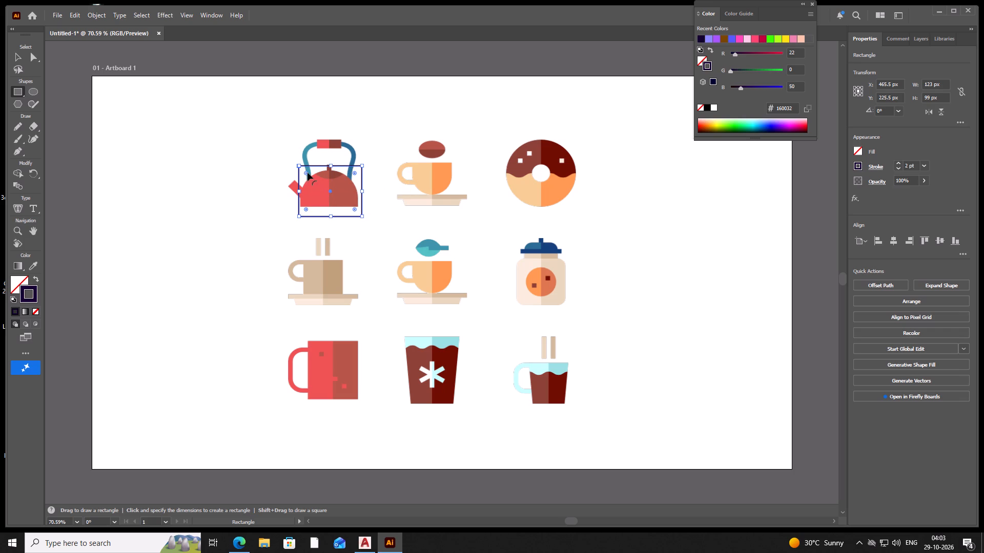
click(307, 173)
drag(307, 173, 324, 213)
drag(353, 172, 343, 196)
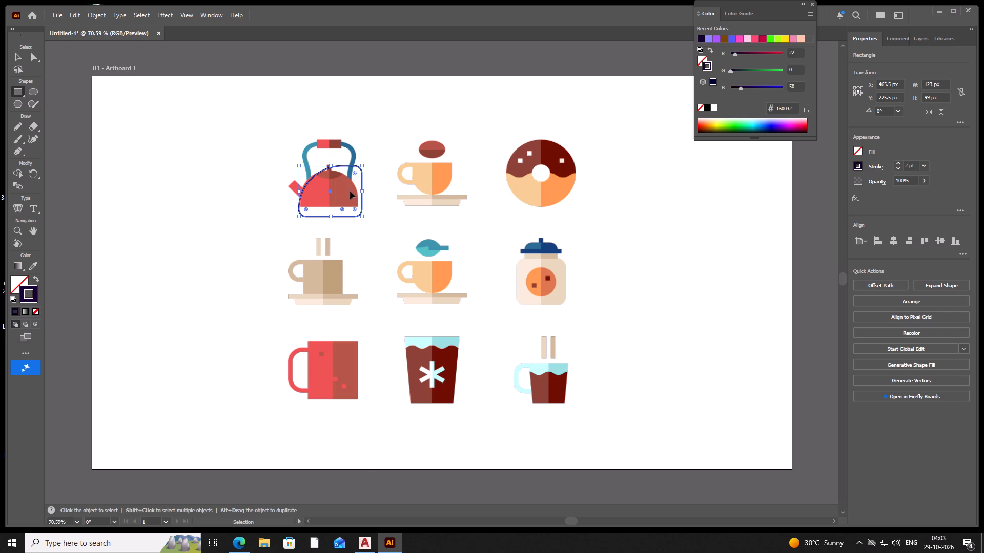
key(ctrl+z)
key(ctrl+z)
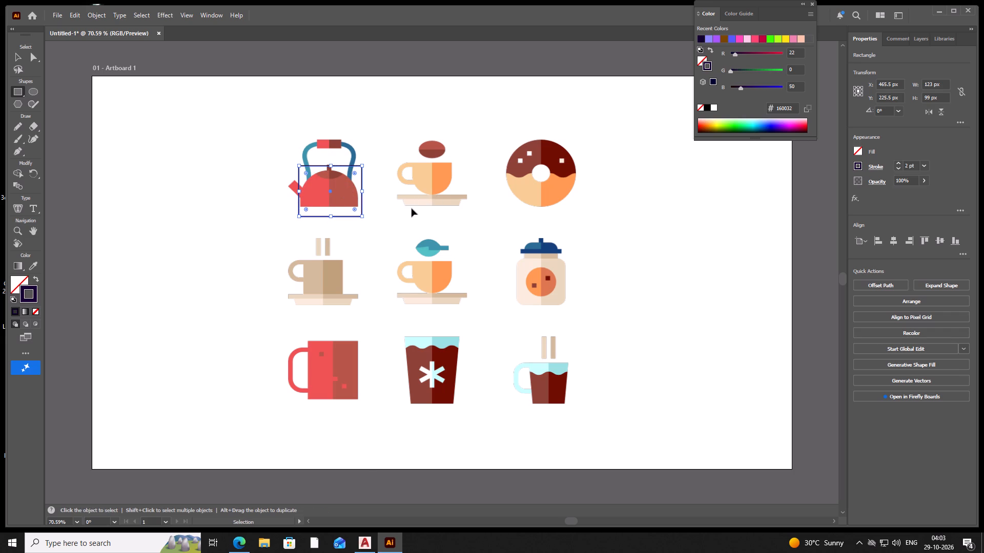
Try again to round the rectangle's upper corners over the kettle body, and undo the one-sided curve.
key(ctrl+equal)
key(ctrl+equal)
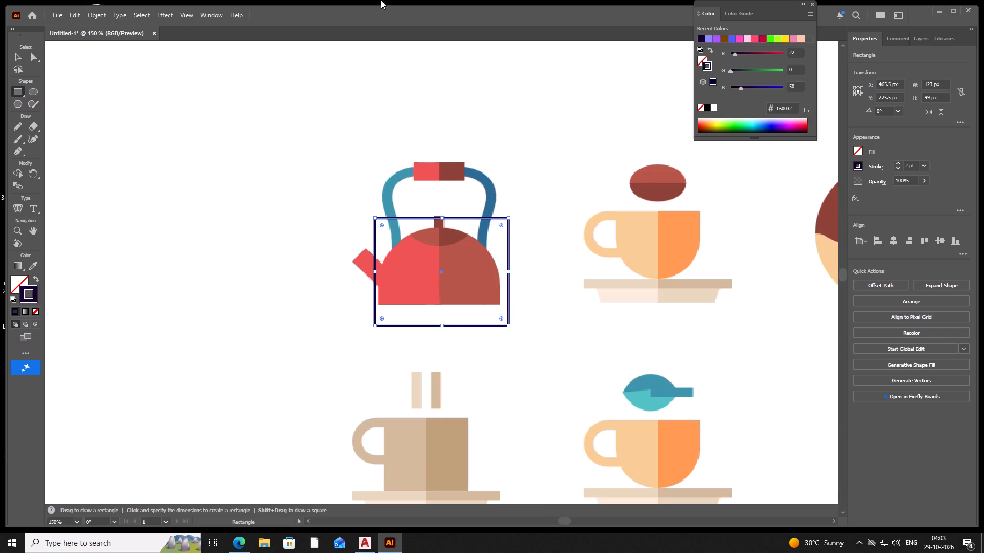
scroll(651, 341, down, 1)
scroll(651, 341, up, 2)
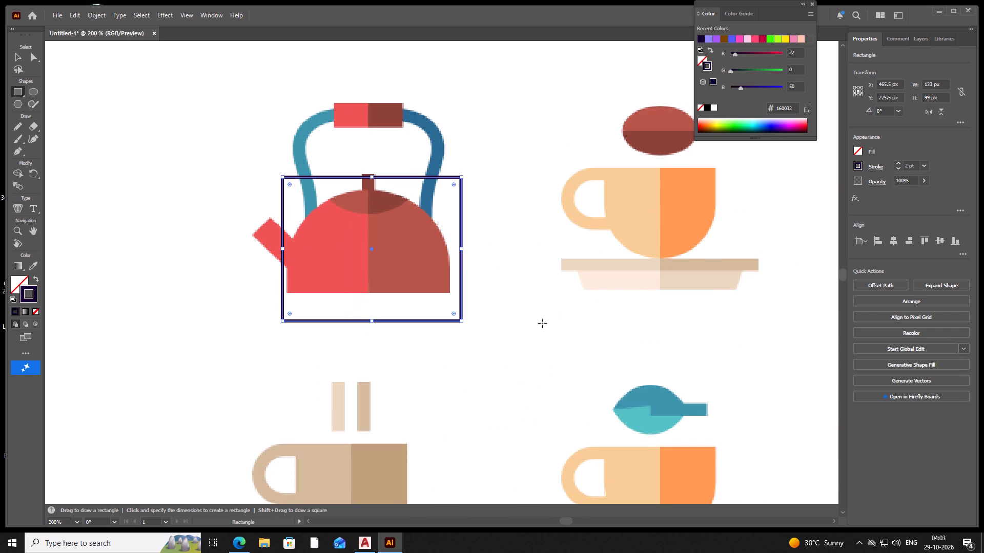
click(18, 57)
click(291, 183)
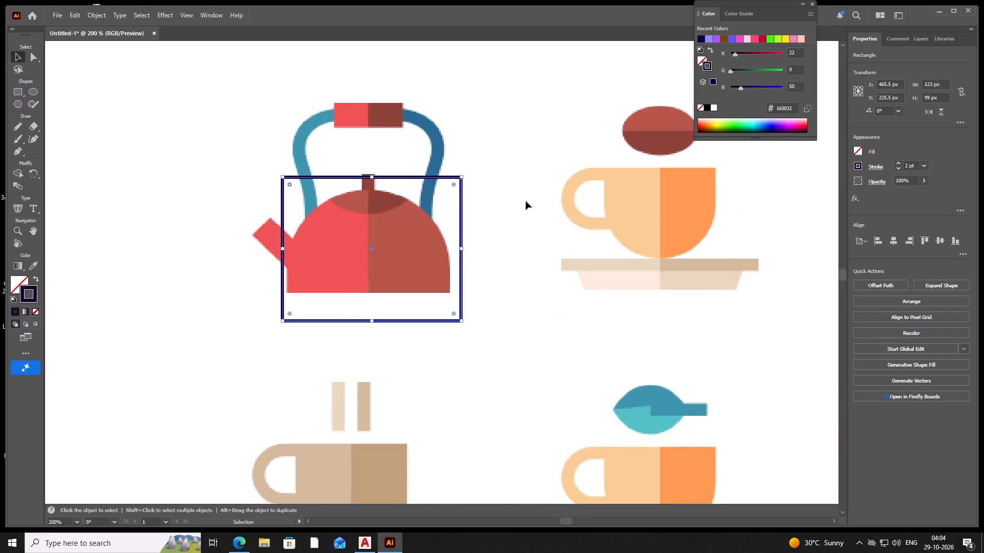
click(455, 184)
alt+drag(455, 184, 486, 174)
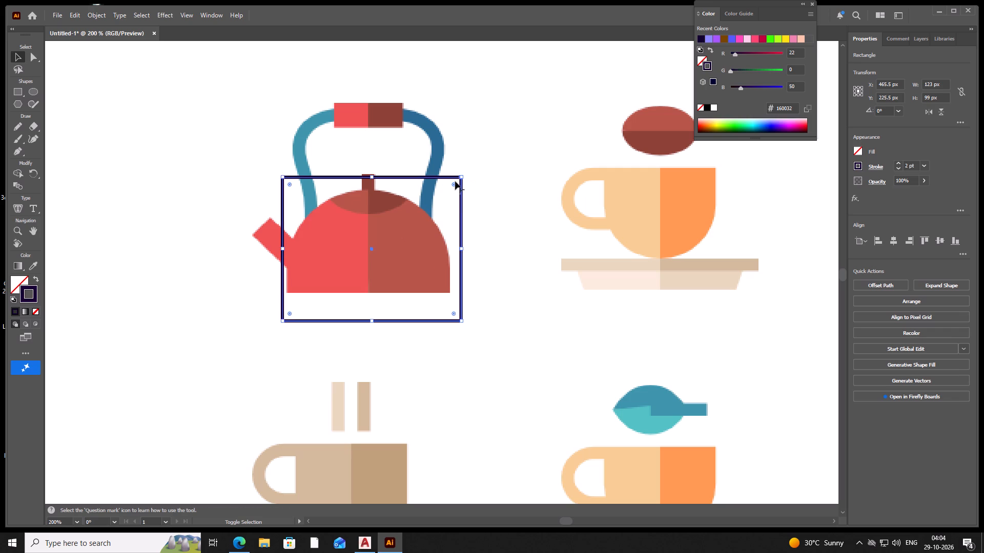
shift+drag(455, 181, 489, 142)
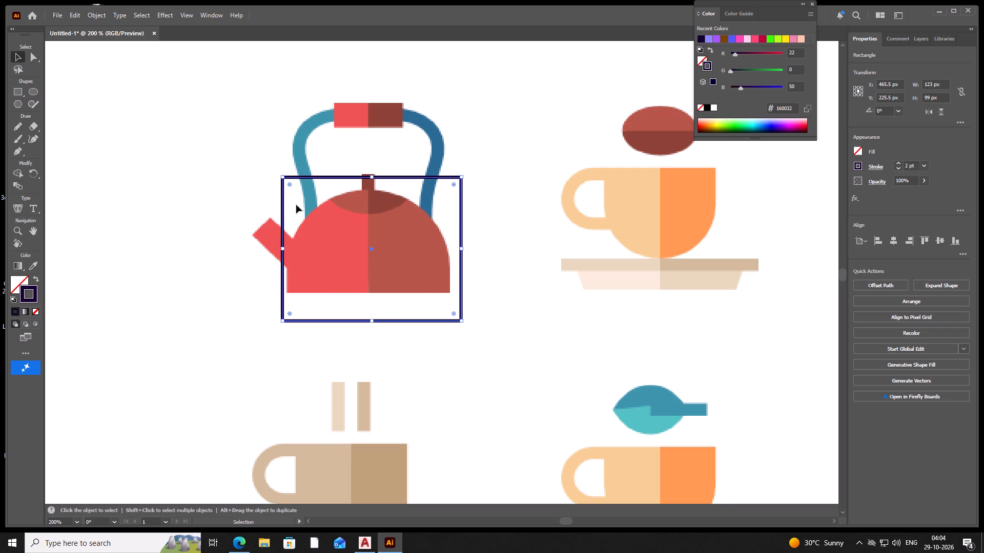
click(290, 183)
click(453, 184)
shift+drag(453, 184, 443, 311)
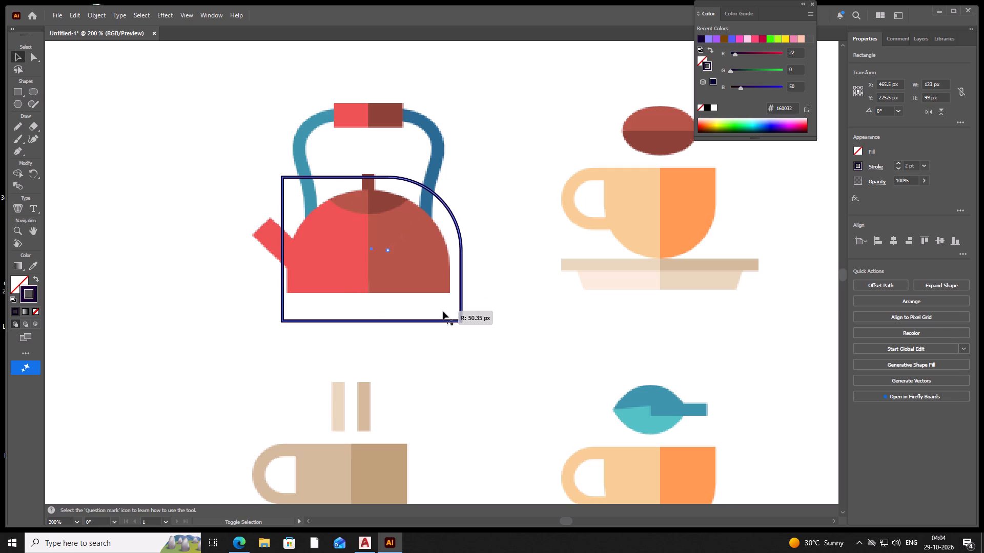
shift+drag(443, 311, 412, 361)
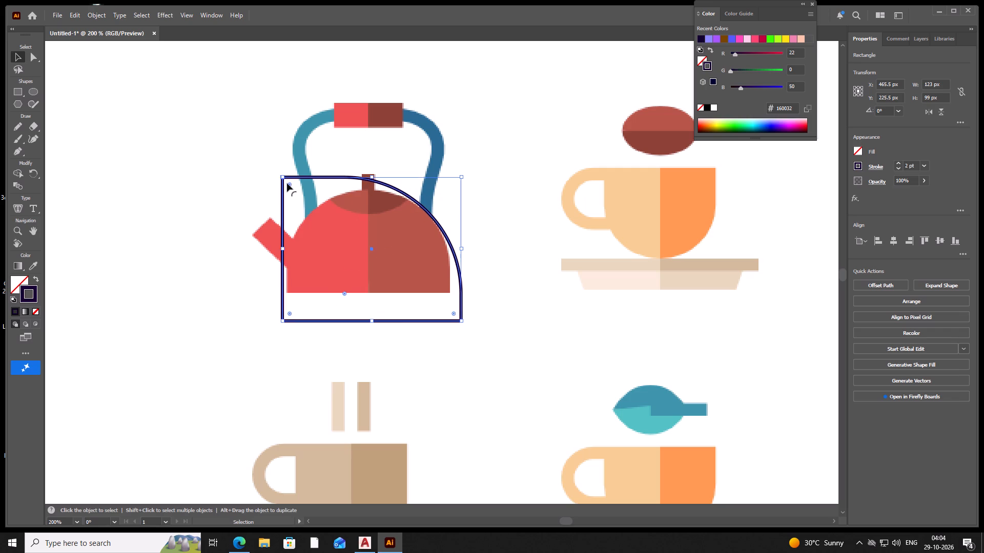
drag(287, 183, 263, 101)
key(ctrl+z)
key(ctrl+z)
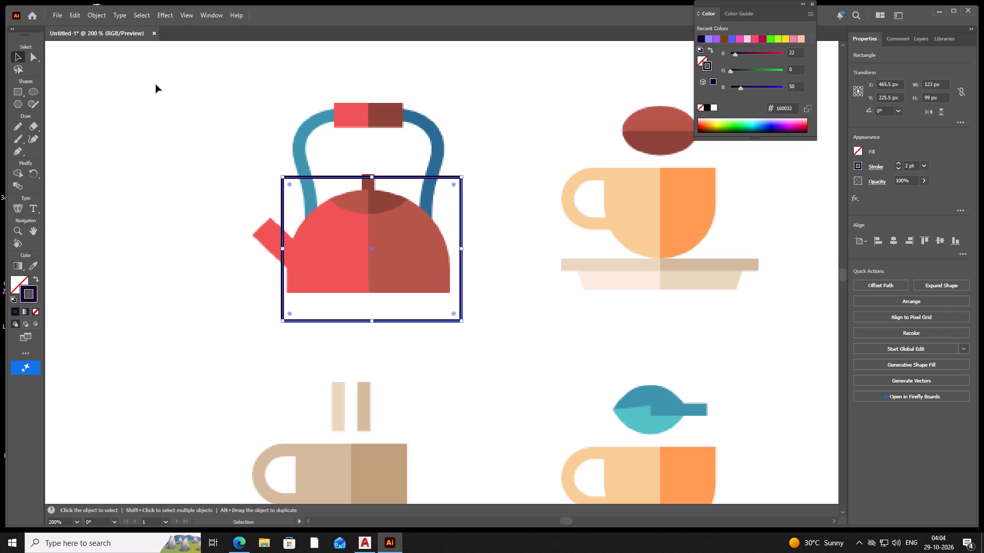
Round both upper corners of the rectangle together as far as they go, forming a symmetrical dome.
click(290, 183)
shift+click(454, 185)
drag(453, 185, 433, 363)
Reduce the dome's height to about 85 px, lowering its top edge to the kettle body's crown and raising its base.
drag(373, 176, 372, 182)
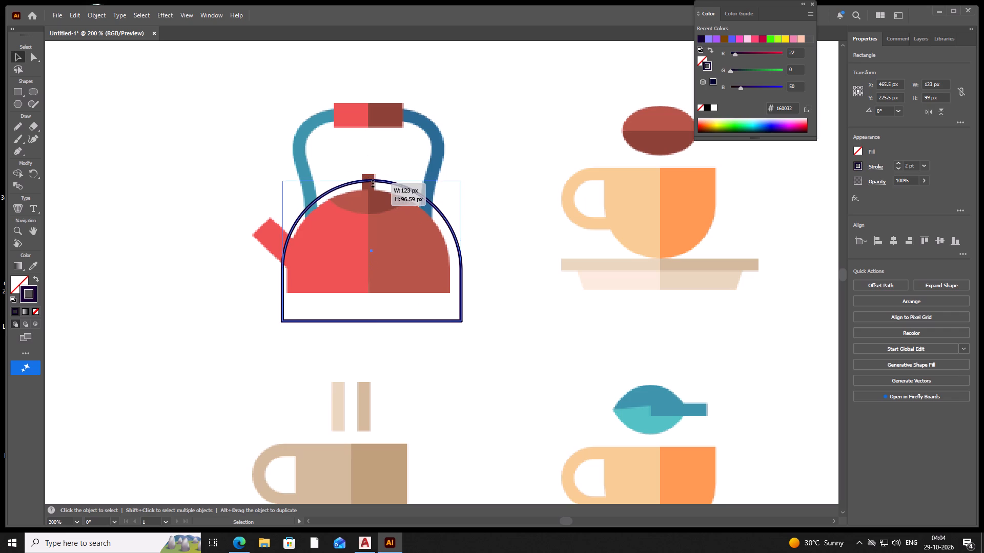
drag(372, 182, 368, 187)
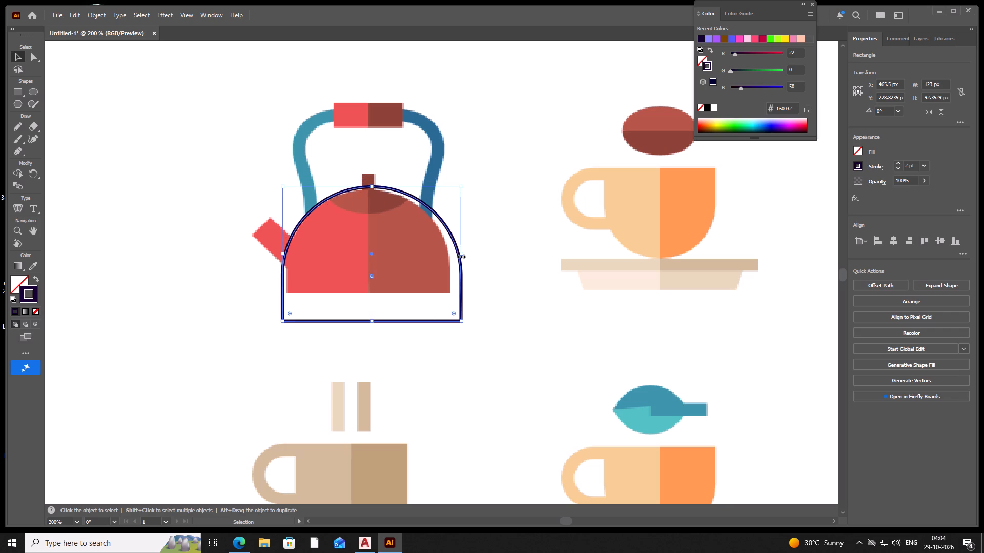
drag(460, 256, 450, 255)
drag(462, 251, 450, 252)
drag(462, 253, 458, 251)
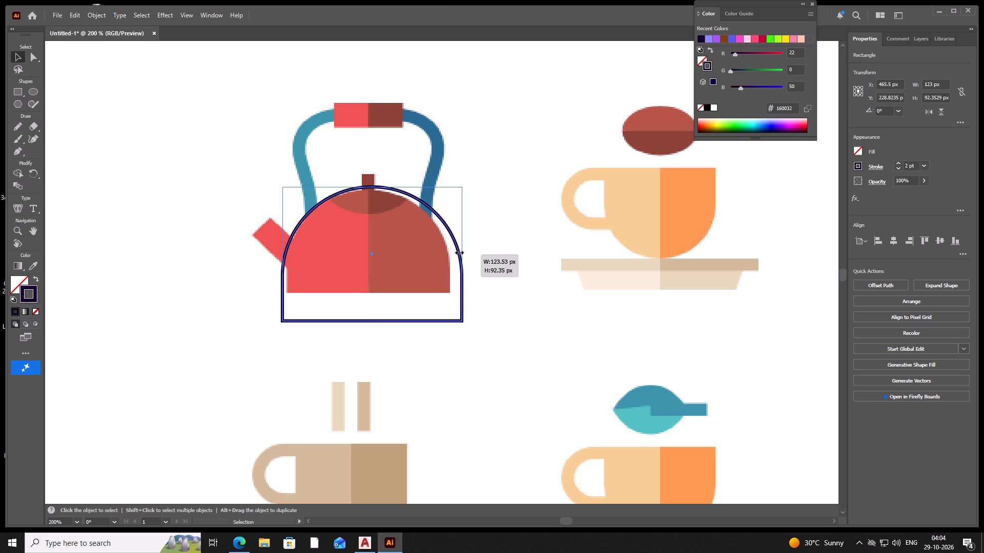
drag(458, 251, 457, 251)
drag(463, 323, 448, 313)
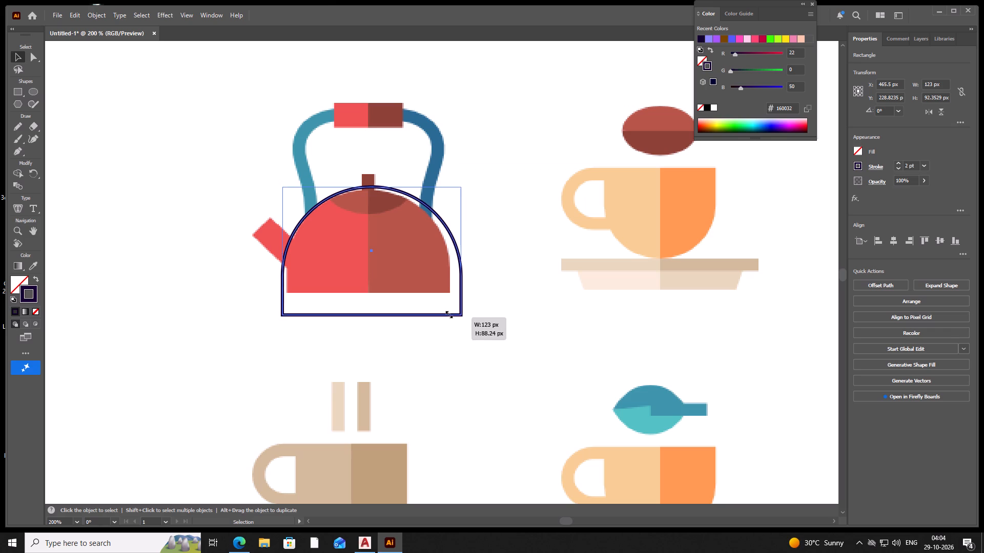
drag(448, 313, 436, 310)
Shift the dome about 2 px to the left to centre it over the kettle body.
drag(463, 248, 447, 250)
drag(381, 257, 368, 255)
drag(366, 245, 354, 245)
click(318, 202)
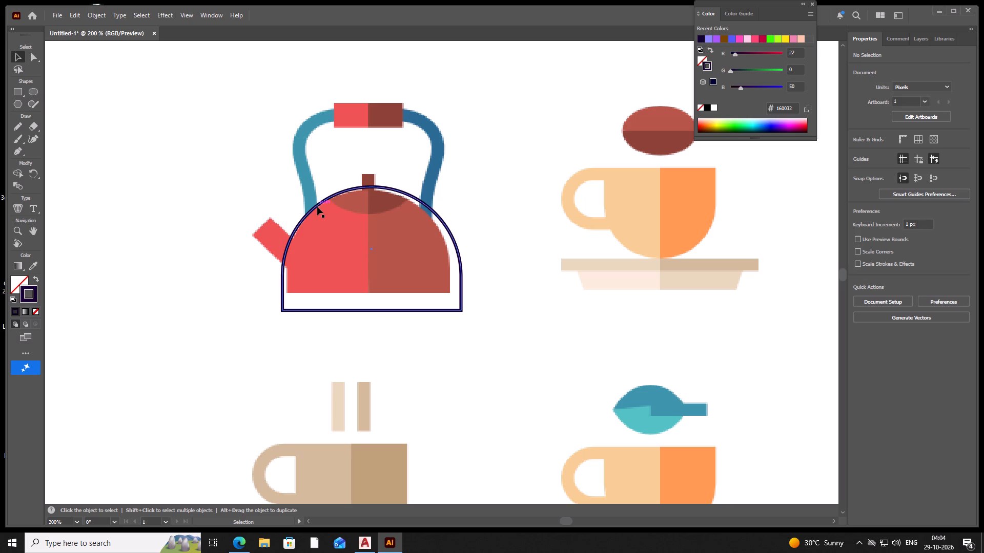
click(317, 207)
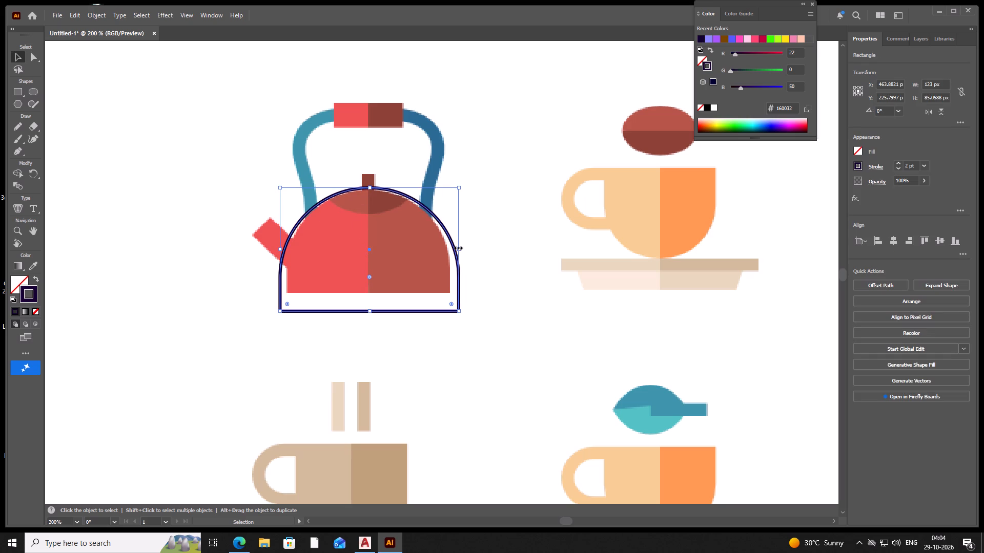
Raise the dome's bottom edge to the base of the kettle body, making the shape about 74 px high.
drag(457, 247, 447, 247)
drag(461, 312, 432, 295)
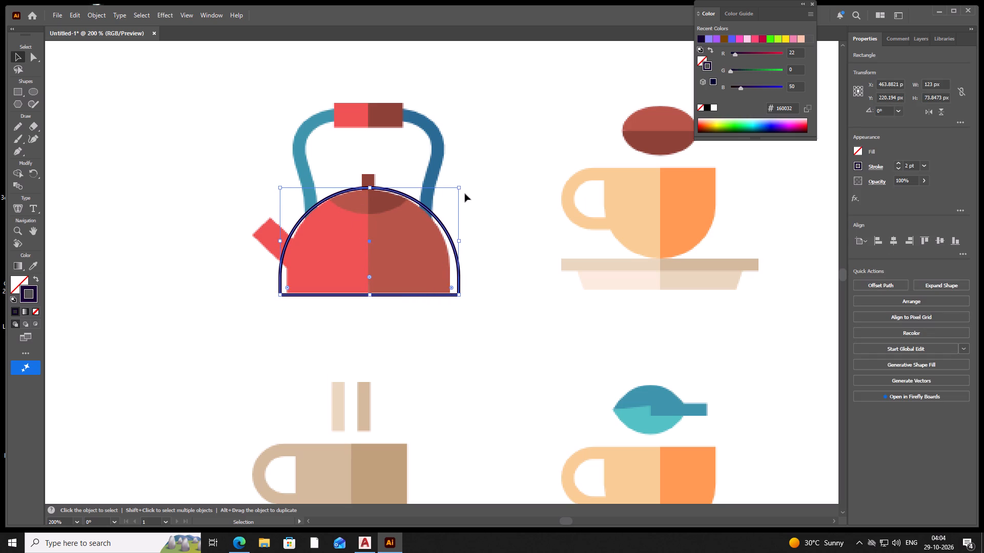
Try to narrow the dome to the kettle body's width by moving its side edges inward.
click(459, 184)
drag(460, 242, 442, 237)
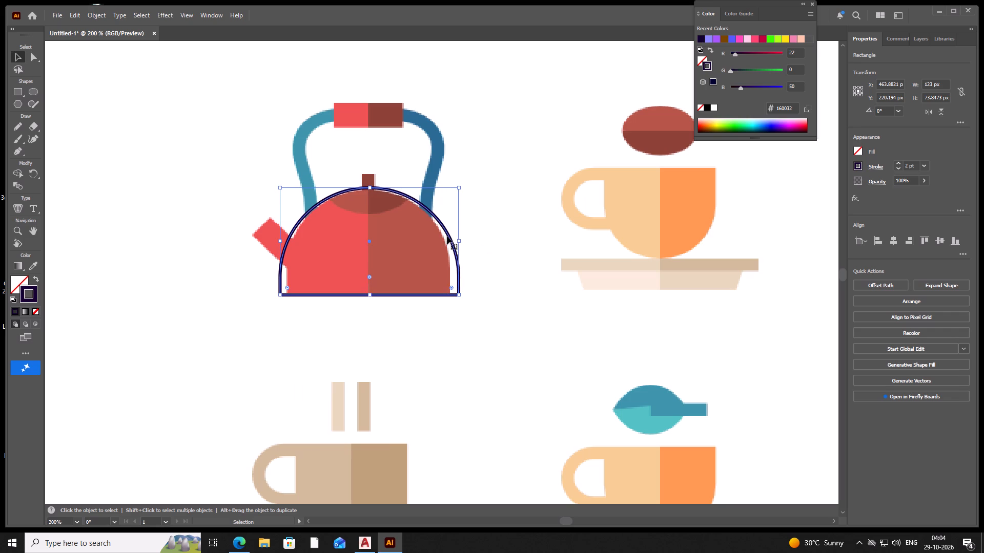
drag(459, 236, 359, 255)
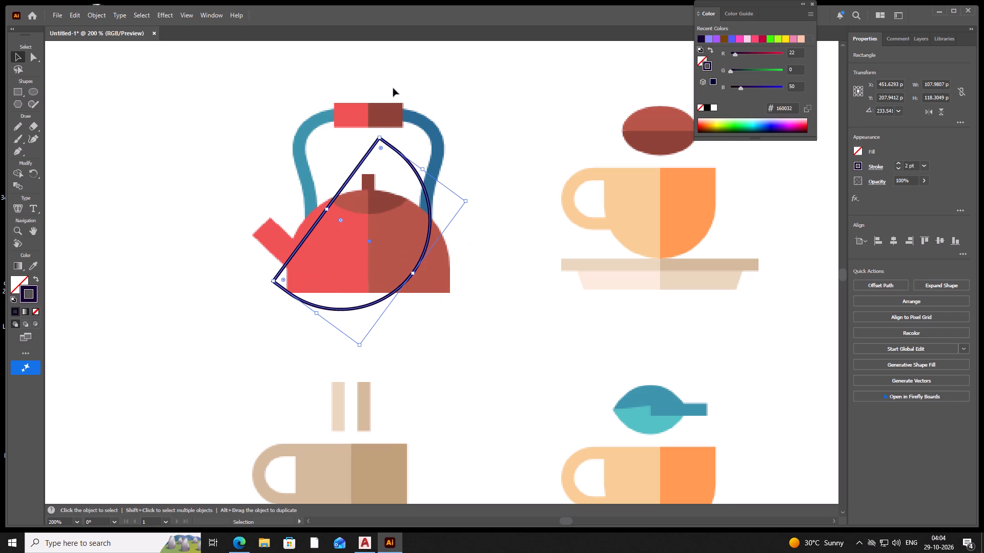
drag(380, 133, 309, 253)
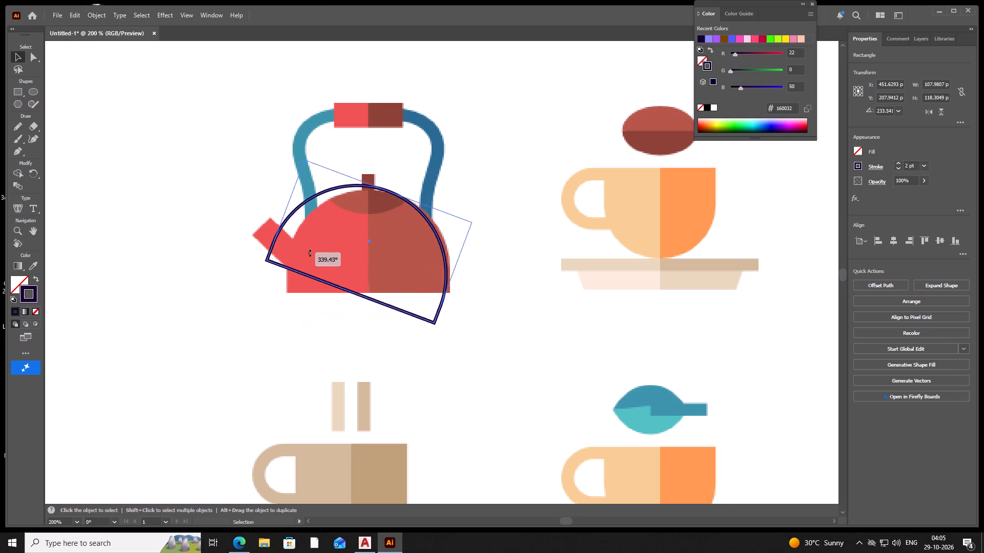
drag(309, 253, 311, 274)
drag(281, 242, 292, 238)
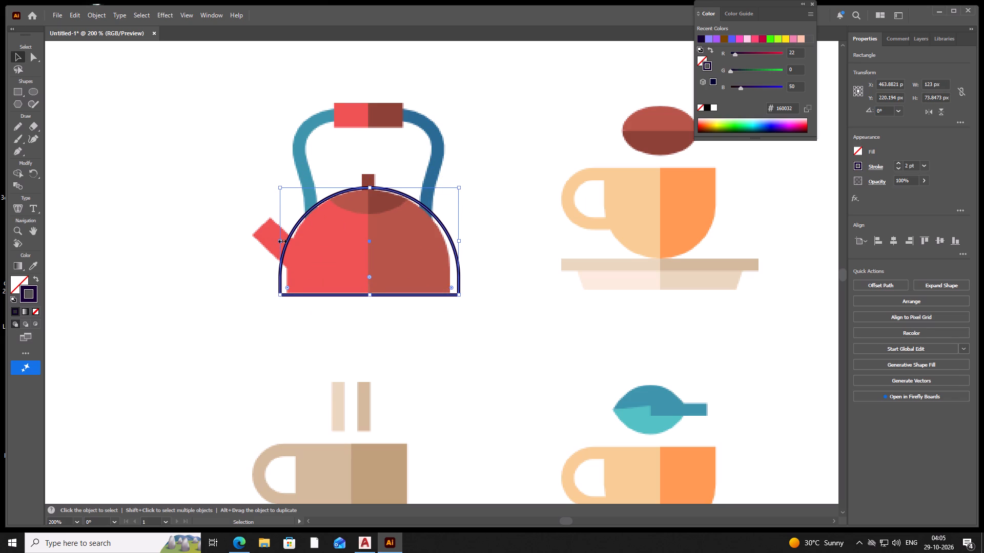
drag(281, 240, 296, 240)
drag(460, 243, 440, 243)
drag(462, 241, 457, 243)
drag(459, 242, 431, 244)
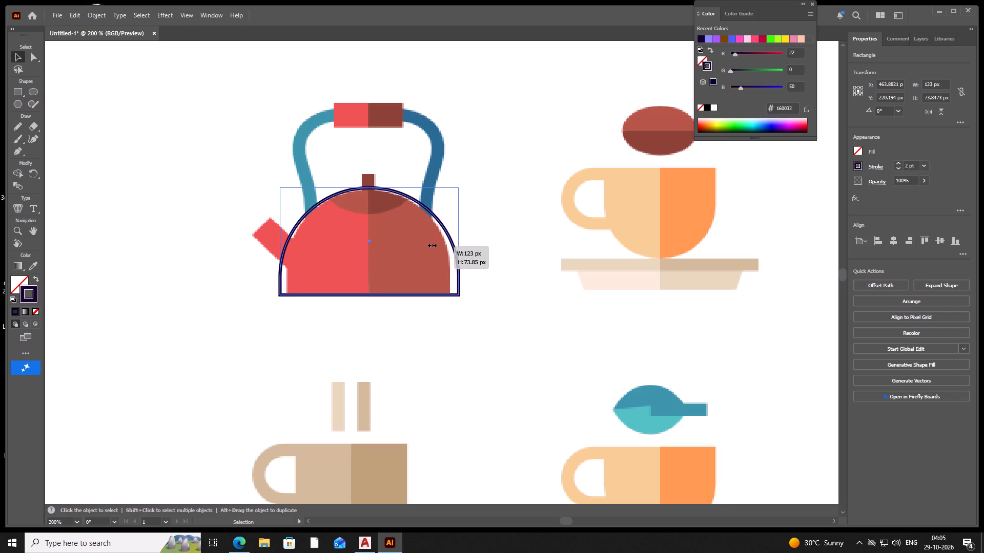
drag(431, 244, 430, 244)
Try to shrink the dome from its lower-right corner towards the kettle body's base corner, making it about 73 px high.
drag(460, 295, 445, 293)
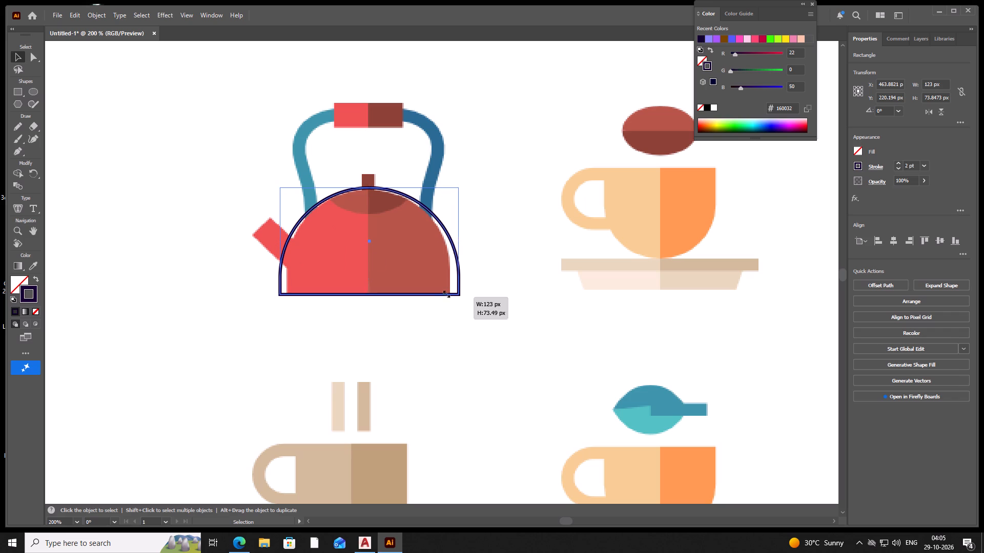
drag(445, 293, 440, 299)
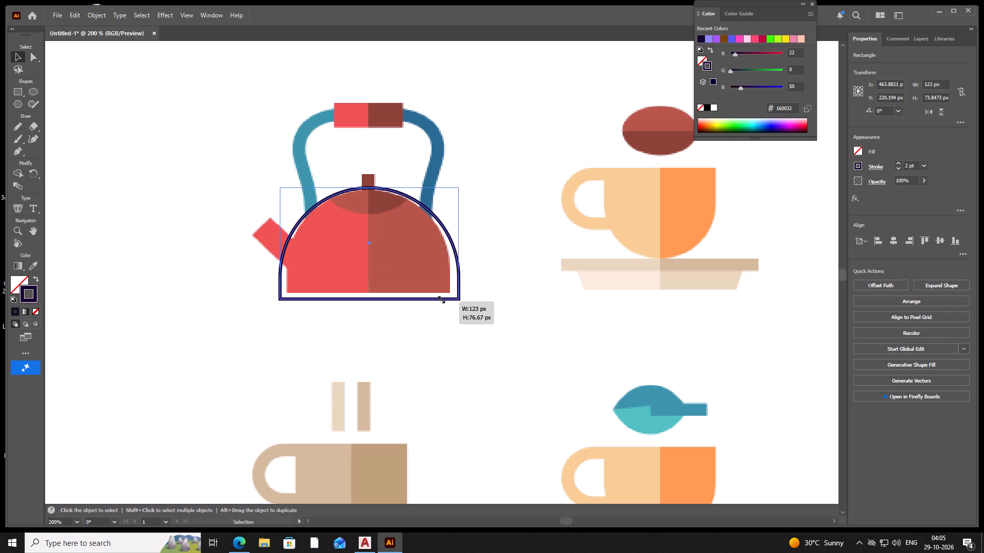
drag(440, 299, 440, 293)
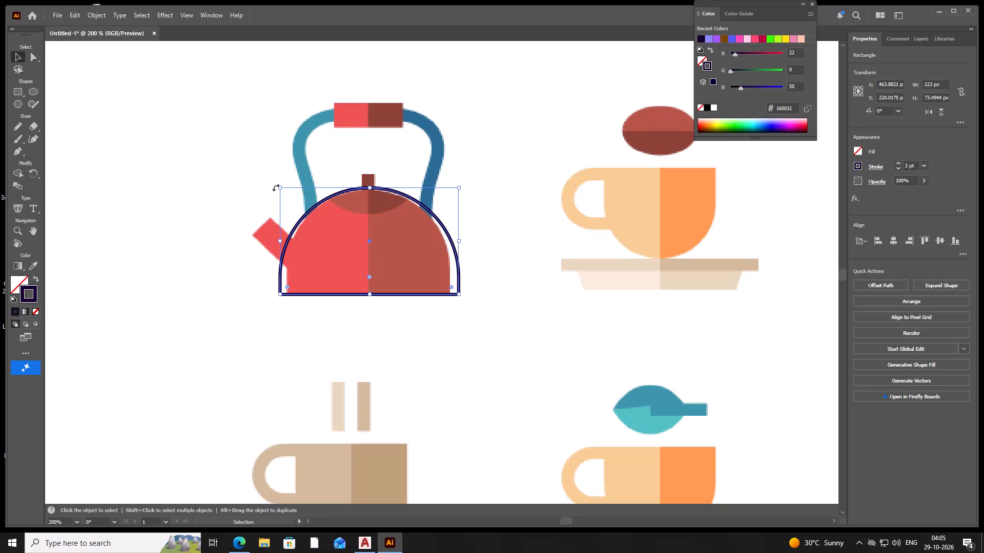
Undo the dome's edits, including its rounding, back to the plain square-cornered rectangle of 123 by 99 px.
key(ctrl+z)
key(ctrl+z)
key(ctrl+z)
key(ctrl+z)
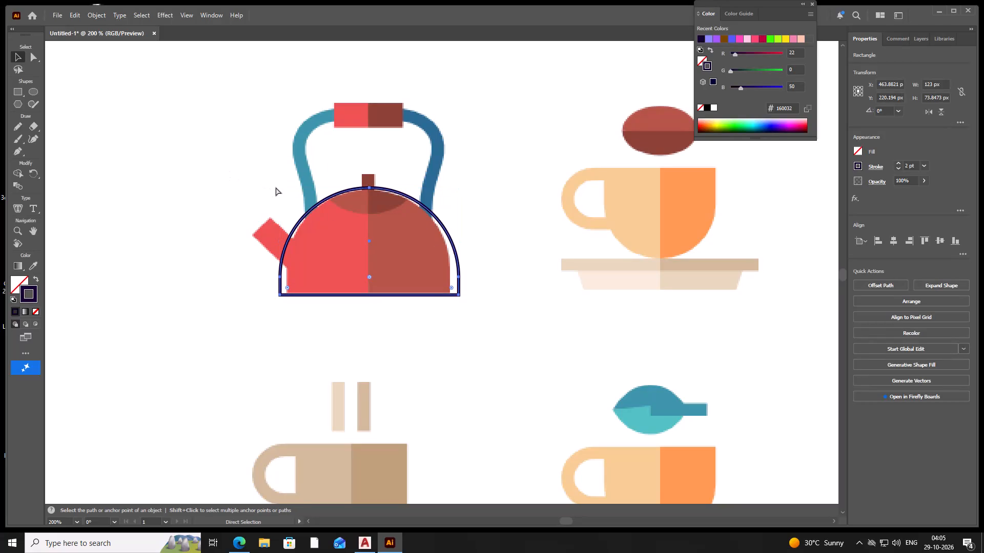
key(ctrl+z)
key(ctrl+z)
key(ctrl+z)
key(ctrl+z)
key(ctrl+z)
key(ctrl+z)
key(ctrl+z)
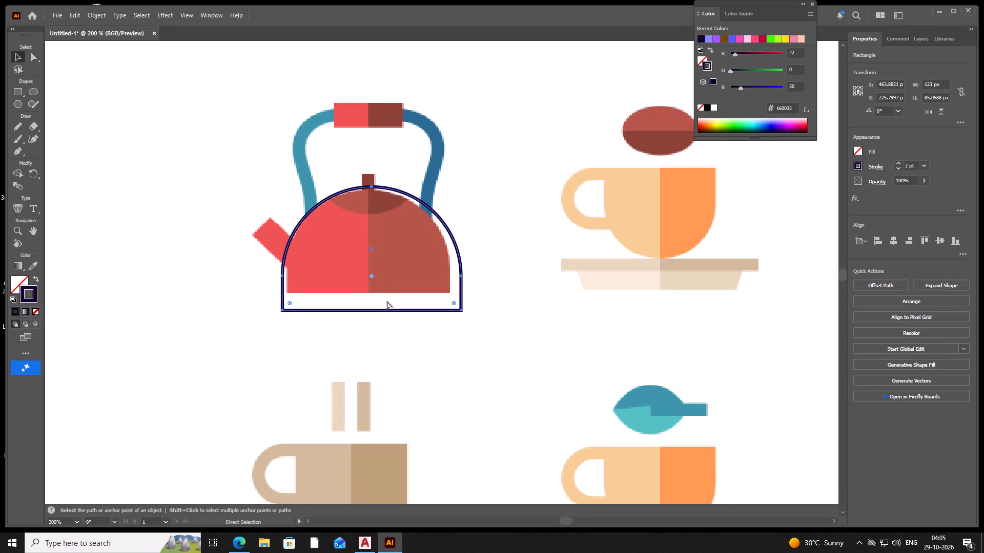
key(ctrl+z)
key(ctrl+z)
key(ctrl+z)
key(ctrl+z)
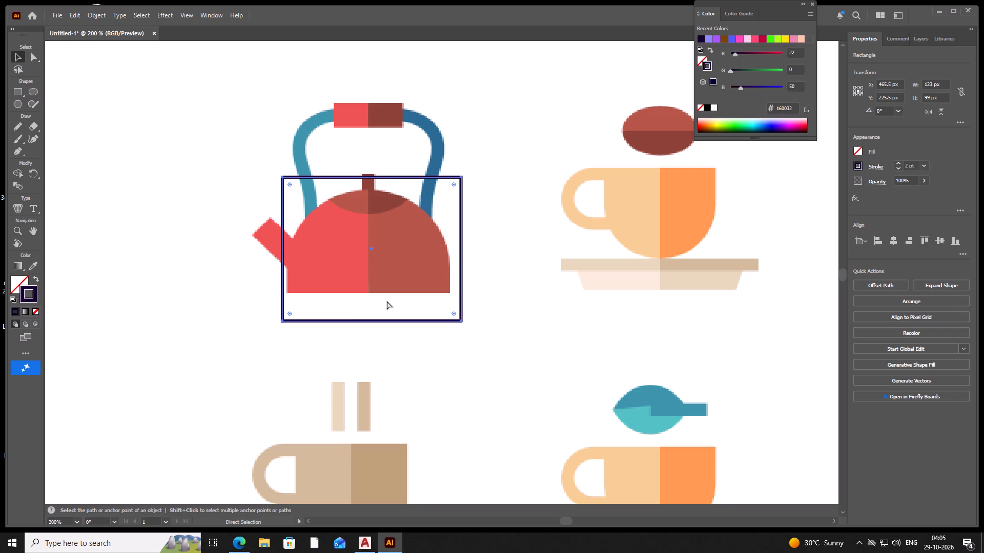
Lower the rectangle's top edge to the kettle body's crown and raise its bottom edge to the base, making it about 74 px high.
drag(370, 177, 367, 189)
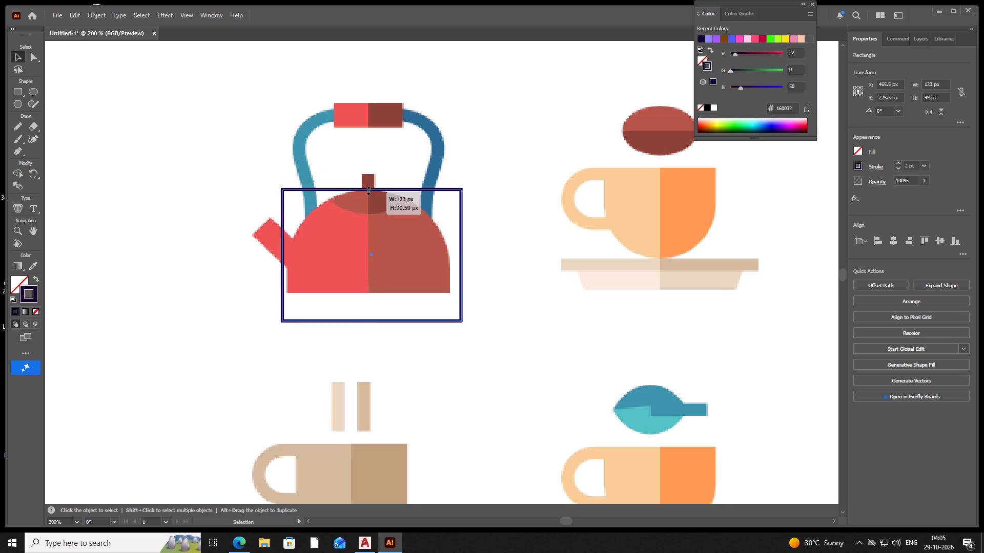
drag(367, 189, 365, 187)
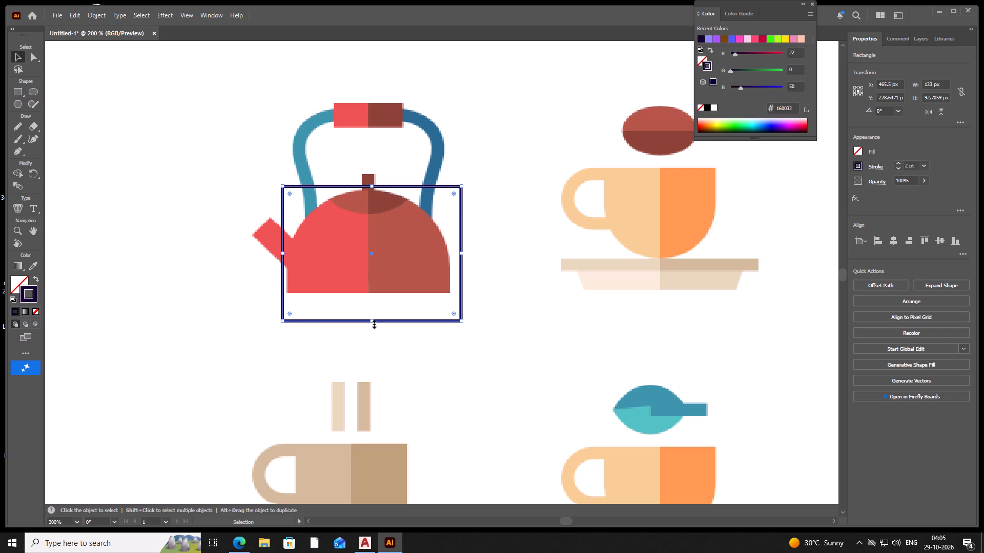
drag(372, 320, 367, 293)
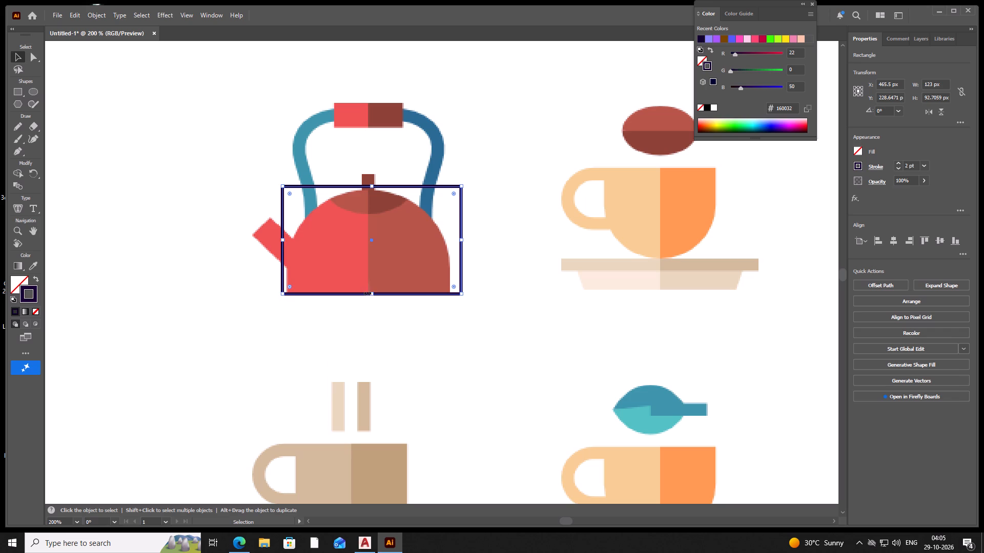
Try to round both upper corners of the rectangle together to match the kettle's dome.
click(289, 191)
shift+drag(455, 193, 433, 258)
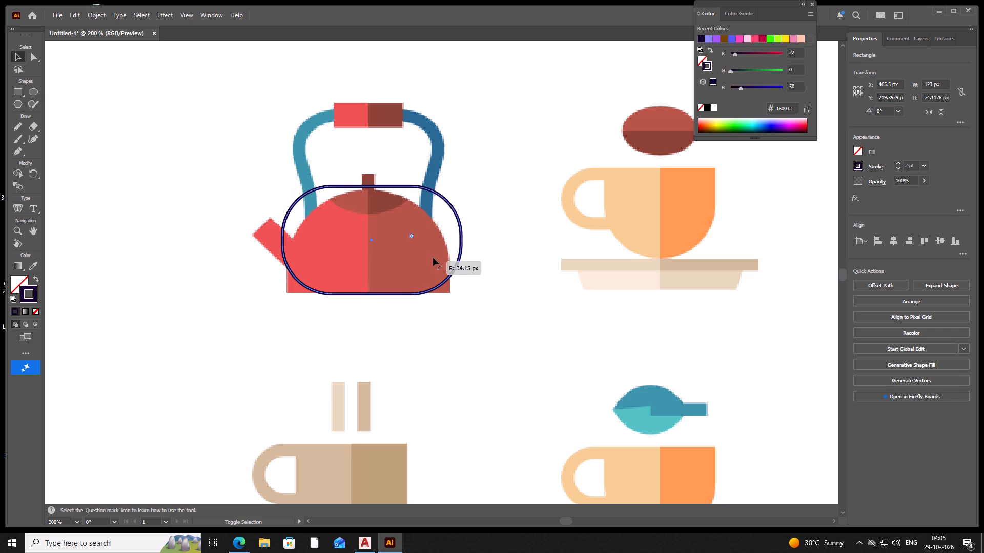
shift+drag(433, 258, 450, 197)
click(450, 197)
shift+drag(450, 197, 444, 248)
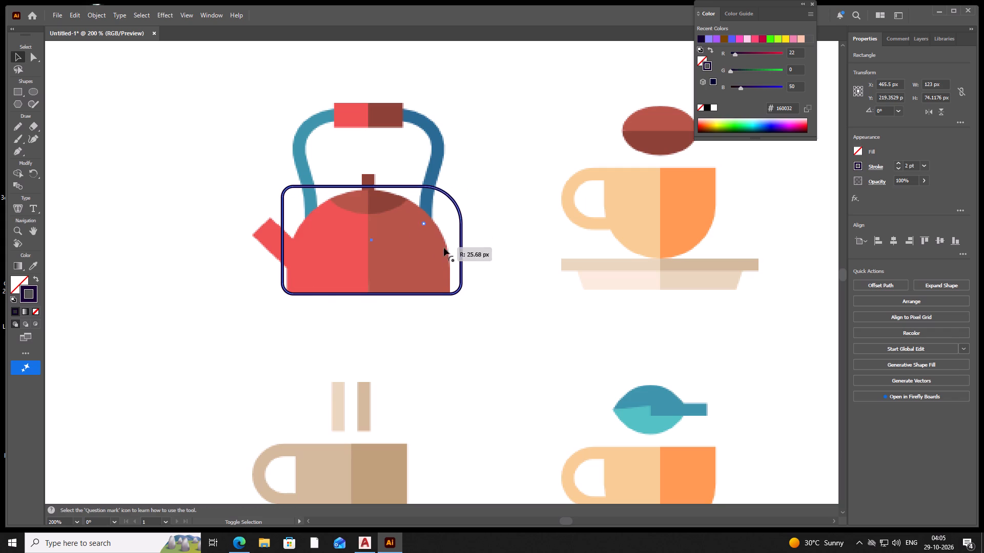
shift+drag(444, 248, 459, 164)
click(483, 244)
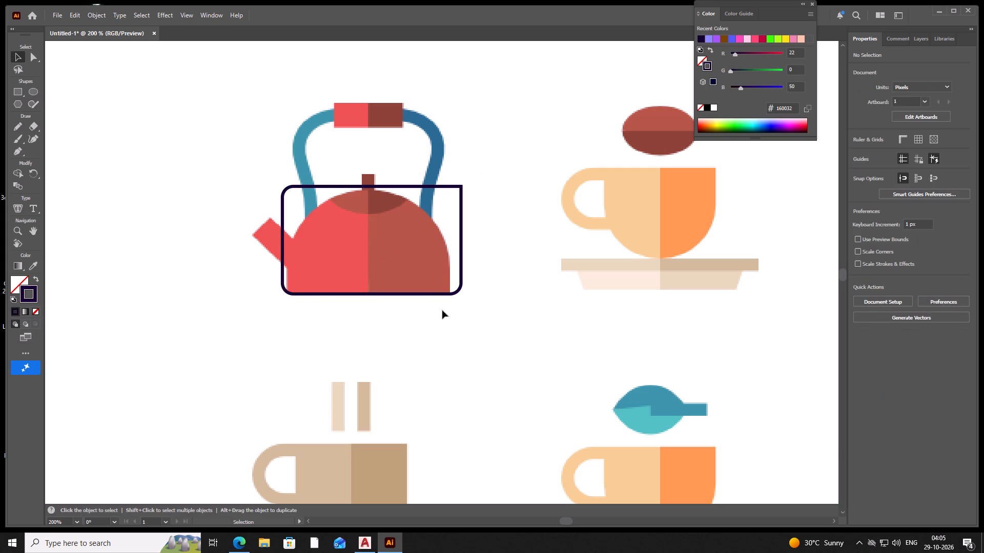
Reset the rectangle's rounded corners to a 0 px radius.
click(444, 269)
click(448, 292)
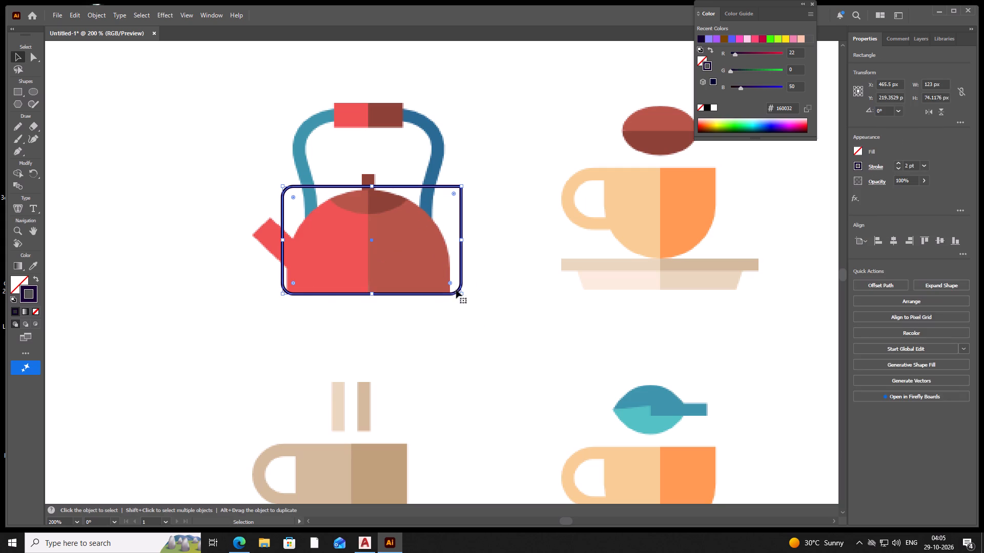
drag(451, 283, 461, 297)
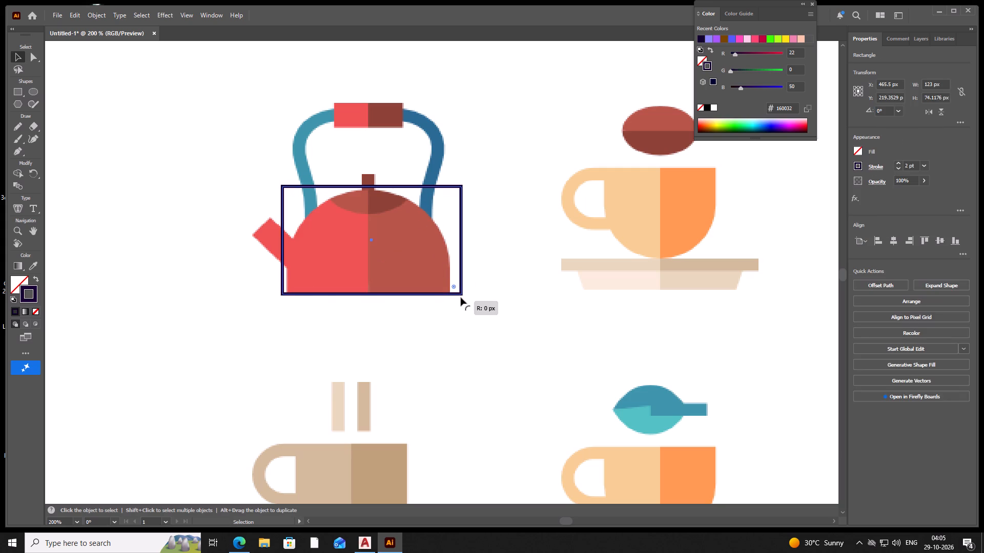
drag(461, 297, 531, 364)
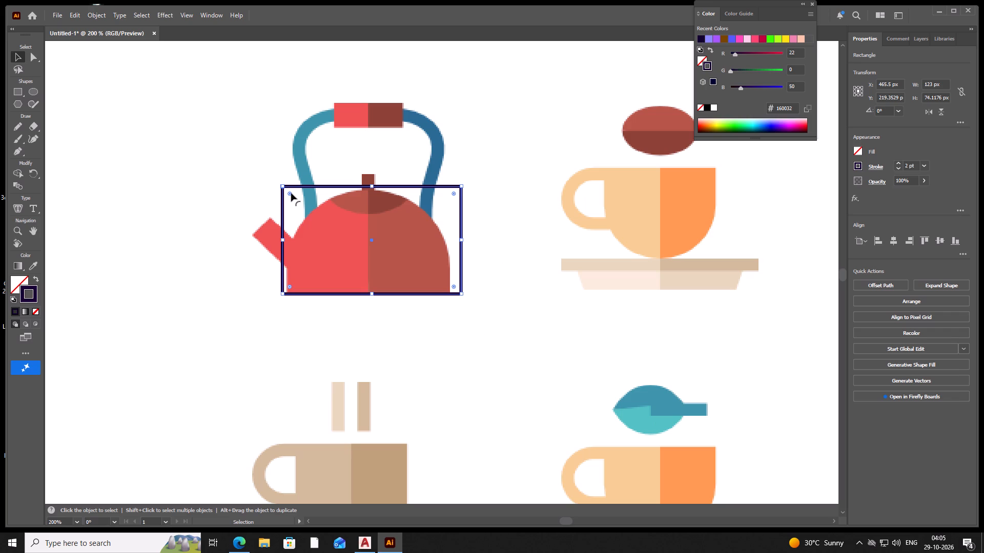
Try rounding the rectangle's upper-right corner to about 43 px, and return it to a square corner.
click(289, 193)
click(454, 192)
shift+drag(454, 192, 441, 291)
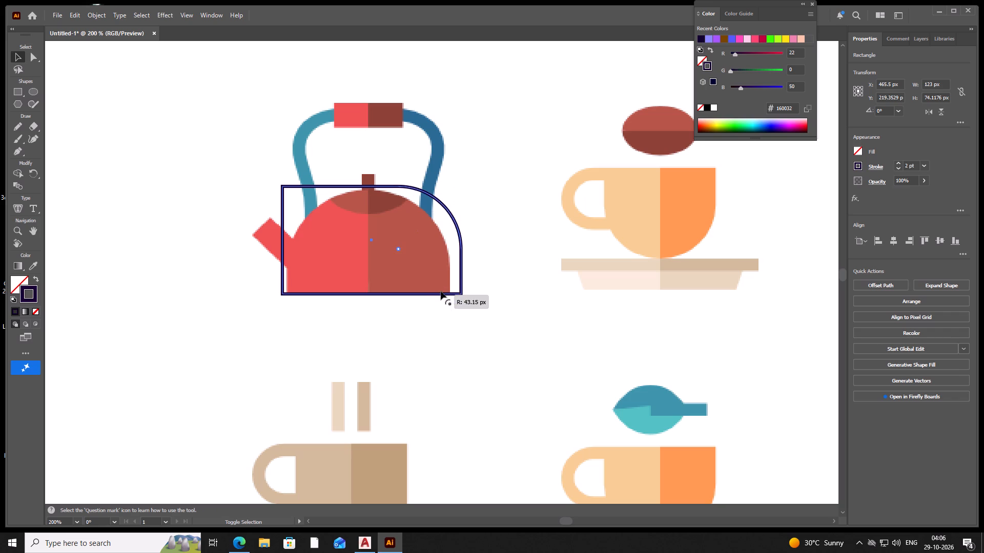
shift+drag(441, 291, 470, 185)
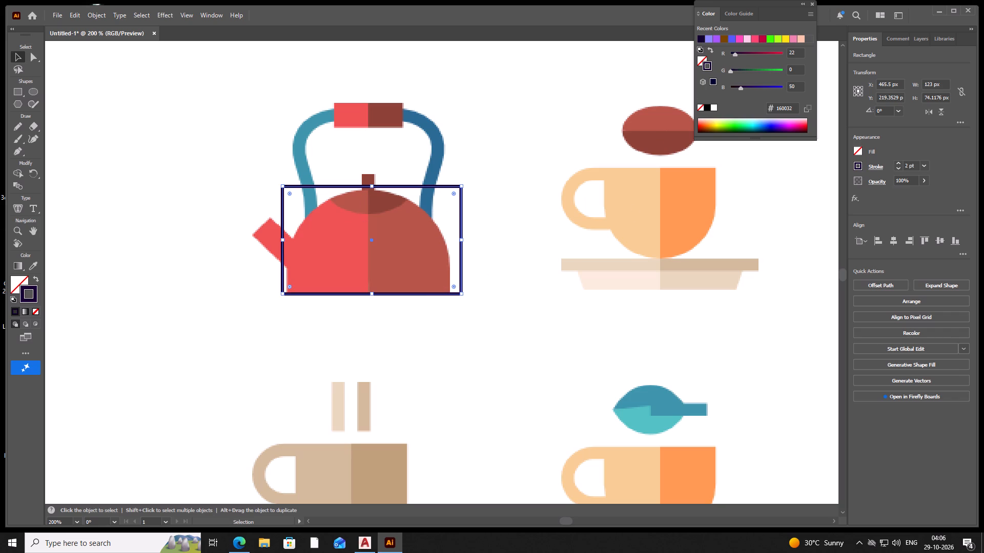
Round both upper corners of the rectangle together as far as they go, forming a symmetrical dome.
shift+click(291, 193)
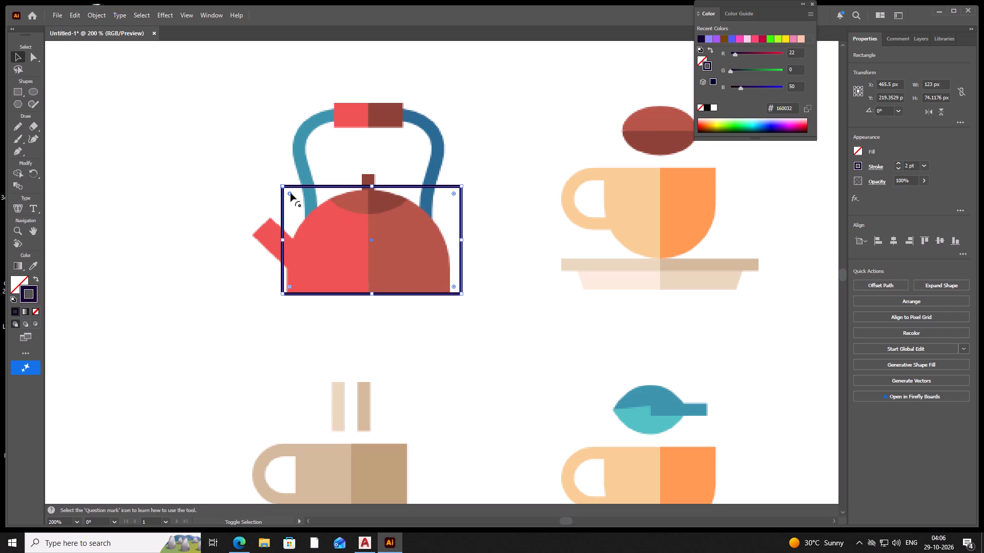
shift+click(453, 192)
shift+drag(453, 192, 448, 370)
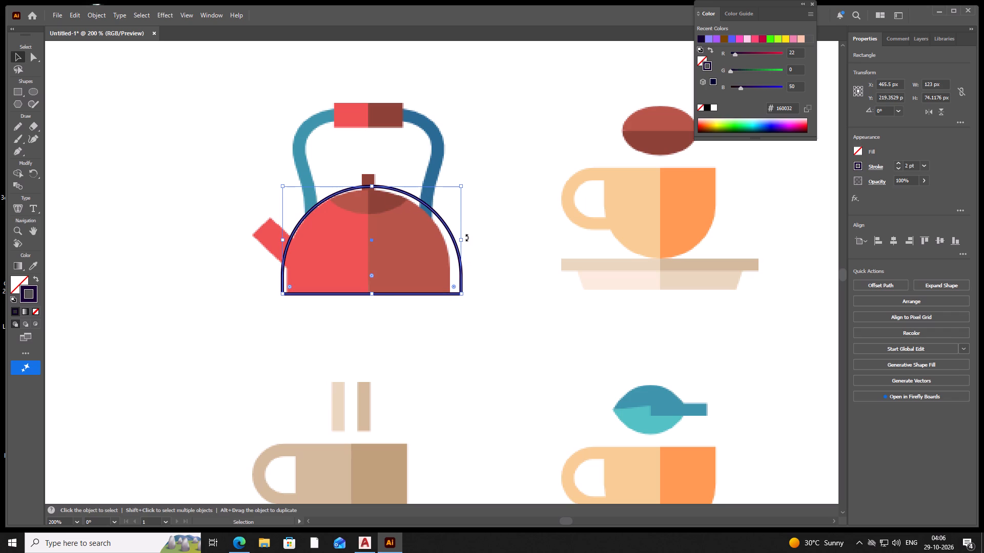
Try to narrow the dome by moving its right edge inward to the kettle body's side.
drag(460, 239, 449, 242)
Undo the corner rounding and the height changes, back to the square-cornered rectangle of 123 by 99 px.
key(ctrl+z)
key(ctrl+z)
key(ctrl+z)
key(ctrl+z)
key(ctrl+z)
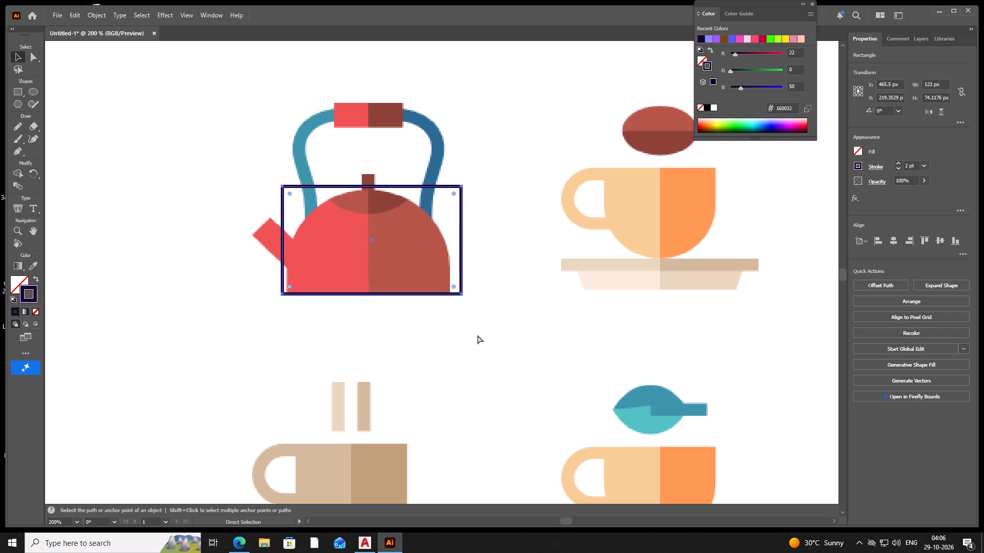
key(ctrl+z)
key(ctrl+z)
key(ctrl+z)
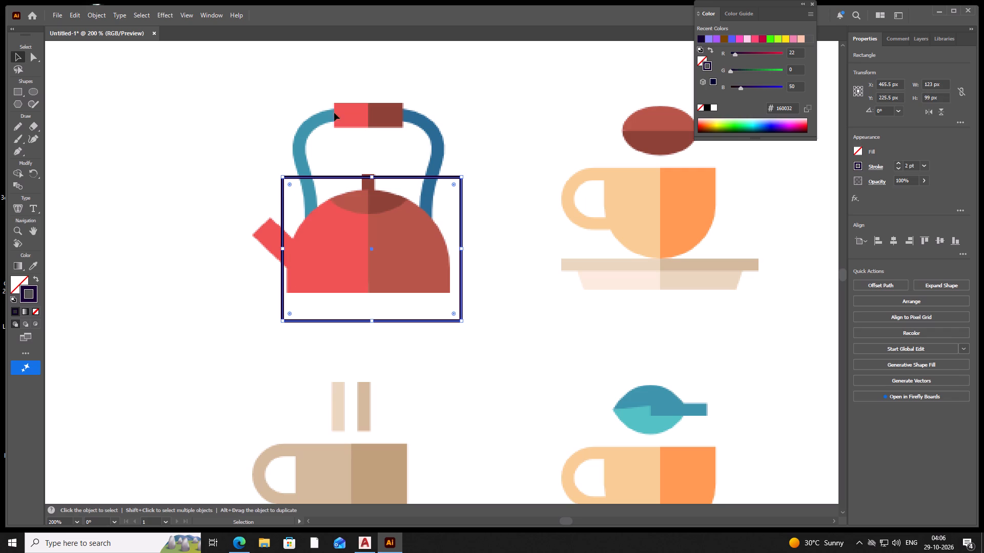
Resize the square-cornered rectangle to about 114 by 73 px so it closely frames the red kettle's body.
drag(372, 175, 372, 186)
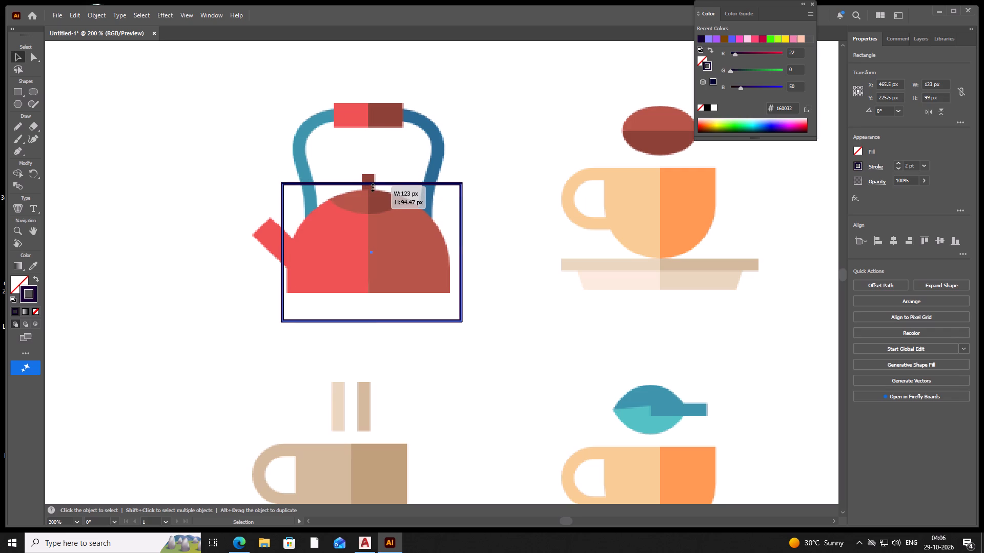
drag(372, 186, 372, 189)
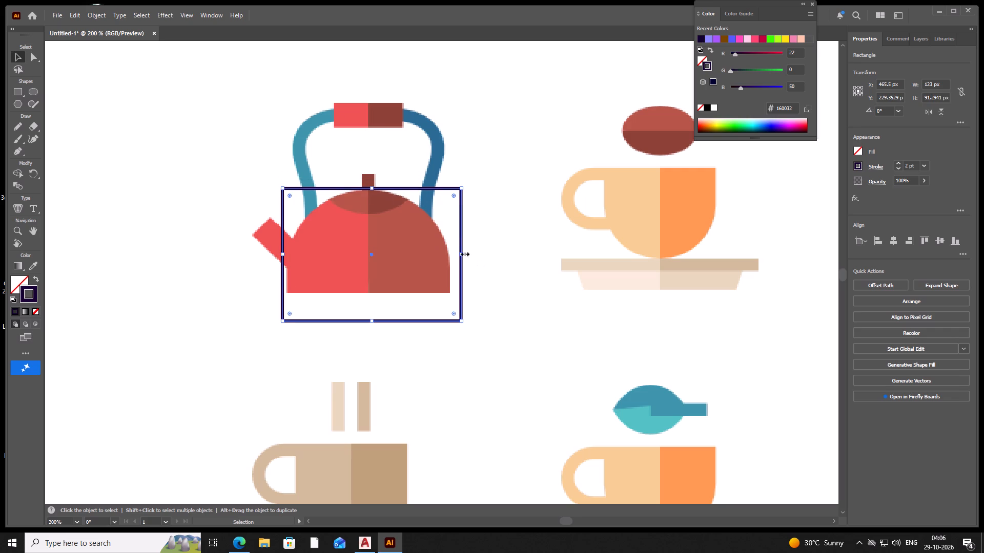
drag(464, 253, 452, 254)
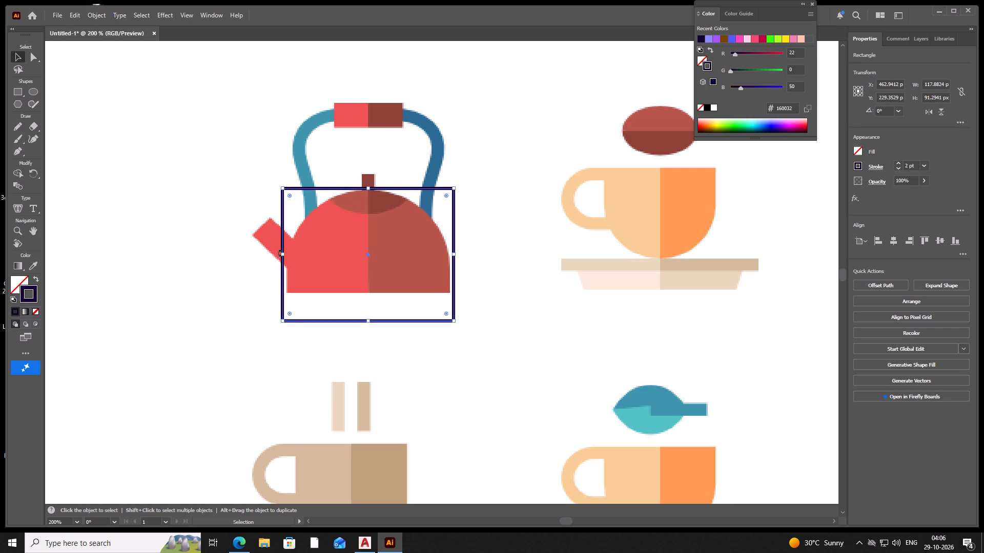
click(282, 253)
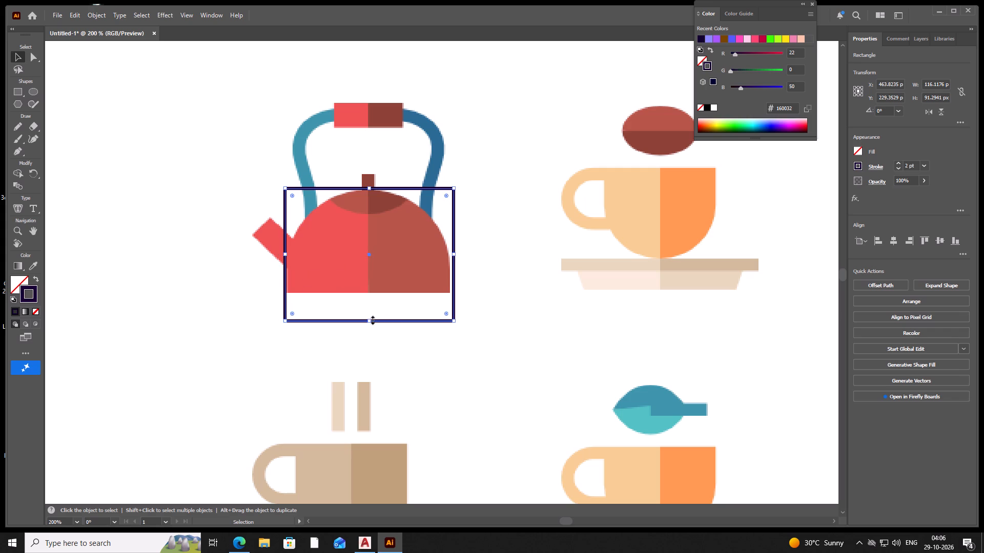
drag(367, 320, 366, 296)
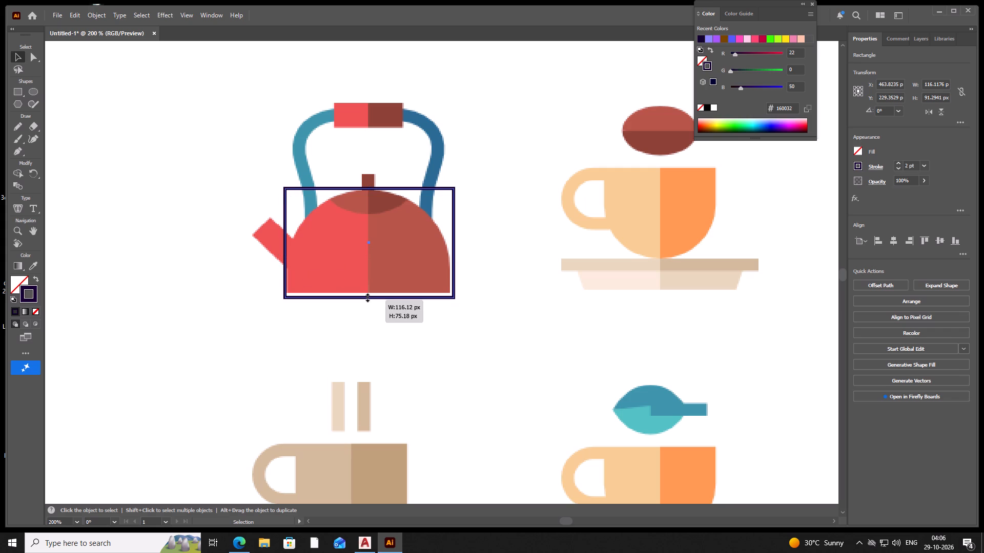
drag(366, 296, 366, 294)
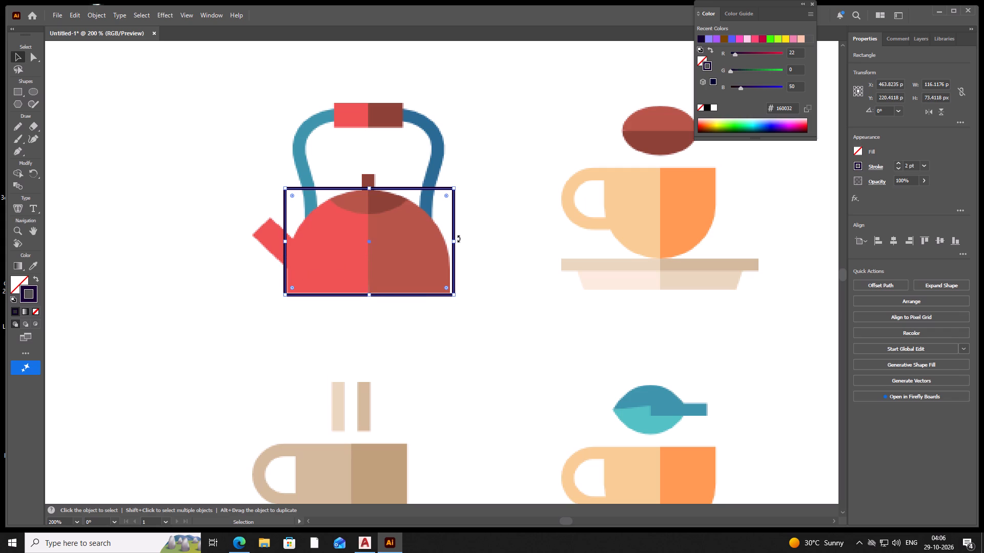
drag(455, 241, 450, 243)
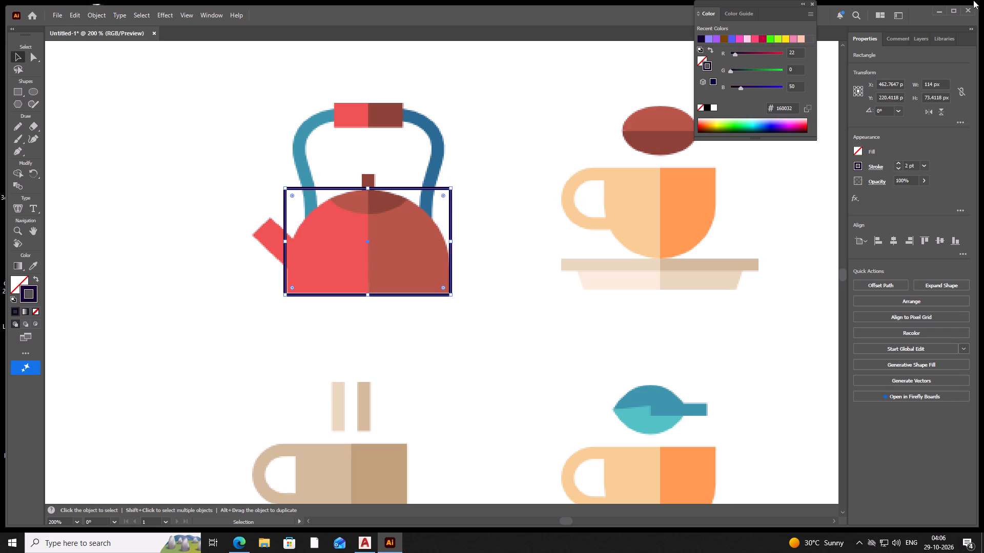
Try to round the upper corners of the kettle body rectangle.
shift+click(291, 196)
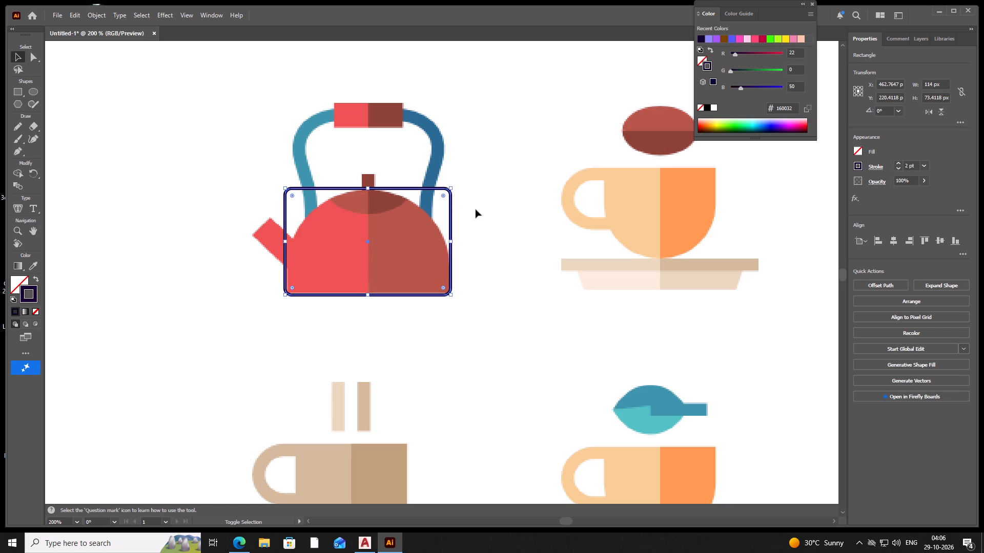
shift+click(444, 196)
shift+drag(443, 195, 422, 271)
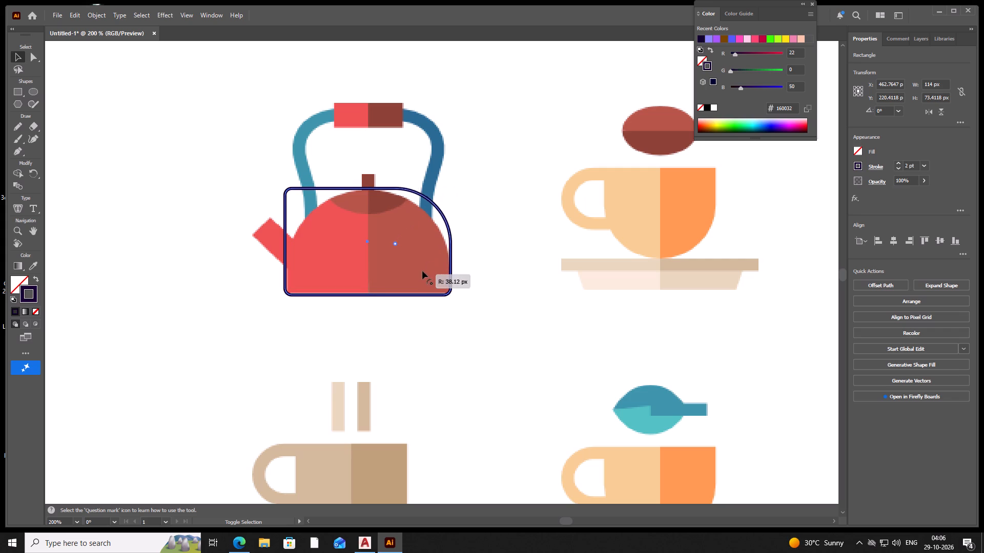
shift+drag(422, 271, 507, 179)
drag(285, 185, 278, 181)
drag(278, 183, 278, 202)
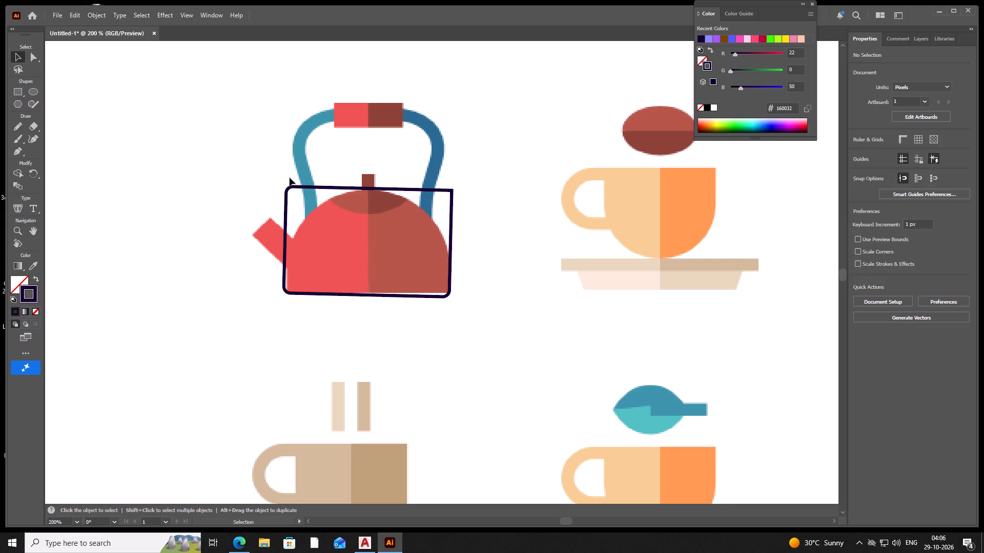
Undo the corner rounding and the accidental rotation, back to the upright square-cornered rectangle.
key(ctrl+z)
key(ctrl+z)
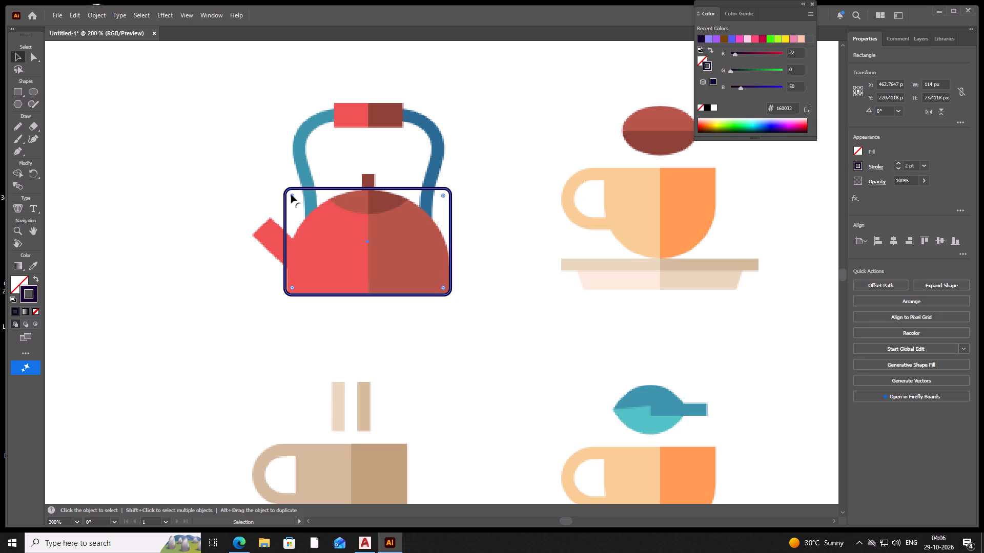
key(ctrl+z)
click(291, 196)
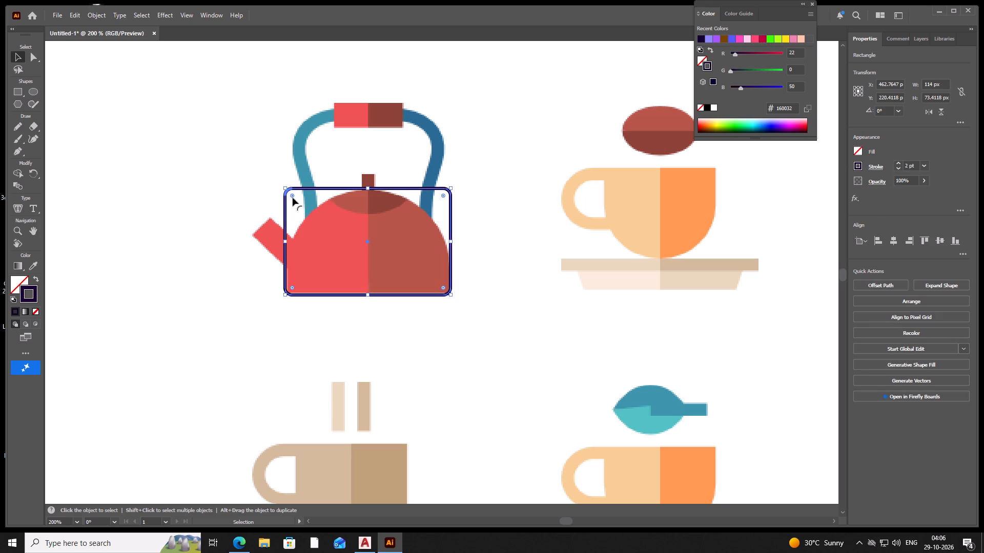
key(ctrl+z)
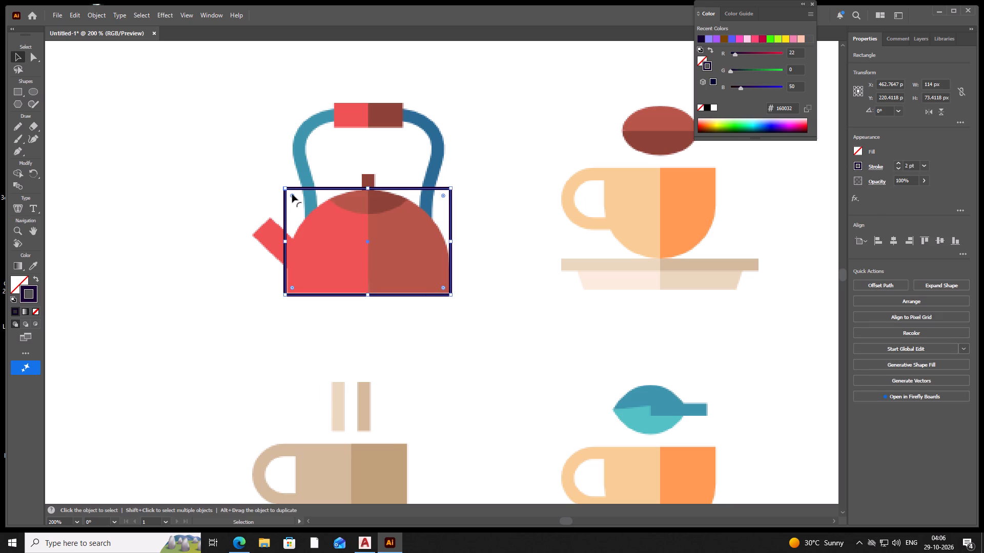
Round both upper corners of the rectangle together as far as they go, forming the kettle's dome, and deselect it.
shift+click(292, 194)
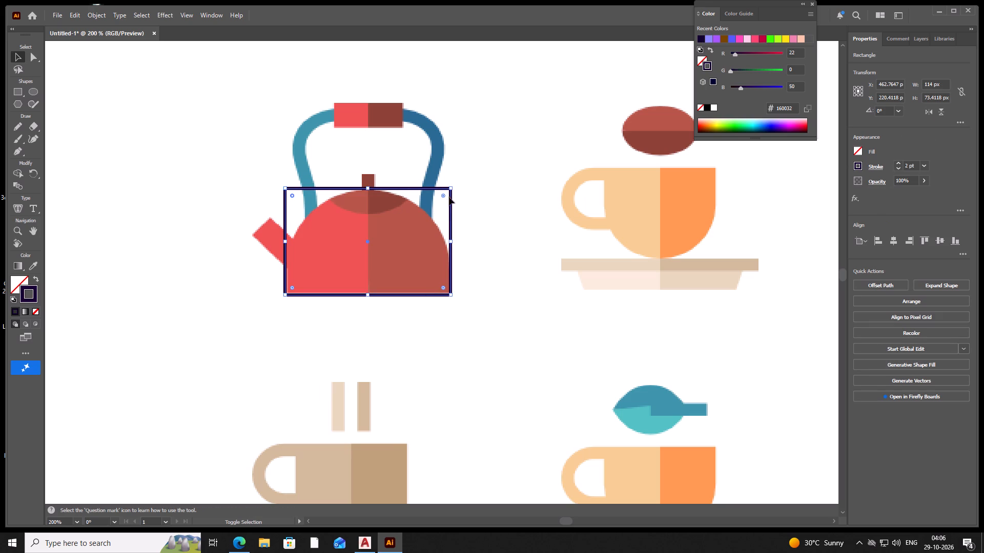
shift+click(444, 196)
shift+drag(443, 196, 413, 314)
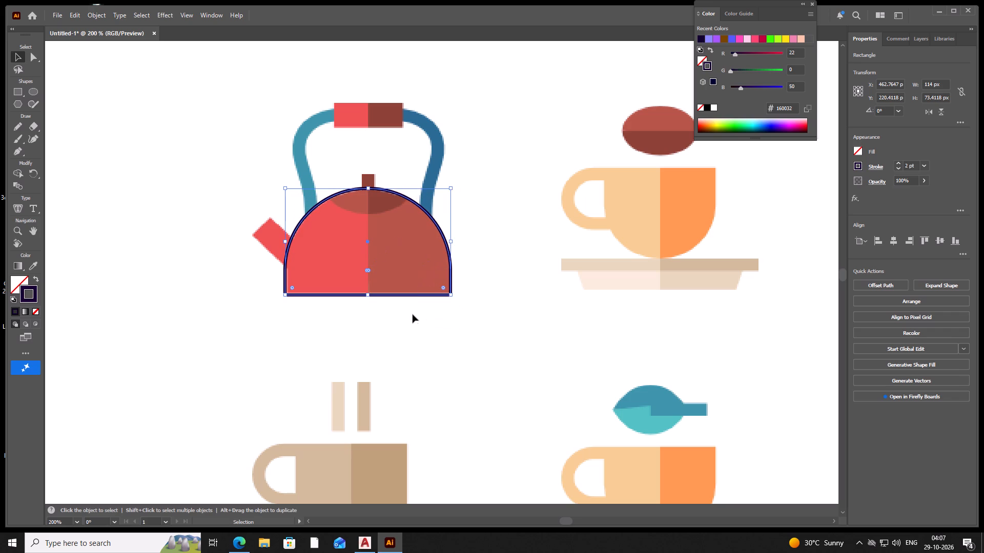
click(234, 183)
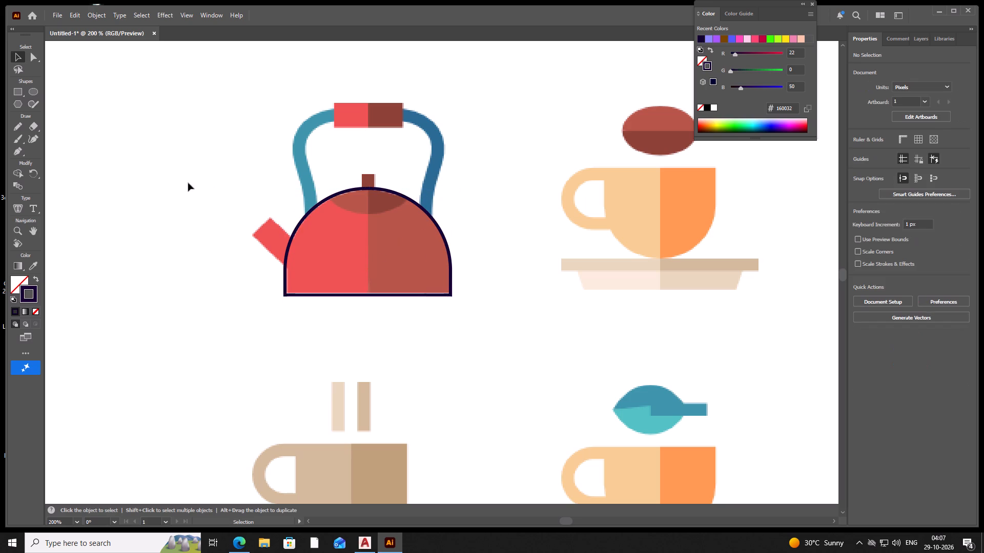
Draw a rectangle about 56 by 112 px over the left half of the kettle body, ending at its centre line.
right_click(20, 90)
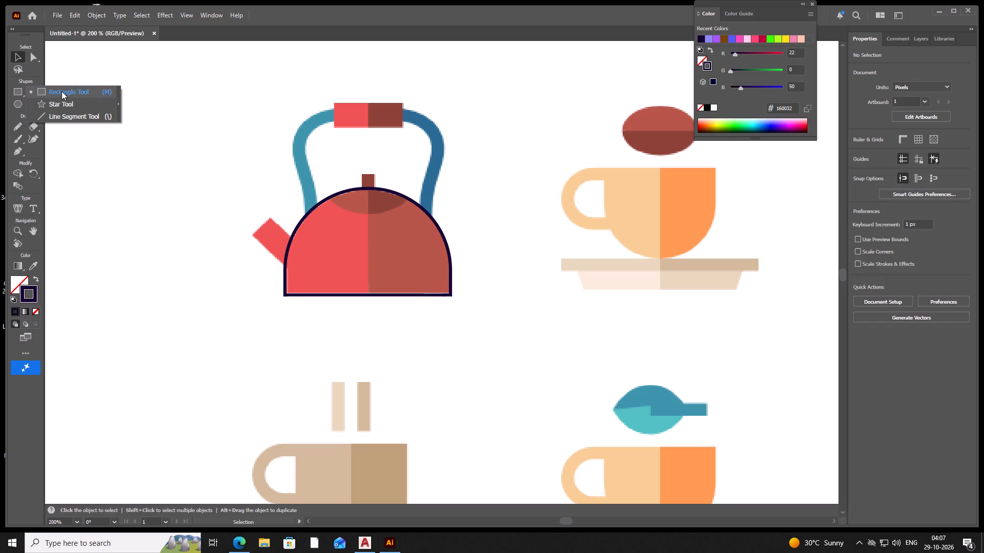
click(61, 91)
drag(312, 172, 345, 335)
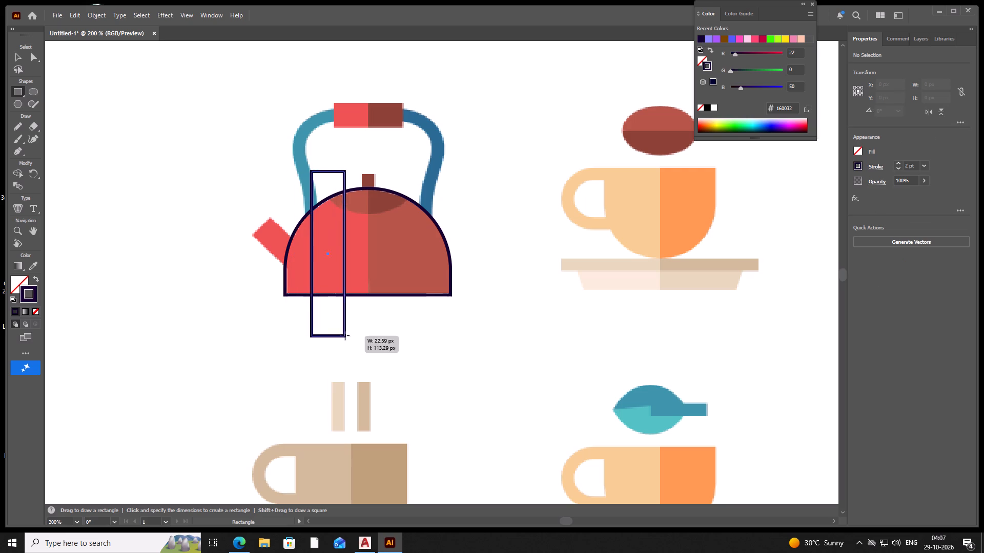
drag(345, 335, 369, 334)
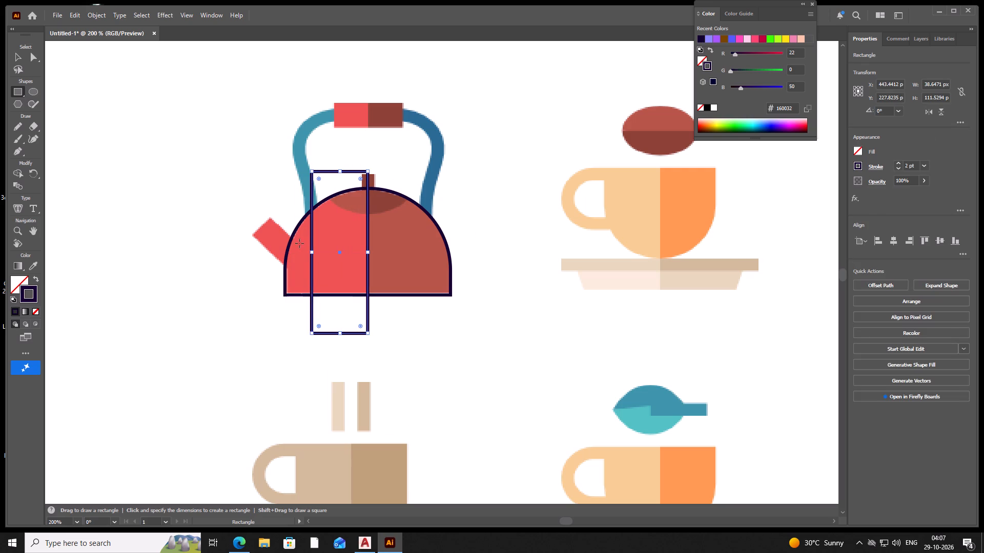
drag(310, 250, 288, 253)
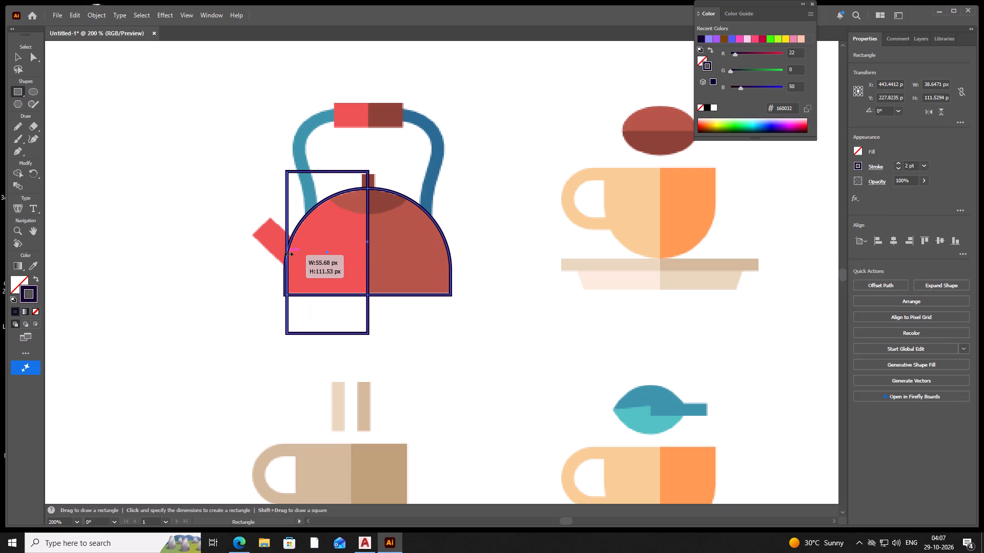
drag(288, 253, 285, 254)
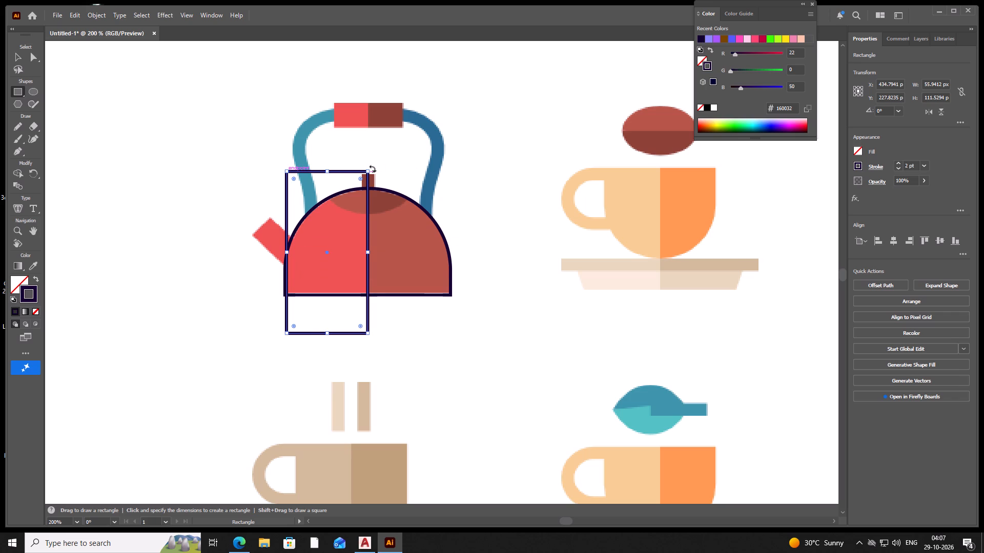
drag(373, 168, 362, 185)
Draw a second rectangle about 55 by 118 px over the right half of the kettle body, beside the first one.
drag(380, 160, 384, 325)
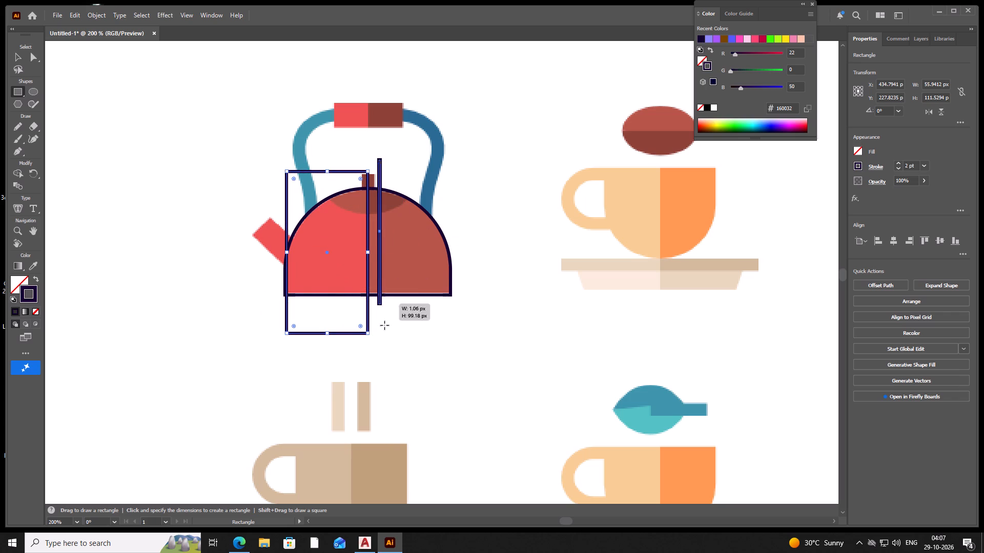
drag(384, 325, 448, 368)
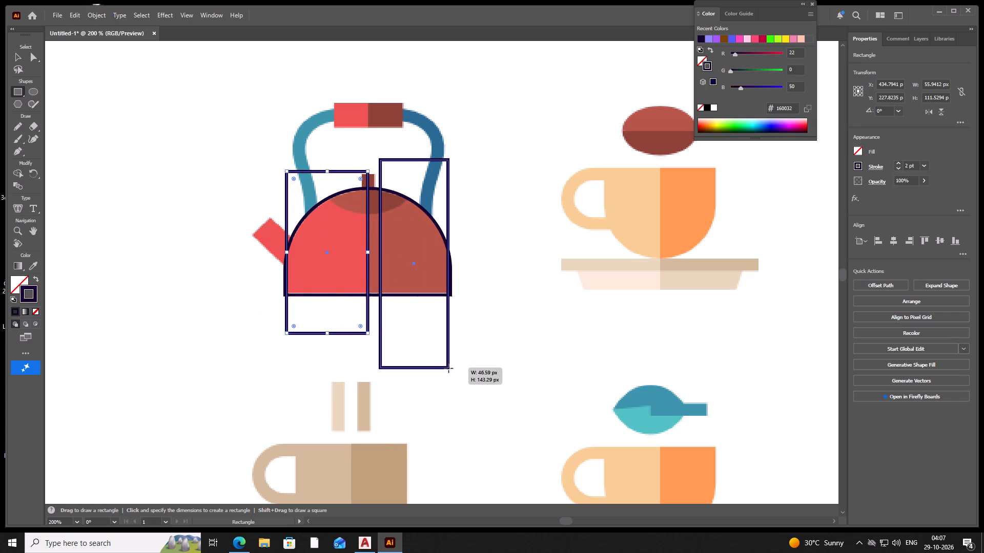
drag(448, 368, 449, 369)
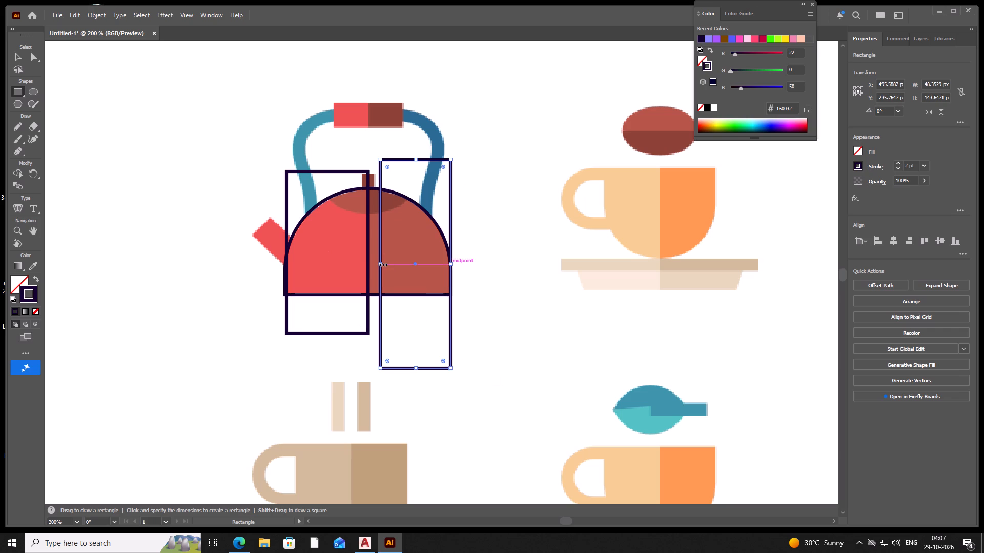
drag(382, 264, 370, 264)
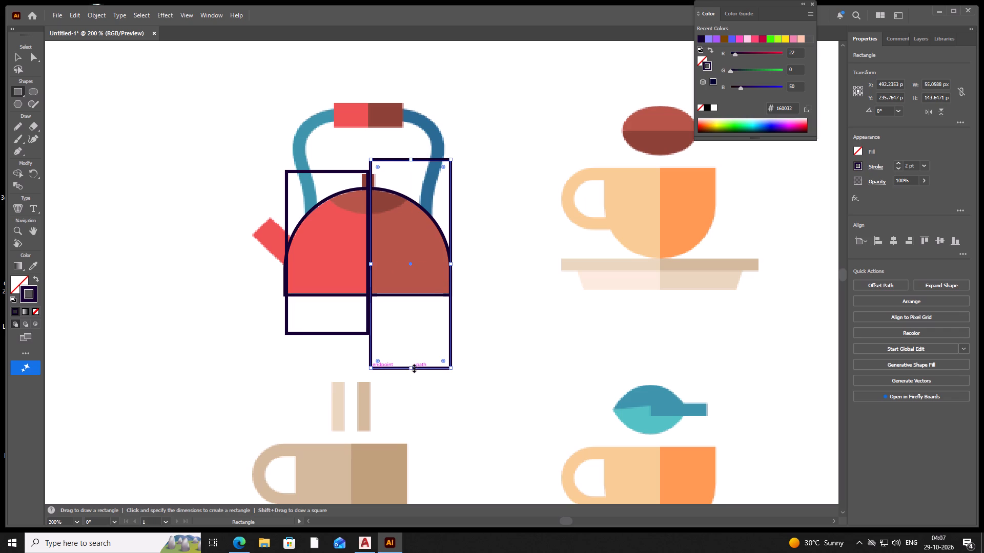
drag(409, 371, 408, 330)
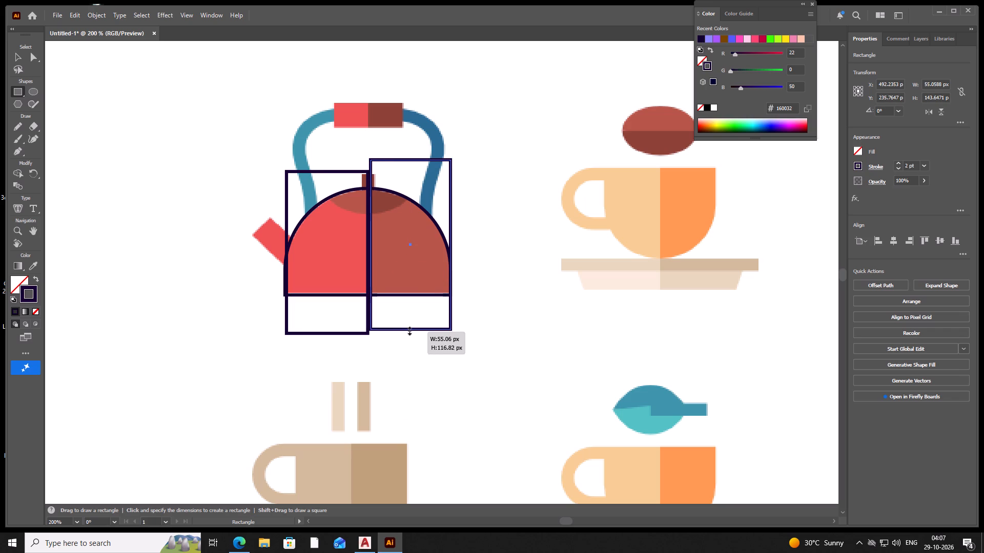
drag(408, 330, 408, 332)
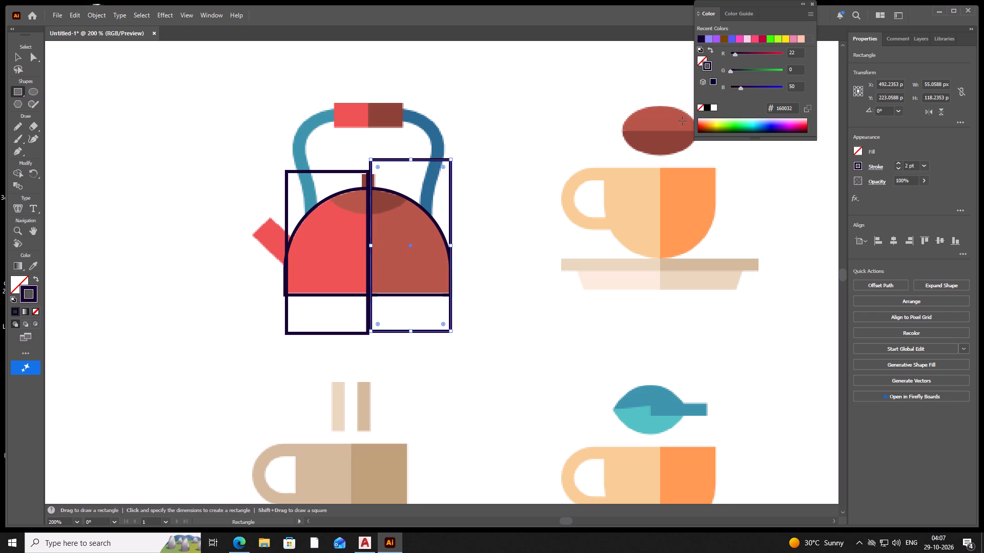
Give the rectangle over the kettle's right half a solid #160032 fill and remove its stroke.
click(30, 297)
click(11, 284)
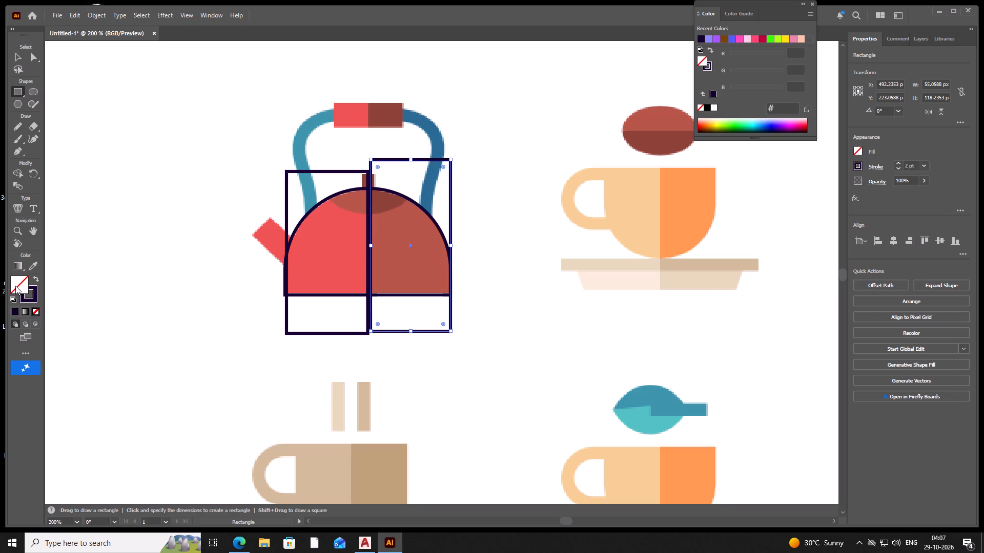
click(13, 311)
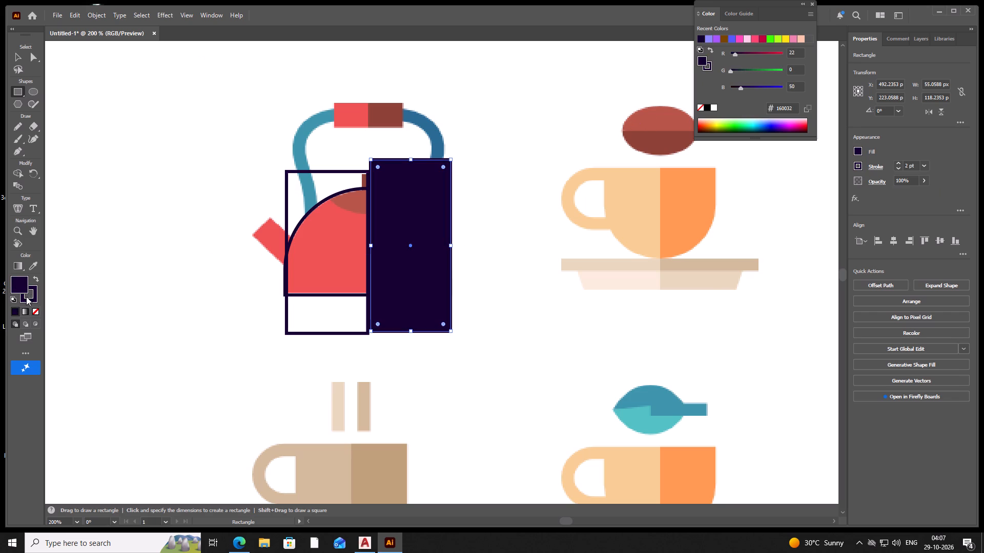
click(31, 299)
click(35, 312)
Change the fill of the rectangle over the kettle's right half to dark violet, #230055.
click(13, 277)
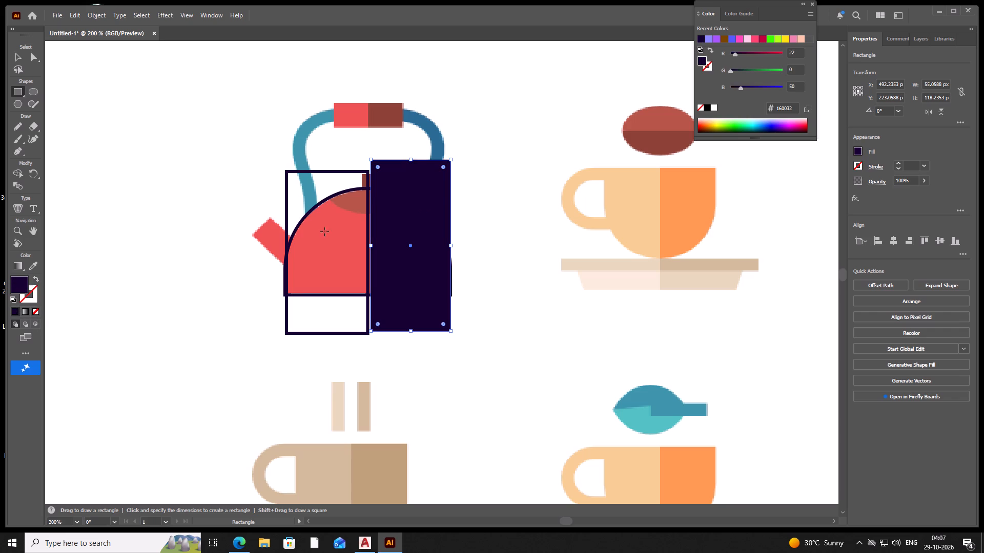
drag(775, 127, 798, 127)
drag(796, 130, 786, 130)
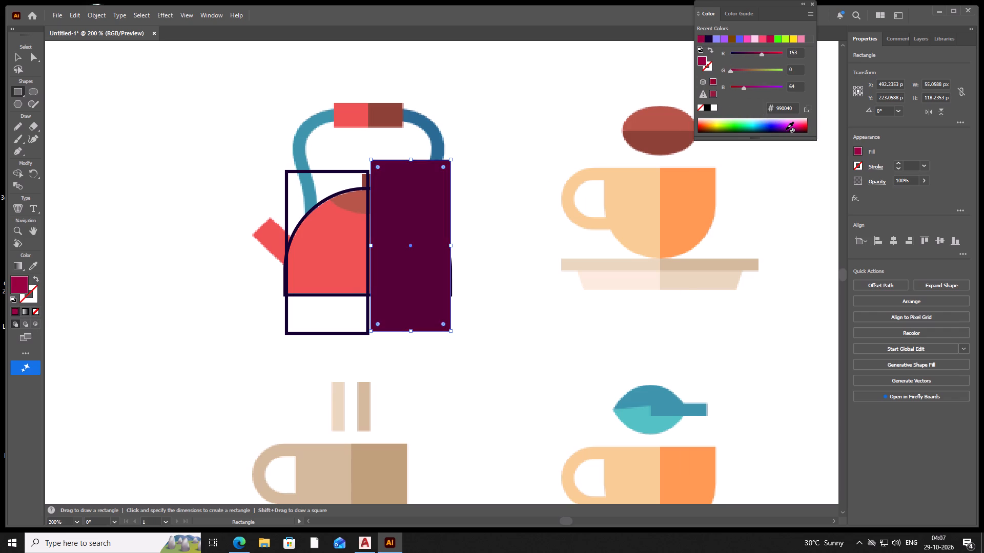
drag(786, 130, 777, 130)
click(470, 31)
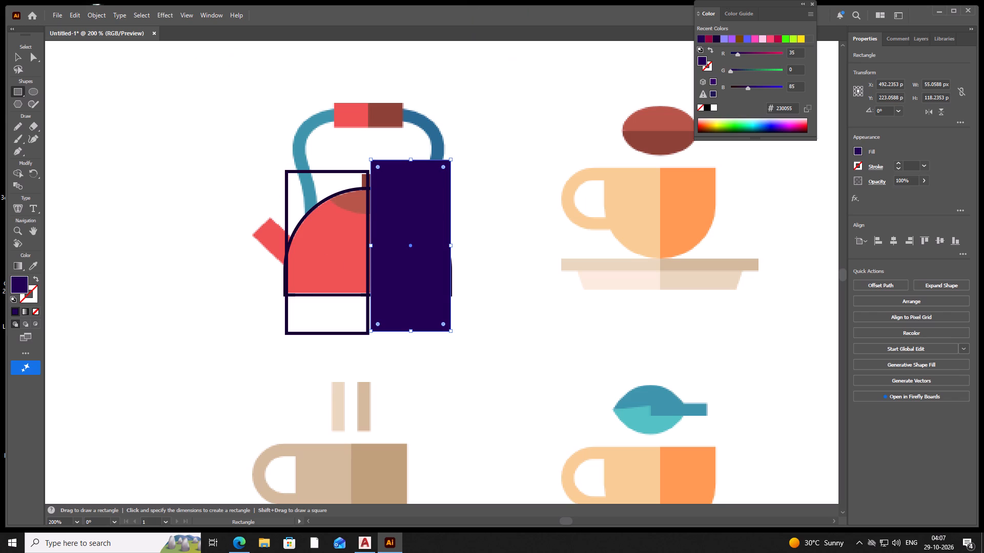
Give the rectangle over the kettle's left half a solid #230055 fill and remove its stroke.
click(14, 55)
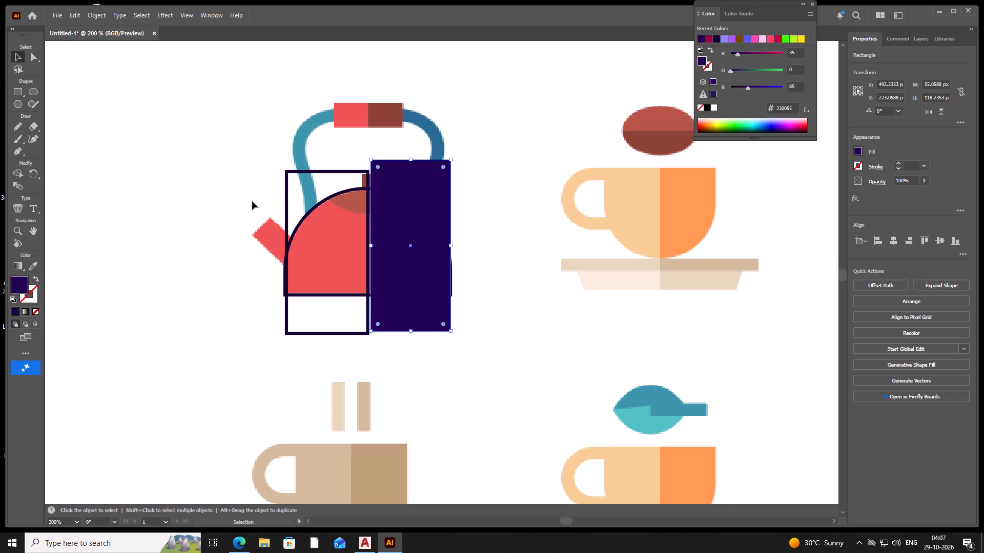
click(288, 175)
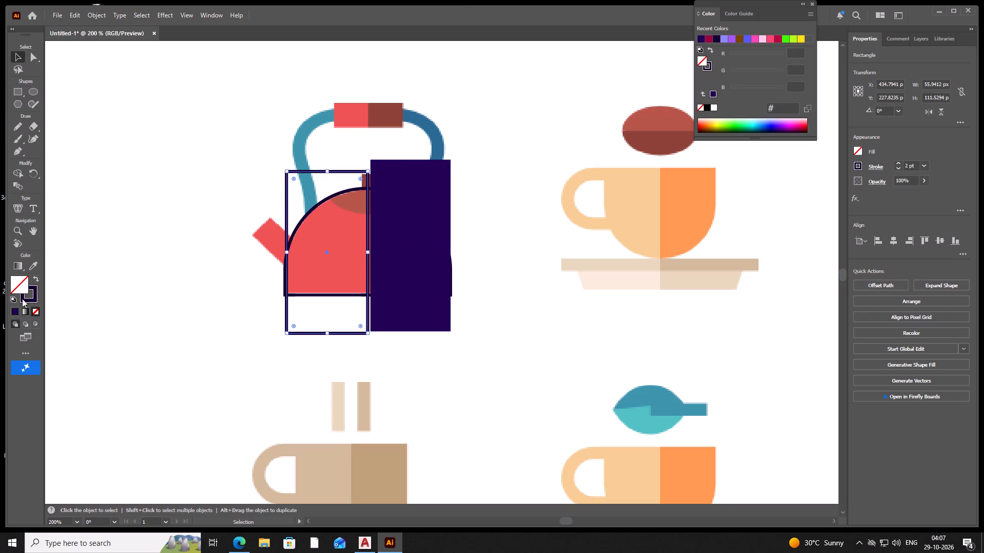
click(20, 285)
click(14, 310)
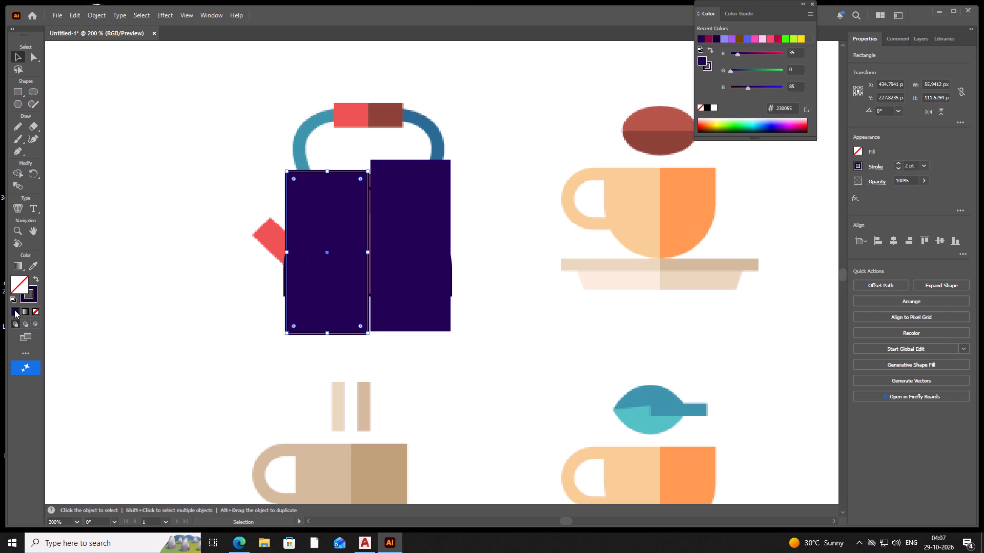
click(28, 300)
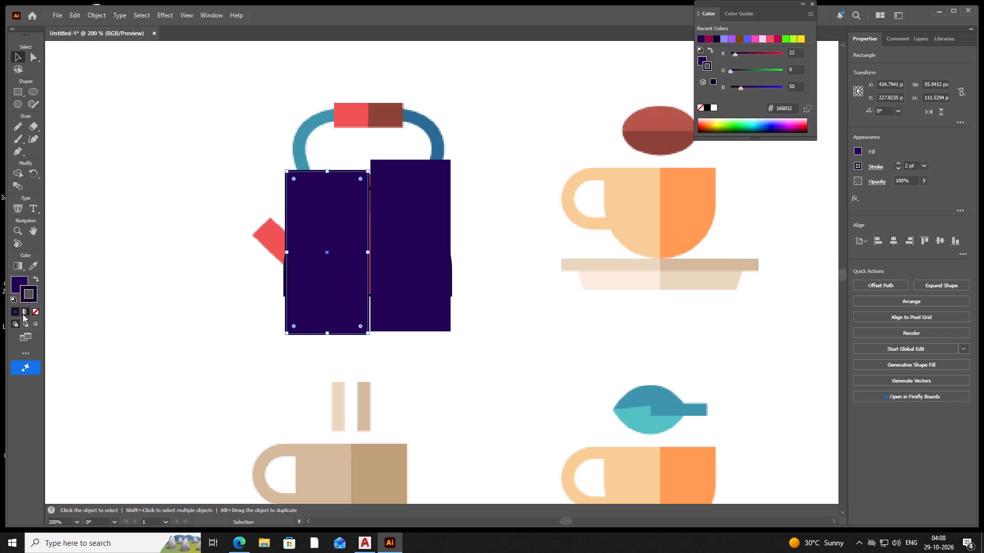
click(35, 310)
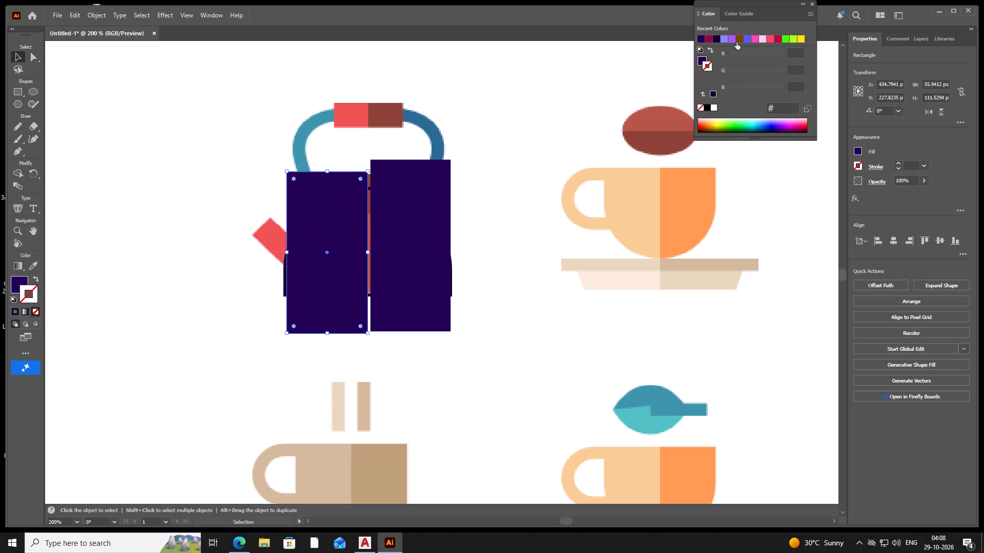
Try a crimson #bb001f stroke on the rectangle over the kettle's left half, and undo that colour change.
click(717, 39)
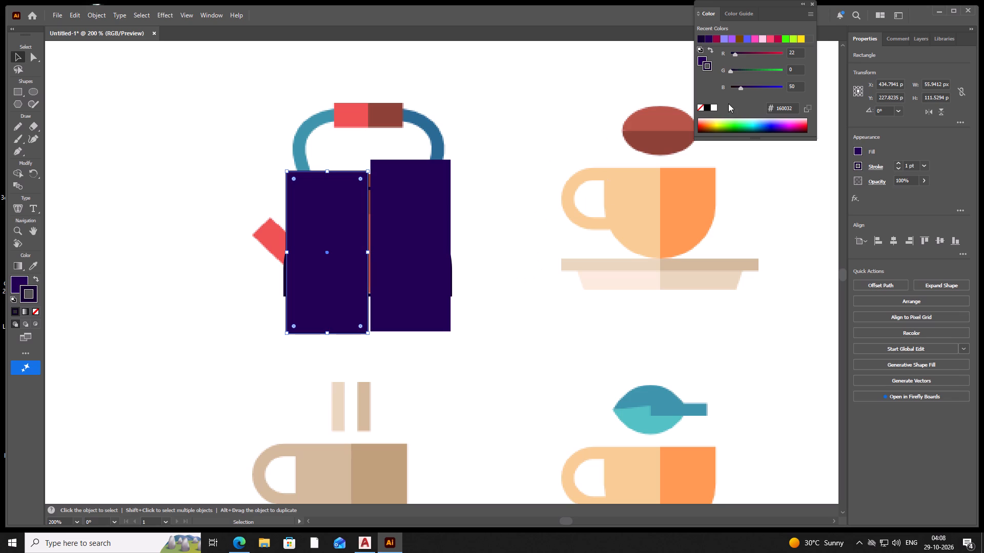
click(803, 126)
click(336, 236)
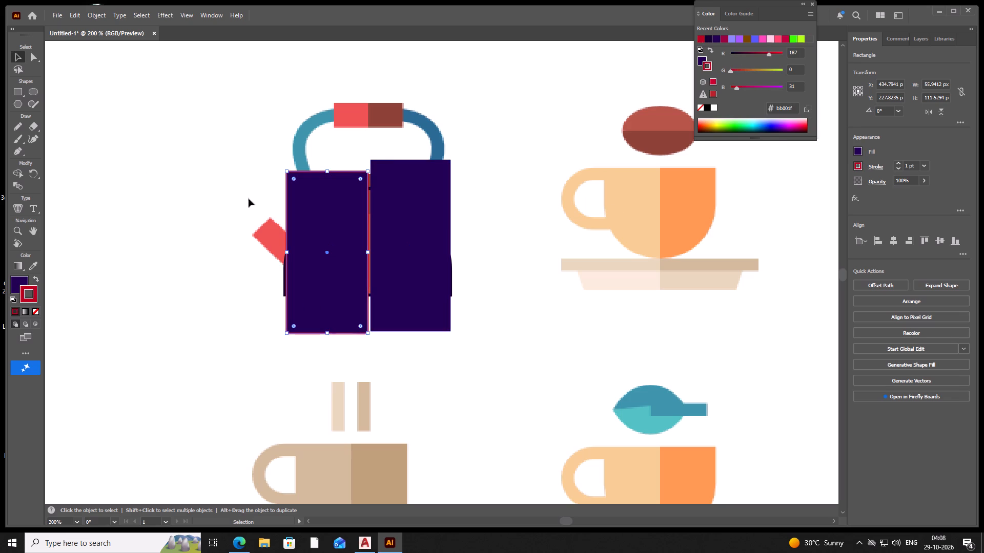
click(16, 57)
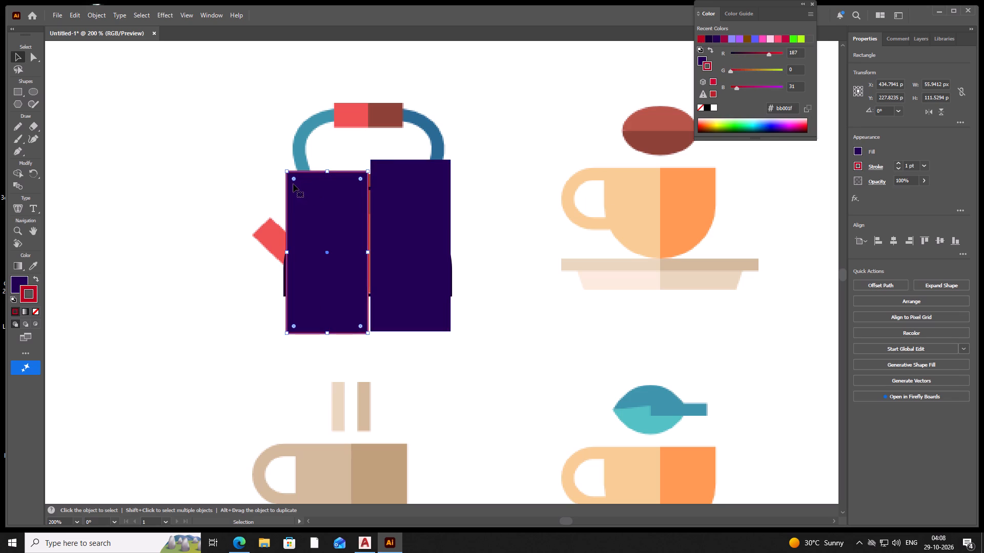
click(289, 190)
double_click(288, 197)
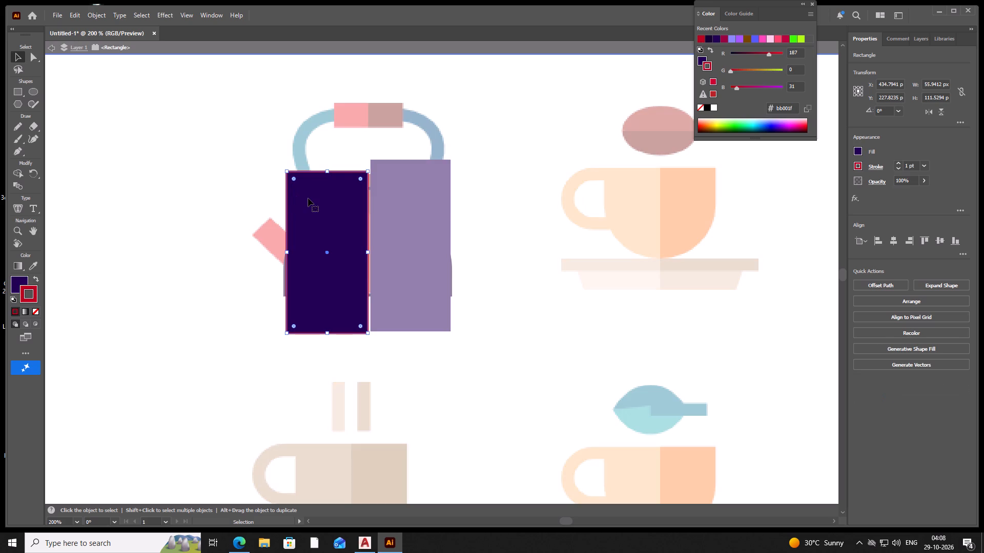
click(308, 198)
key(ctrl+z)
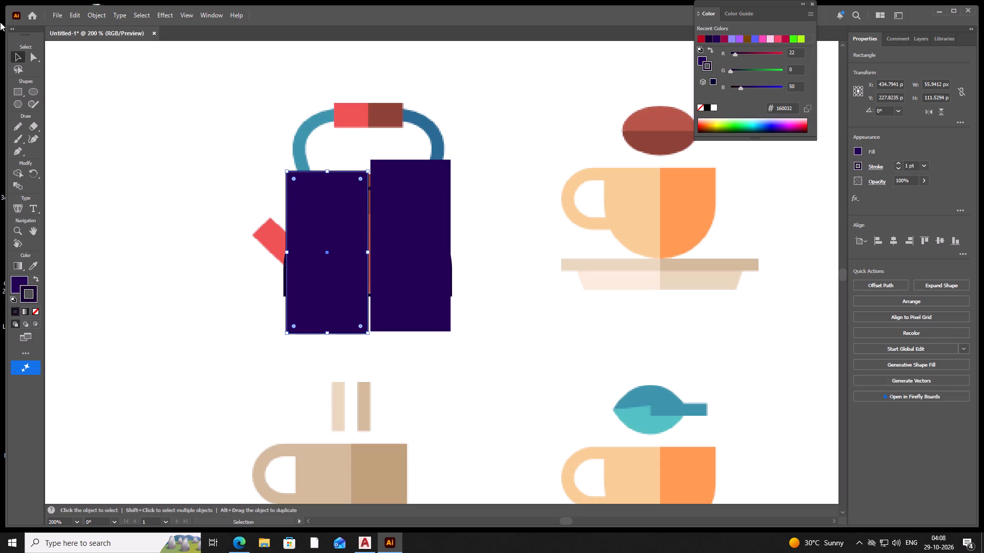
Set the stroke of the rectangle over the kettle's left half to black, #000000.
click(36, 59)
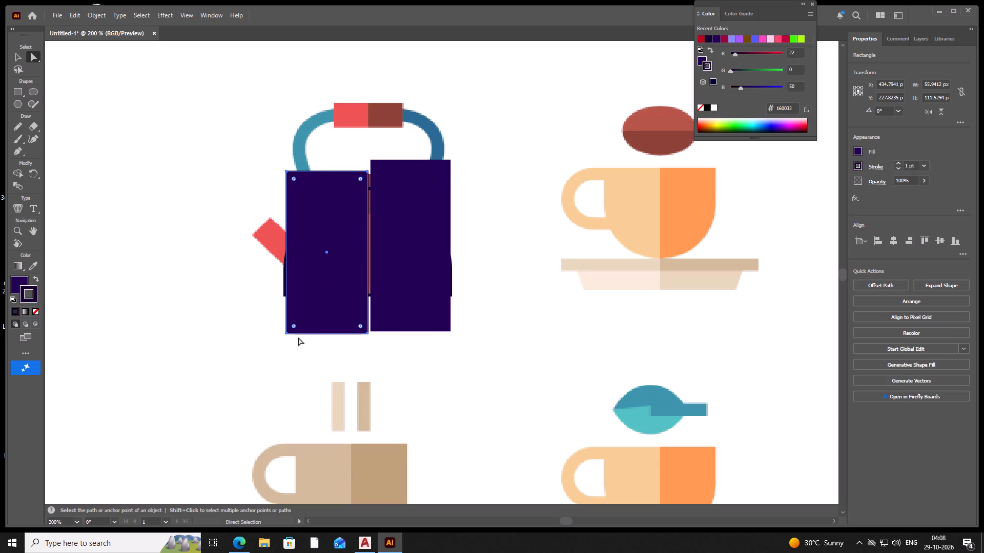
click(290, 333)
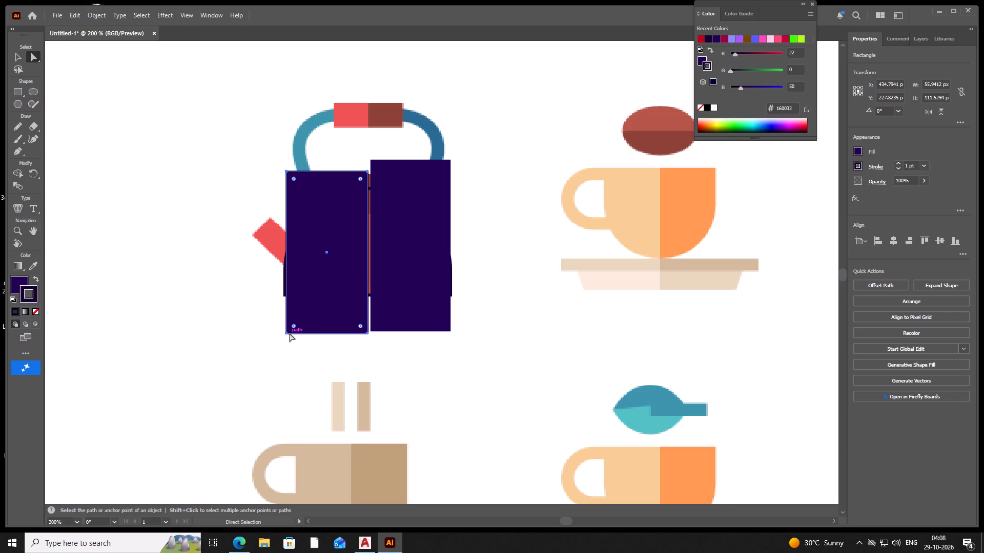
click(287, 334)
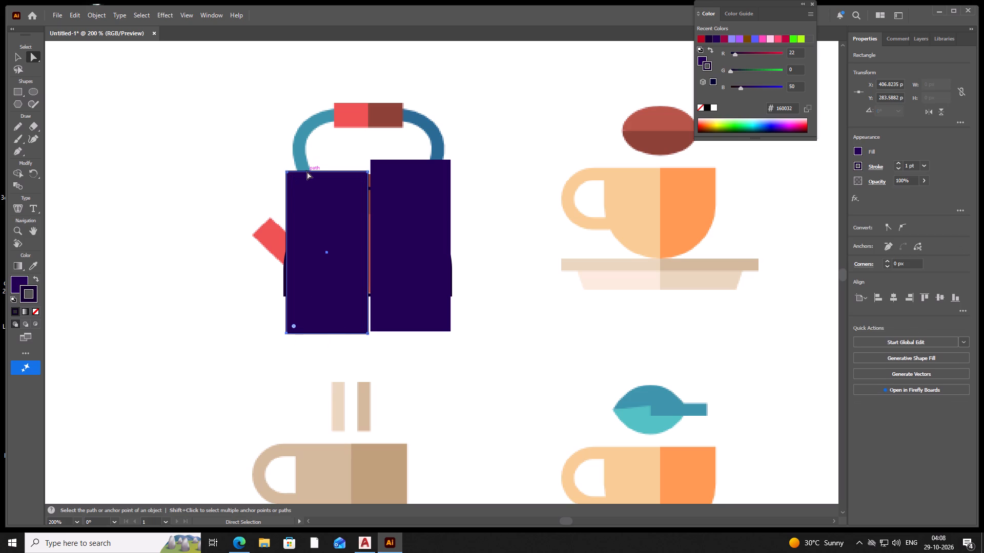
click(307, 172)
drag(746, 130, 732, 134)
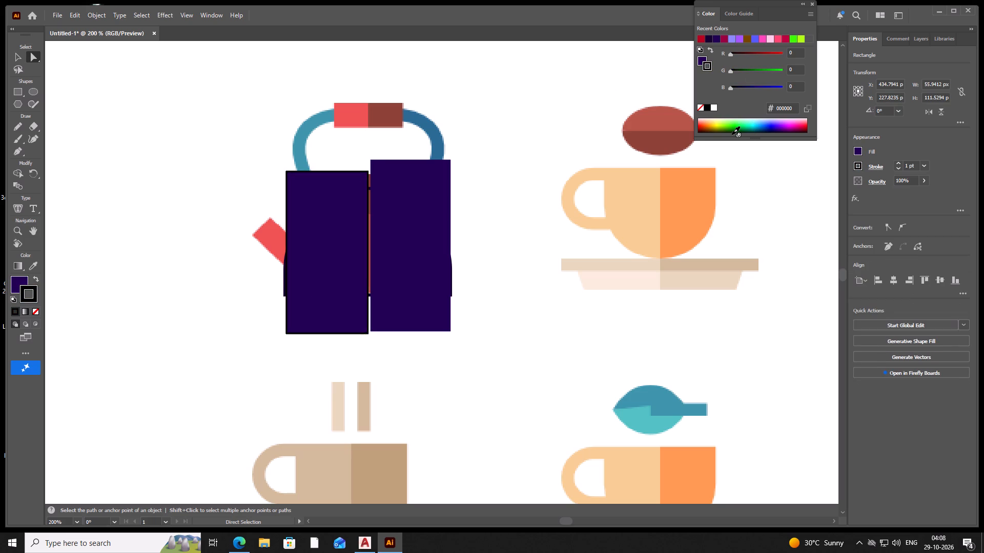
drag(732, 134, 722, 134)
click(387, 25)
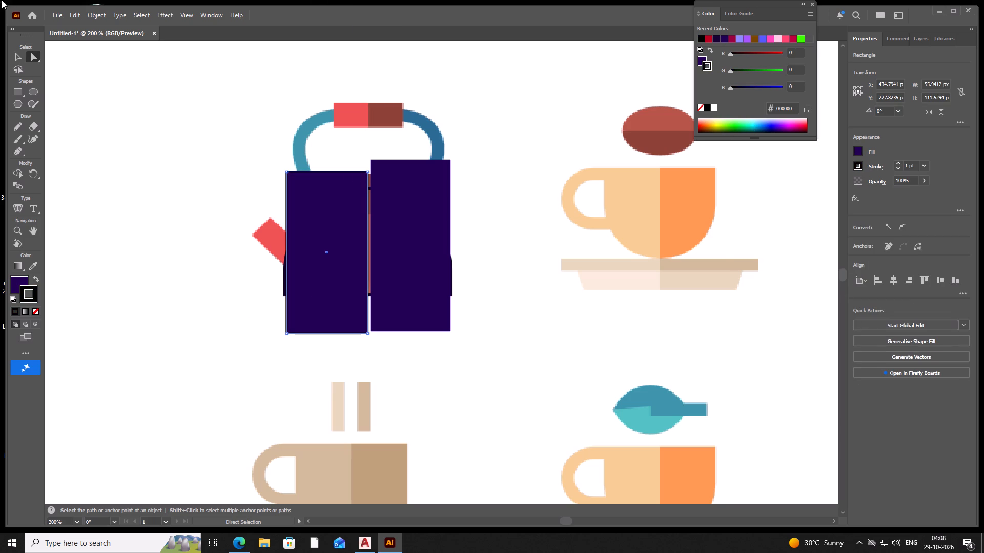
Stretch the left rectangle's top edge up to align with the right rectangle's top, making it about 120 px tall.
click(18, 55)
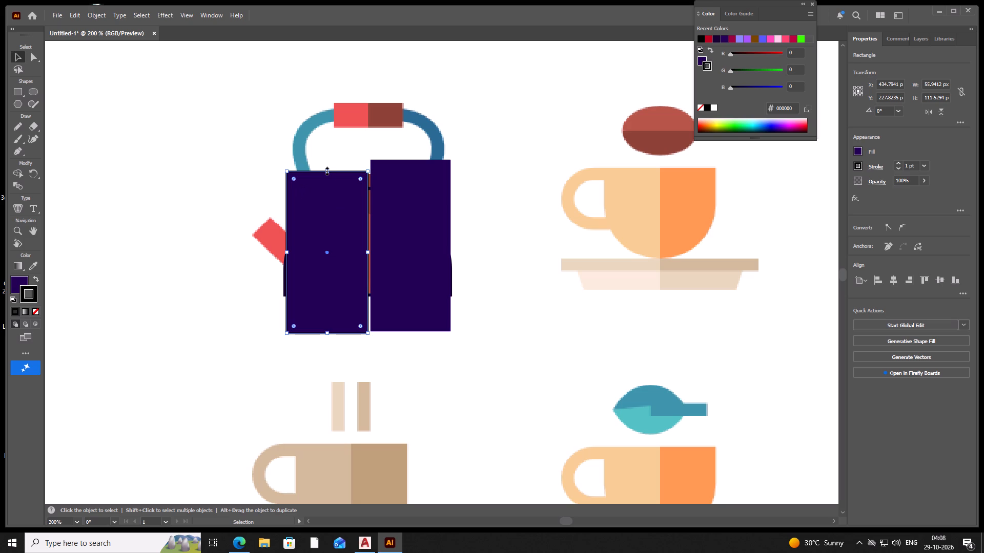
drag(326, 170, 330, 164)
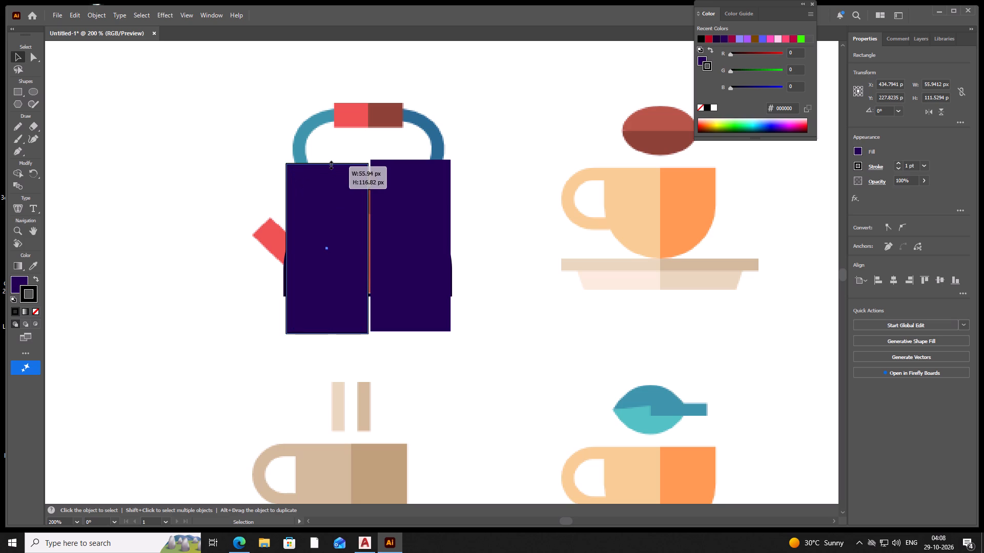
drag(330, 164, 332, 159)
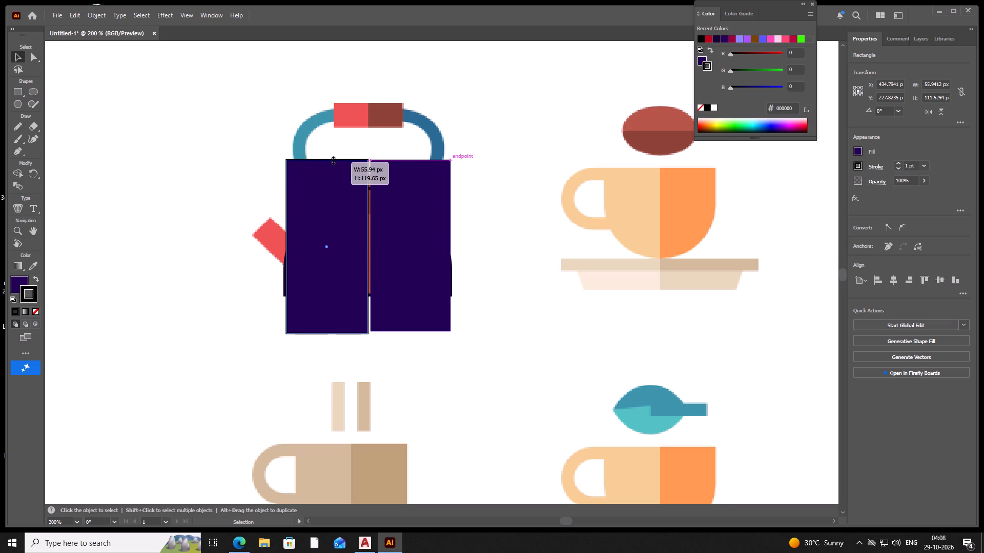
drag(332, 159, 334, 161)
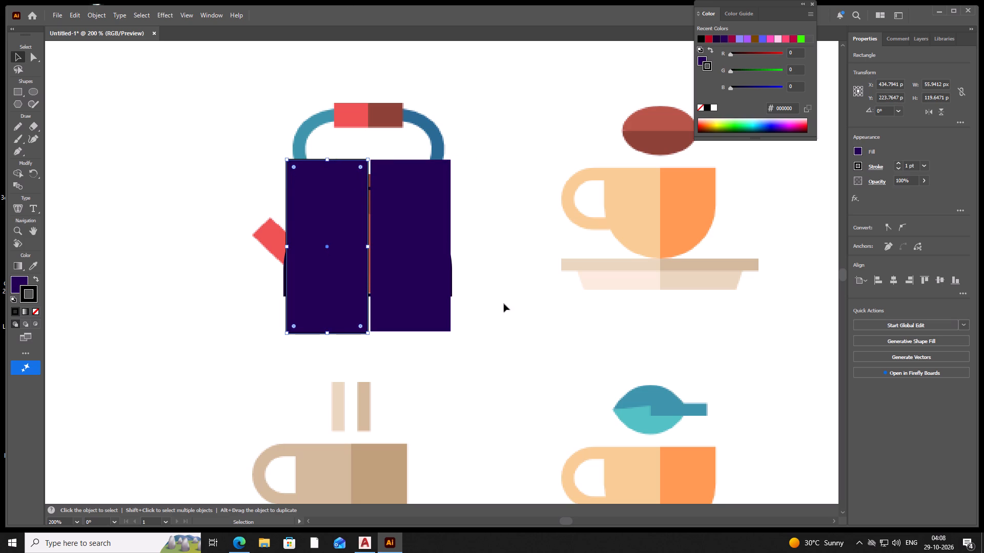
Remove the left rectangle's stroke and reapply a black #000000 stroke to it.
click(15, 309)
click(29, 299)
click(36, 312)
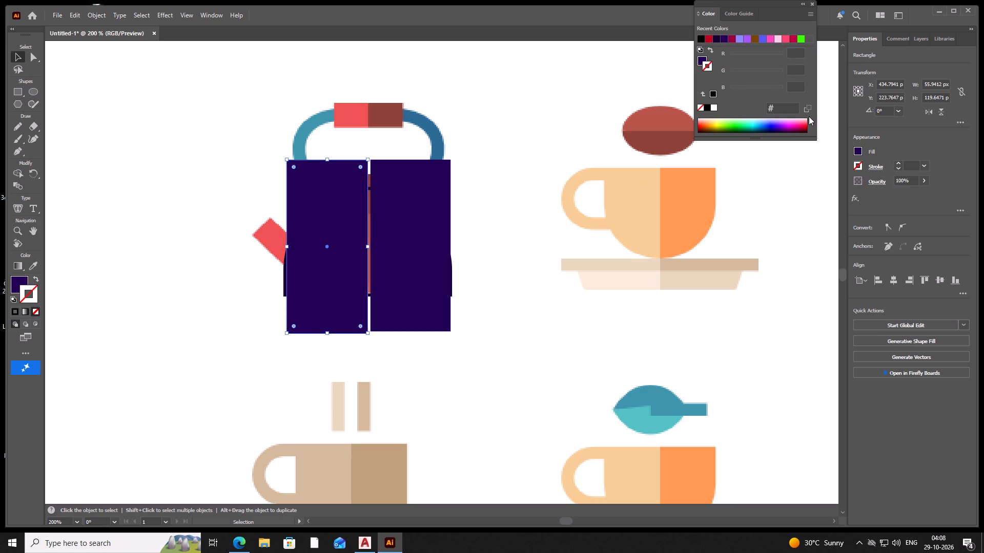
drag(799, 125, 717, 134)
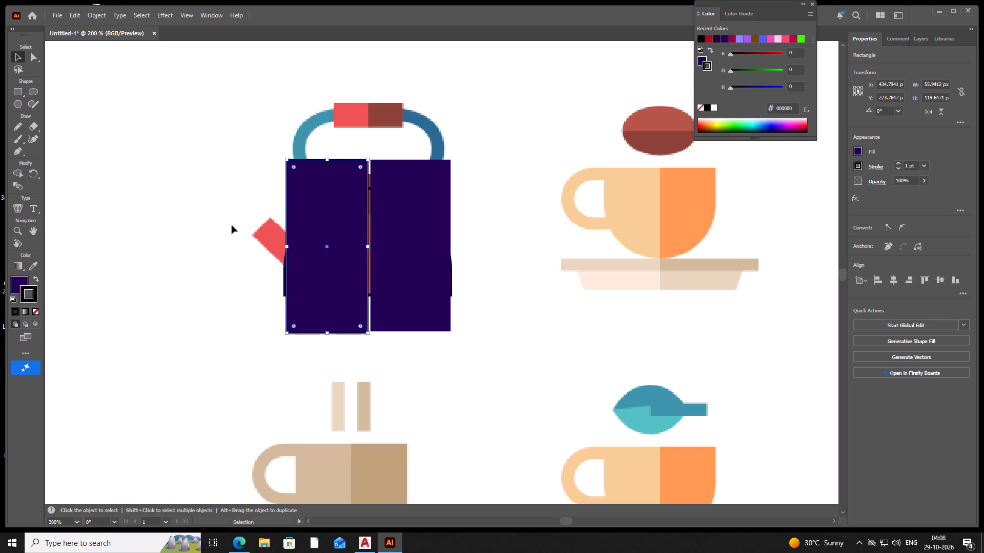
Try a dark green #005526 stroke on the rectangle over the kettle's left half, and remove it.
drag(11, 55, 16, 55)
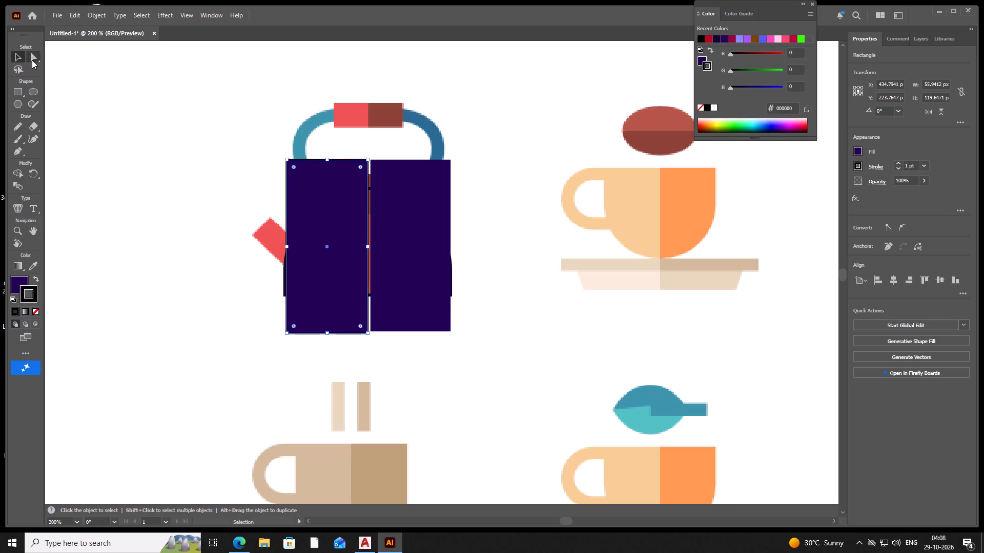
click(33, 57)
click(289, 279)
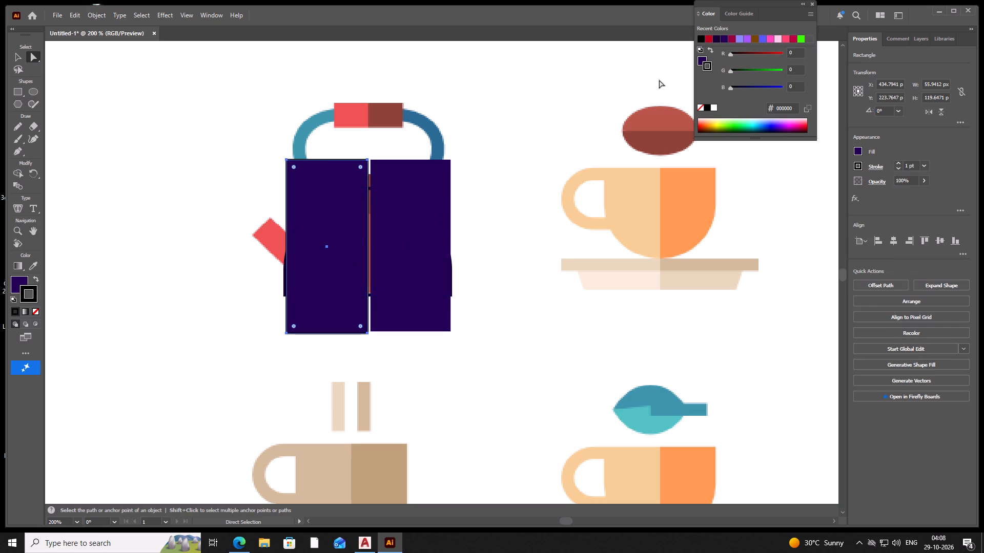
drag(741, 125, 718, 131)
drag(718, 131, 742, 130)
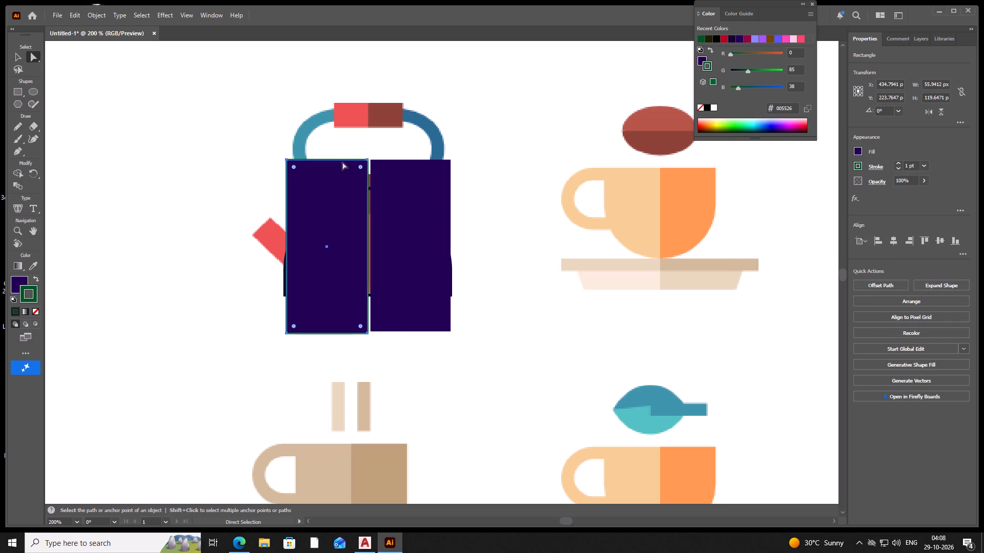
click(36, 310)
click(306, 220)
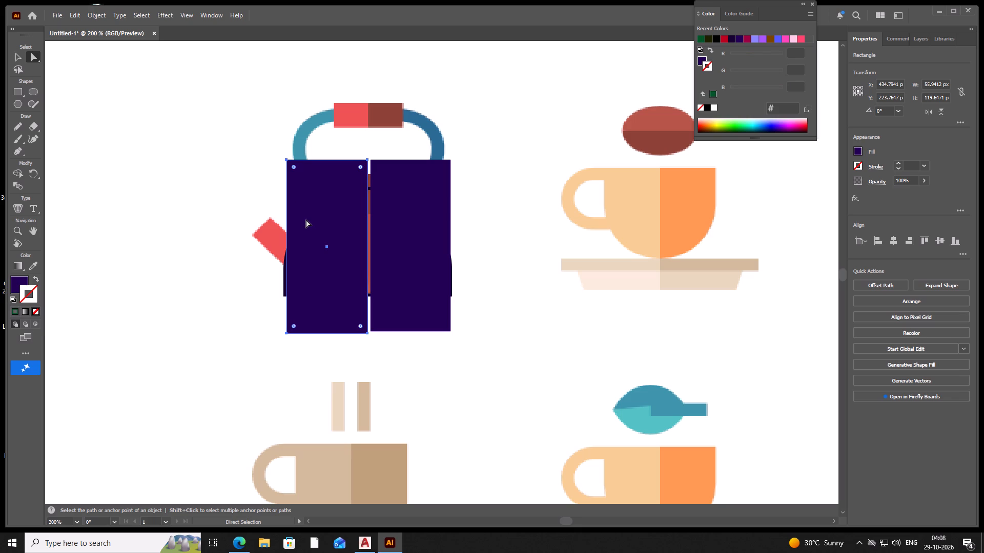
Give the rectangle over the kettle's left half a very dark green stroke, #122100.
click(17, 55)
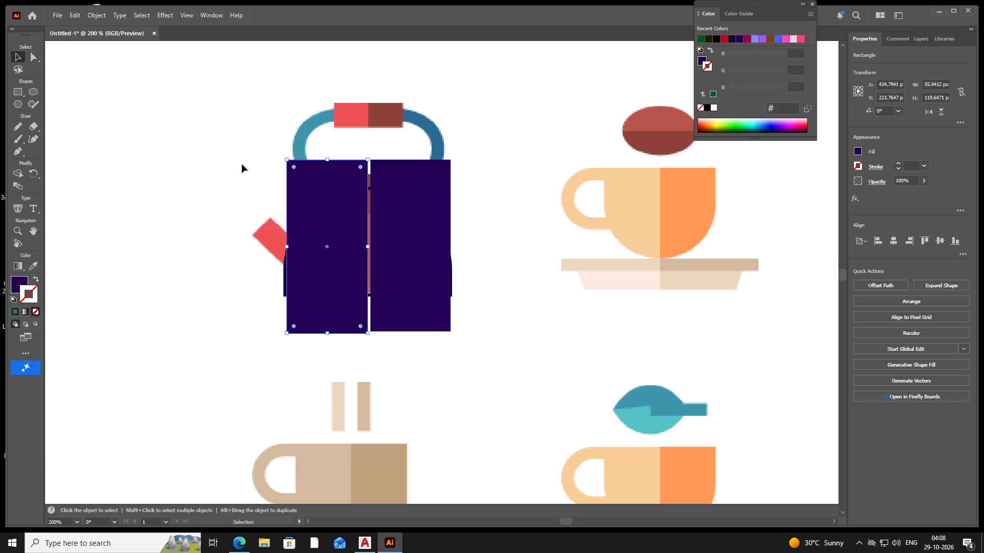
click(293, 192)
click(35, 61)
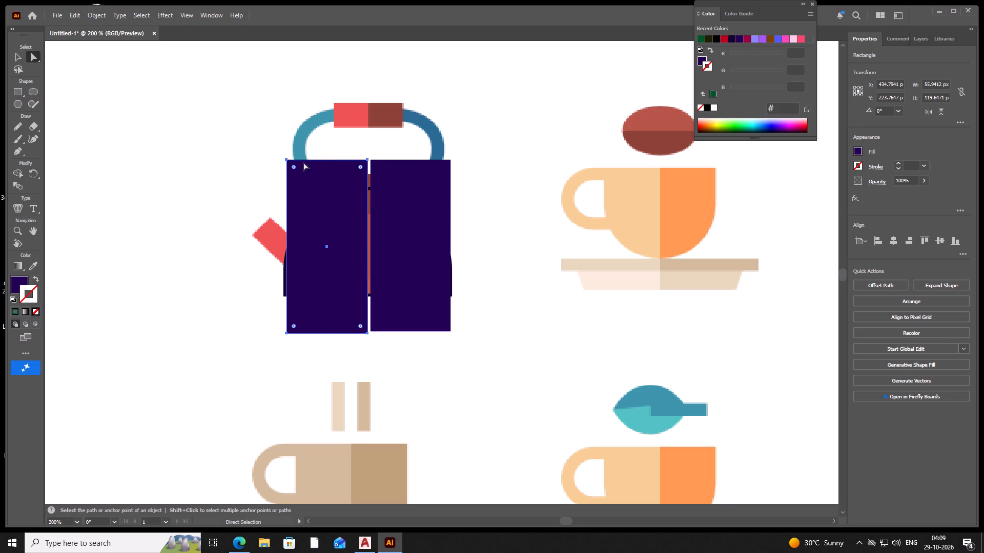
click(307, 158)
click(311, 161)
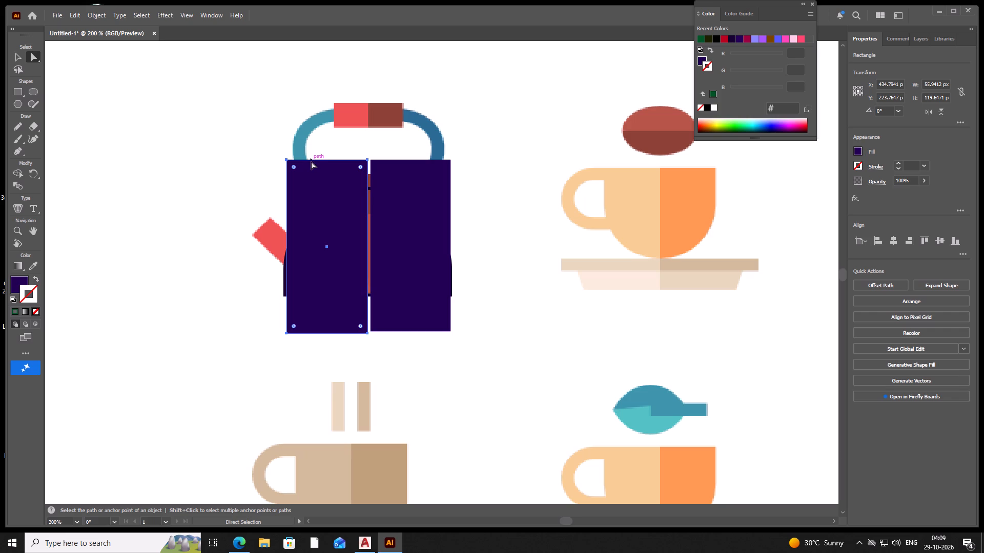
double_click(311, 161)
drag(732, 132, 767, 125)
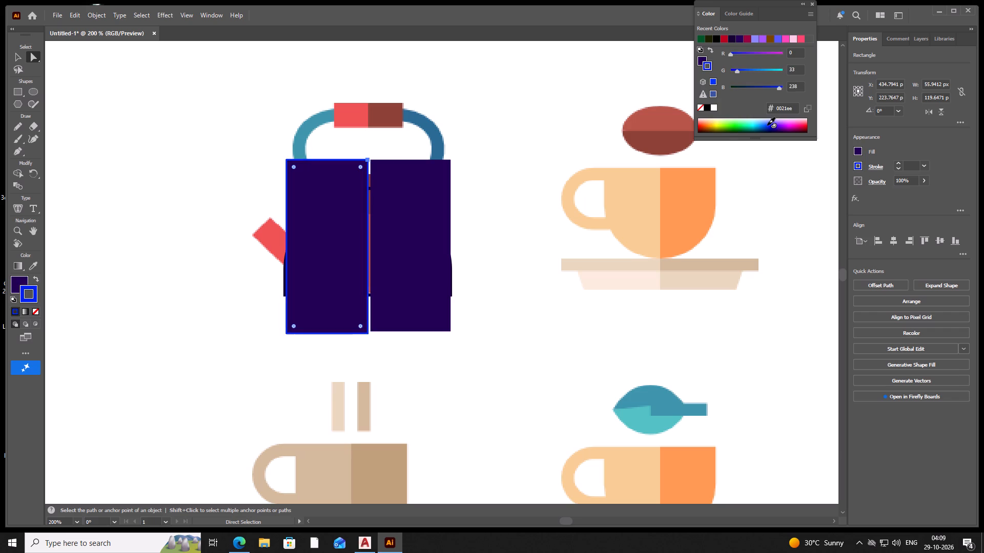
drag(767, 125, 724, 134)
drag(708, 138, 805, 140)
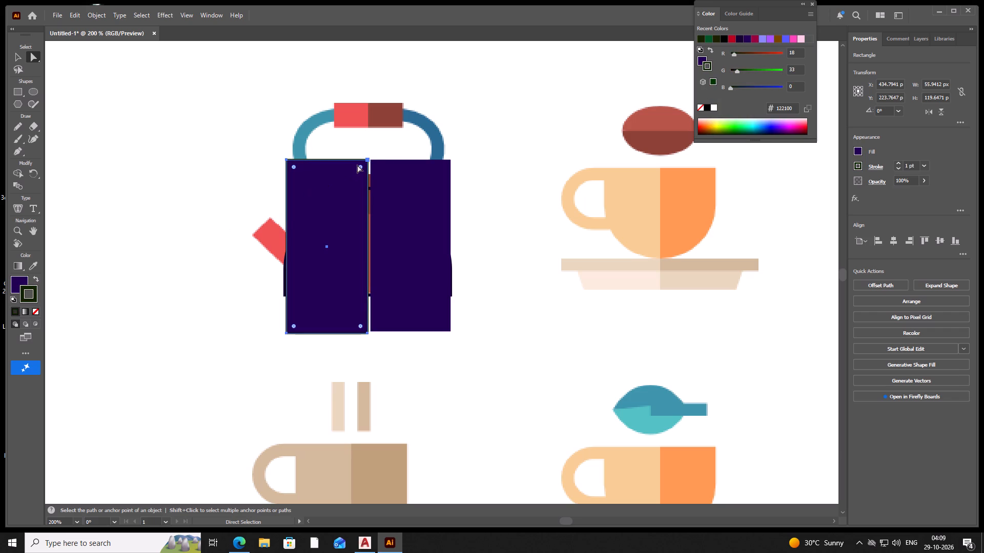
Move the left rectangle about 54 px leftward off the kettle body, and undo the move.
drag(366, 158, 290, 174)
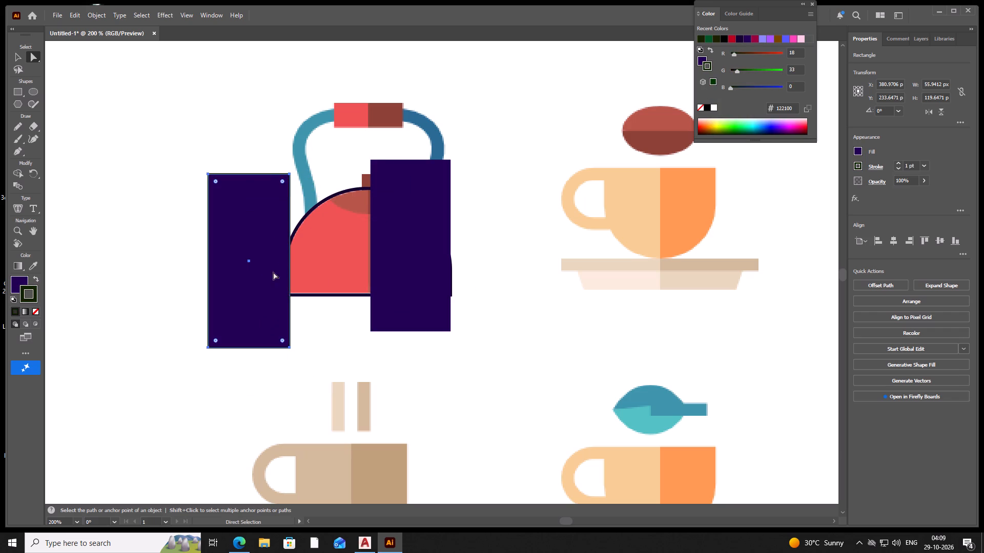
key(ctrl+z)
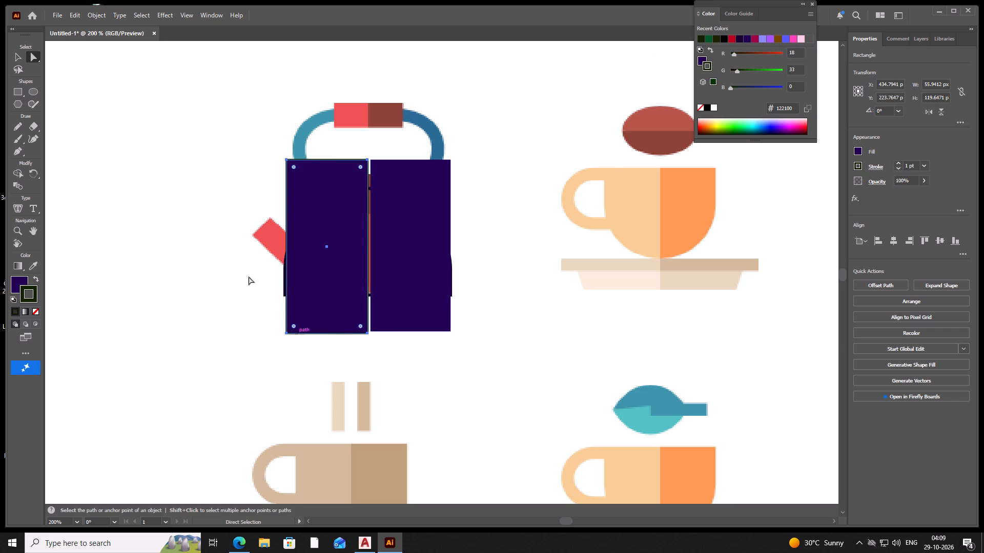
Shorten the rectangle over the kettle's left half to about 93 px high so it ends at the kettle's base.
click(14, 56)
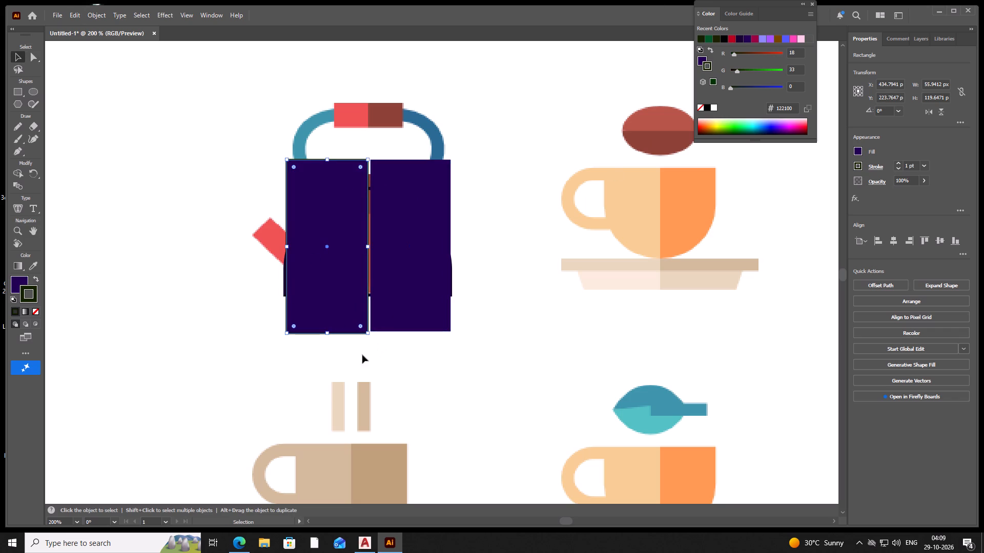
drag(325, 331, 331, 290)
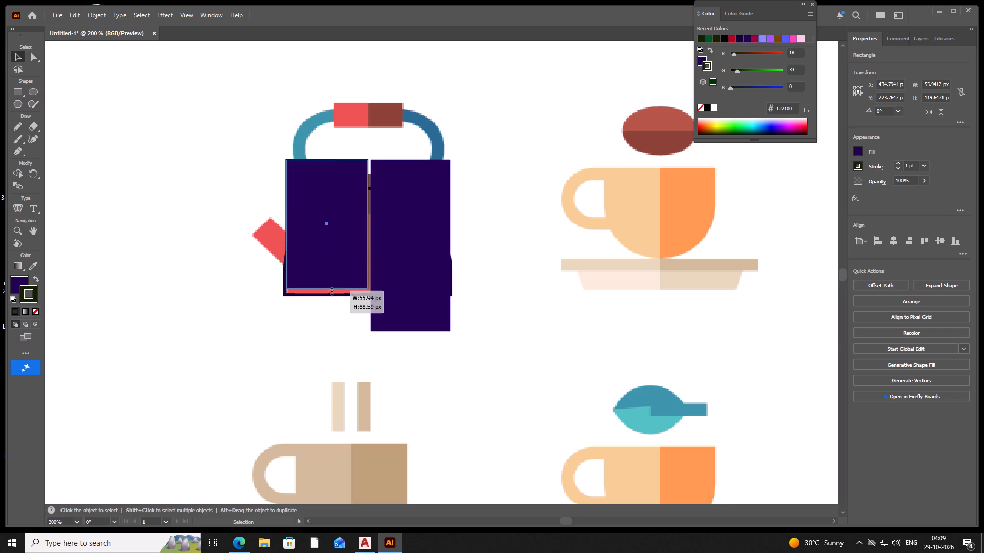
drag(331, 290, 330, 293)
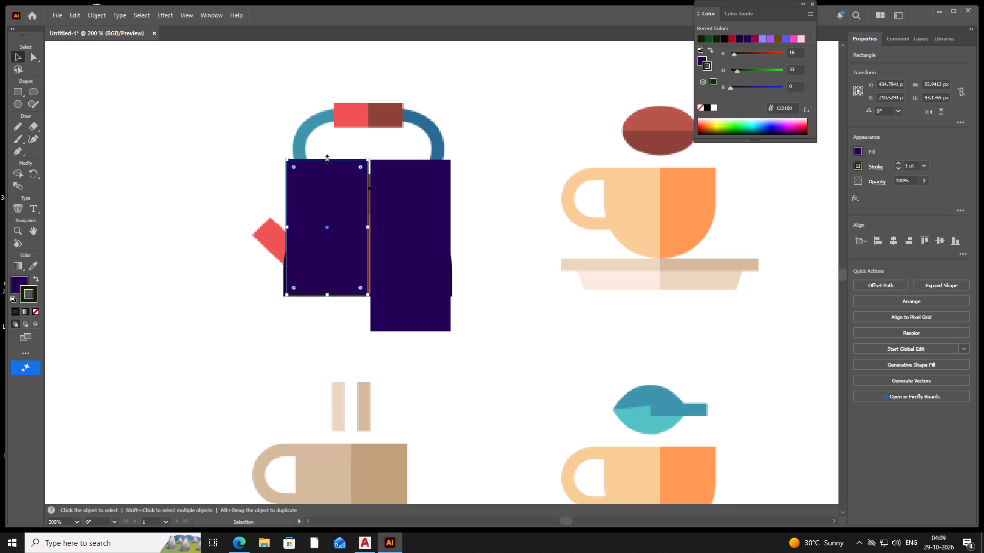
drag(326, 158, 334, 160)
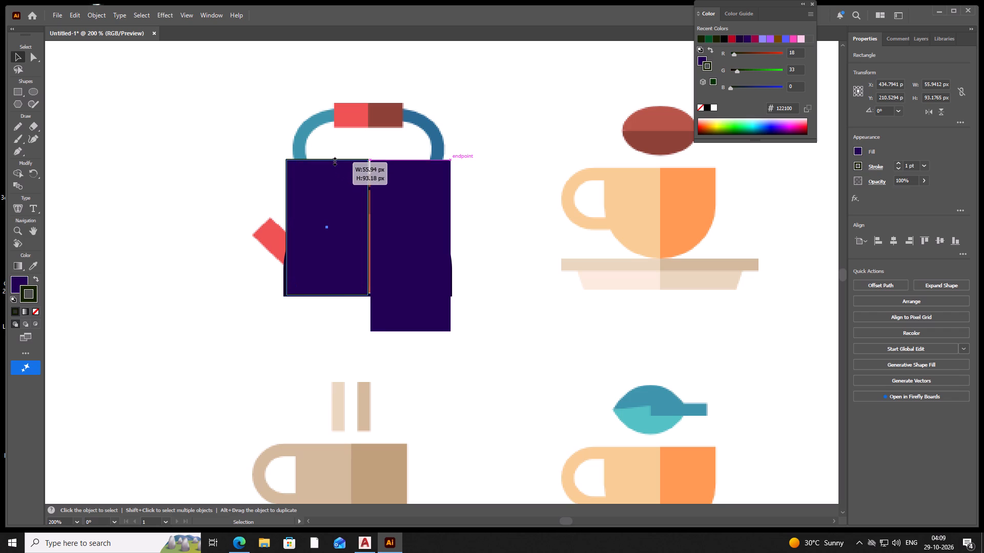
drag(334, 160, 335, 161)
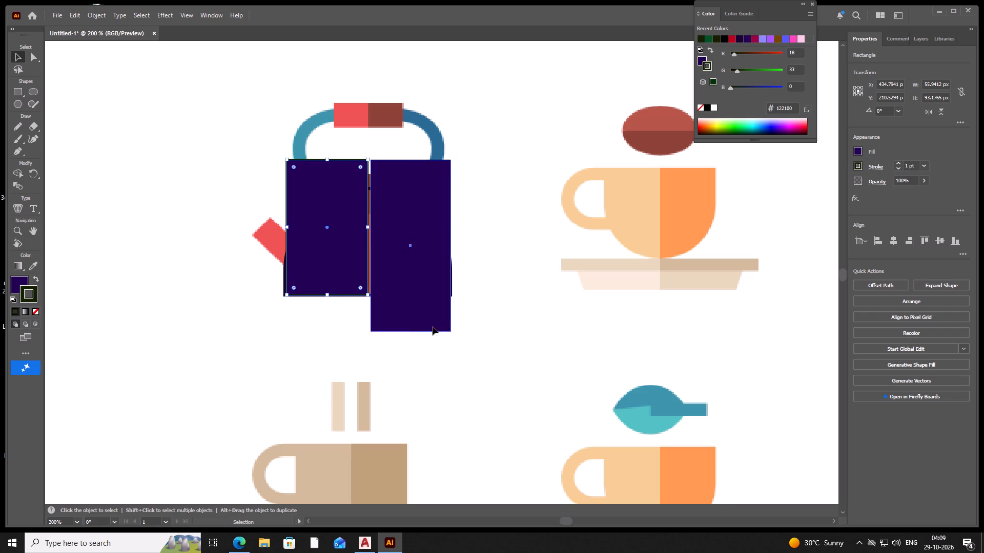
Resize the right rectangle to about 57 px wide and 93 px high, matching the kettle's base and meeting the left rectangle.
click(433, 327)
drag(409, 331, 408, 291)
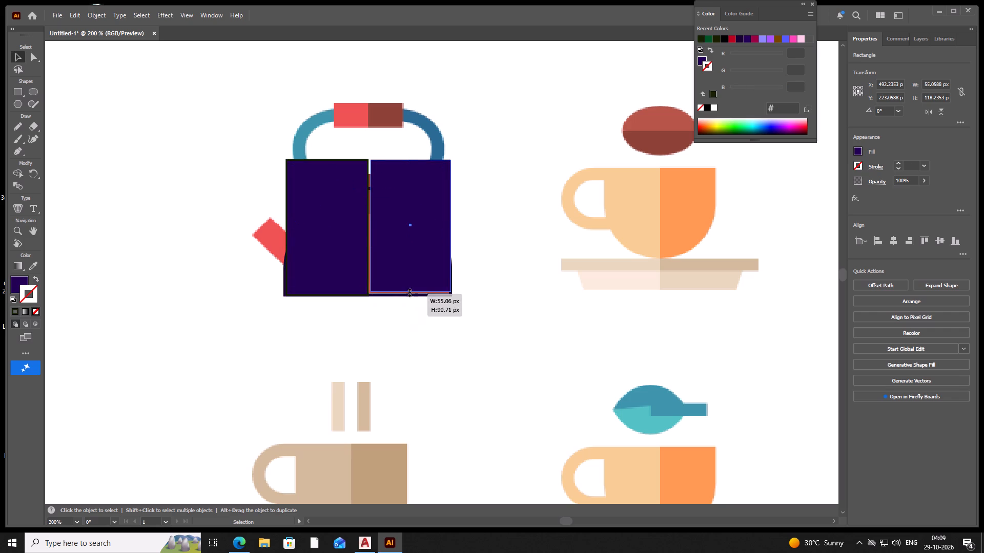
drag(408, 291, 408, 296)
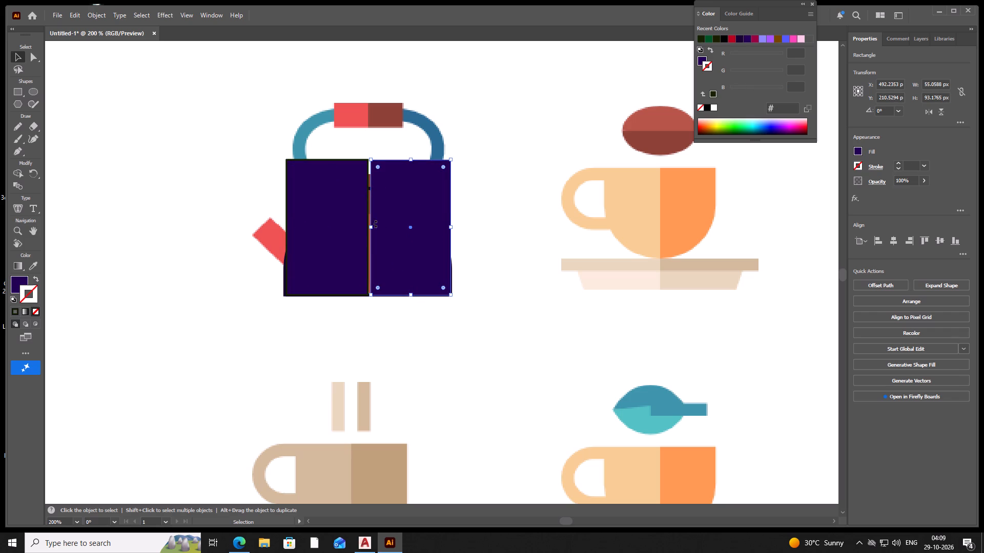
drag(372, 225, 365, 225)
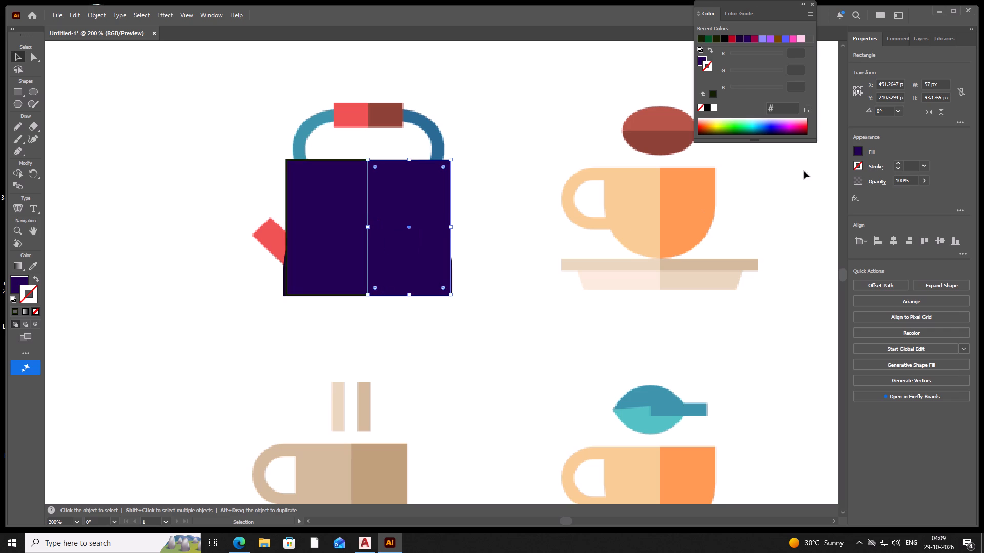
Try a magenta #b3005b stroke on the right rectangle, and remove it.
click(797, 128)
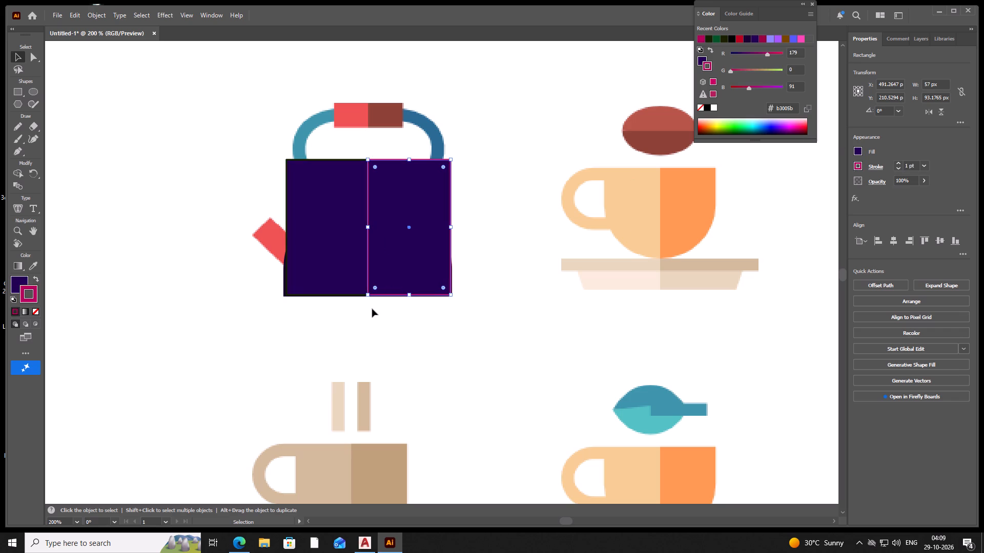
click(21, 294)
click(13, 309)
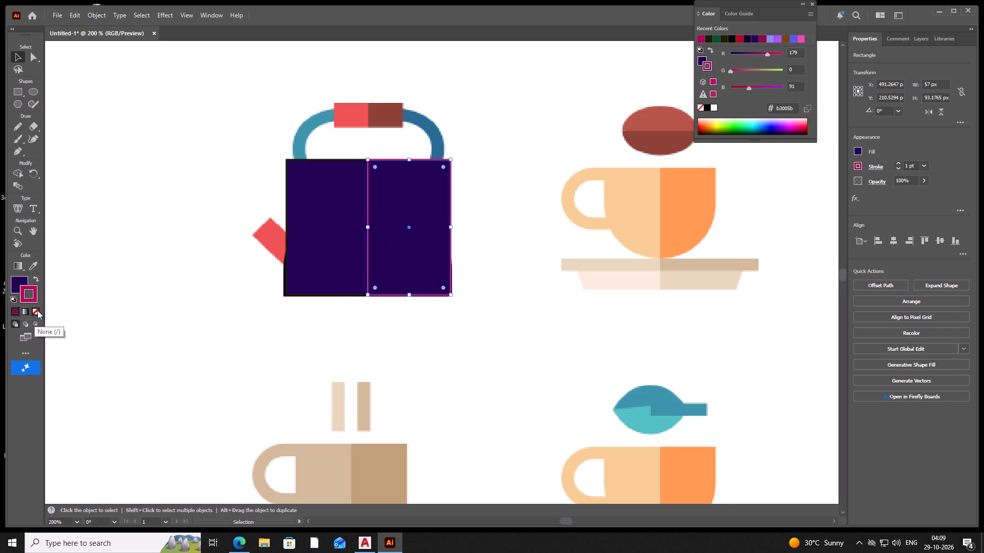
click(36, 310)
Fill the rectangle over the kettle's right half with bright red #ff0007.
click(12, 282)
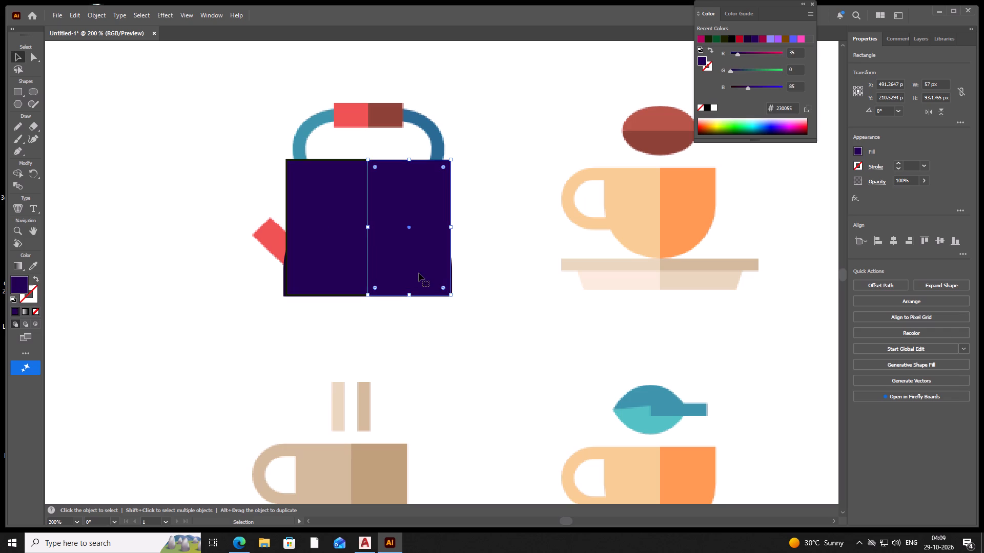
click(419, 272)
click(30, 55)
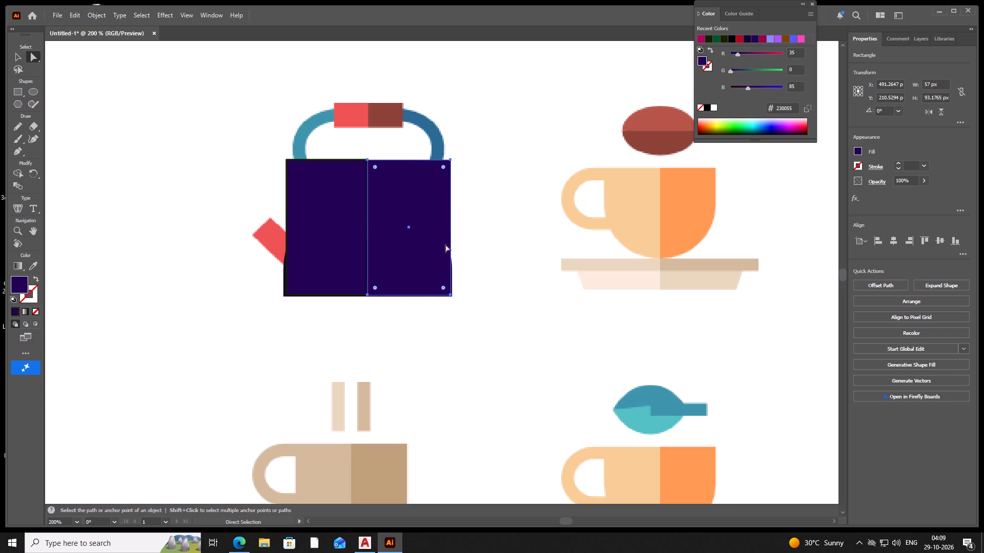
click(446, 244)
click(450, 245)
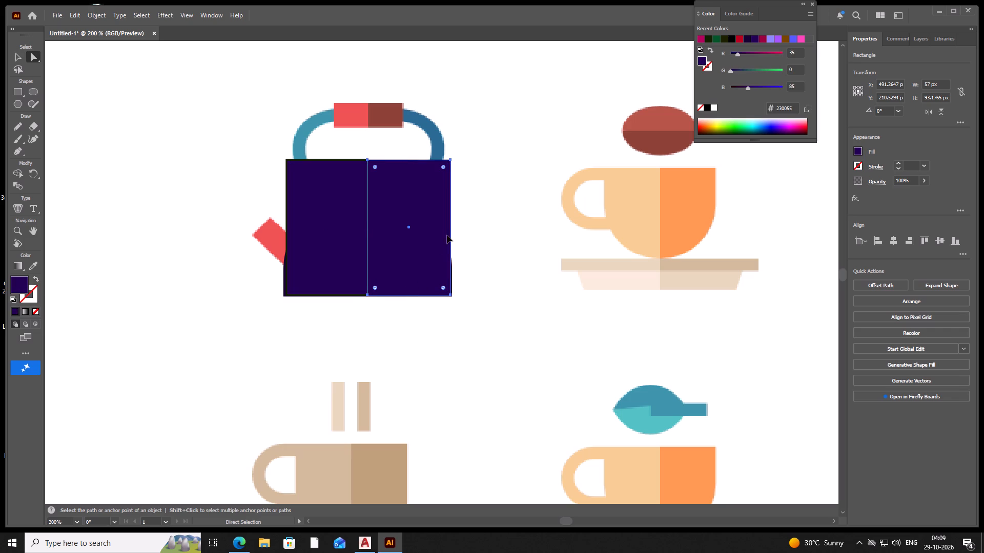
click(447, 235)
drag(762, 129, 739, 133)
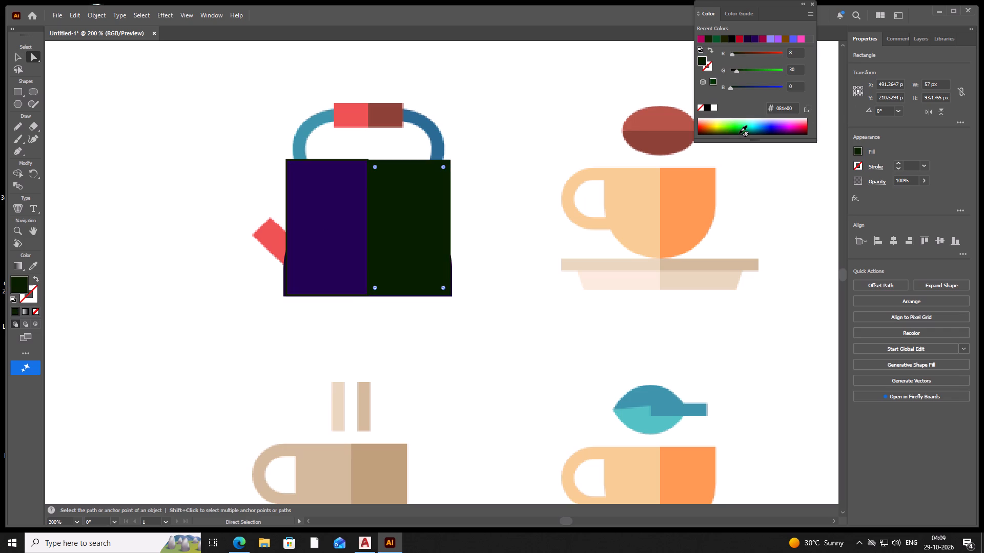
drag(739, 133, 797, 127)
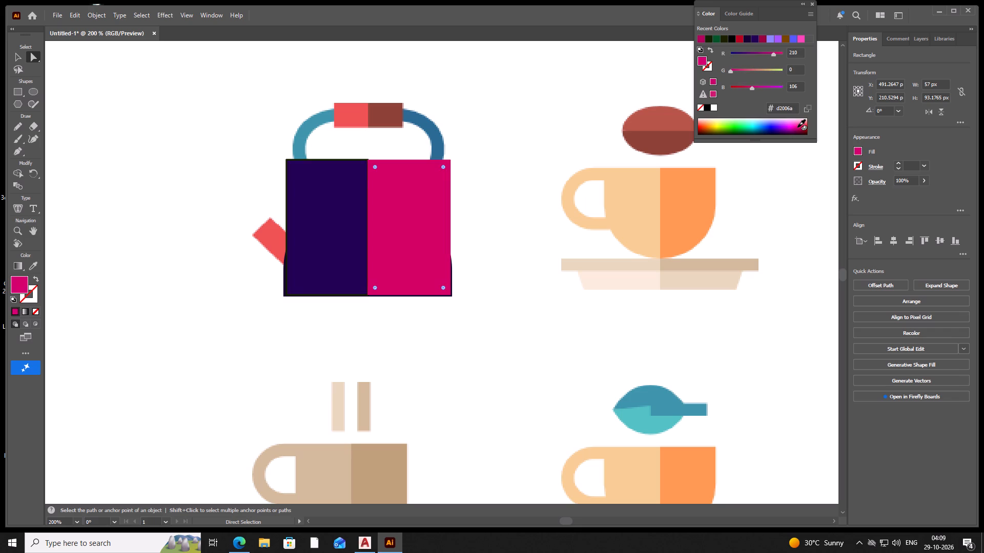
drag(797, 127, 806, 125)
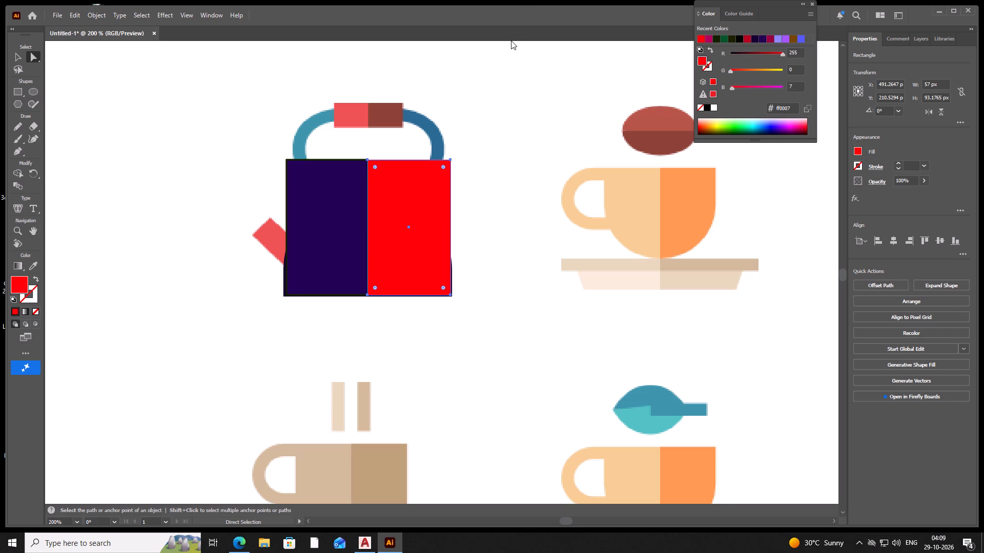
click(513, 31)
click(533, 131)
Fill the rectangle over the kettle's left half with dark purple #5b0078.
click(290, 261)
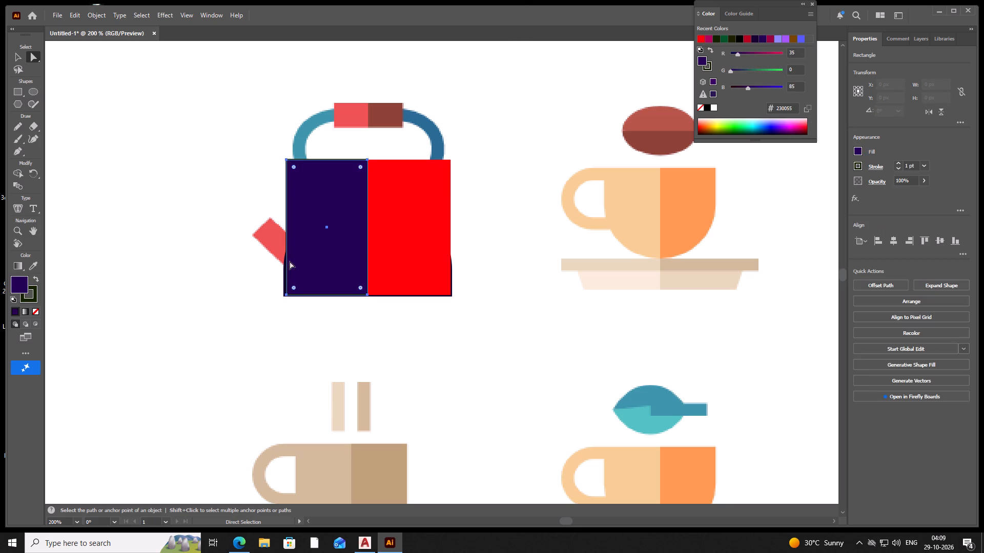
drag(806, 124, 801, 125)
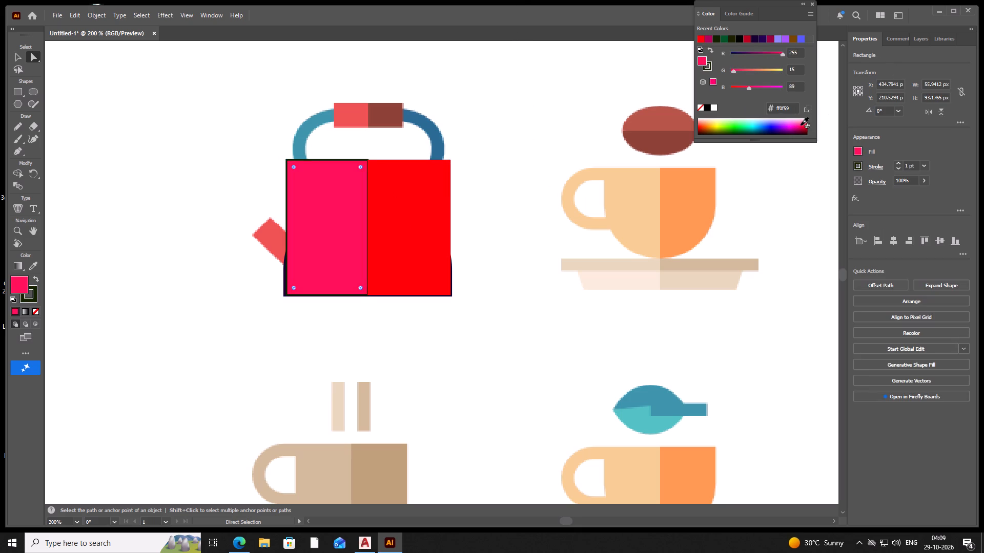
drag(801, 125, 784, 130)
click(503, 27)
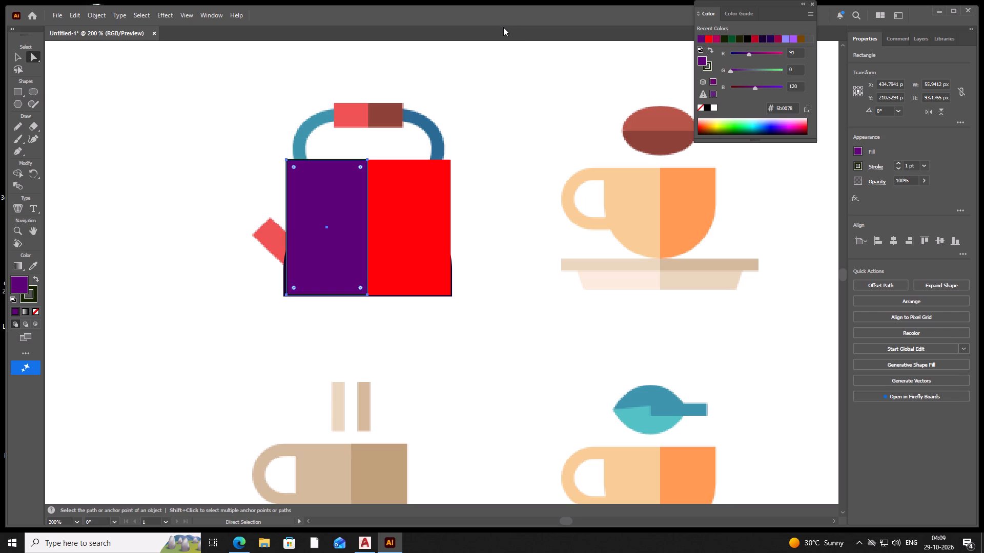
click(503, 35)
Use Shape Builder on both rectangles and the dome to form two purple kettle halves and remove the corners outside the arch.
click(18, 57)
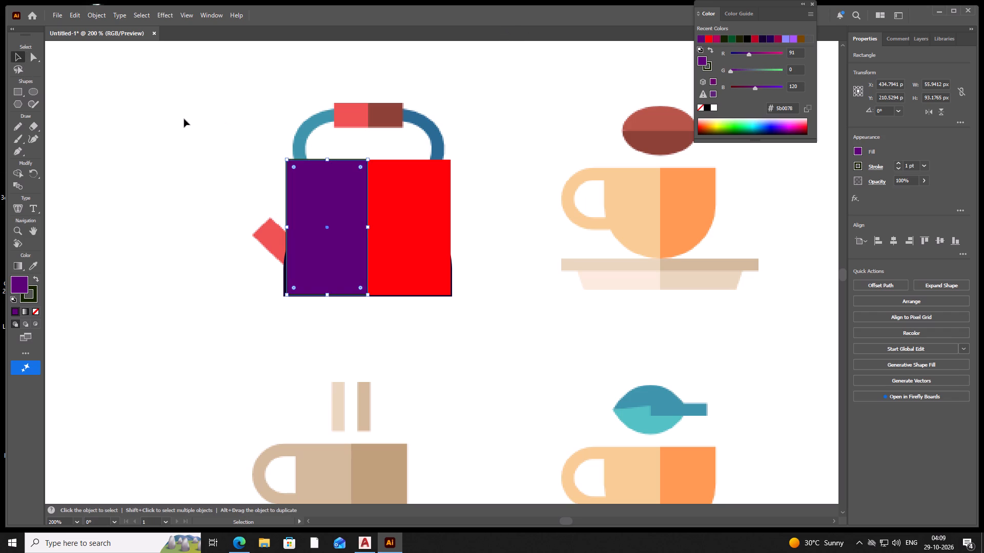
drag(276, 114, 469, 338)
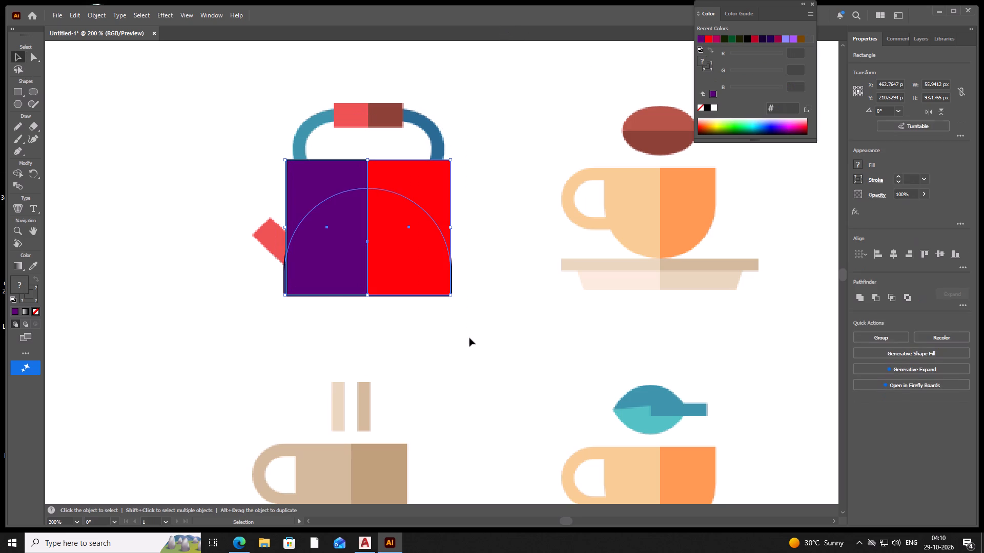
click(18, 169)
click(323, 239)
click(385, 245)
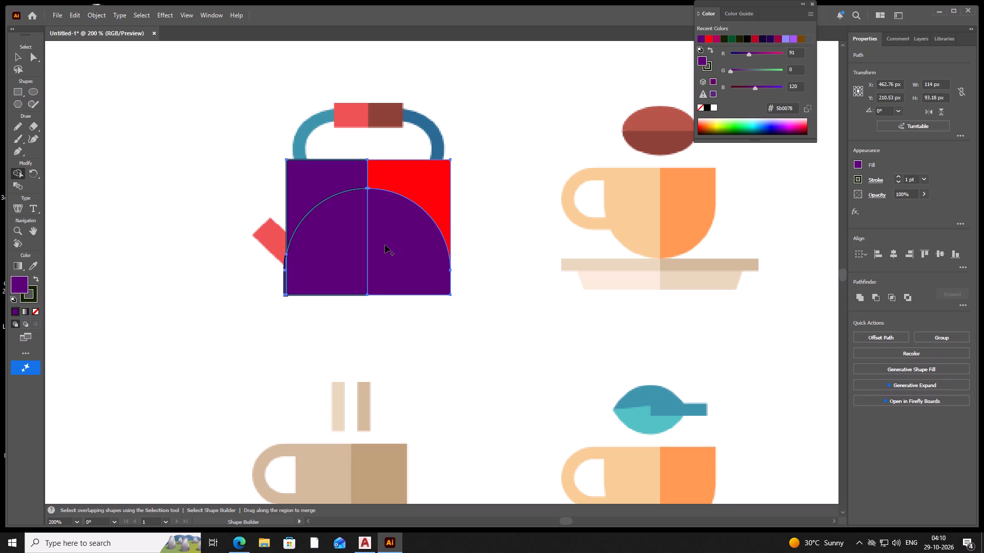
alt+drag(439, 181, 380, 184)
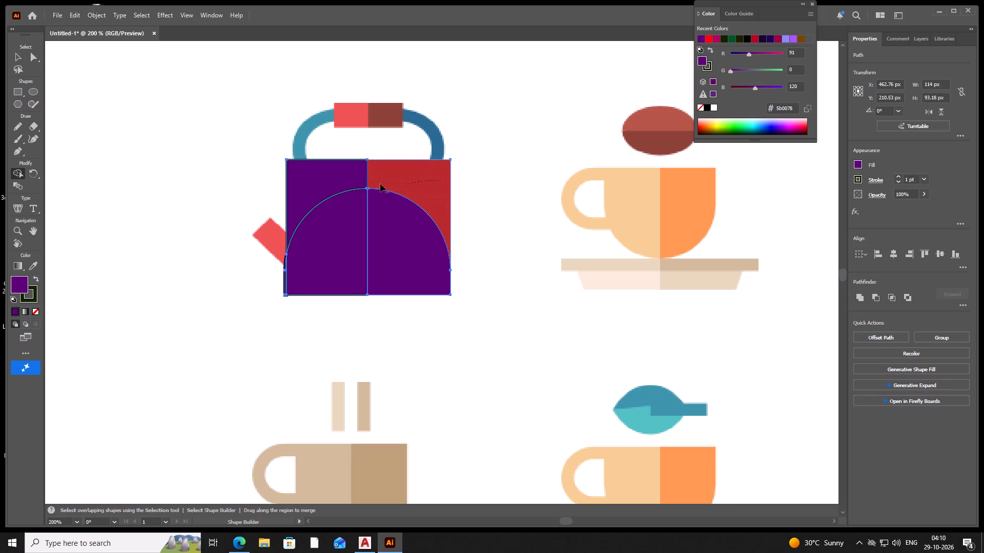
alt+drag(380, 184, 259, 184)
click(435, 29)
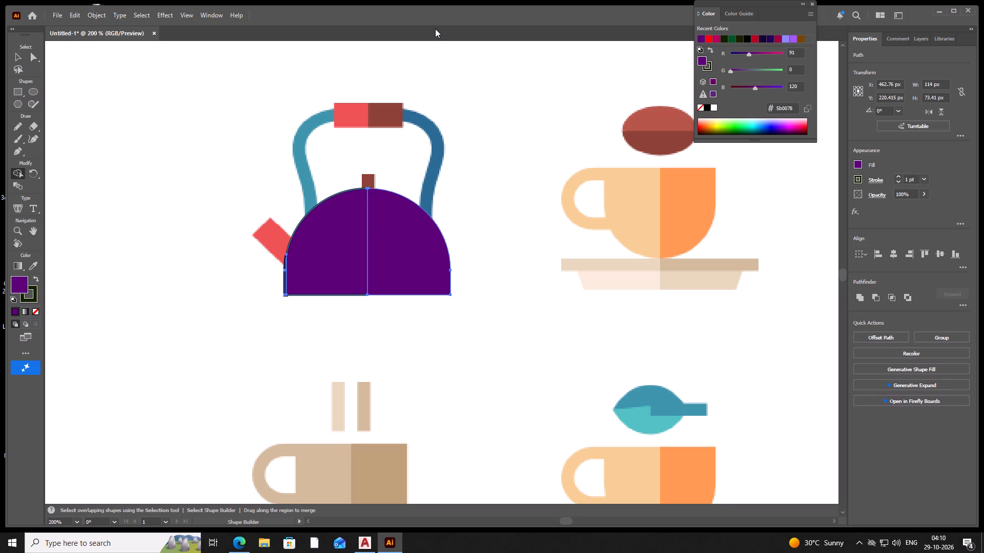
click(426, 290)
click(435, 254)
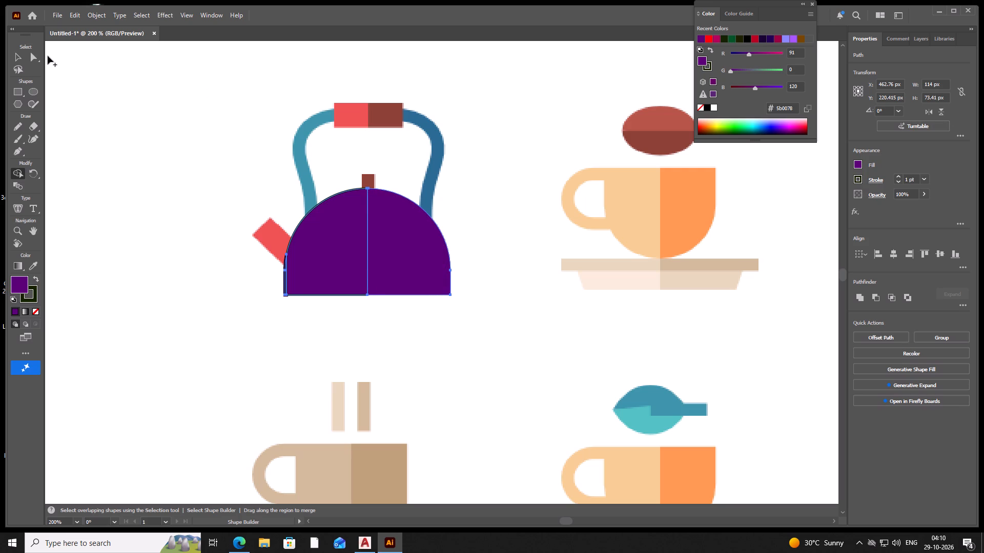
Pick the right half of the purple kettle dome with Direct Selection.
click(39, 58)
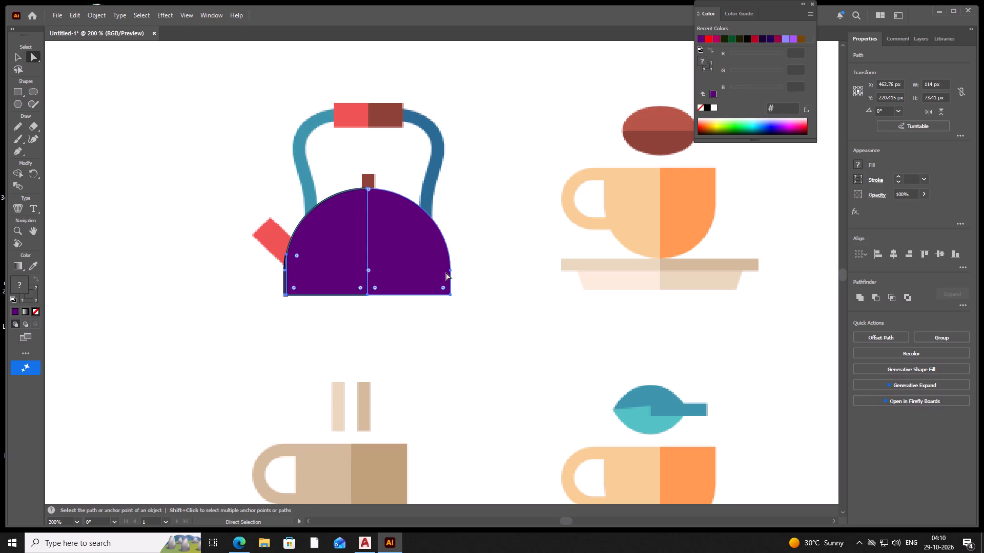
click(446, 272)
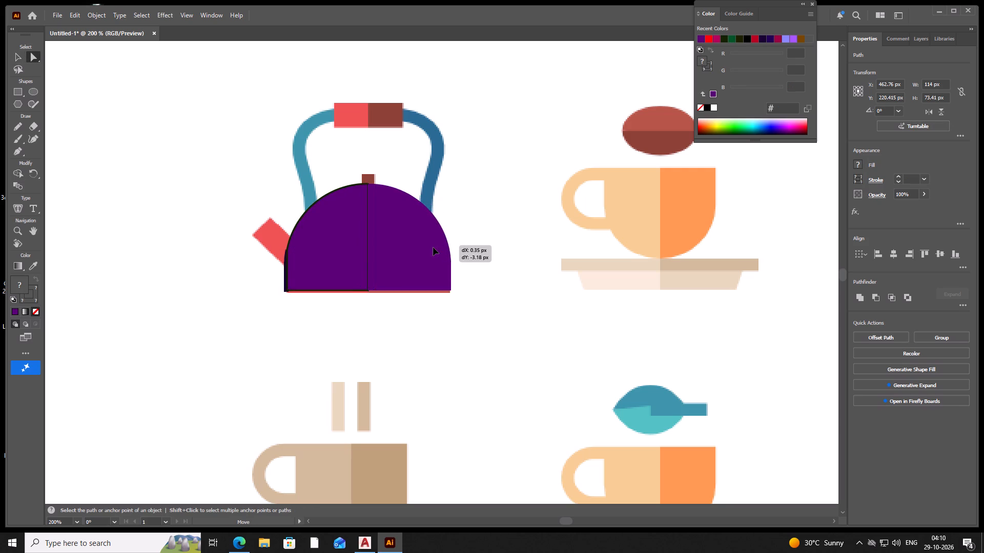
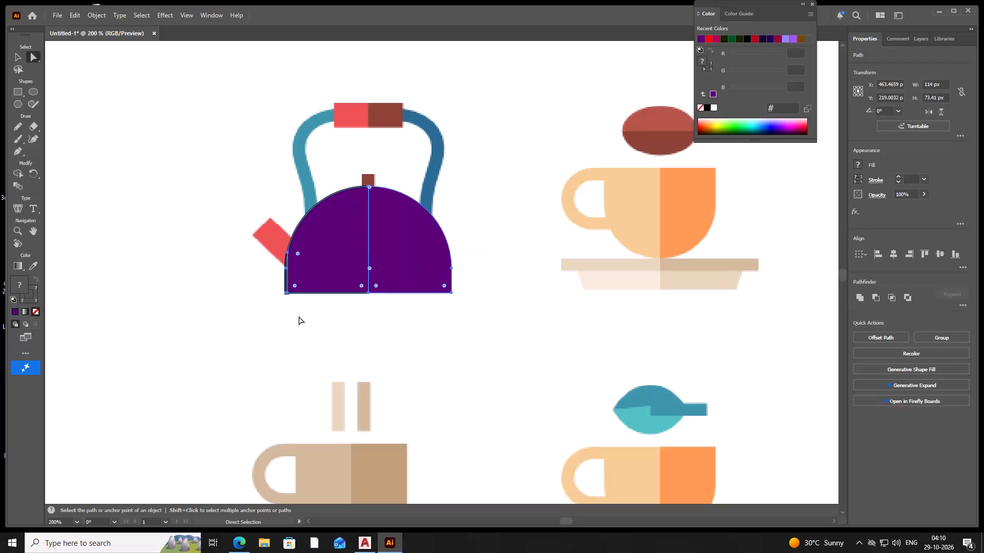
Apply the solid dark purple #5b0078 fill to the selected pieces of the kettle's domed body.
click(290, 292)
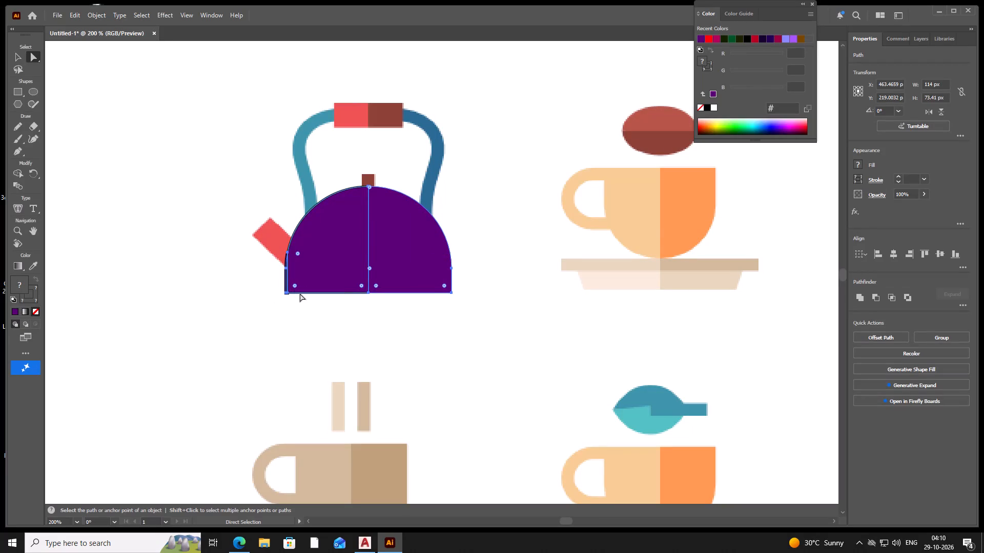
click(300, 293)
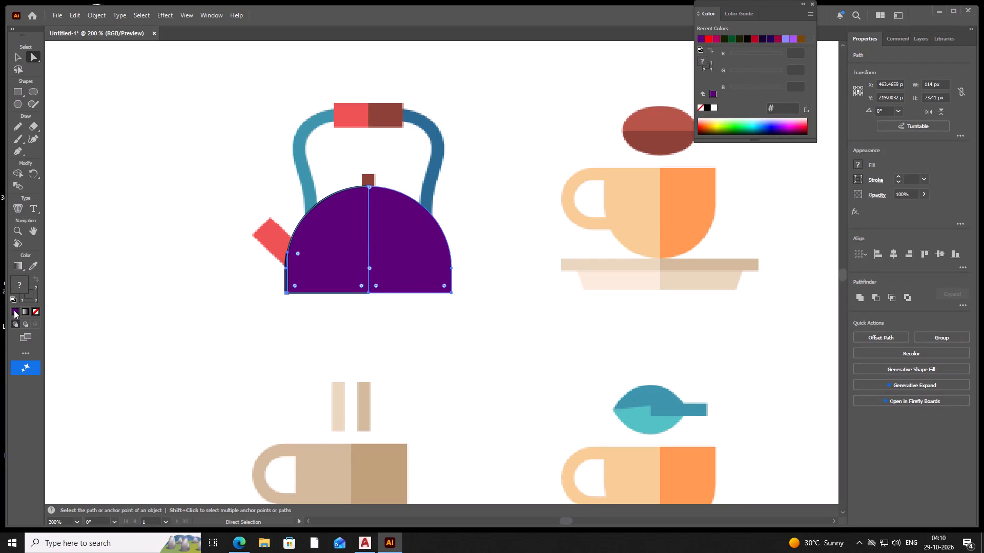
click(14, 310)
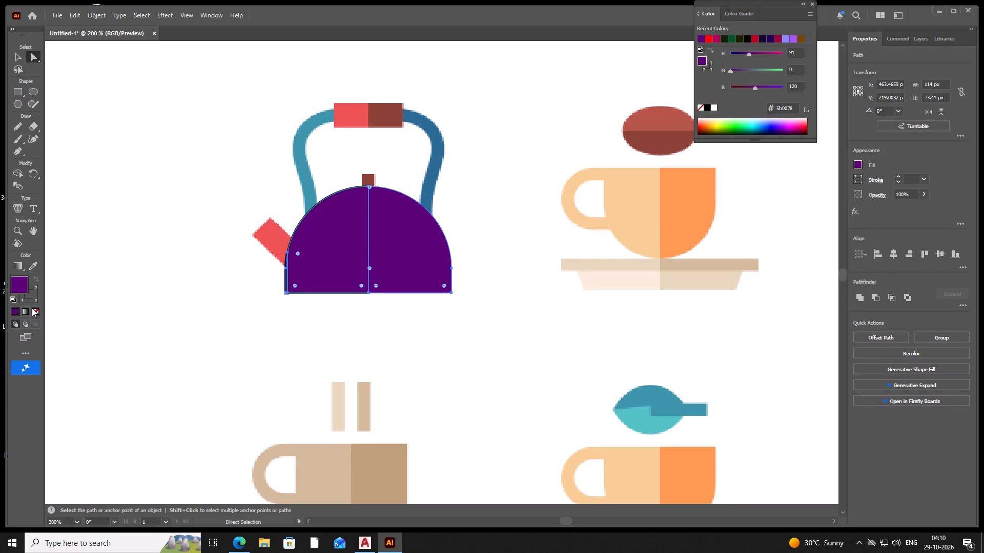
click(285, 248)
Recolour the left half of the kettle's dome with a bright red #f0001b fill.
click(801, 132)
click(801, 132)
click(348, 289)
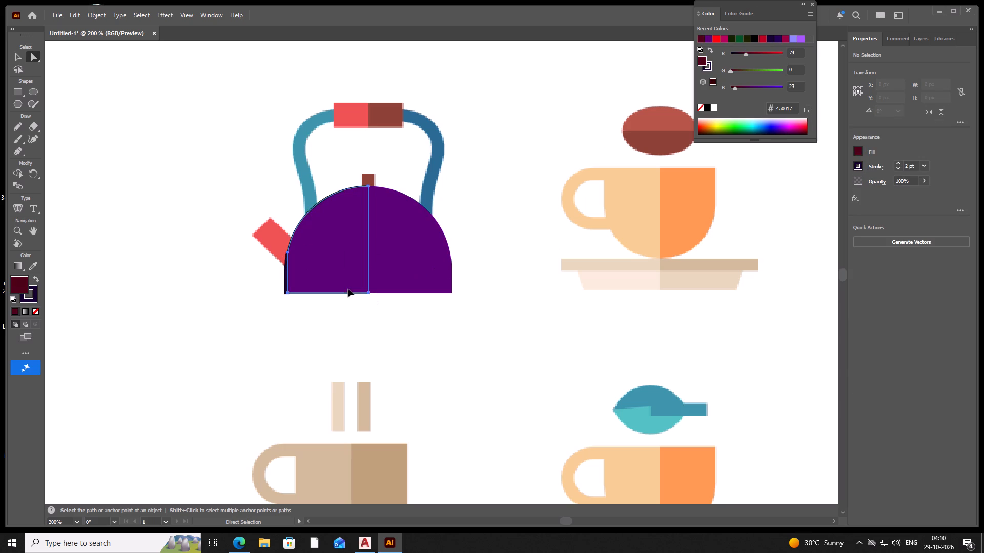
drag(782, 121, 726, 134)
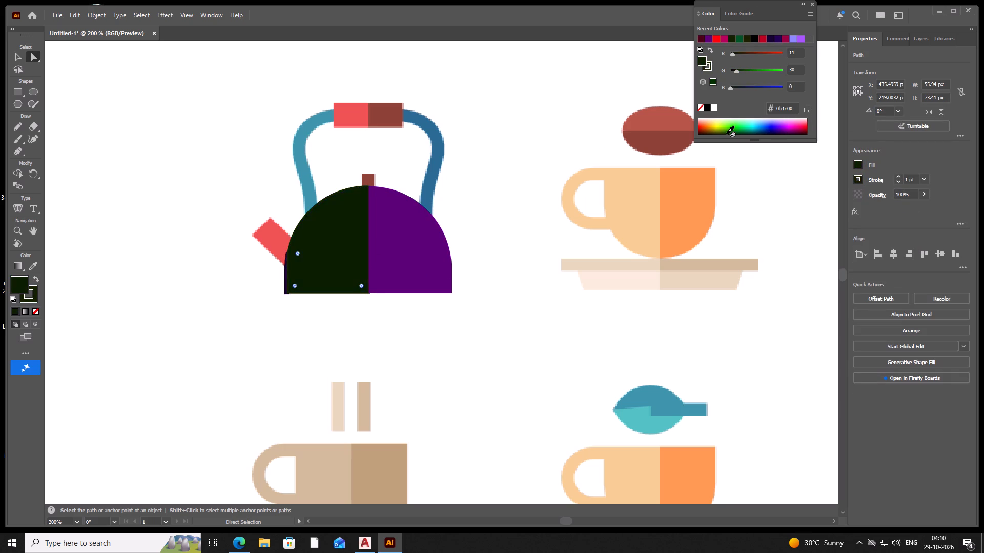
drag(726, 134, 804, 126)
click(482, 28)
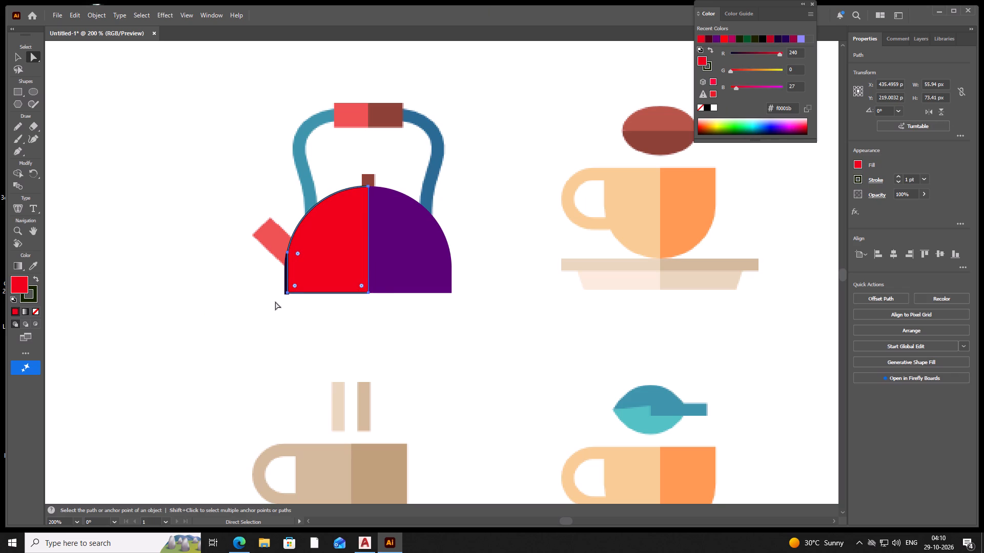
Shift the red left half of the dome about 2 px to the right, away from the thin strip at its outer edge.
click(288, 294)
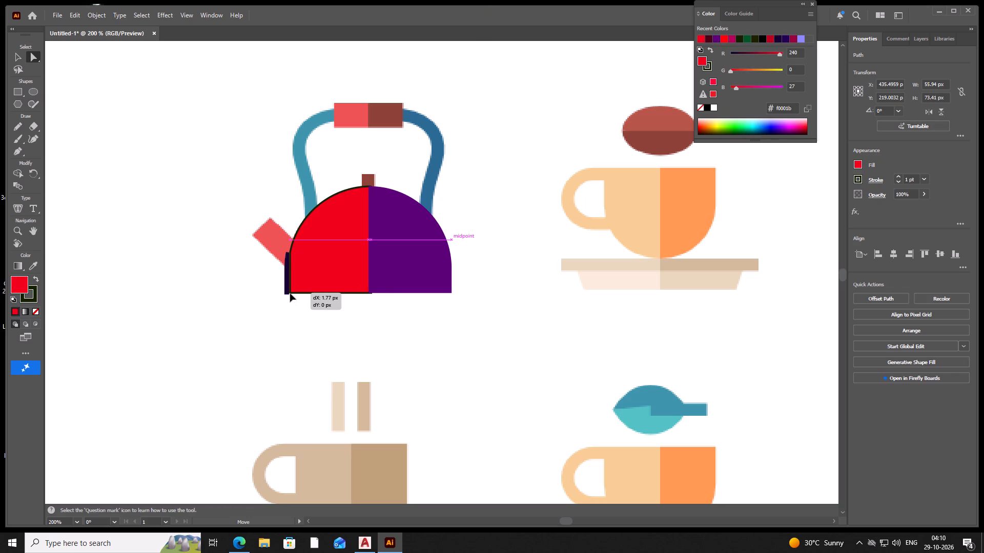
click(398, 264)
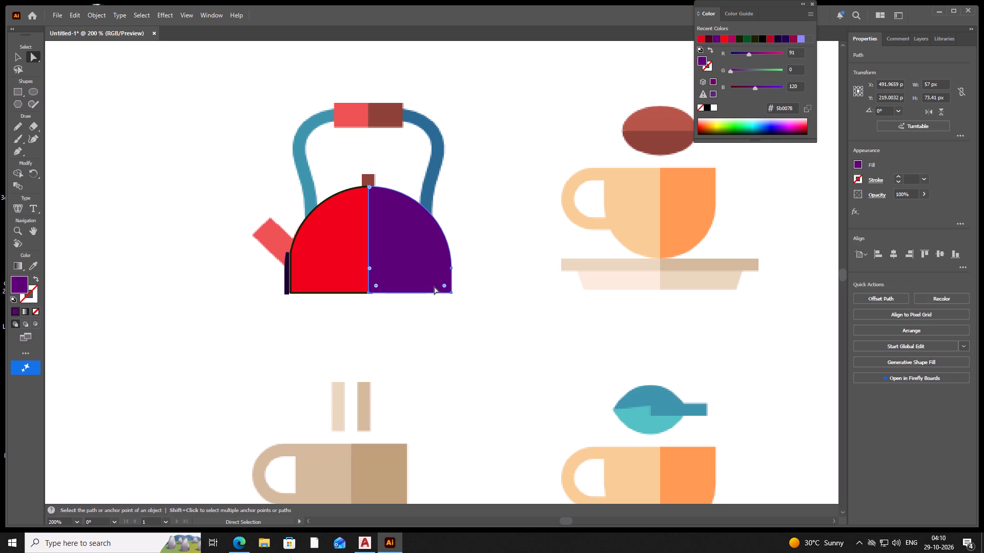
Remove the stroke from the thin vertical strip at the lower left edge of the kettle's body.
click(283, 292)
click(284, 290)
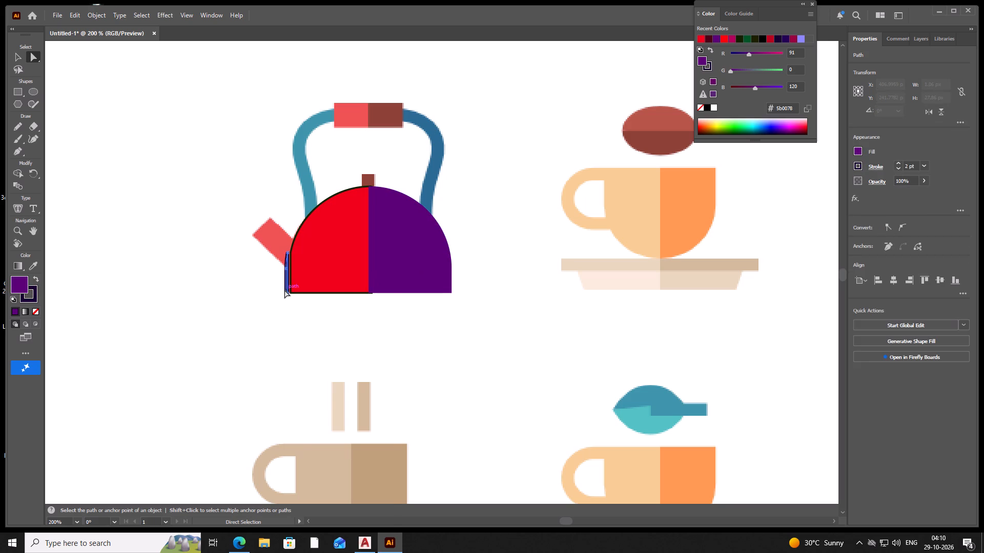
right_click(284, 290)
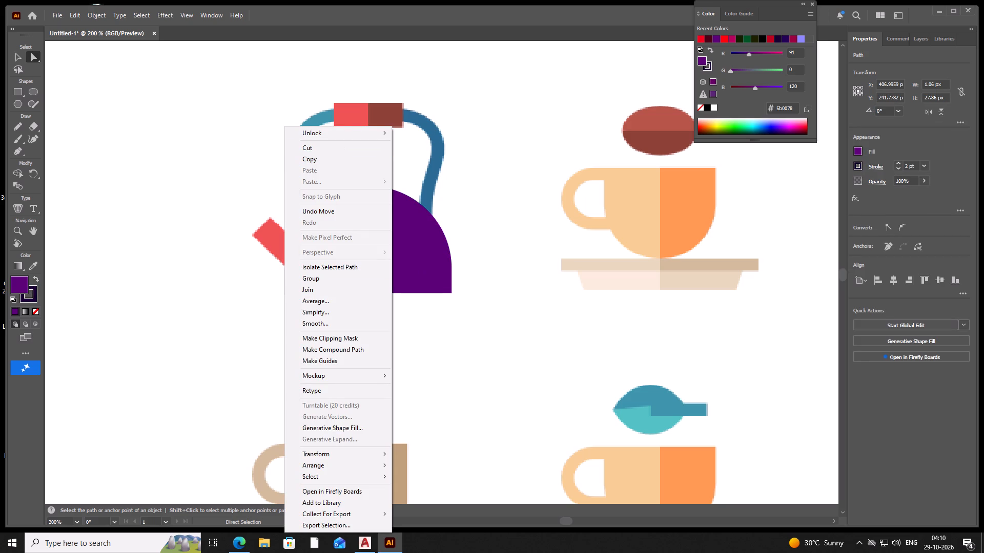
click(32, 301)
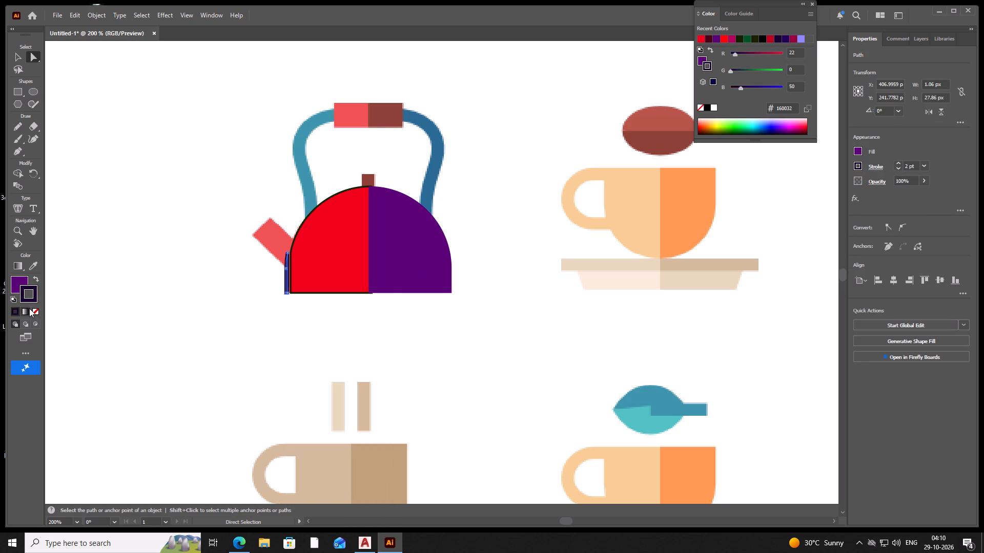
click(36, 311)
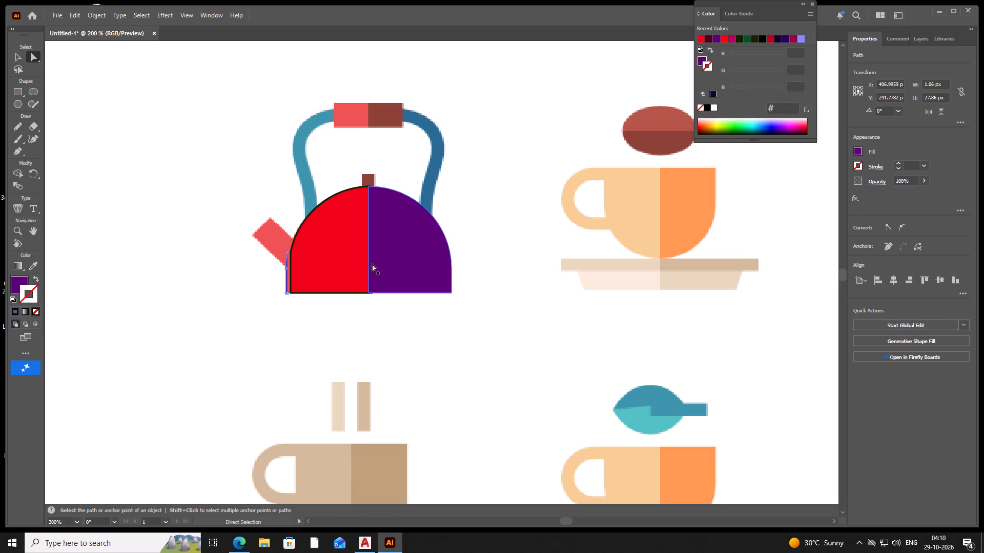
Cut the overlapping thin purple strips left over along the lower left edge of the kettle's body.
click(289, 291)
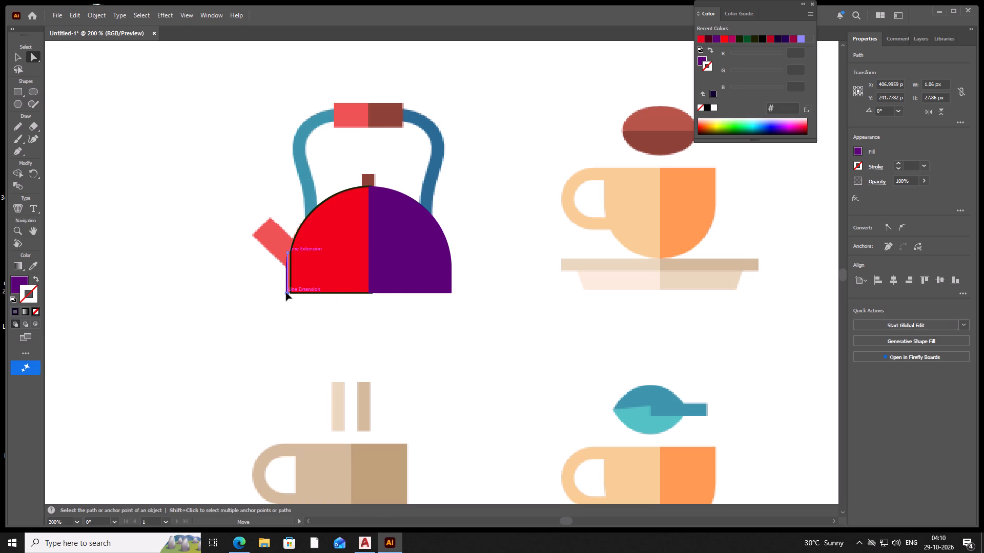
click(290, 293)
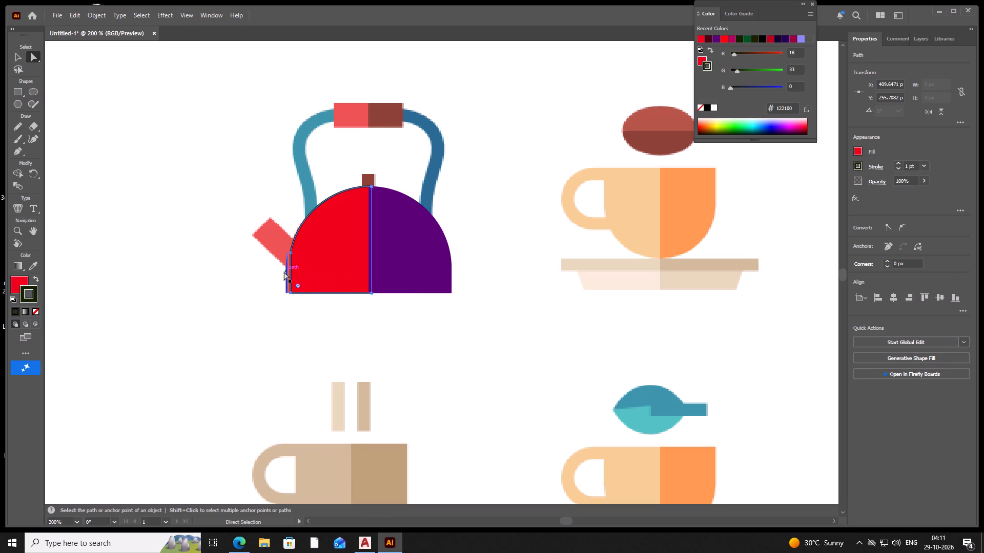
click(286, 274)
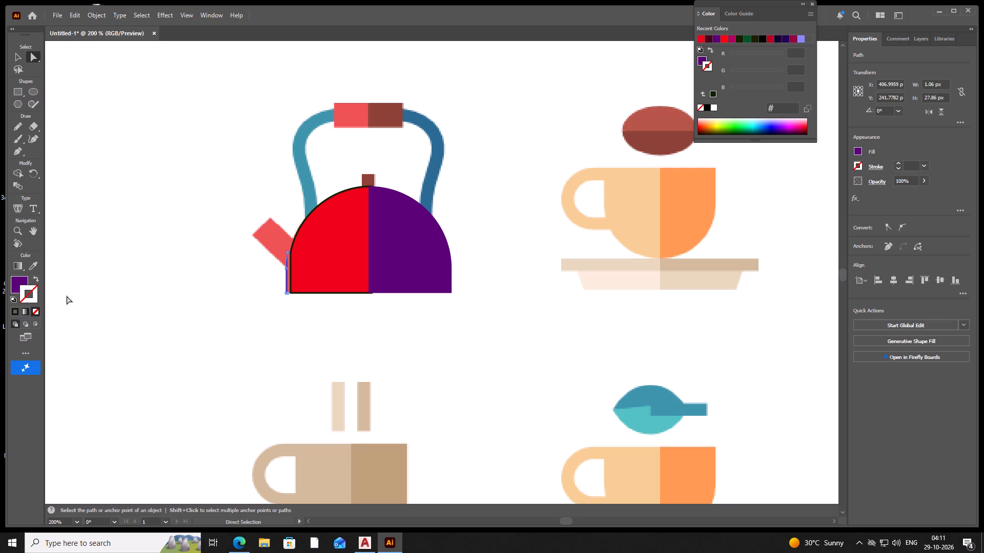
right_click(288, 287)
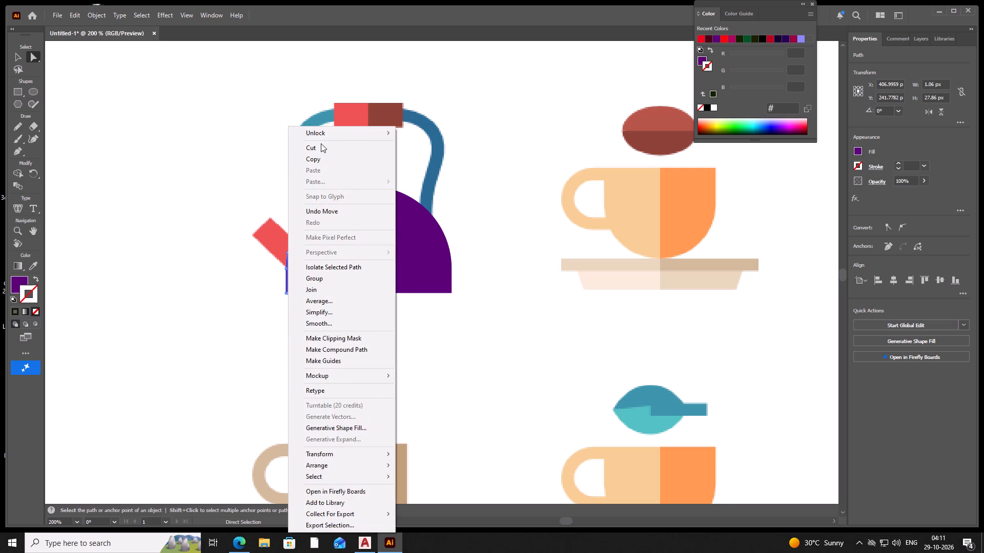
click(321, 144)
click(289, 275)
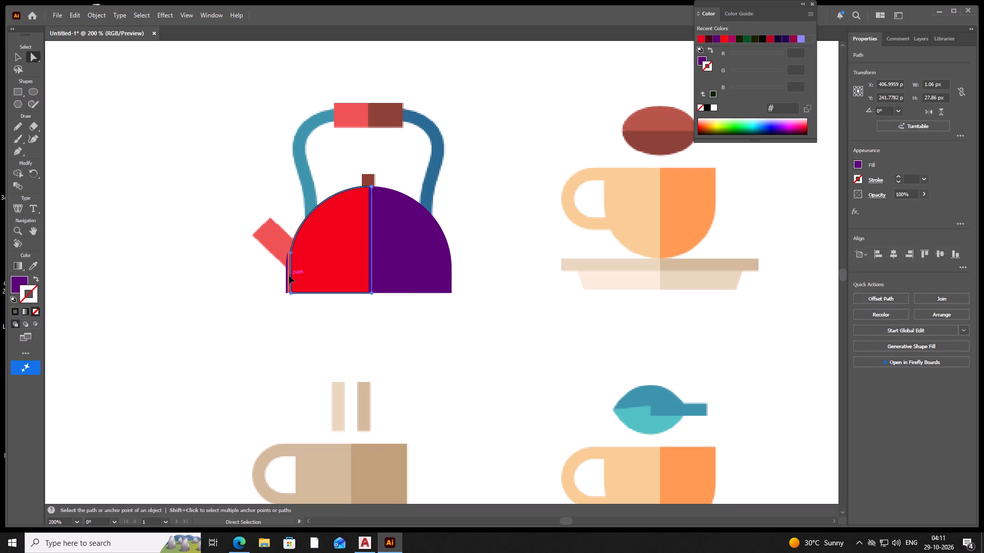
click(286, 276)
right_click(286, 276)
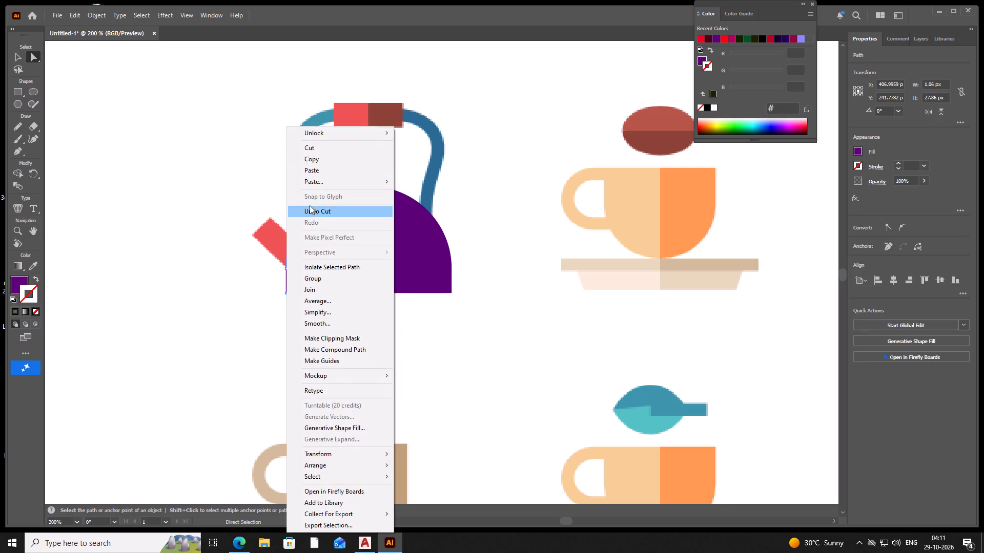
click(334, 153)
click(332, 24)
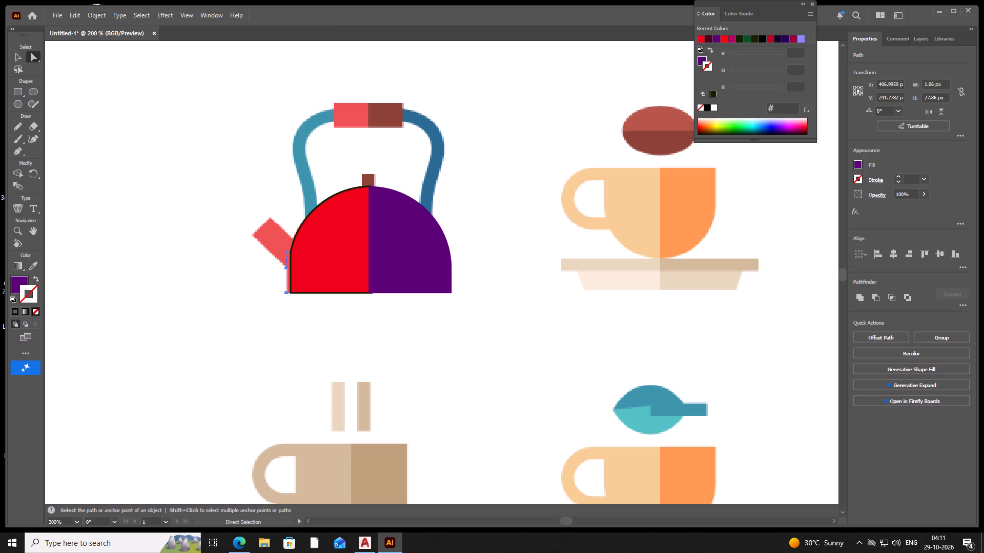
Remove the dark stroke from the red left half of the kettle's dome.
click(320, 281)
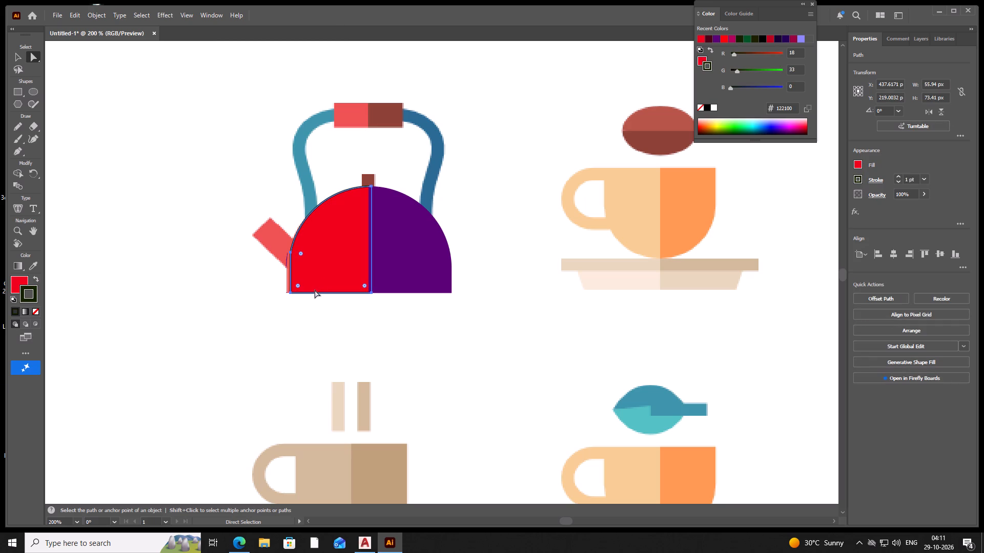
click(23, 297)
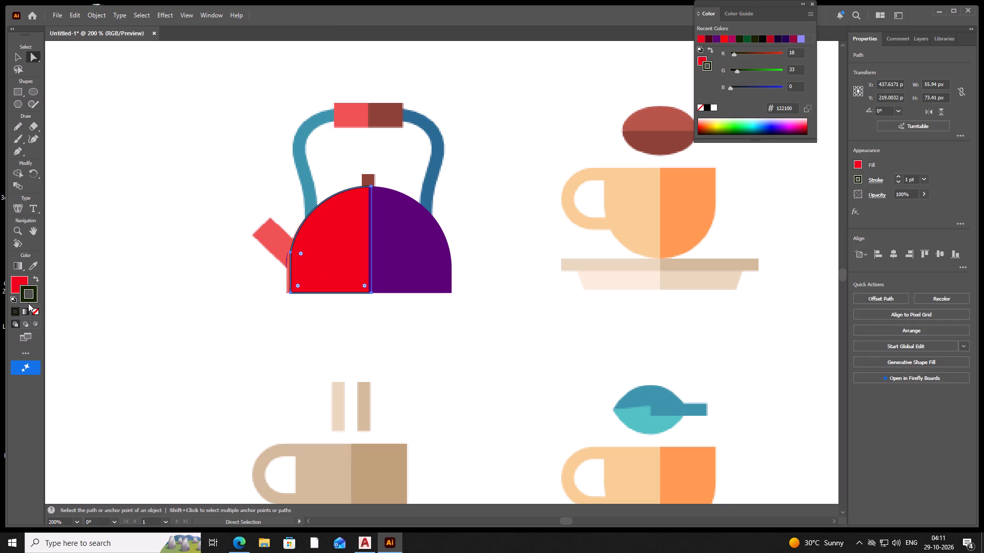
click(34, 311)
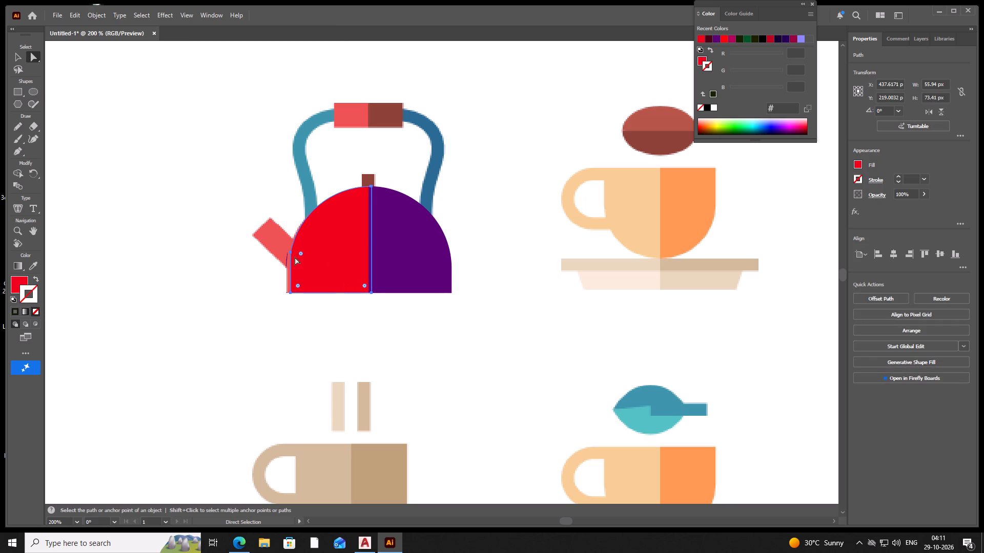
Widen the red half leftward to about 58 px so it covers the left edge of the kettle's body.
click(306, 256)
click(20, 57)
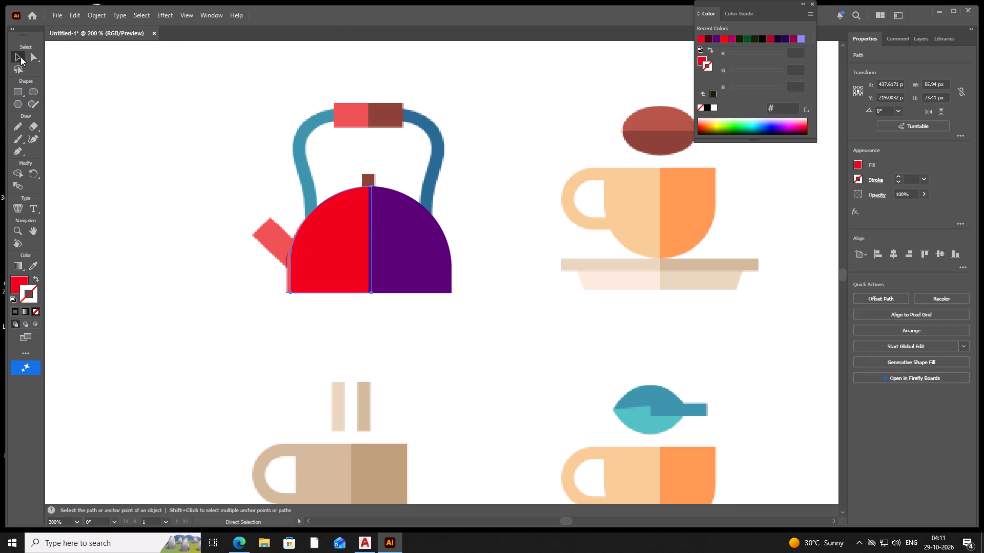
click(291, 237)
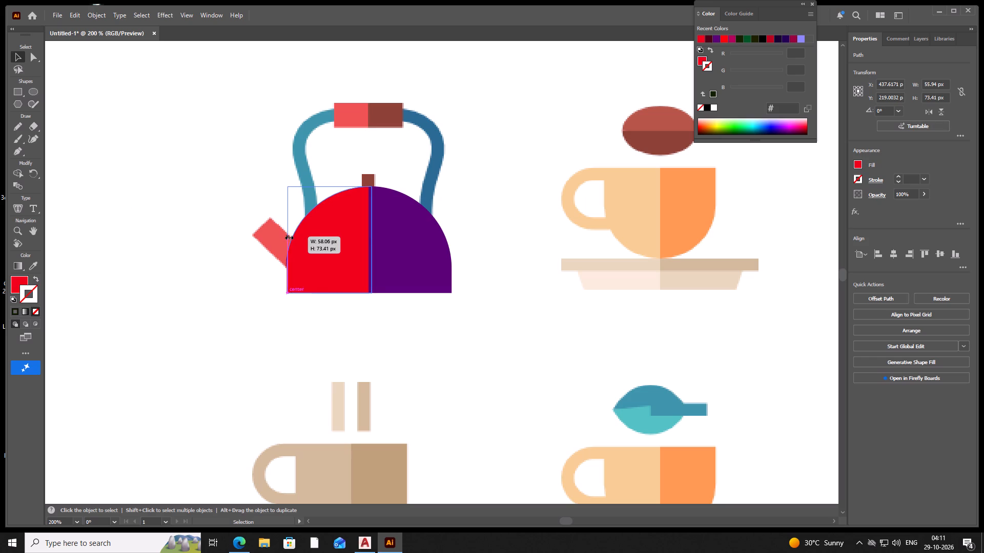
click(416, 130)
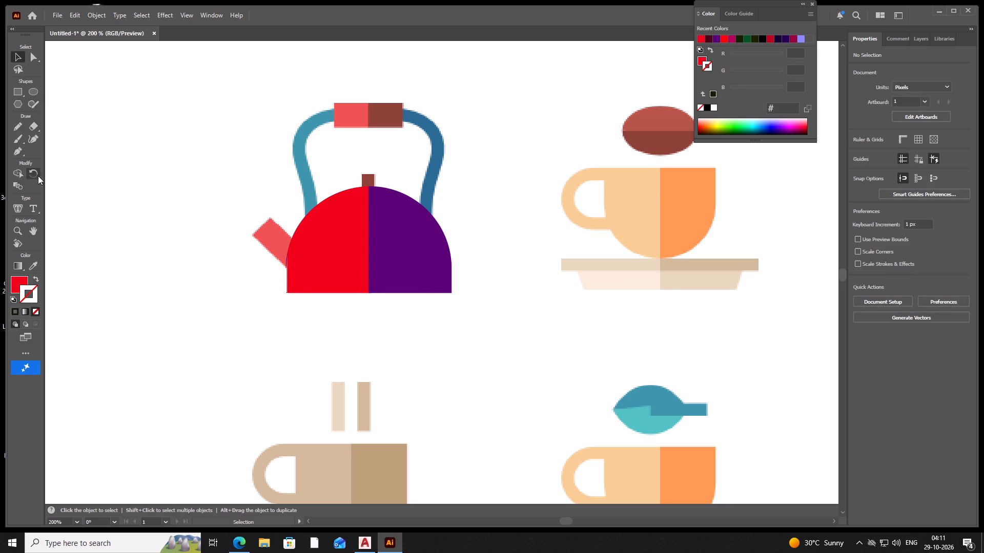
Activate the Pen tool for tracing the kettle's remaining parts.
right_click(35, 136)
right_click(18, 153)
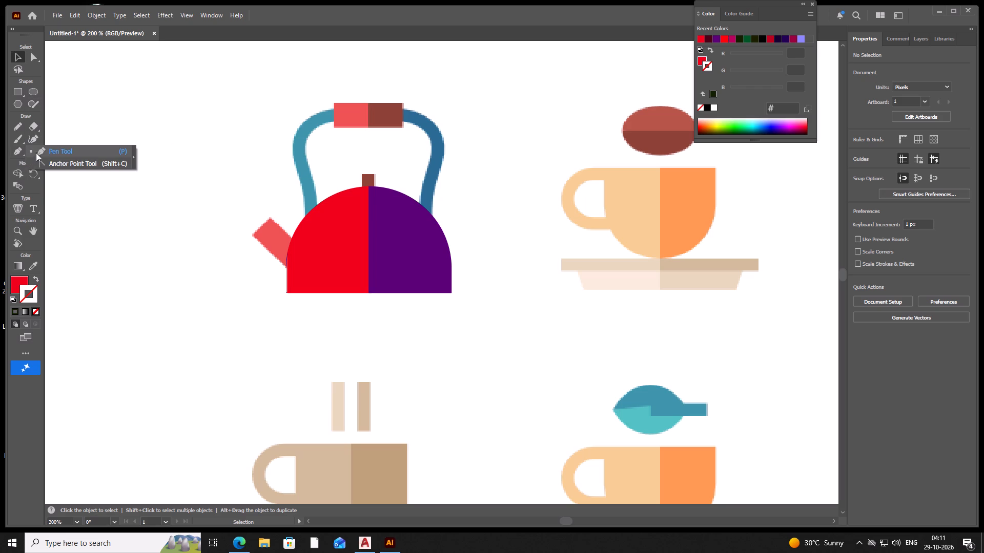
click(56, 145)
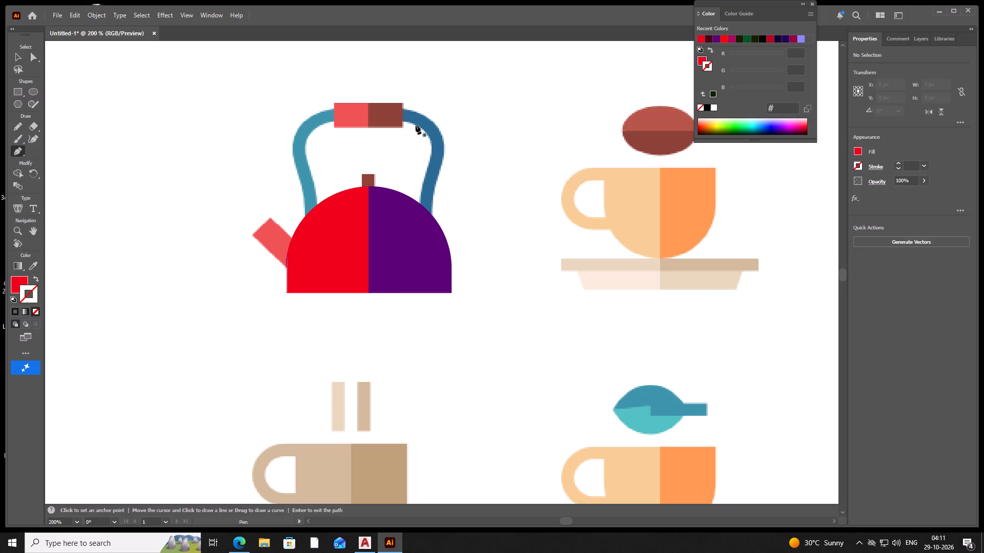
key(ctrl+equal)
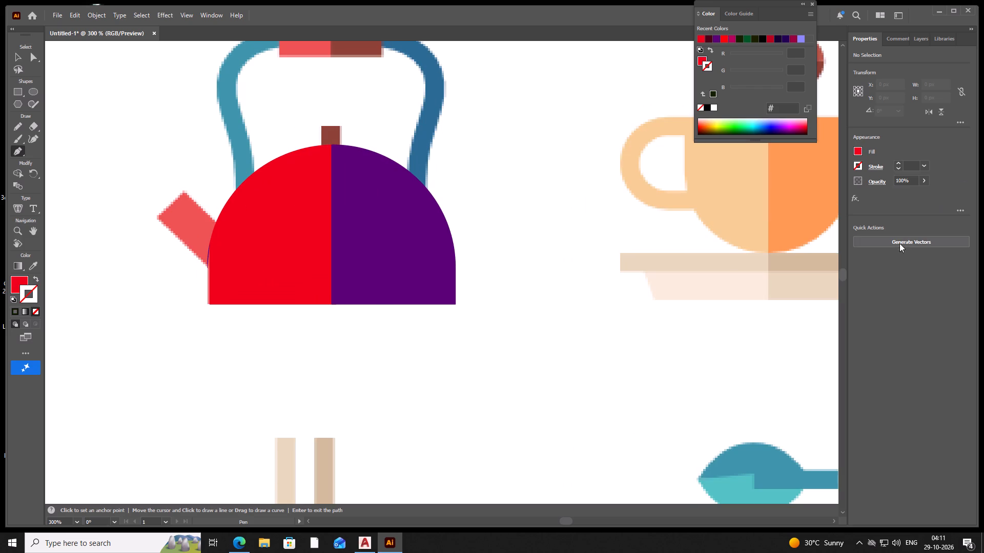
click(844, 280)
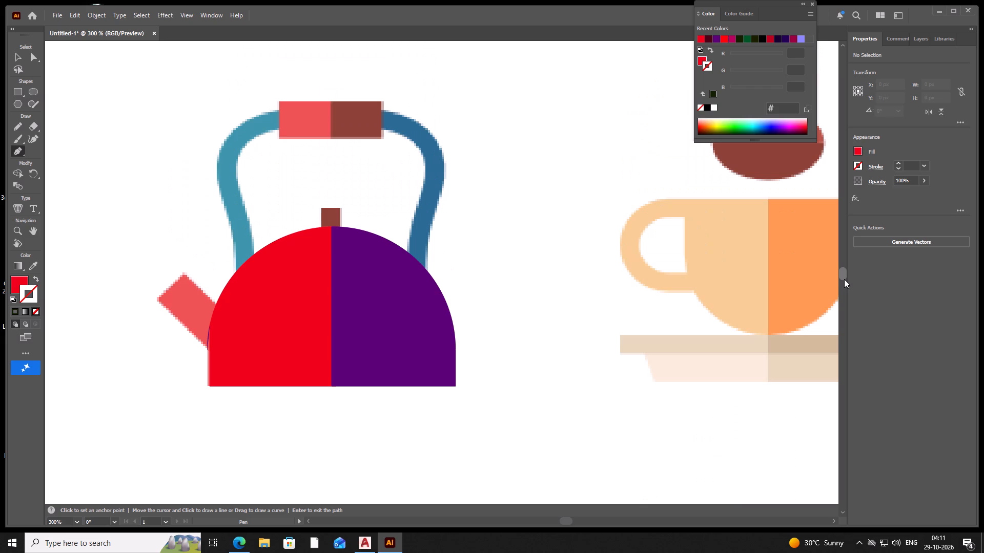
Save the document as surbhi in Adobe Illustrator format, in the Illustrator 26 Oct 12 PM folder under Share_Files, javed_sir.
key(ctrl+shift+s)
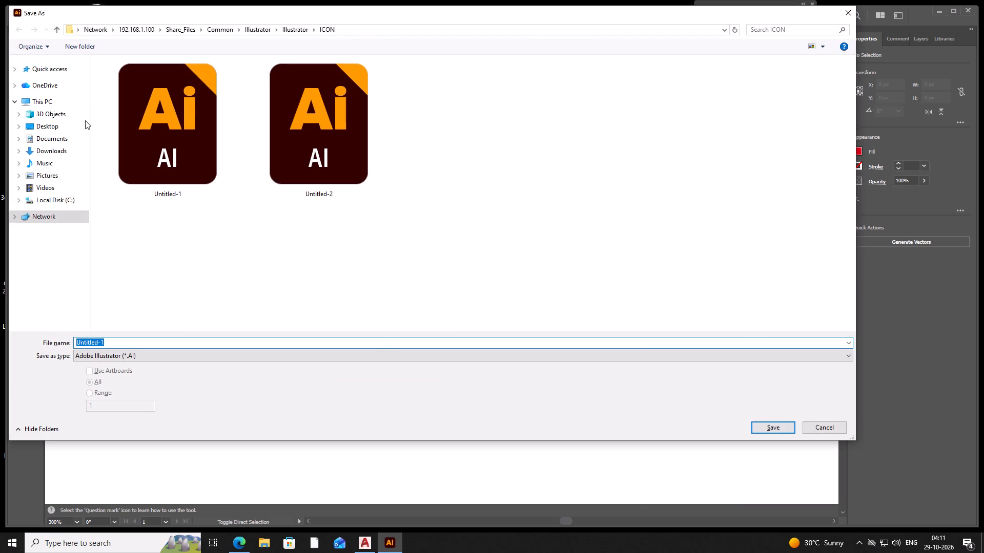
click(199, 28)
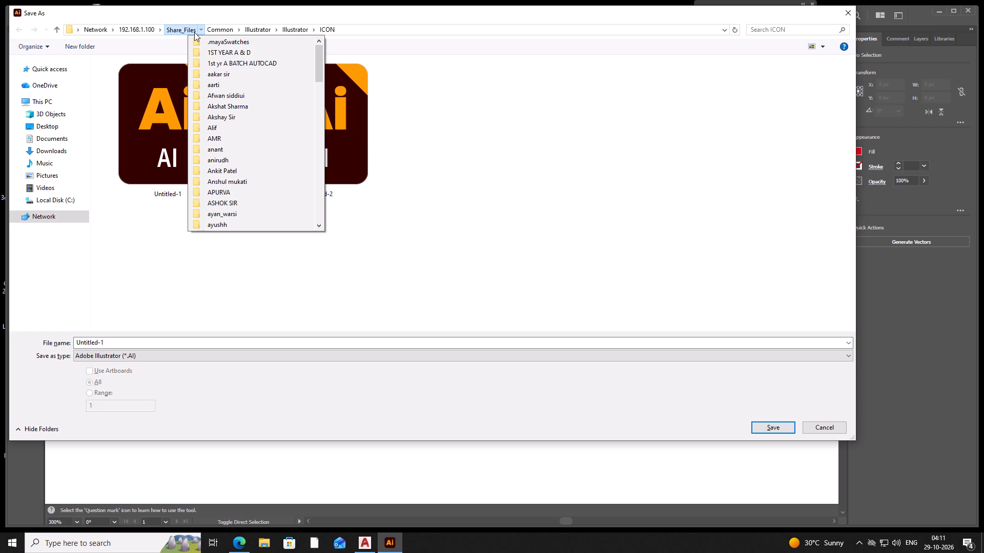
click(173, 30)
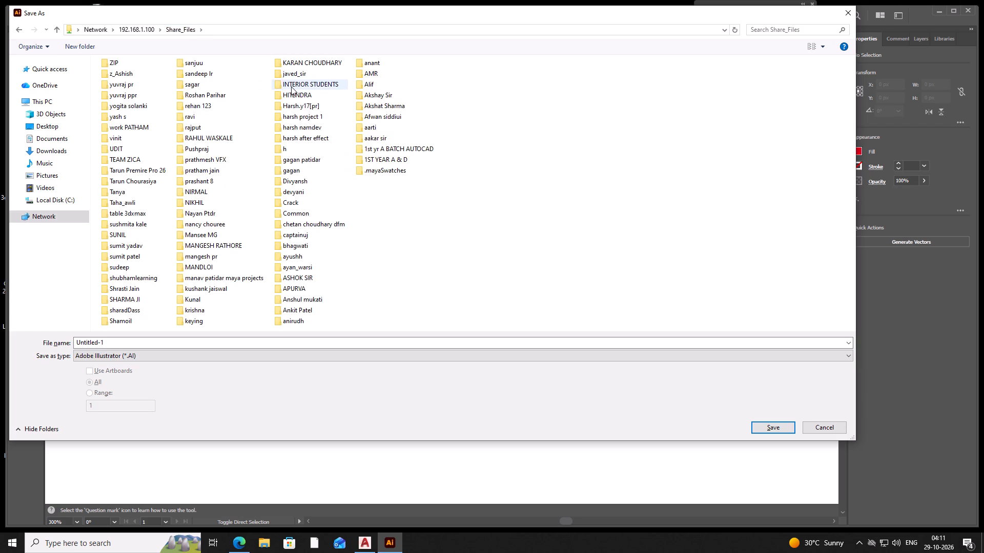
click(292, 73)
double_click(292, 73)
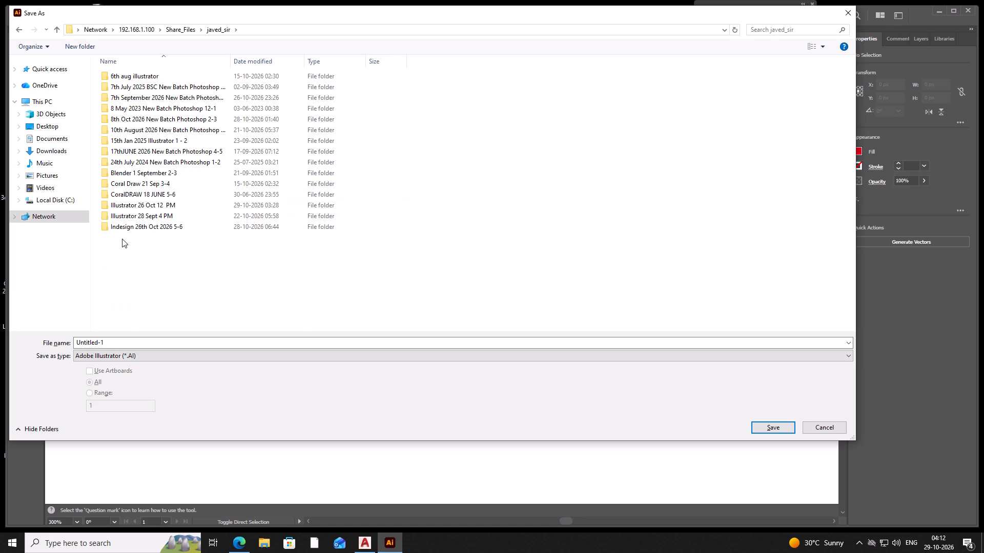
double_click(136, 208)
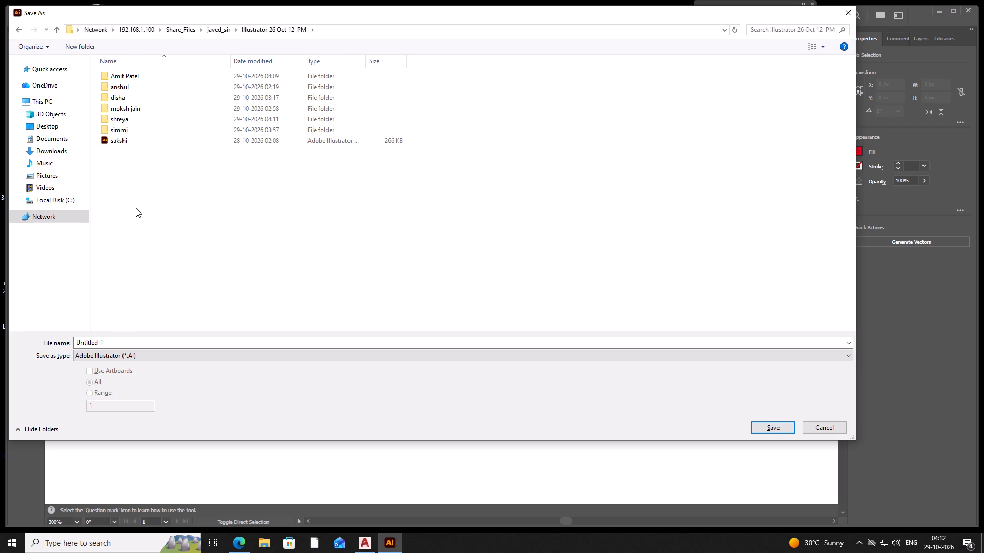
click(130, 341)
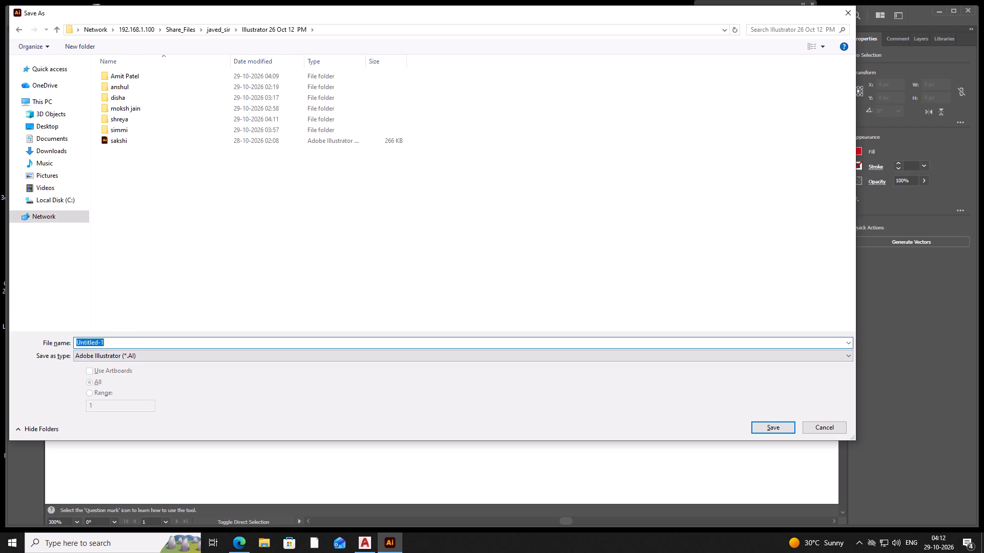
text(surbhi)
key(space)
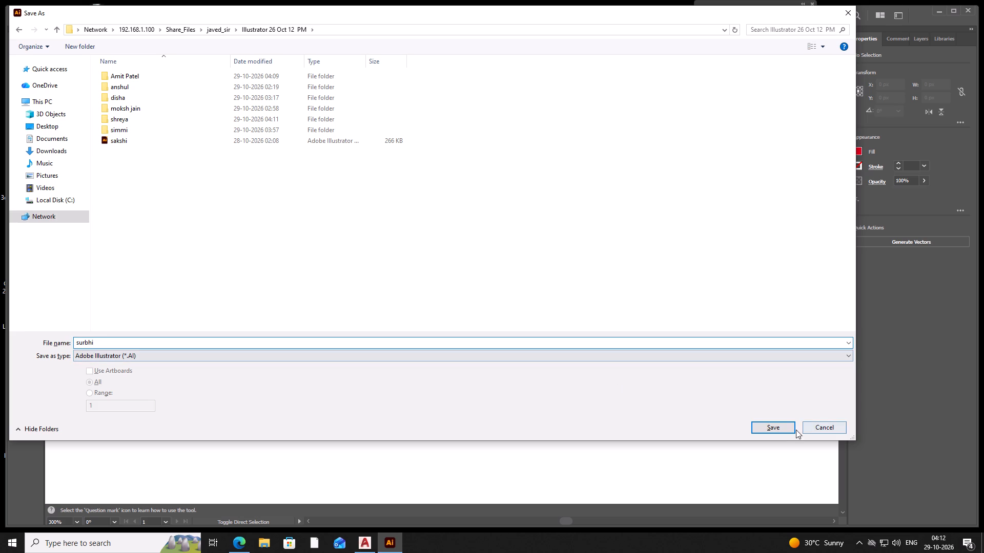
click(777, 429)
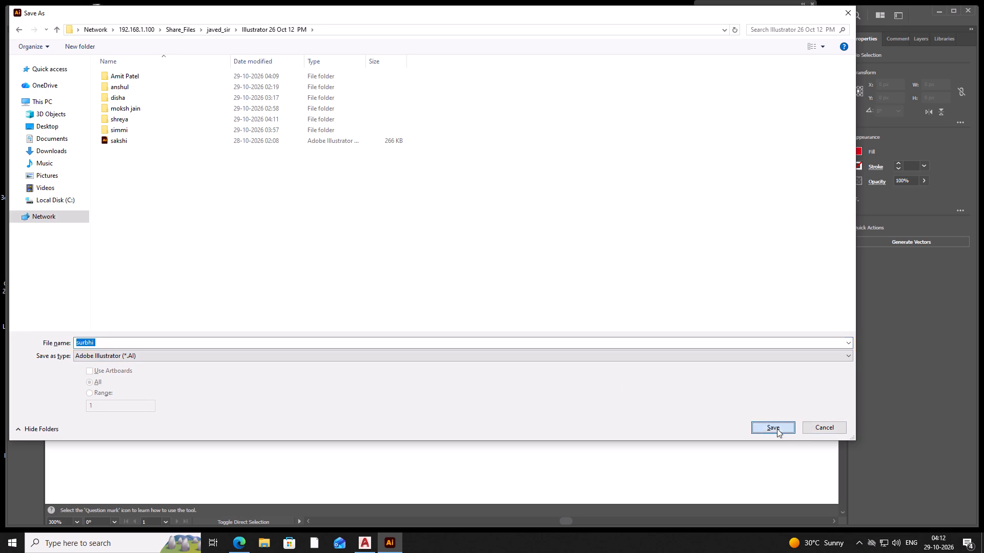
click(539, 428)
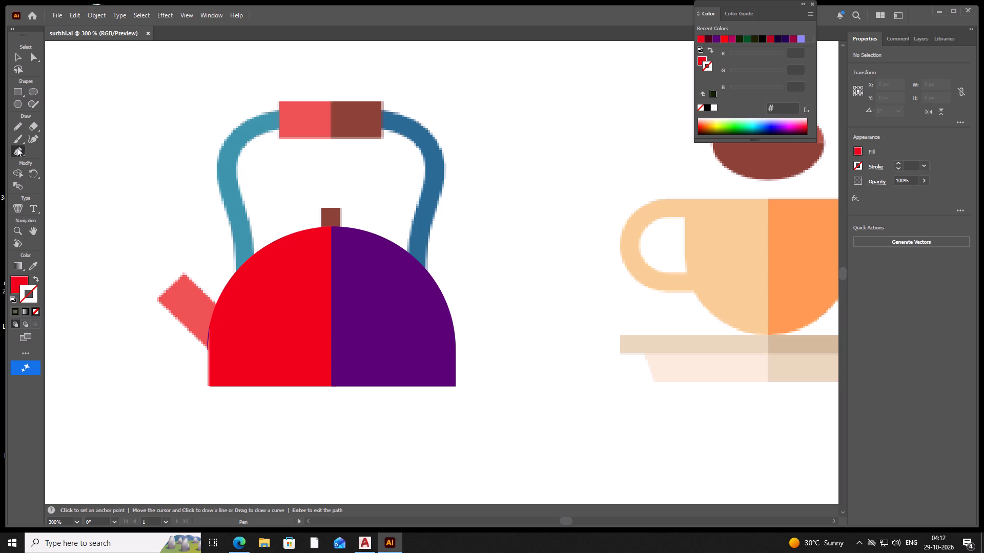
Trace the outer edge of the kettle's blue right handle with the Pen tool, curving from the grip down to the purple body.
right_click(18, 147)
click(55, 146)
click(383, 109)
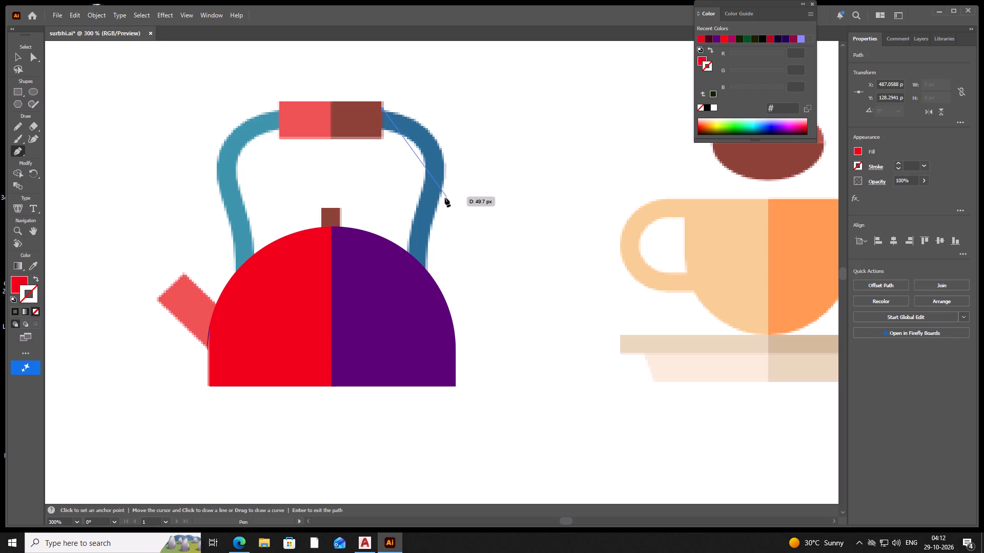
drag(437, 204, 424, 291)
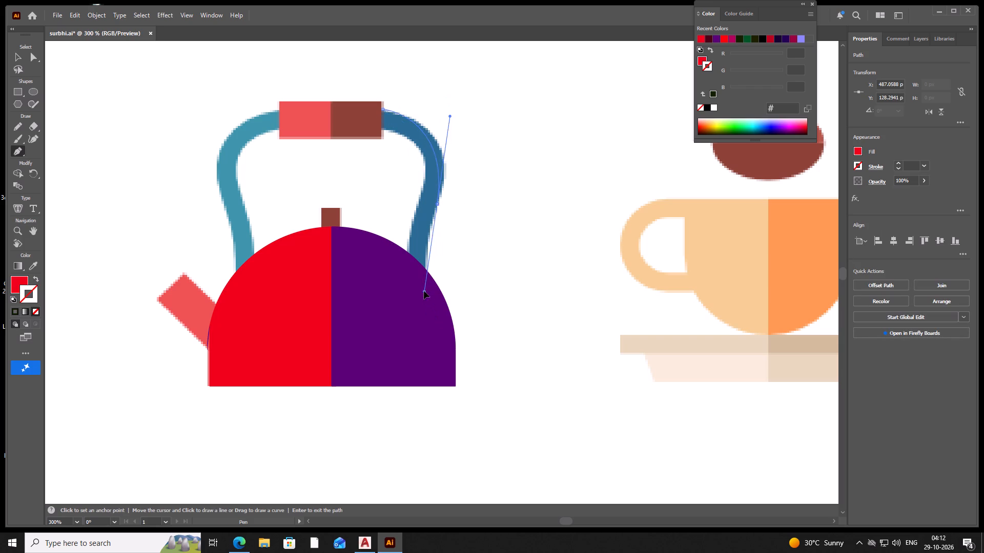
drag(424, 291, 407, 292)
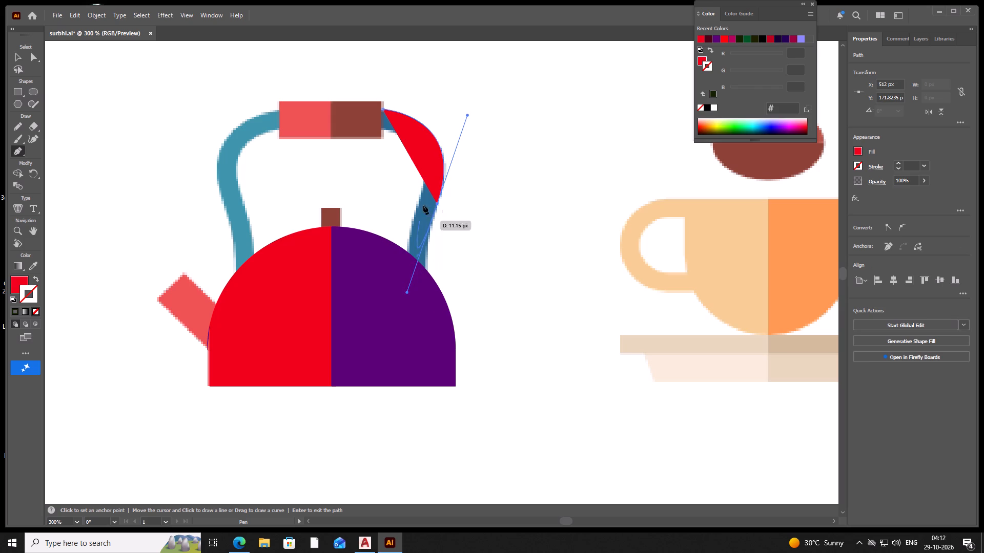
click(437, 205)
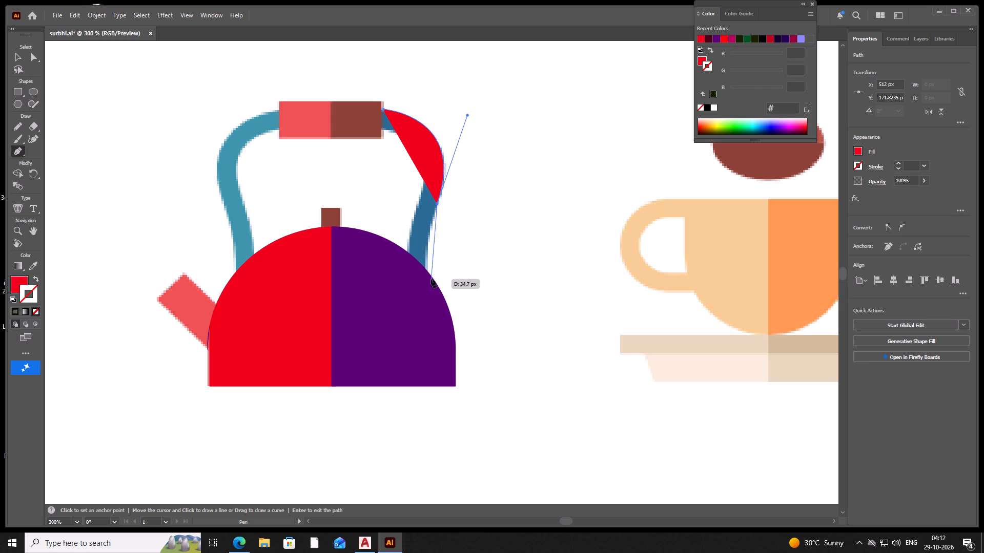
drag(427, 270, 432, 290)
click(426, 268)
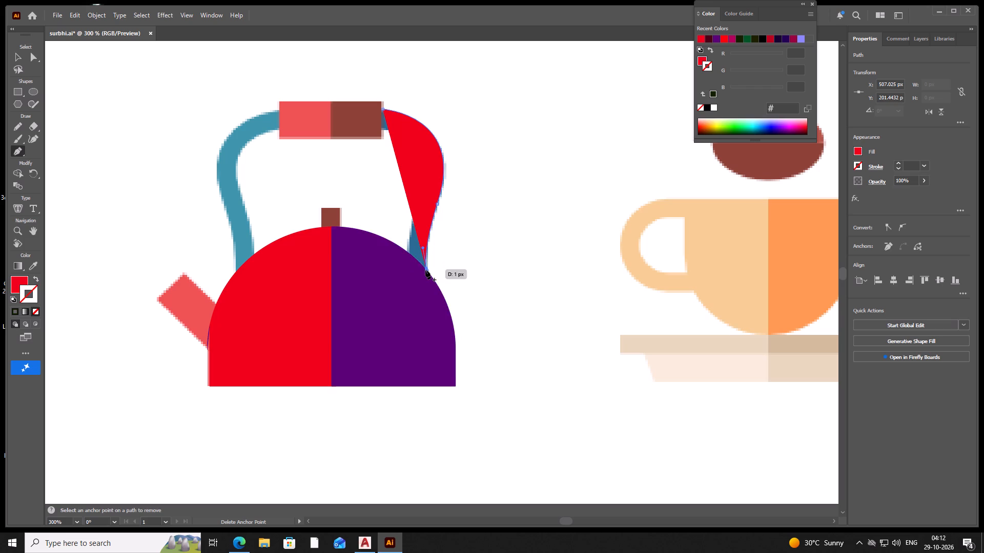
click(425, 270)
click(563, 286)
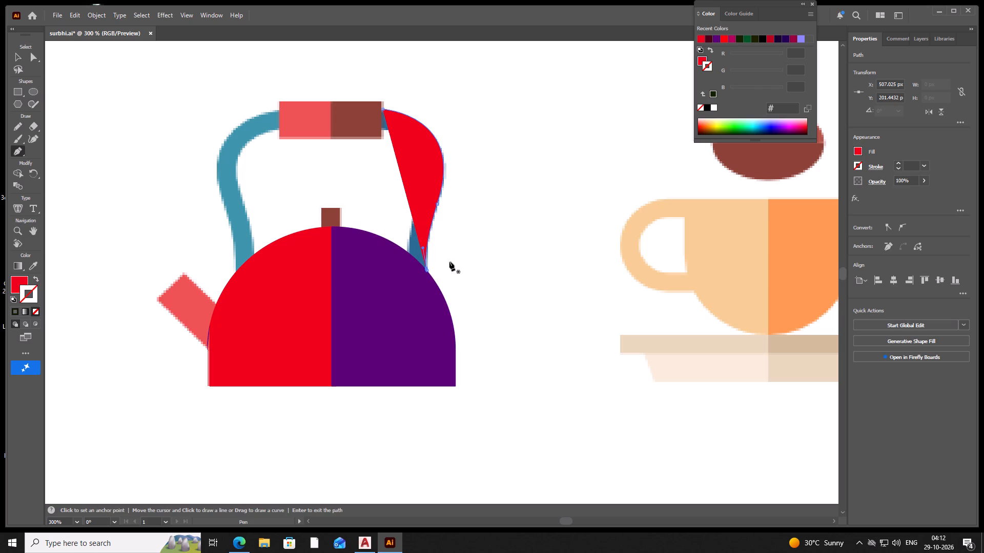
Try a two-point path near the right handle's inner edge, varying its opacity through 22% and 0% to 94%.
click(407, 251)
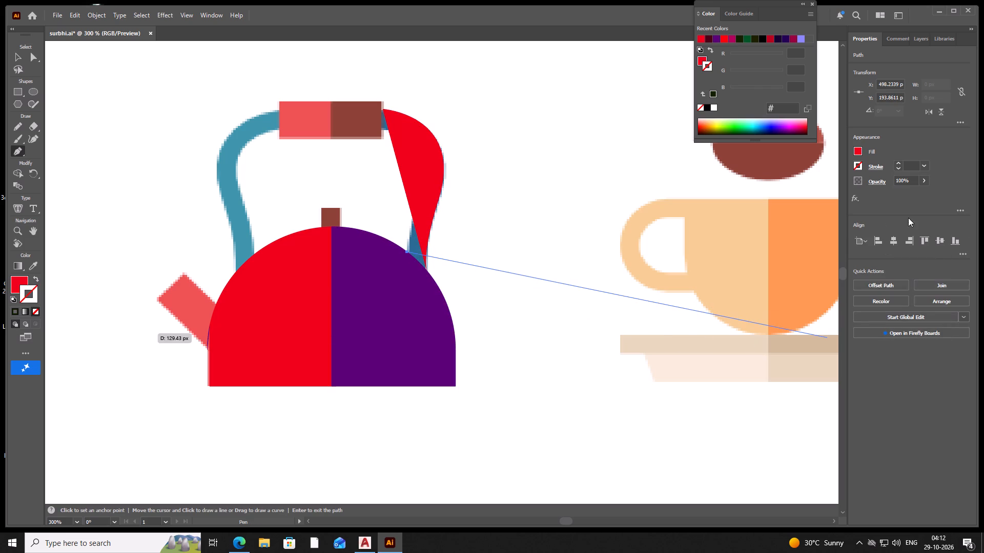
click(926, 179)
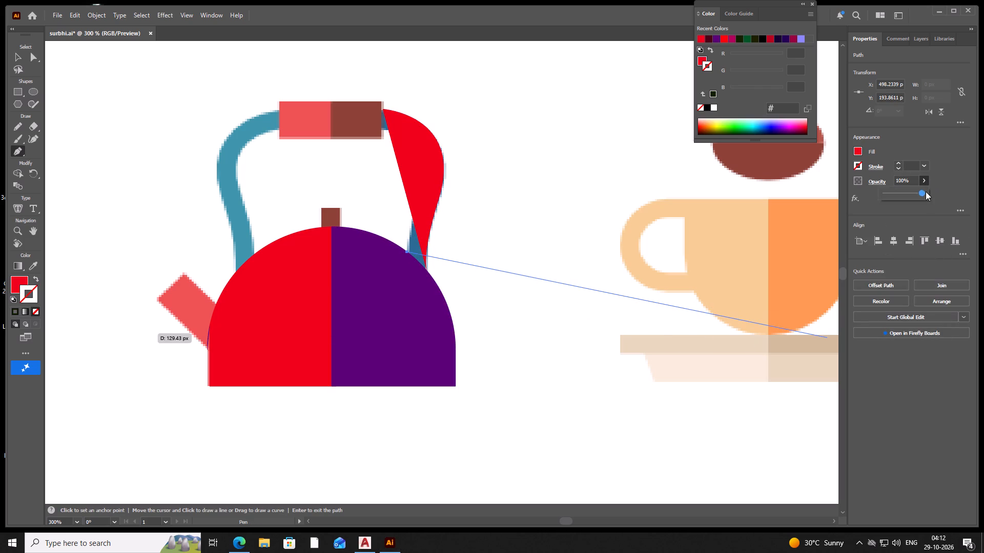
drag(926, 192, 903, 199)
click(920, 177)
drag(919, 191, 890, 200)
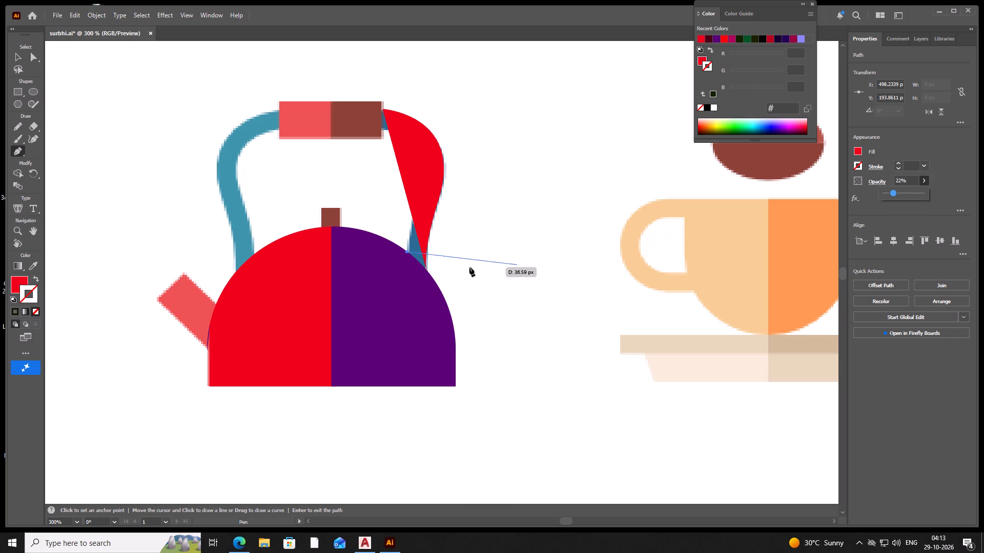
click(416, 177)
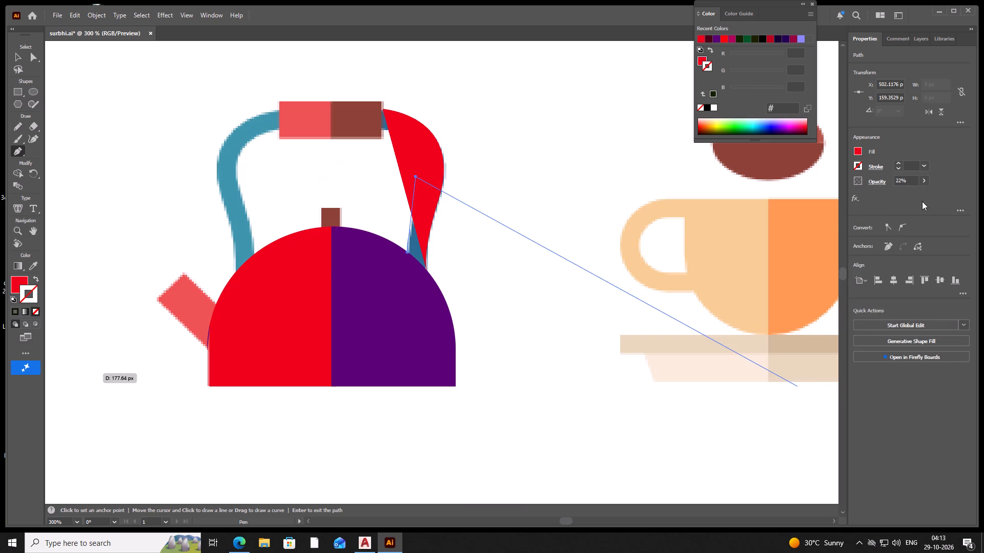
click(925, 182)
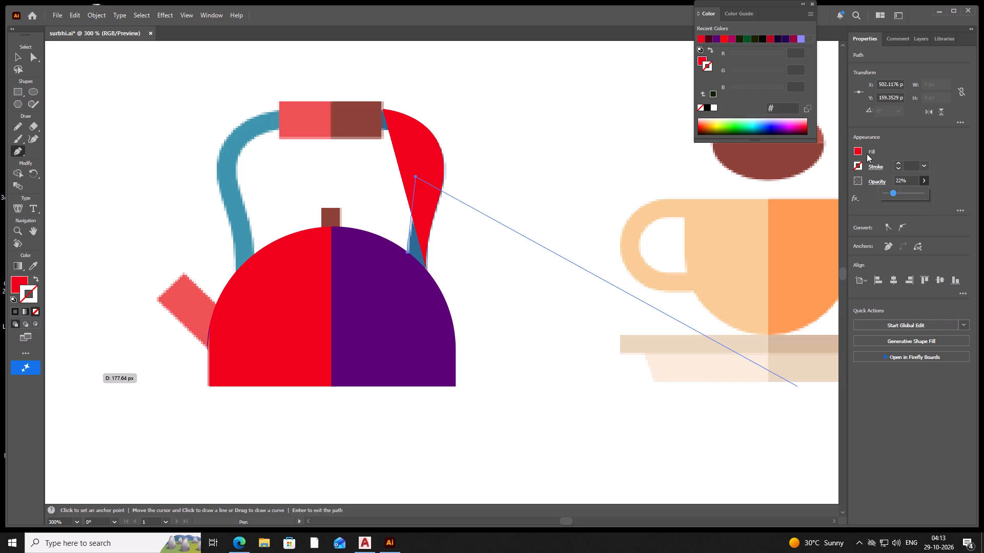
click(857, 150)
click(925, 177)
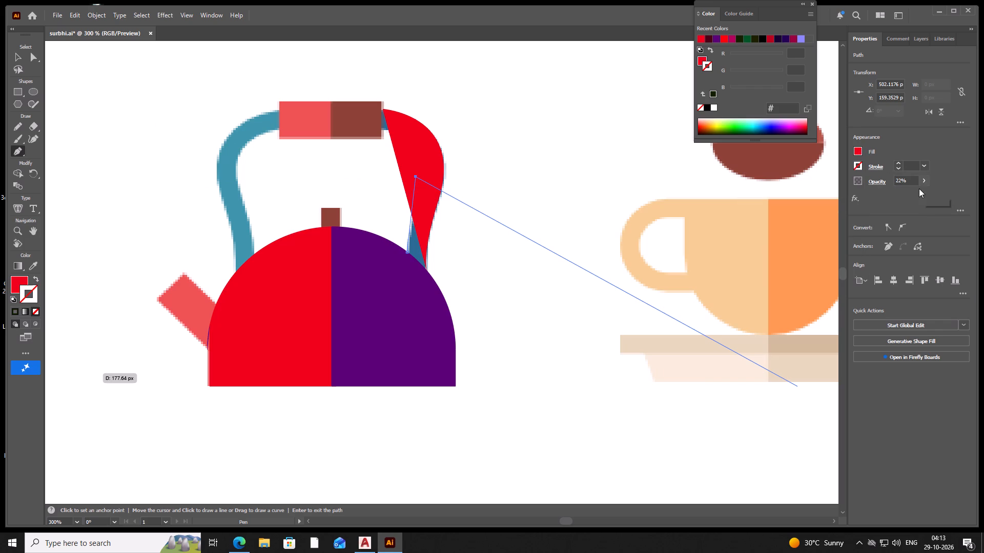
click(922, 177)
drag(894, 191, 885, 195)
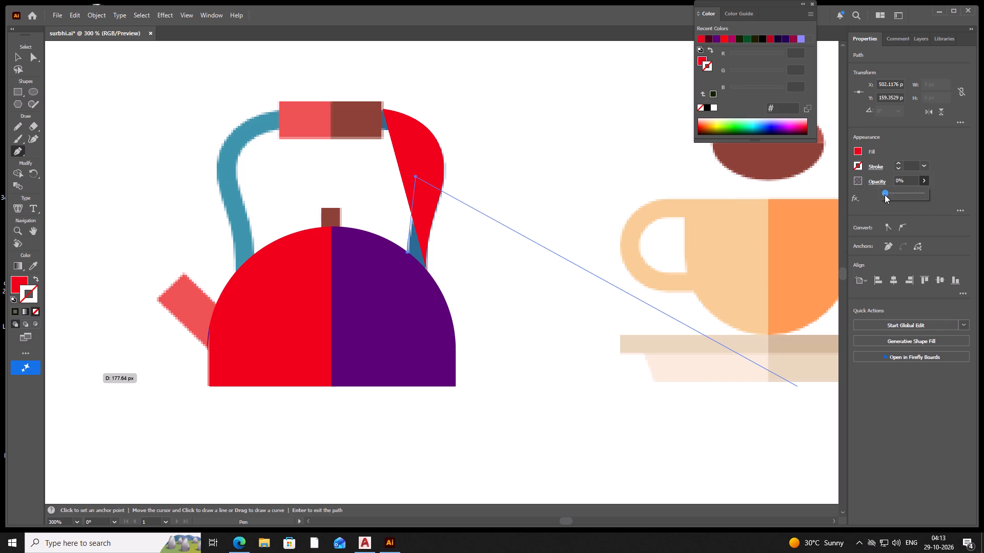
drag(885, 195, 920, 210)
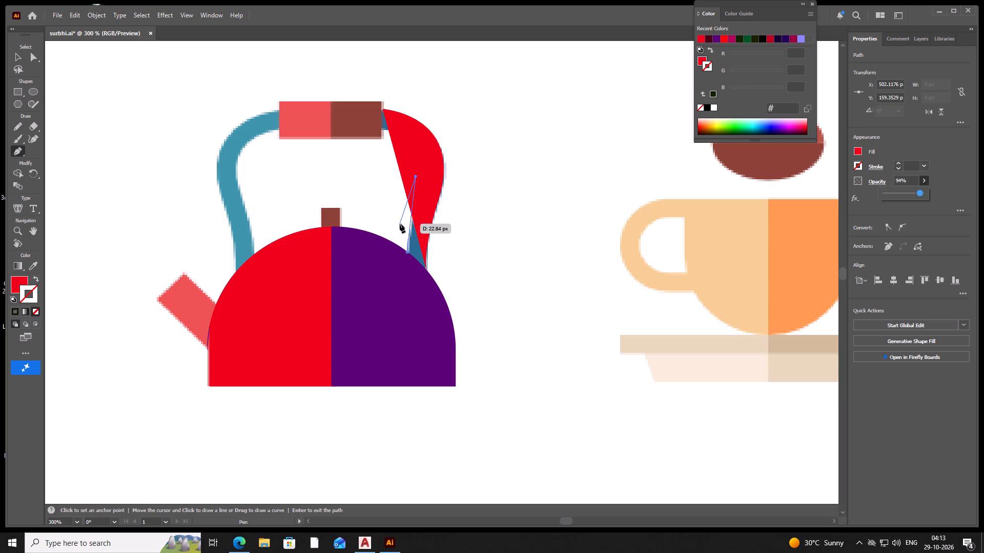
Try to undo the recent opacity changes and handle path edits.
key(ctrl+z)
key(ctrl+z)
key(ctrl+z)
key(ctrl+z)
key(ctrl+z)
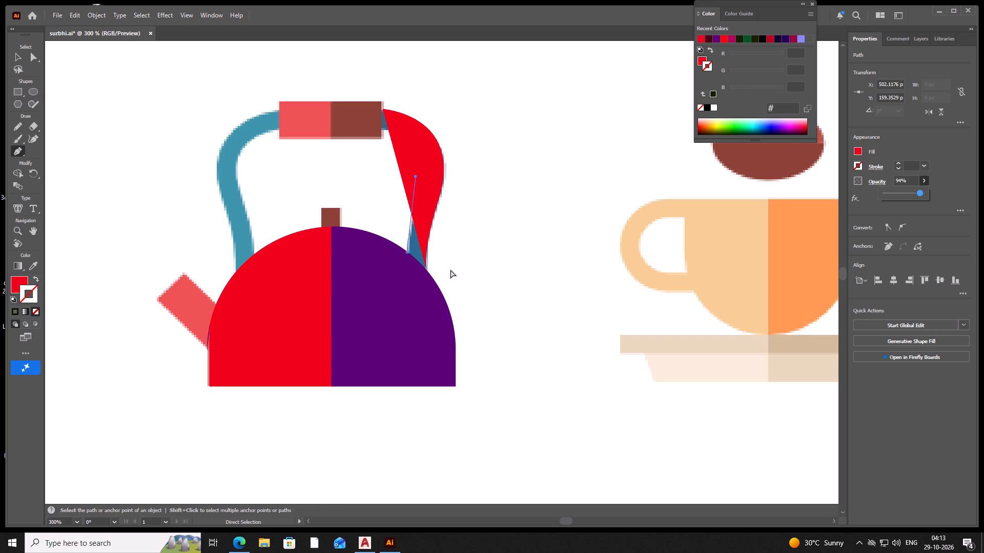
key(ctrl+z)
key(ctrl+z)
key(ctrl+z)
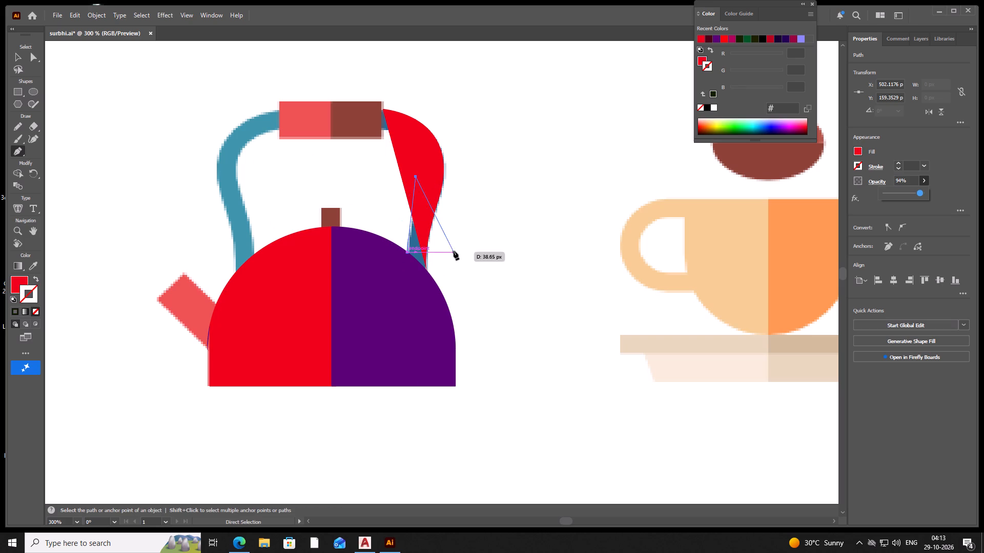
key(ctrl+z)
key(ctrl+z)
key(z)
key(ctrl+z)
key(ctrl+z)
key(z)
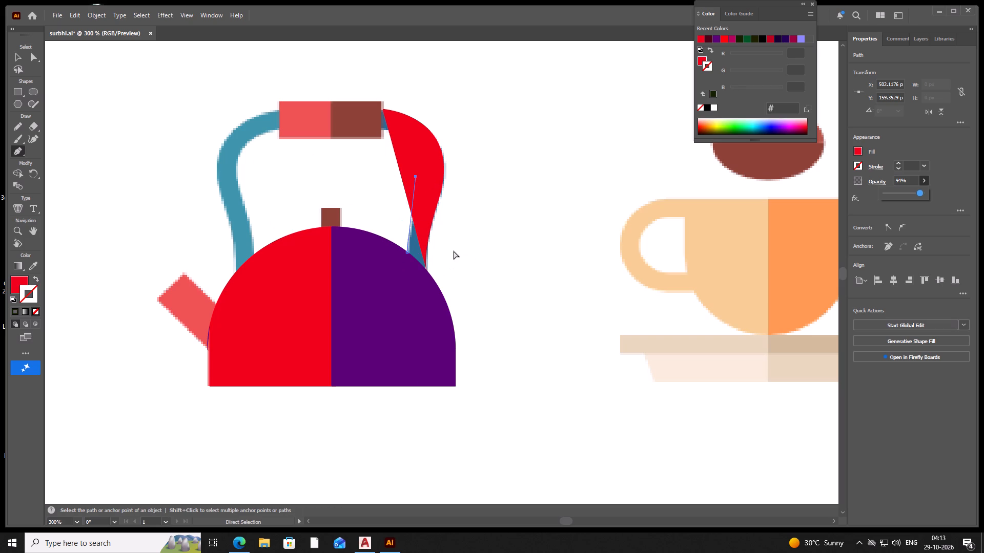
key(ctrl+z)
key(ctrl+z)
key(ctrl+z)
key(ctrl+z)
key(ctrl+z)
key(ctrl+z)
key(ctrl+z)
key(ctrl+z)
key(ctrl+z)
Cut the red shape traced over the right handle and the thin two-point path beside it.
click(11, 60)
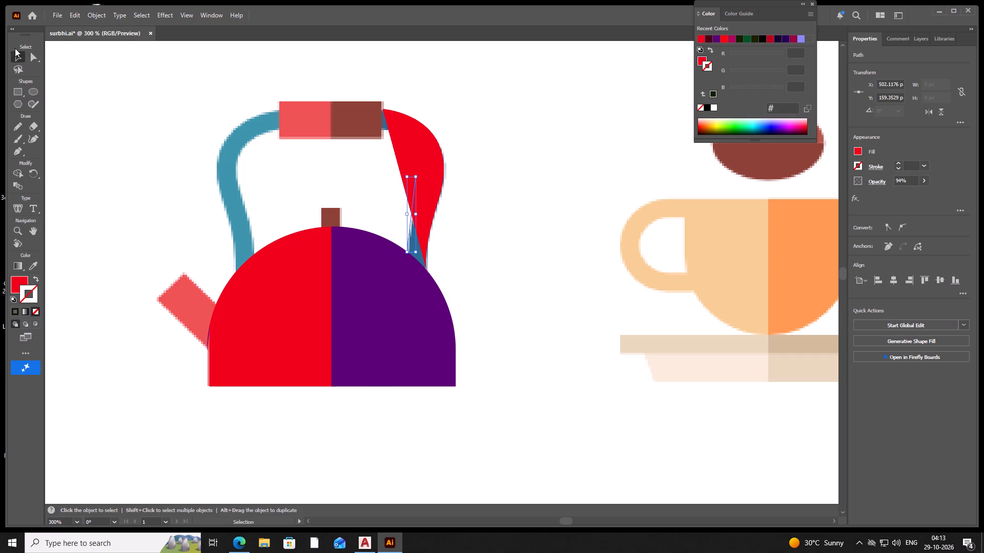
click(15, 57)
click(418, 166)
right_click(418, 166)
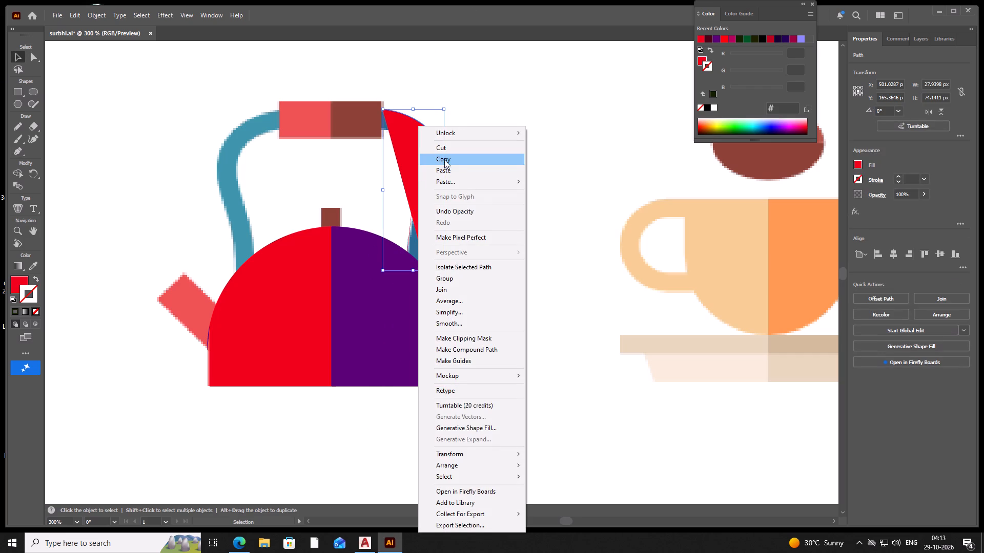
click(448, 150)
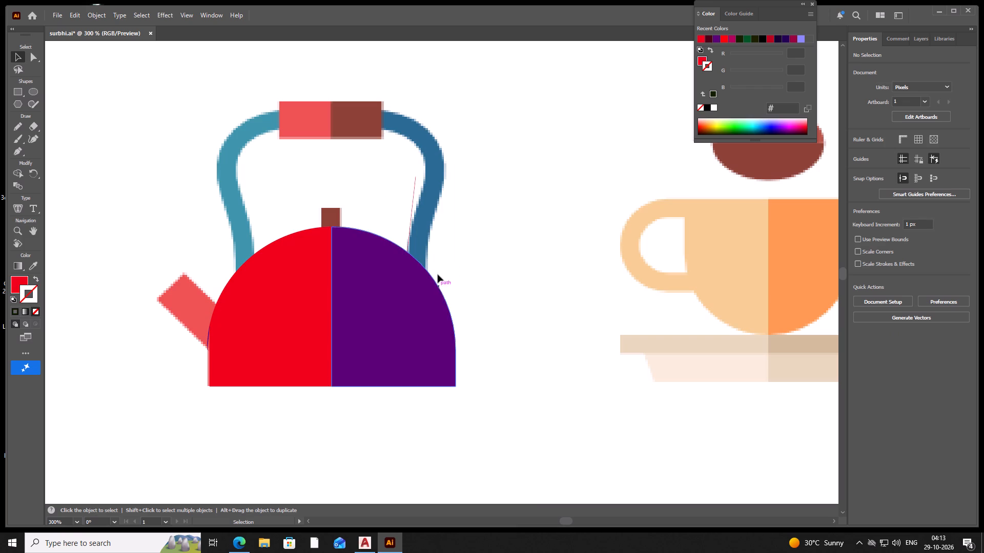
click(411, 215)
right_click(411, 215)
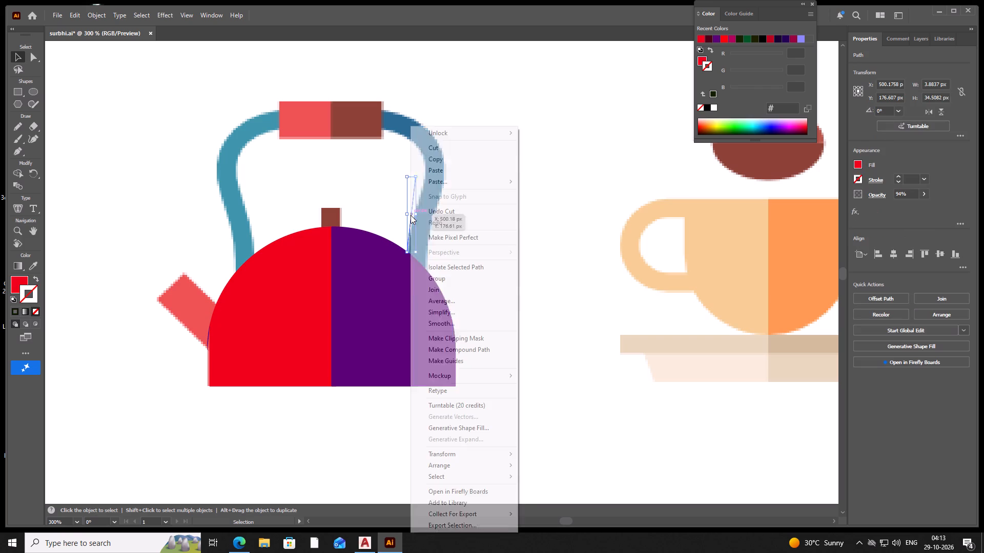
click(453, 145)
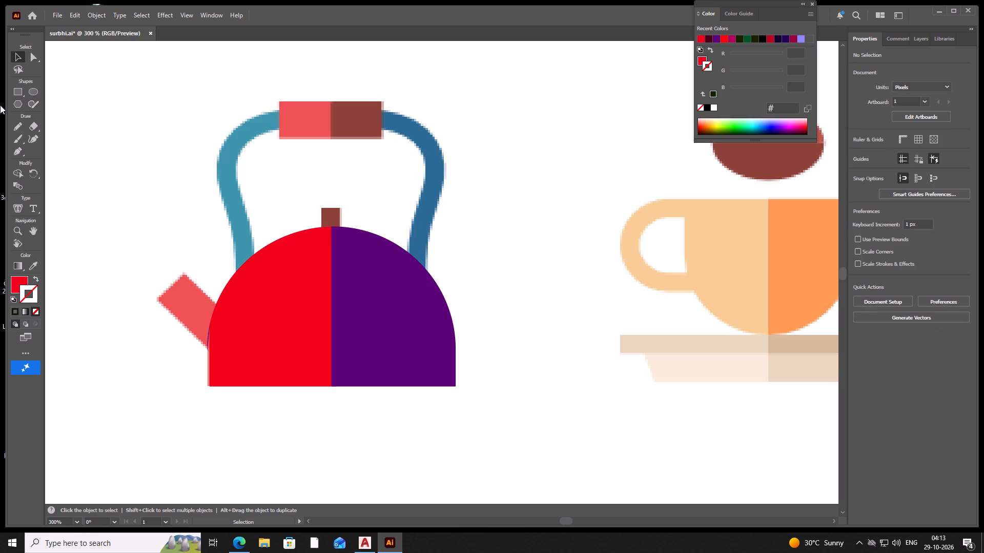
Start tracing the right handle's outer edge with the Pen tool, curving from the grip's end around the outer bend.
right_click(22, 145)
click(55, 148)
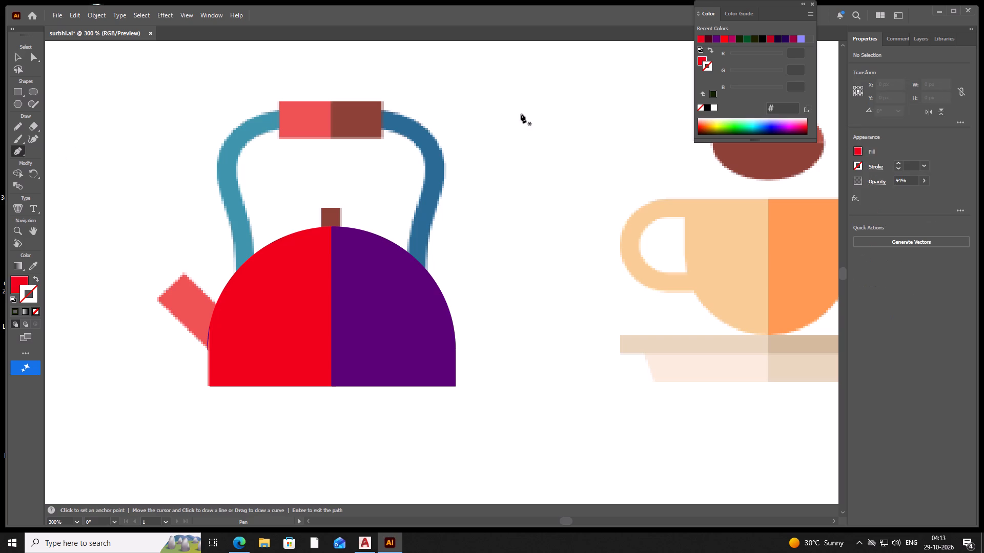
click(382, 109)
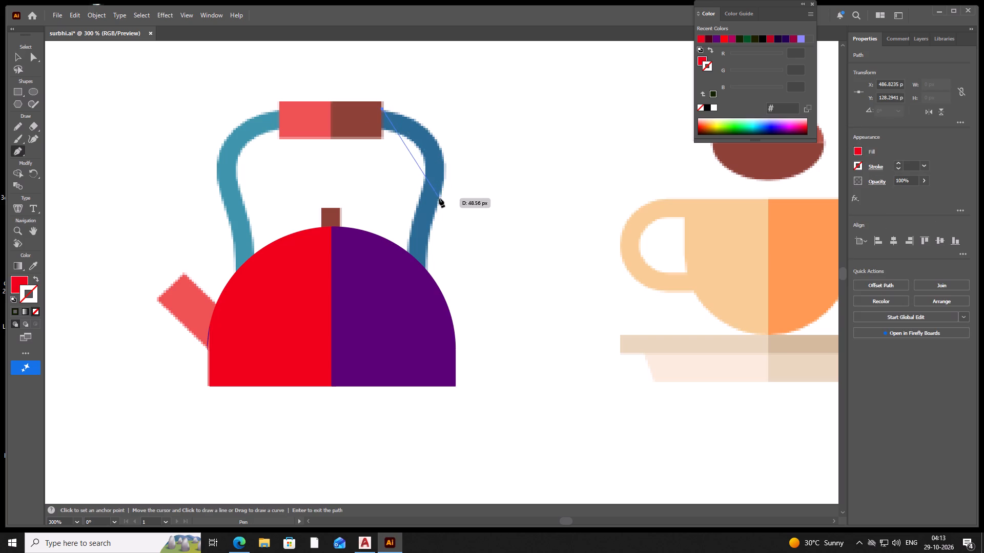
drag(439, 198, 413, 272)
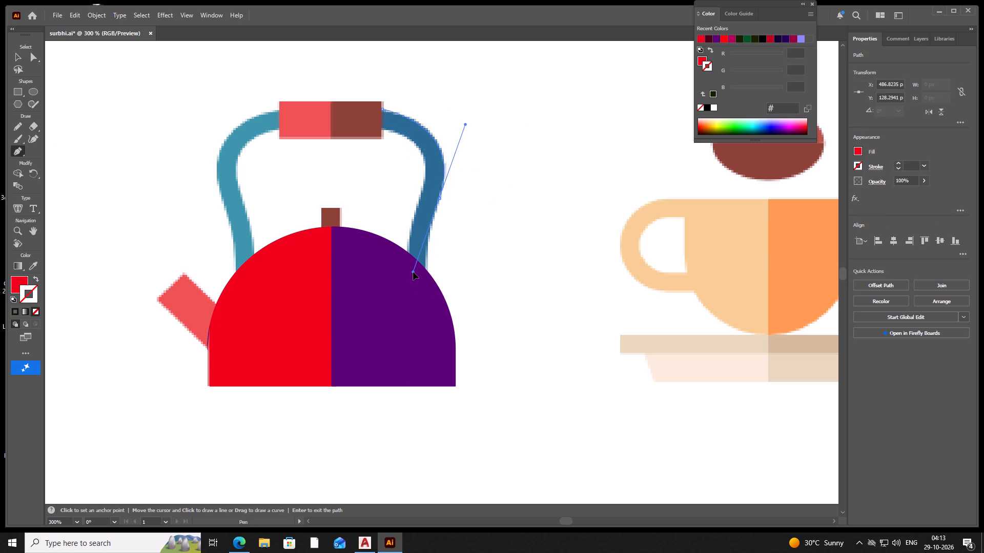
drag(413, 272, 412, 278)
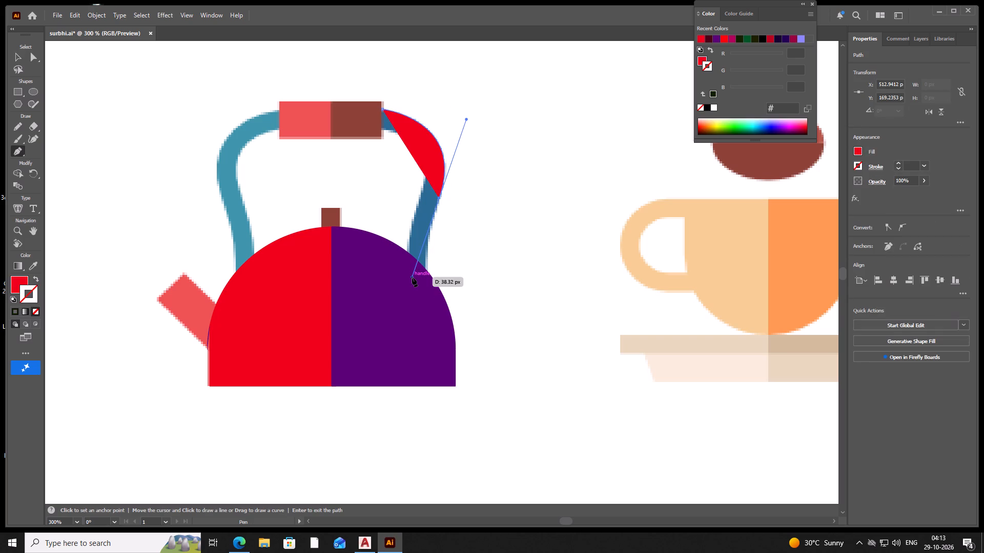
Lower the new handle path's opacity to 35% so the reference shows through.
click(922, 174)
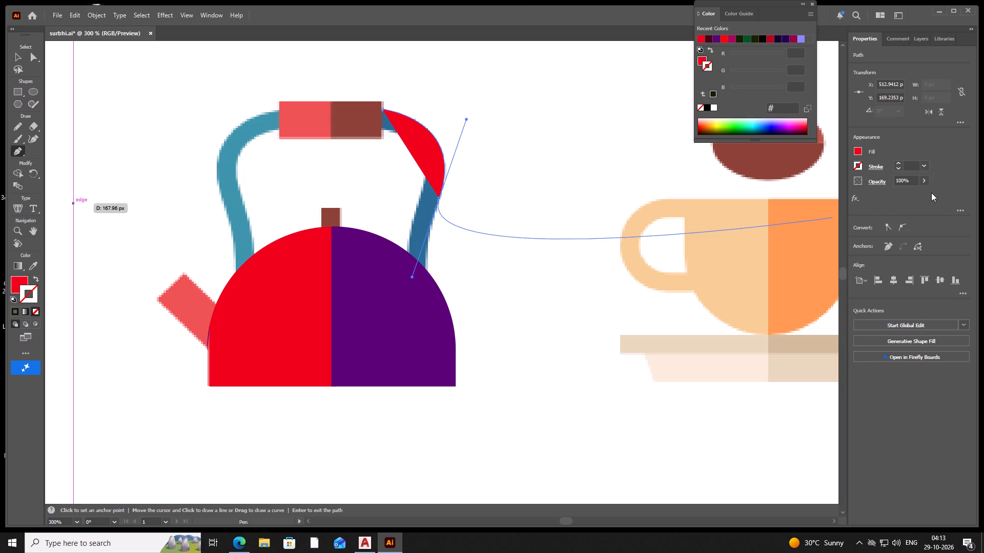
click(925, 178)
drag(925, 189, 904, 201)
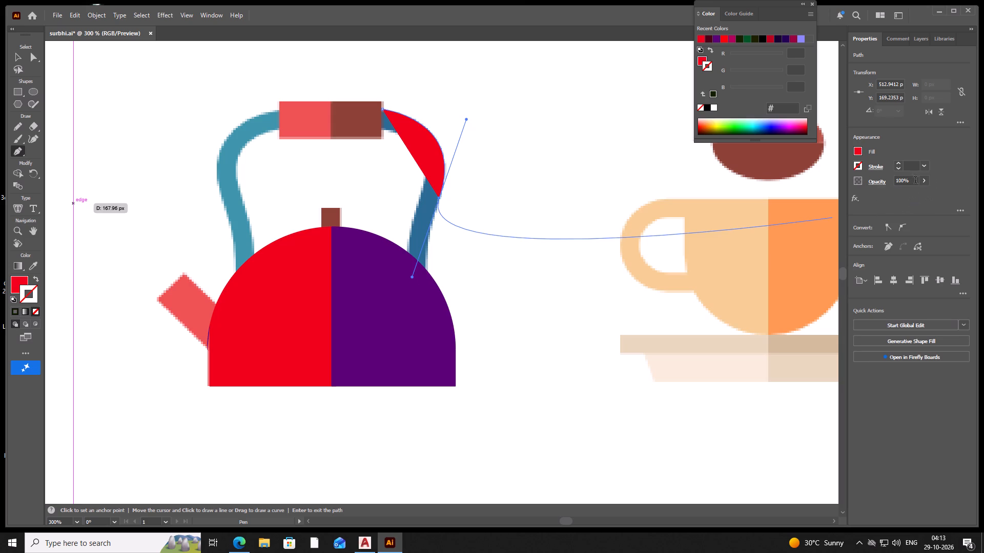
click(920, 179)
drag(922, 189, 899, 200)
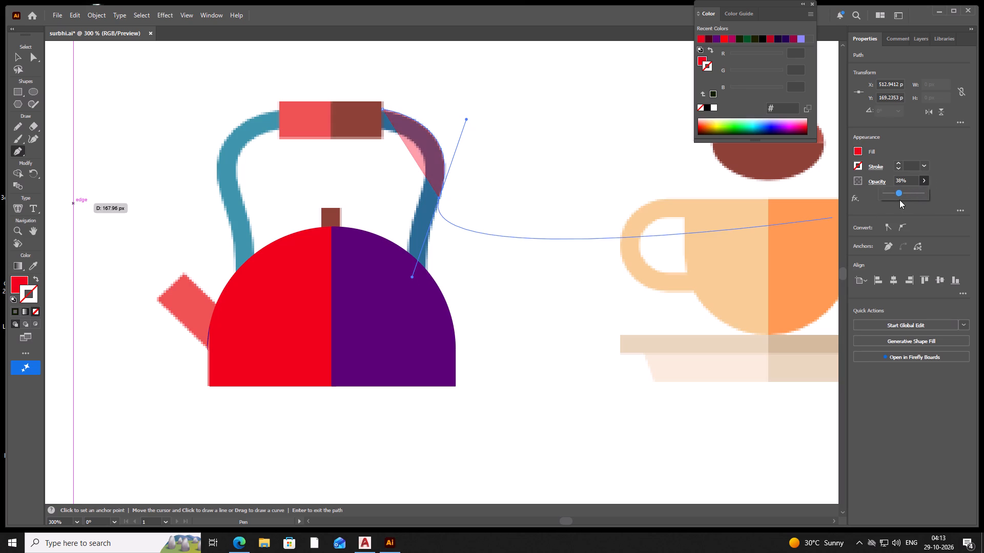
drag(899, 200, 898, 200)
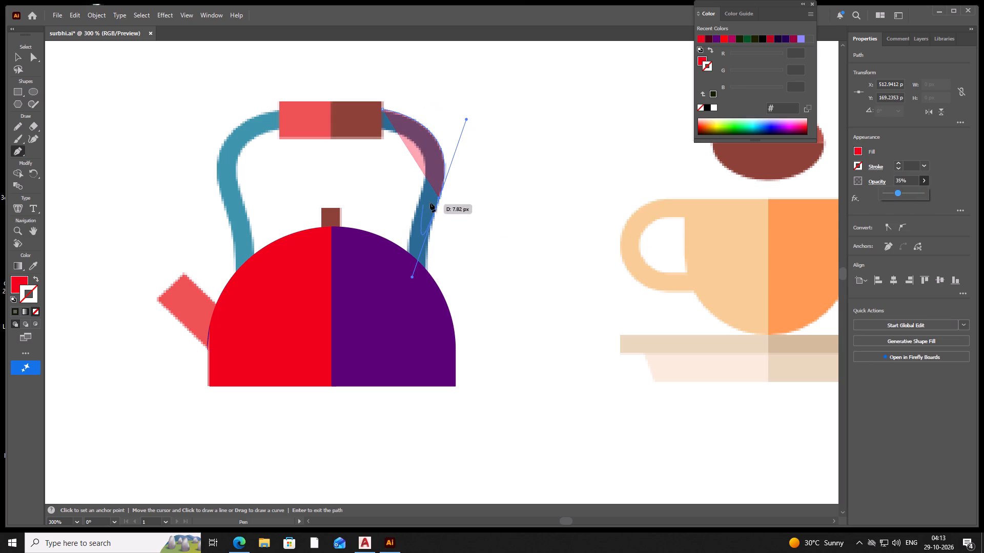
Extend the handle path's outer edge from the bend down to the purple body, ending in a corner anchor.
click(438, 199)
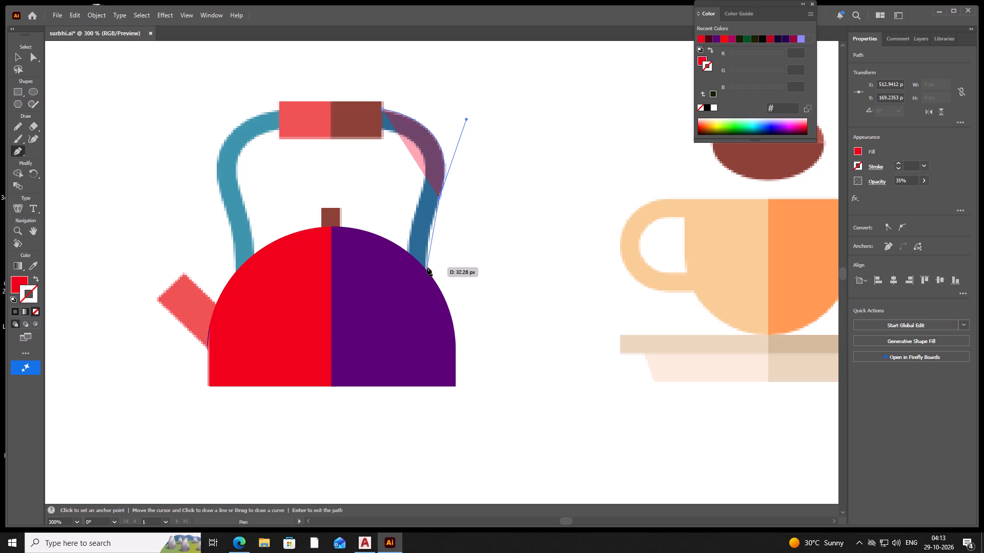
drag(427, 267, 424, 296)
click(425, 268)
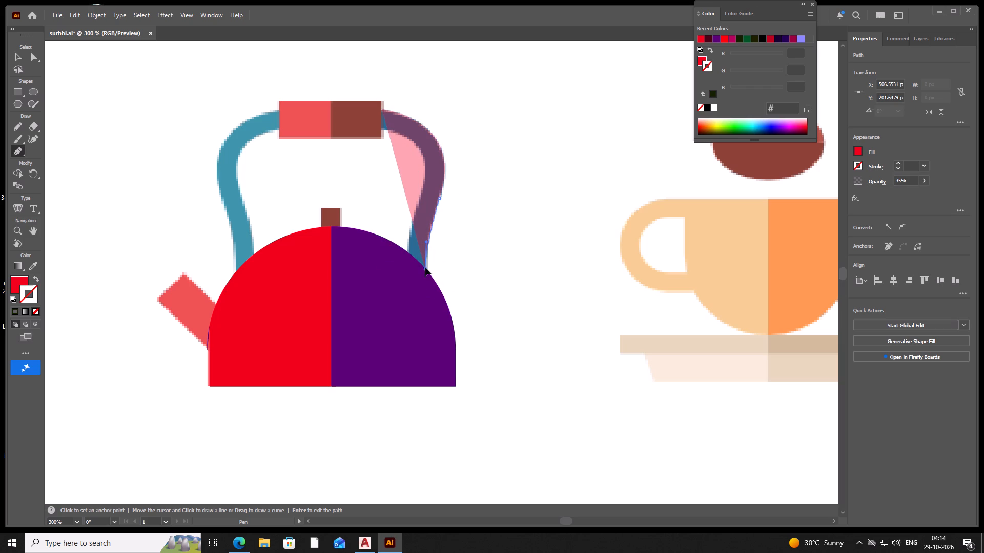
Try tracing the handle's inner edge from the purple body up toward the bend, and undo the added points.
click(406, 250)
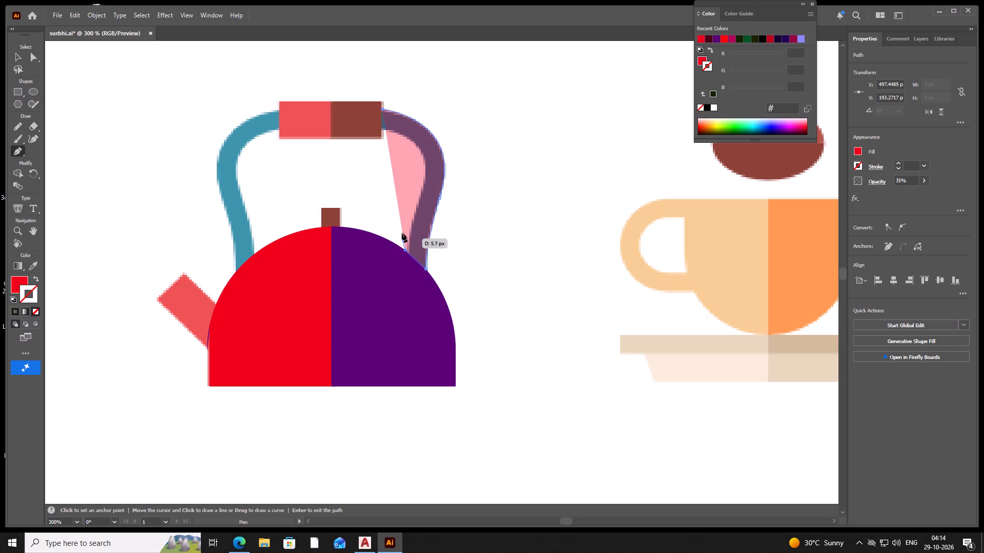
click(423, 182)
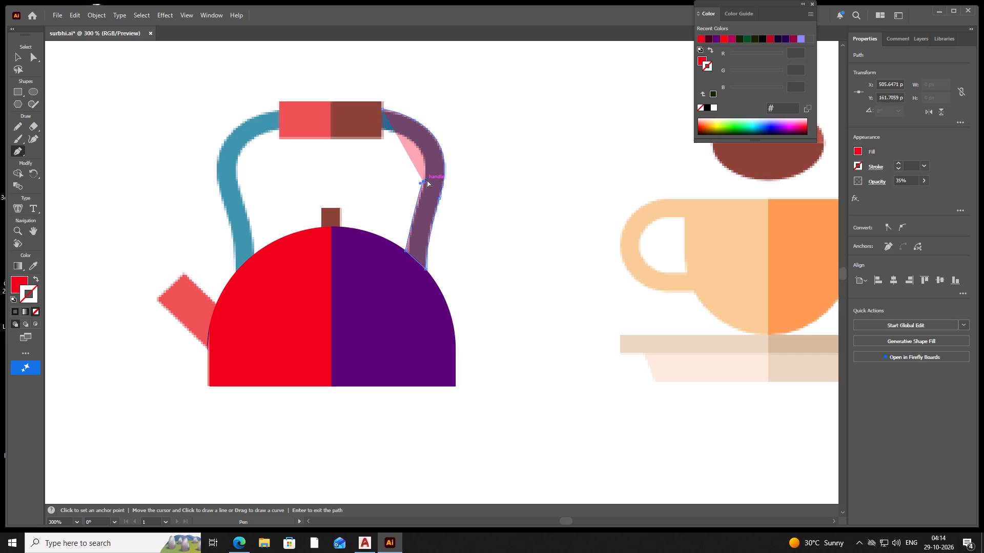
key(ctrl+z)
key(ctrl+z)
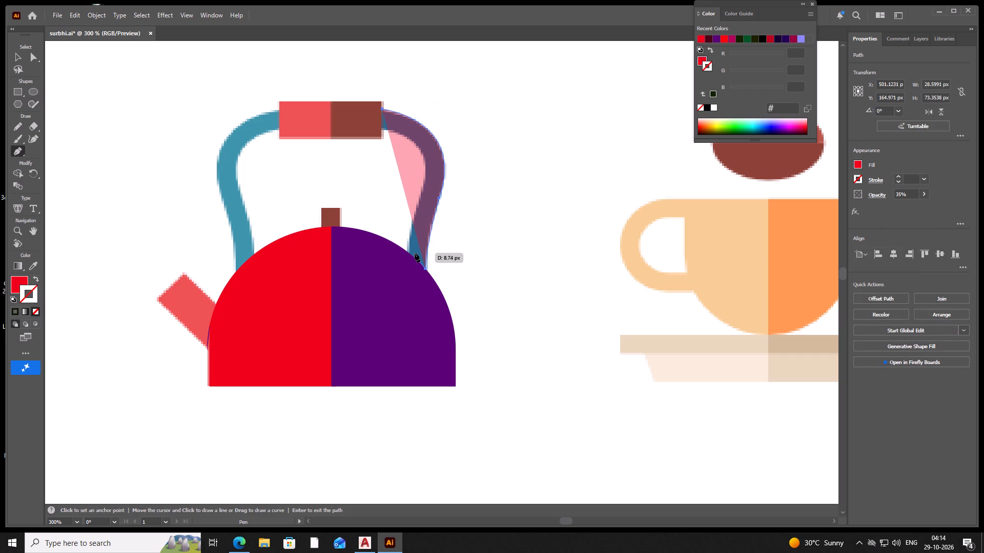
Trace the handle's bottom end along the purple body and its inner edge up to the upper bend with curved anchors.
click(408, 253)
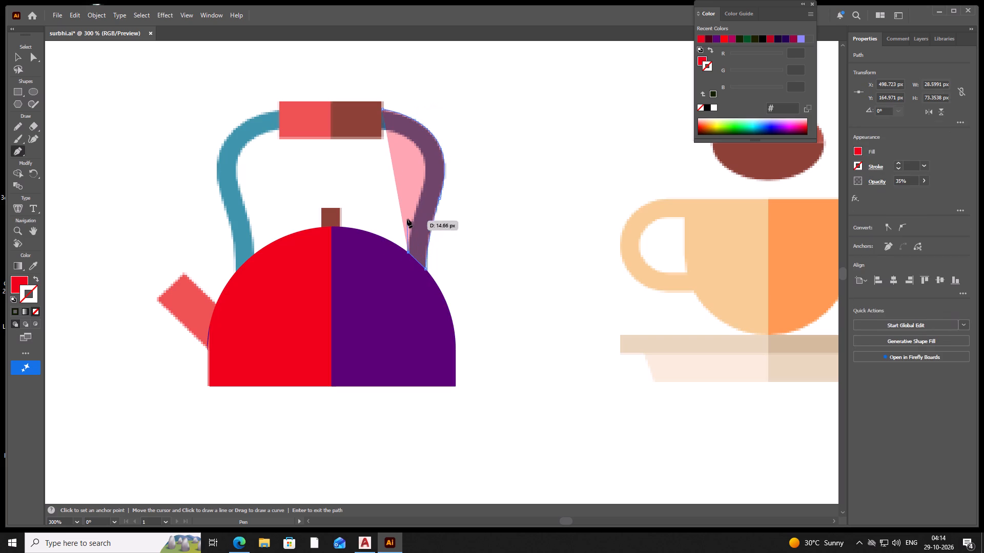
drag(417, 205, 424, 190)
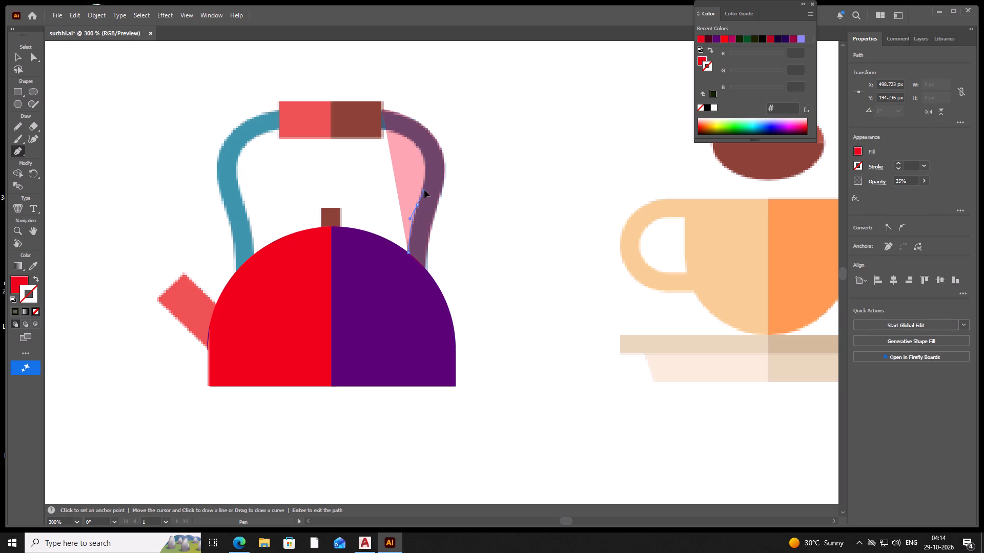
drag(424, 190, 425, 189)
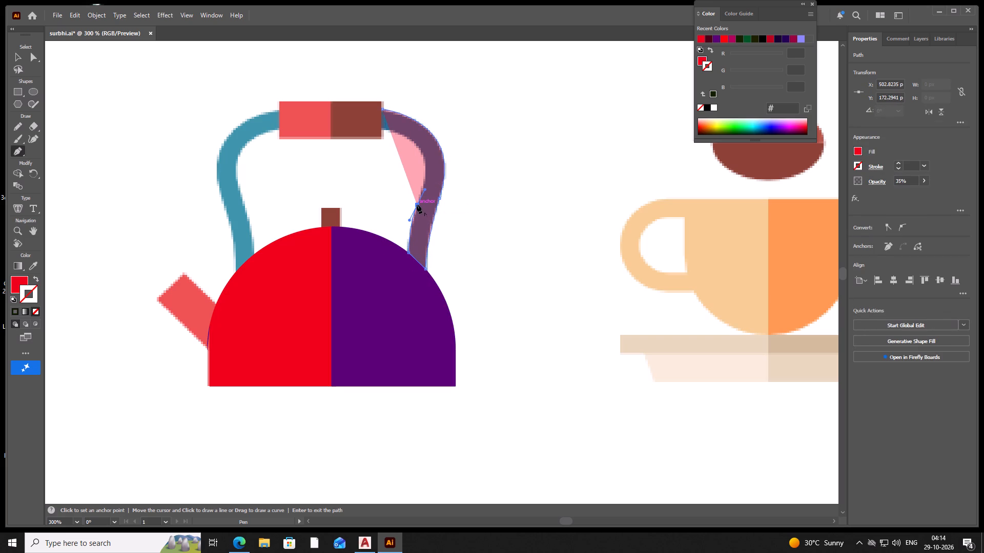
click(417, 204)
drag(422, 151, 413, 146)
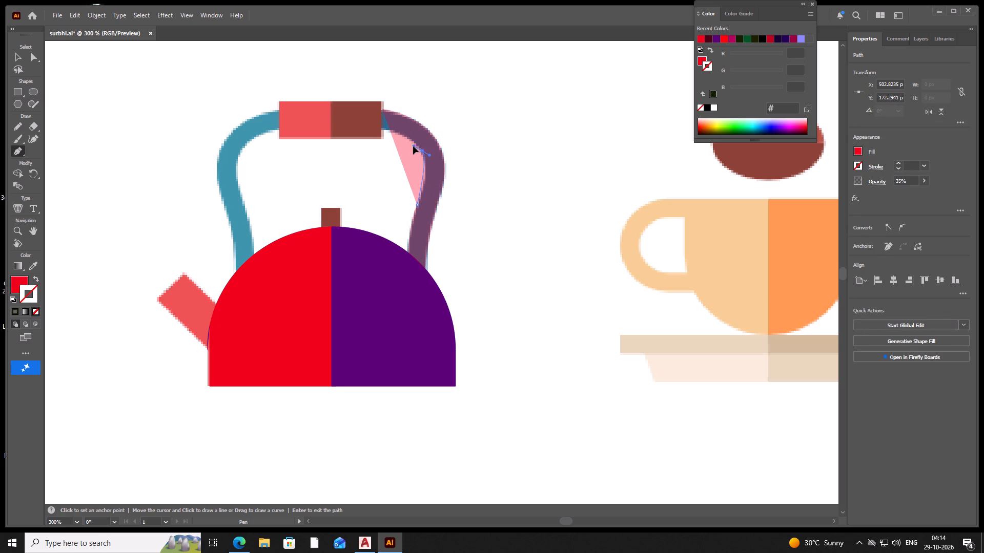
drag(413, 146, 412, 129)
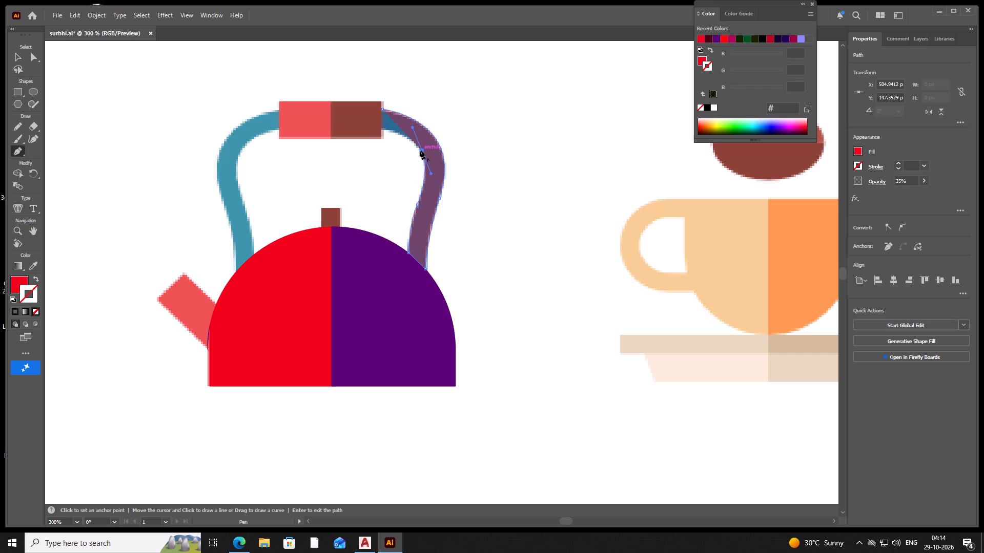
click(420, 150)
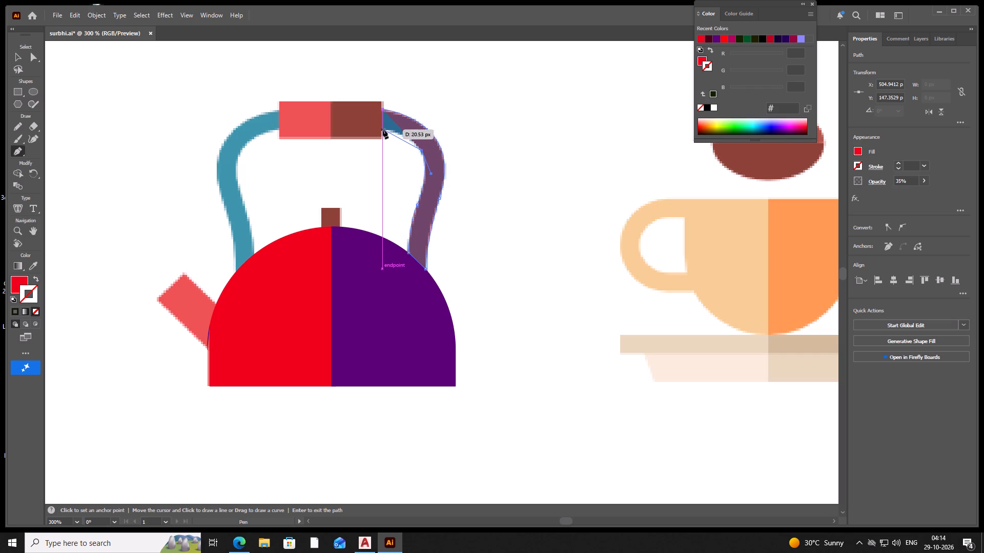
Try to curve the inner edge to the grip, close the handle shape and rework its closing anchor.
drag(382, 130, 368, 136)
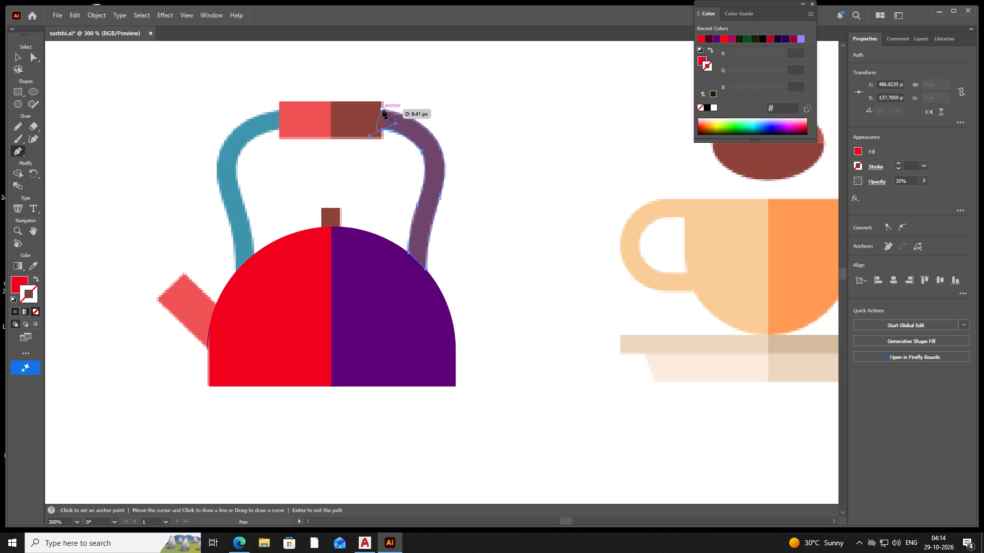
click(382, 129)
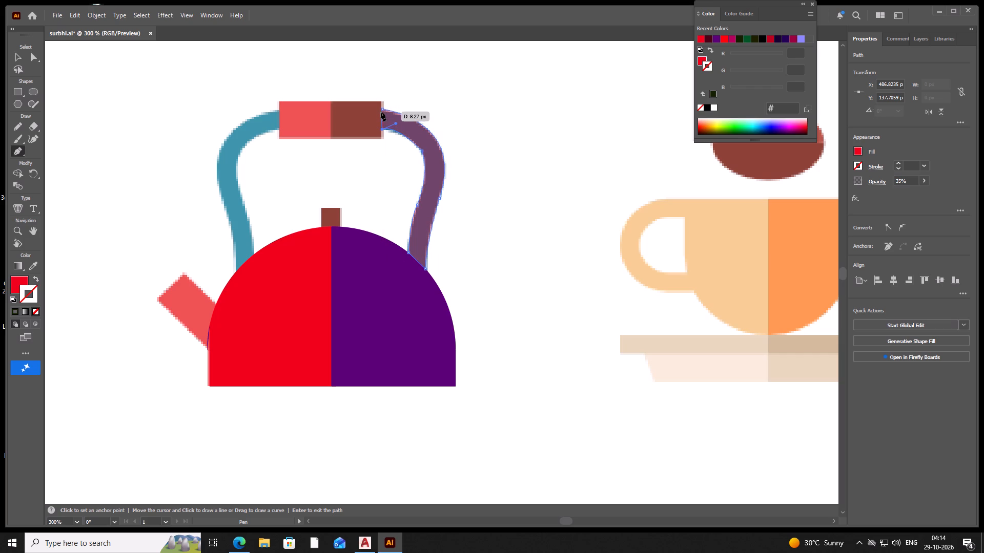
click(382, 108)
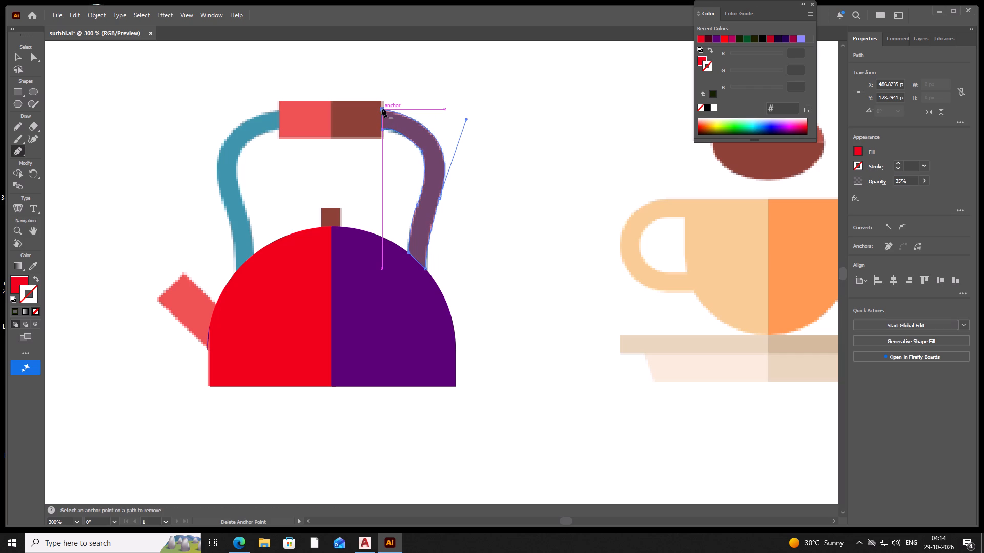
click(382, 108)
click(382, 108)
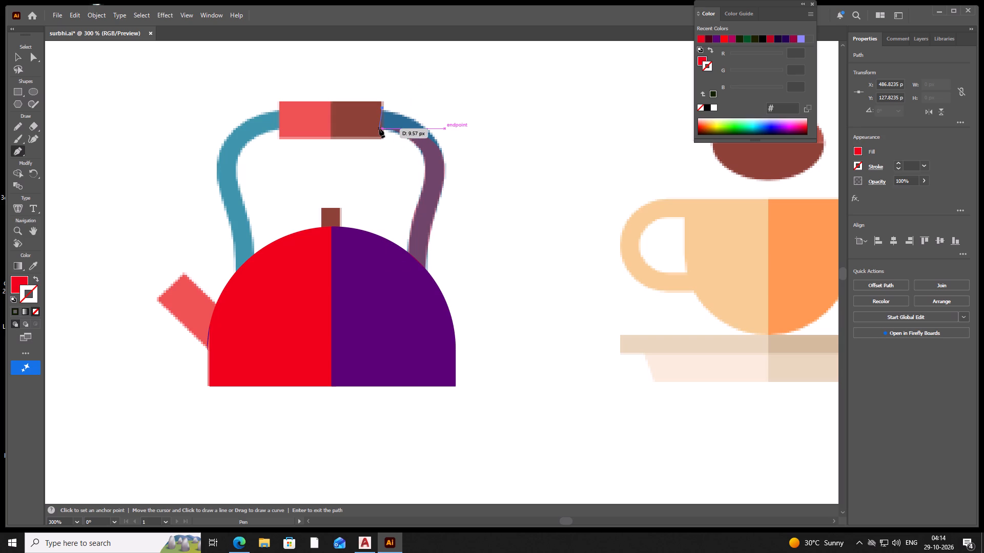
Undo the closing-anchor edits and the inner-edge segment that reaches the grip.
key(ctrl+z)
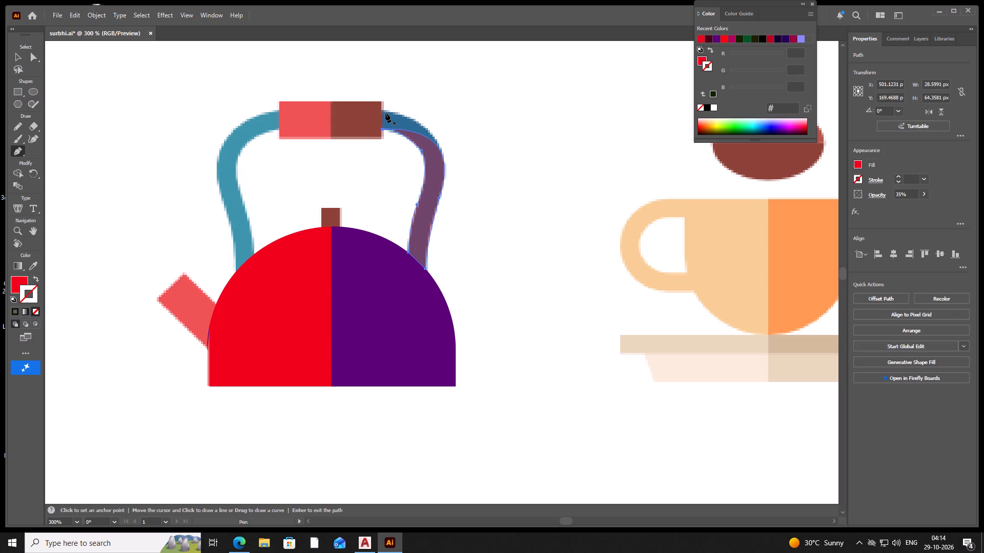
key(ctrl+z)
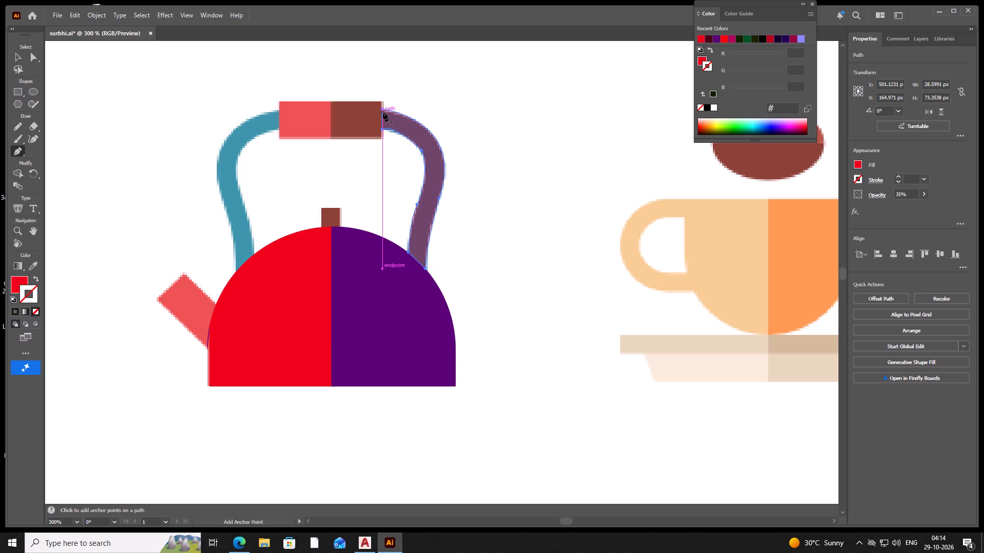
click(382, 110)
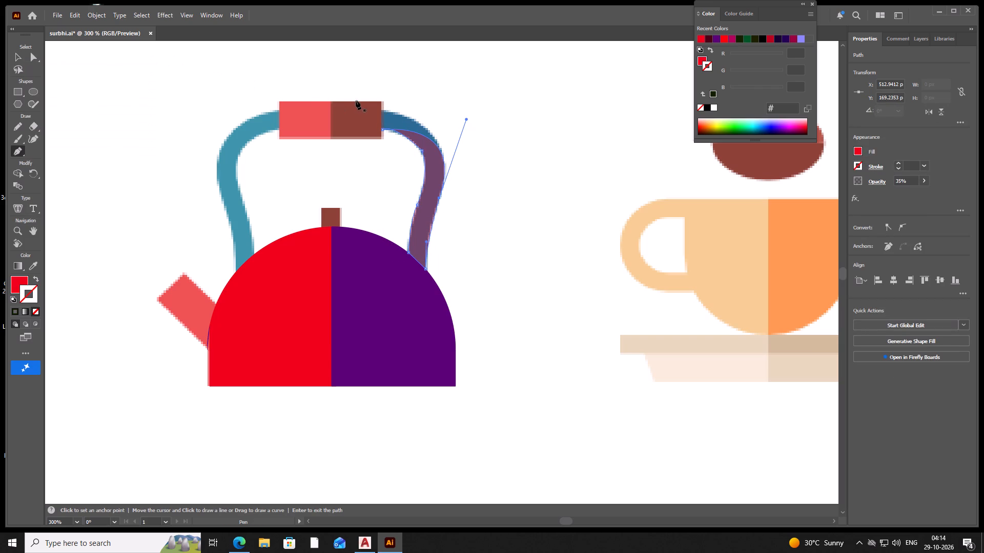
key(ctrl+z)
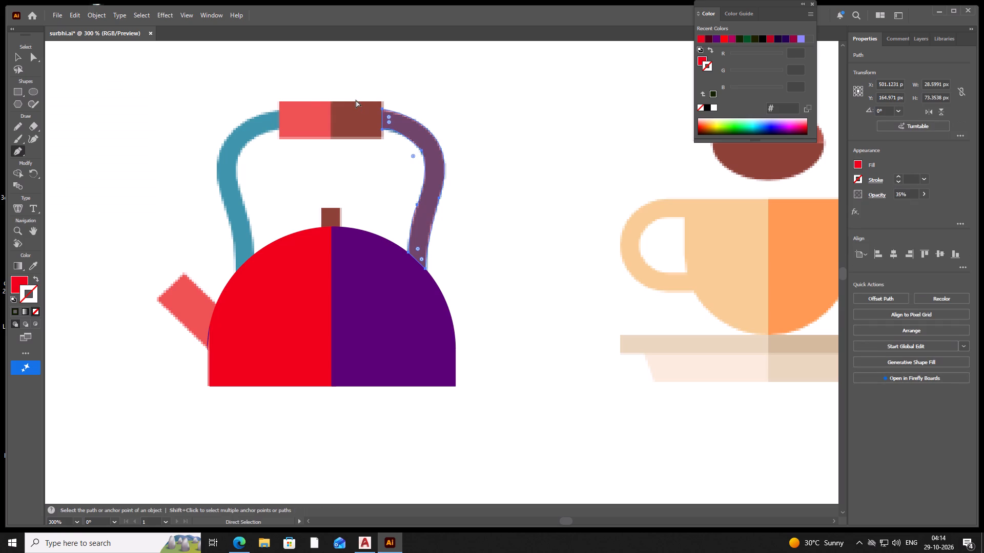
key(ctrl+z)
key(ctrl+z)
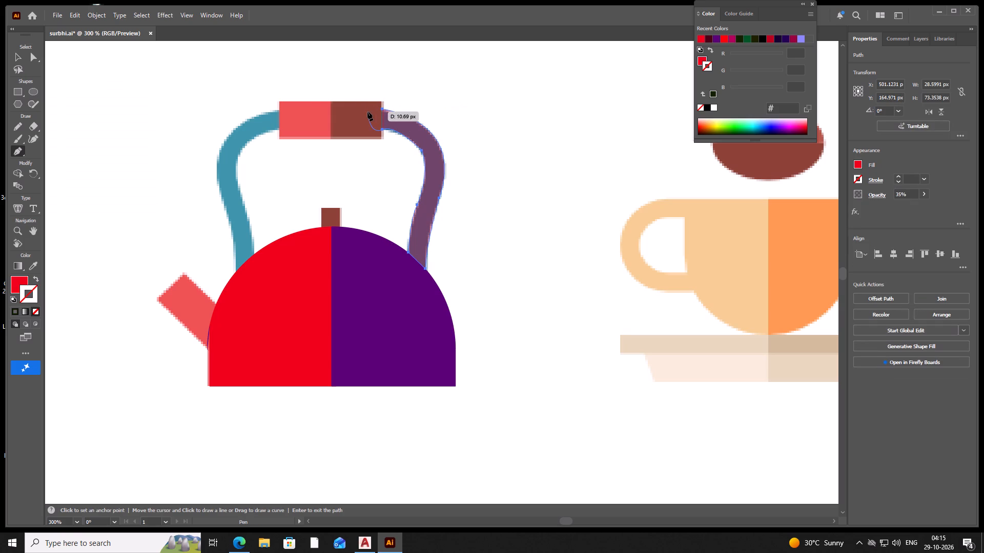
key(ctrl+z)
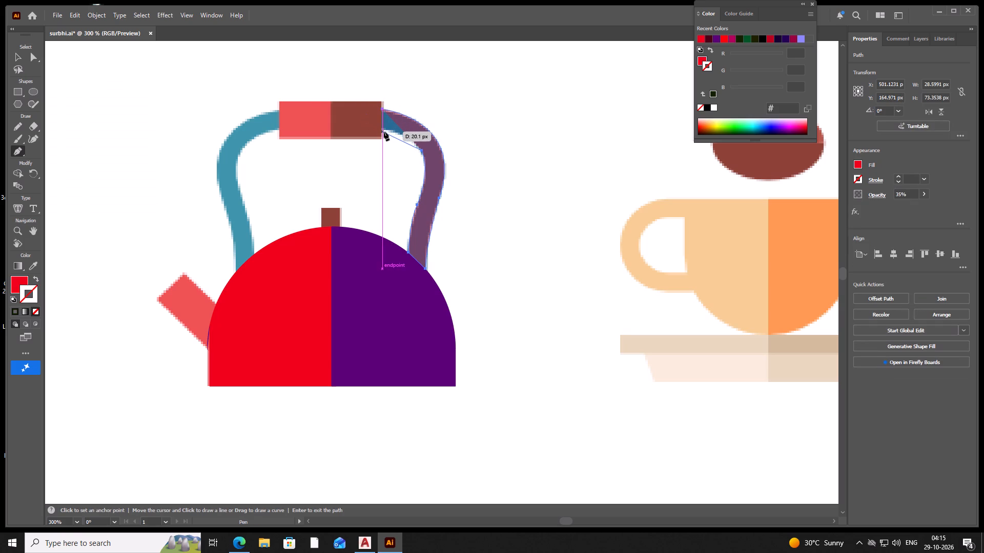
Curve the inner edge from the upper bend to the grip and close the handle shape at its starting anchor.
drag(383, 130, 376, 137)
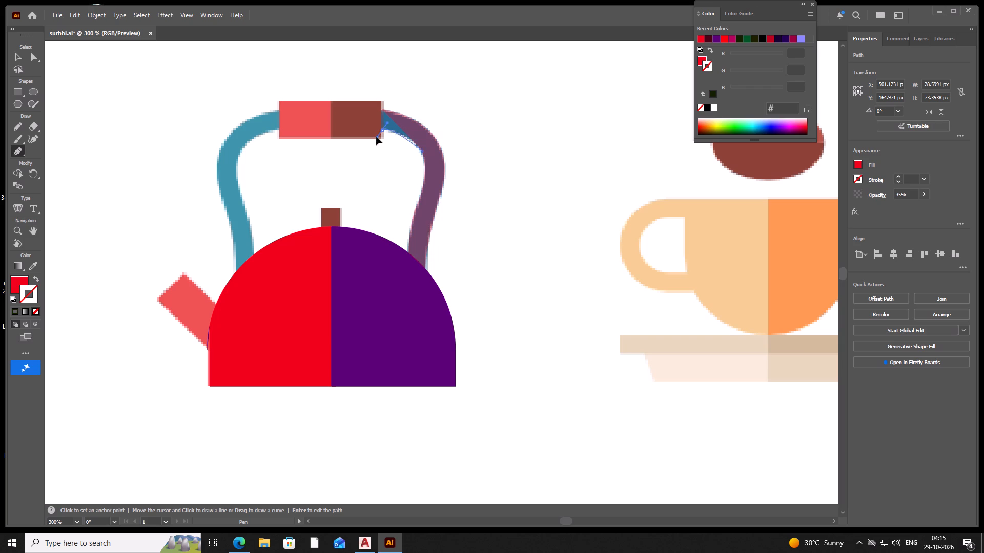
drag(376, 137, 364, 136)
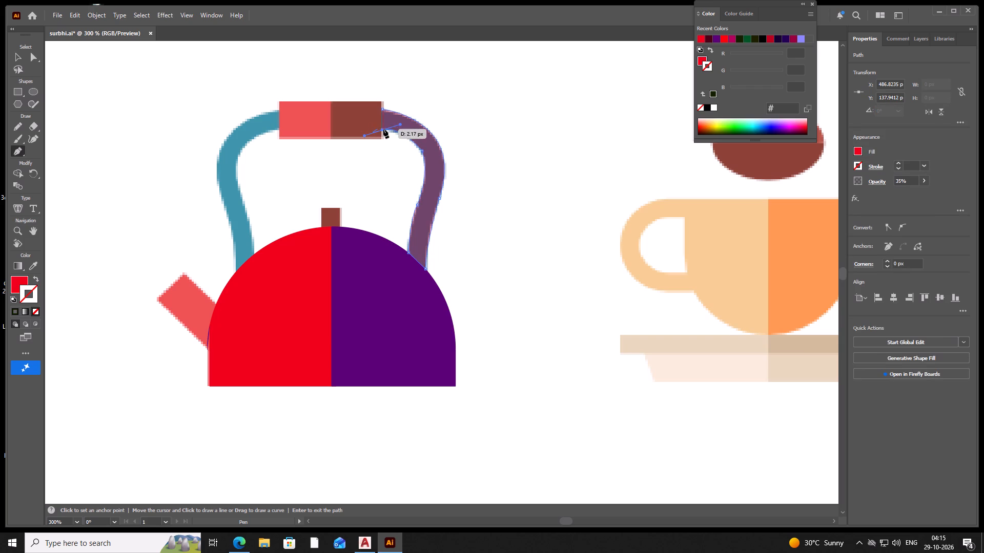
click(381, 129)
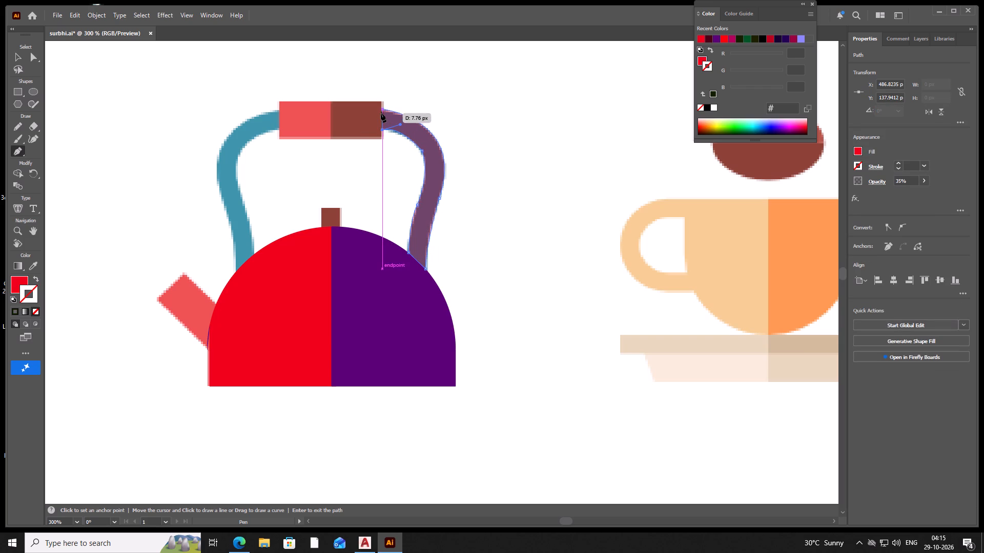
click(382, 110)
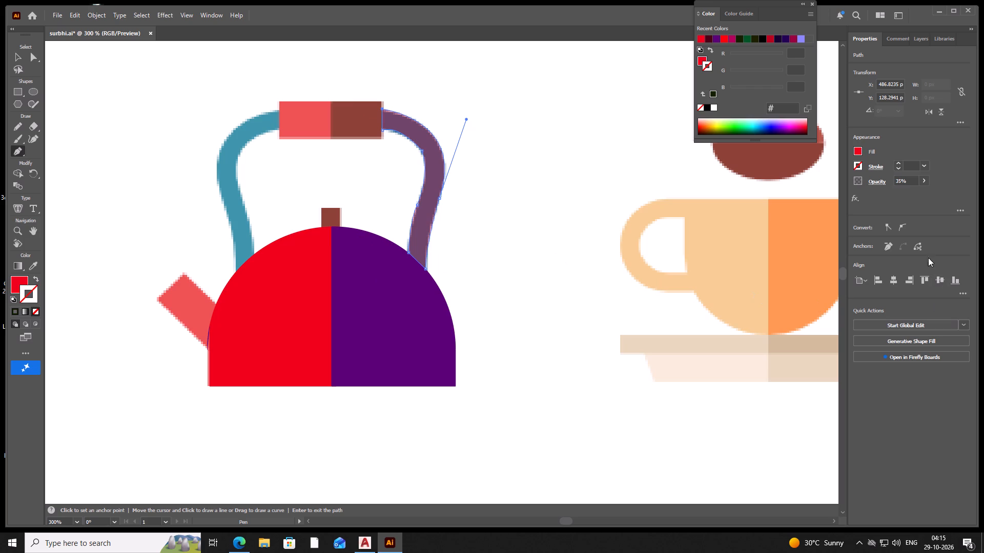
Set the closed right handle shape's opacity to 100%.
click(924, 178)
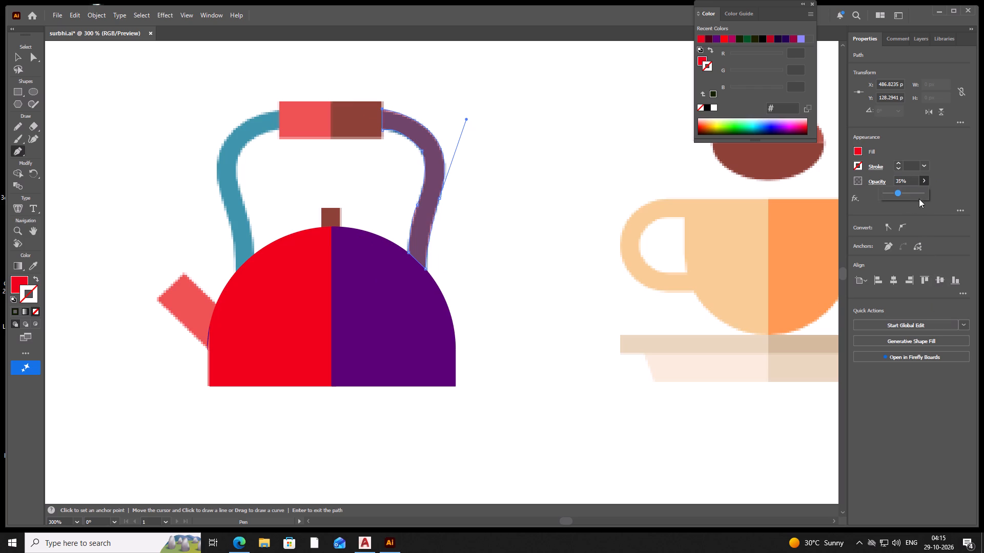
drag(897, 192, 952, 194)
click(577, 218)
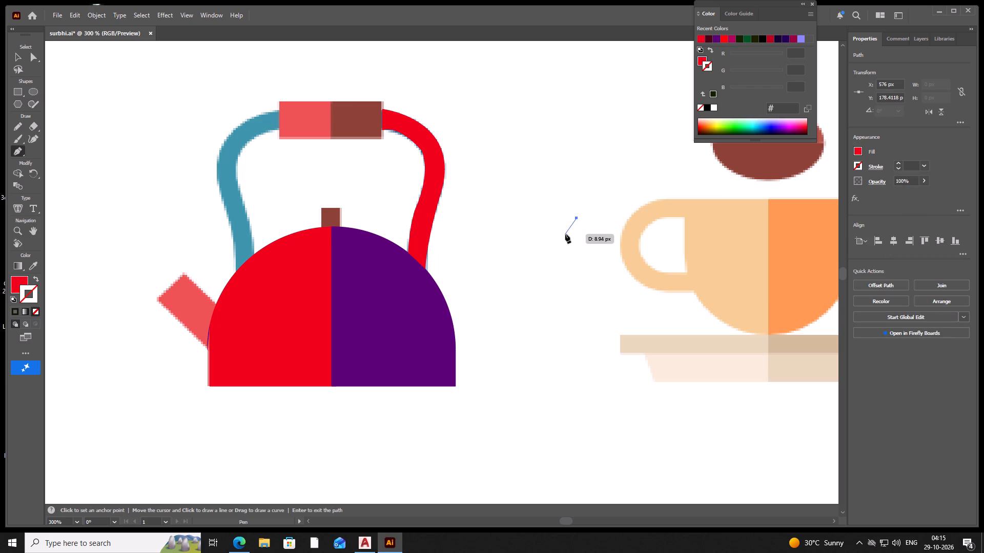
Widen the right handle shape to about 29 px by extending its inner side to meet the grip.
click(575, 216)
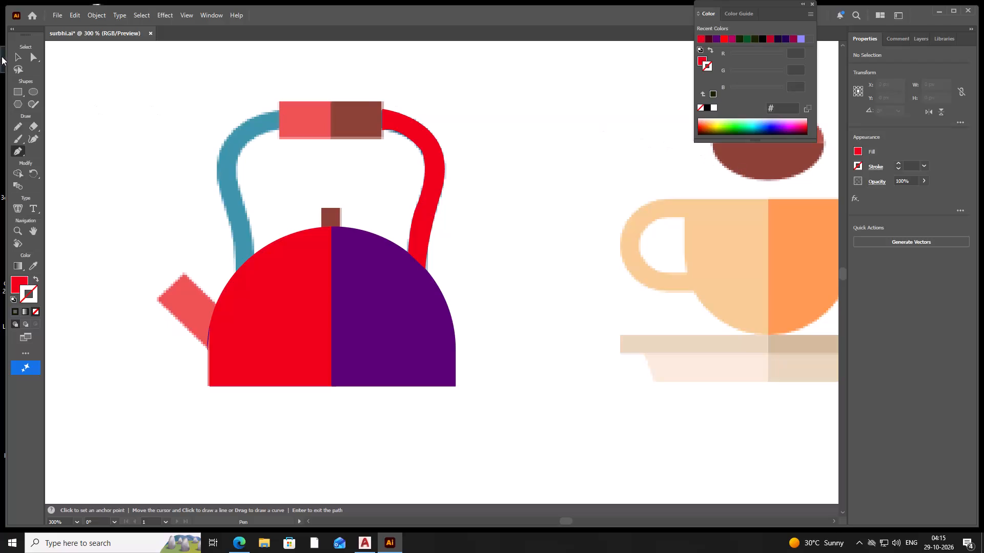
click(16, 55)
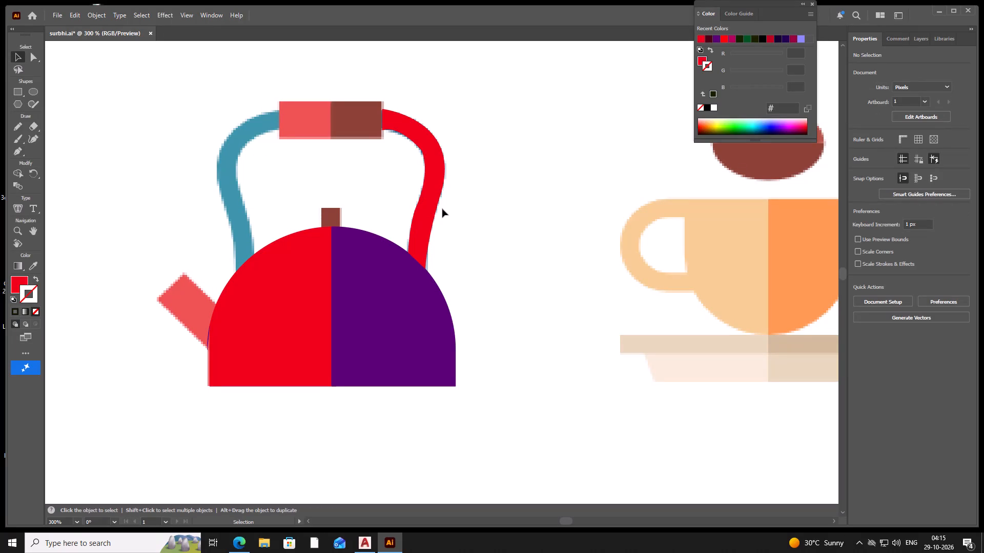
click(430, 194)
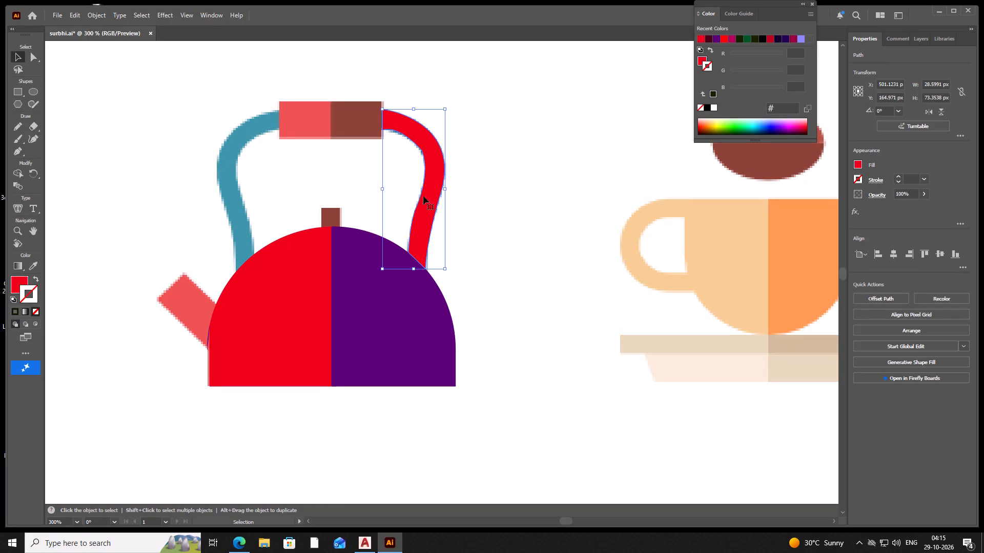
click(385, 186)
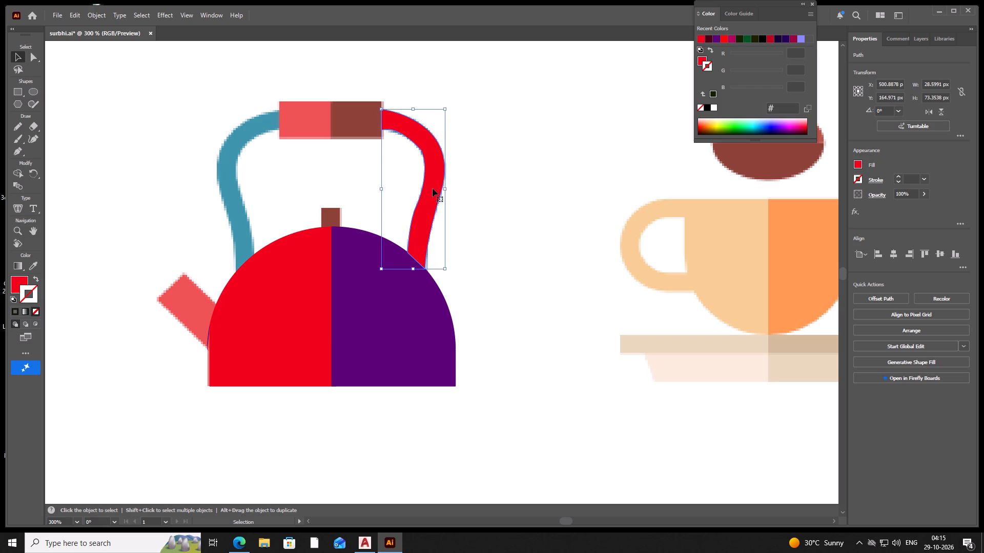
click(486, 195)
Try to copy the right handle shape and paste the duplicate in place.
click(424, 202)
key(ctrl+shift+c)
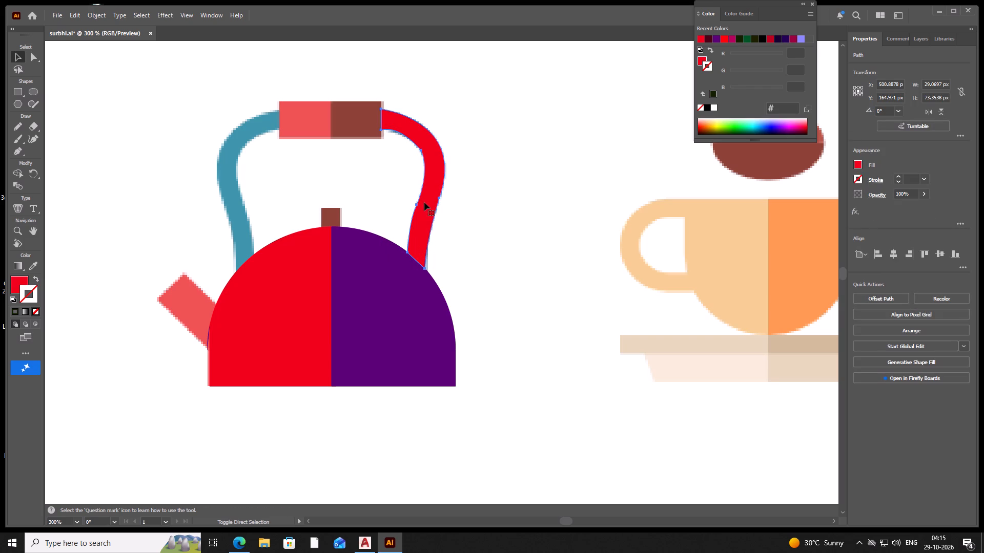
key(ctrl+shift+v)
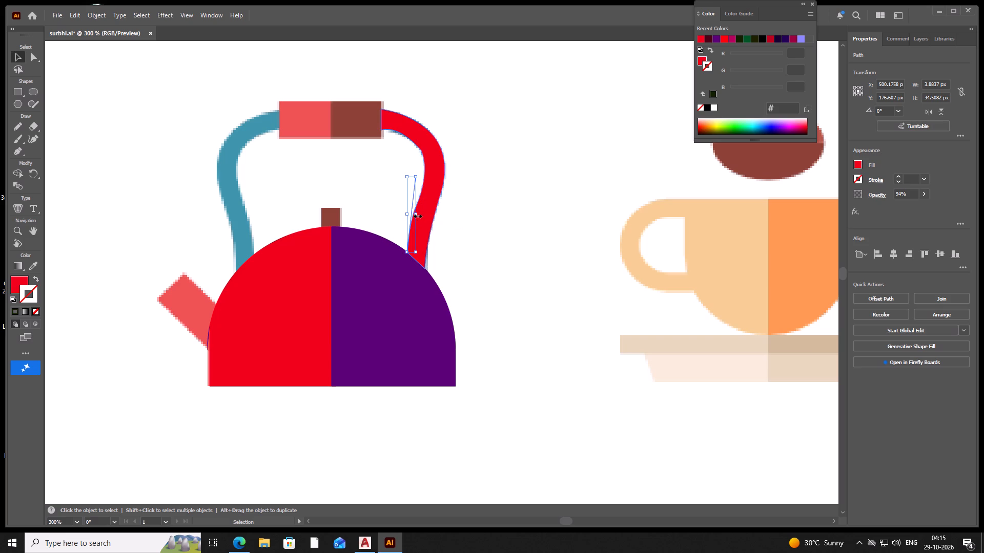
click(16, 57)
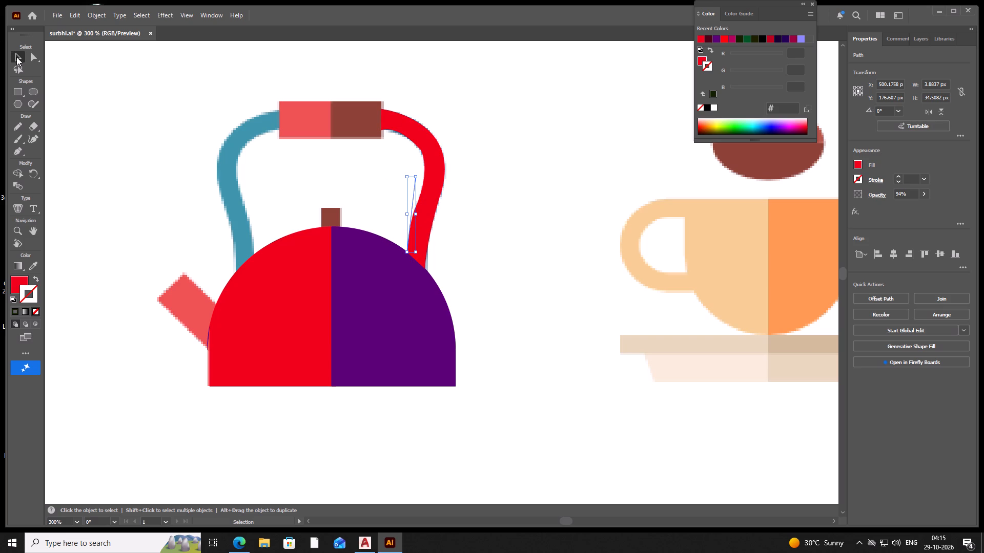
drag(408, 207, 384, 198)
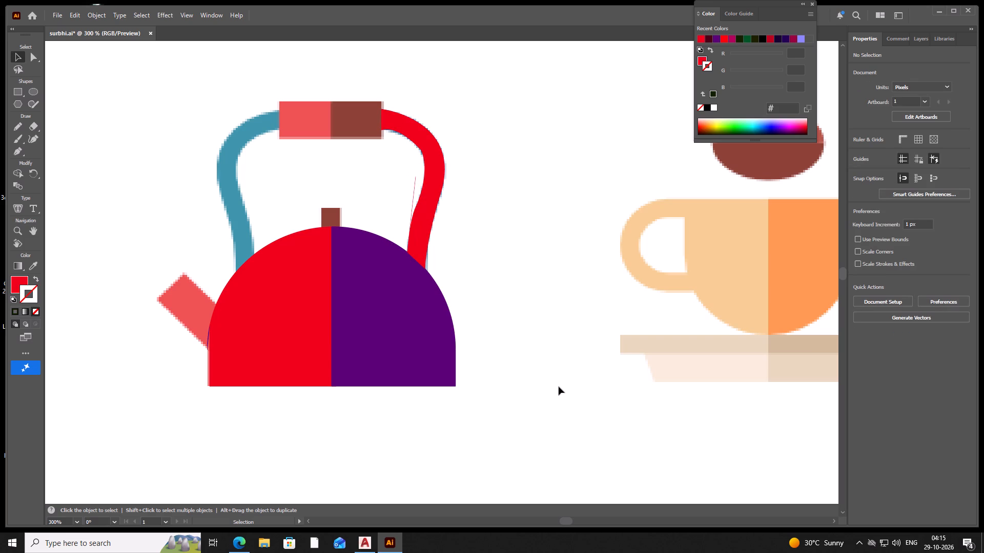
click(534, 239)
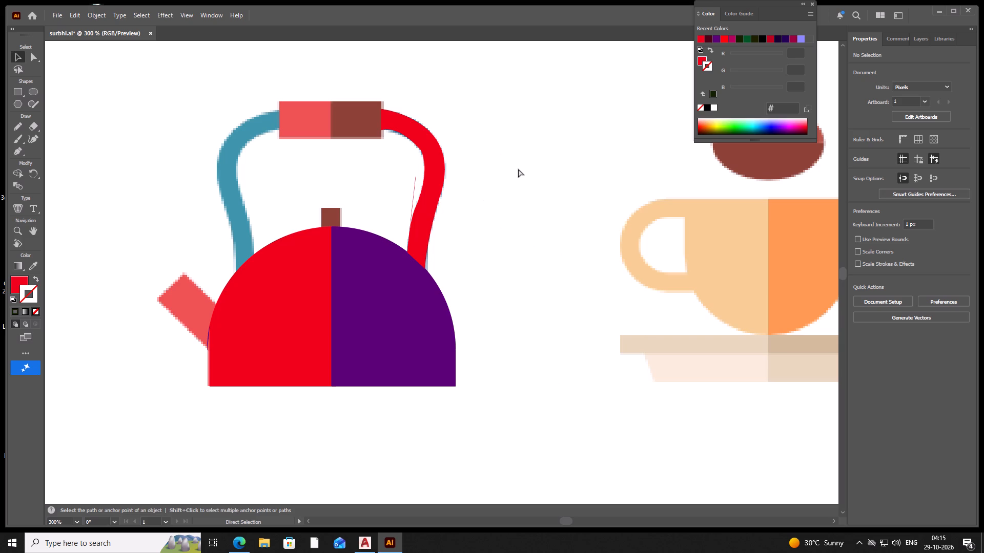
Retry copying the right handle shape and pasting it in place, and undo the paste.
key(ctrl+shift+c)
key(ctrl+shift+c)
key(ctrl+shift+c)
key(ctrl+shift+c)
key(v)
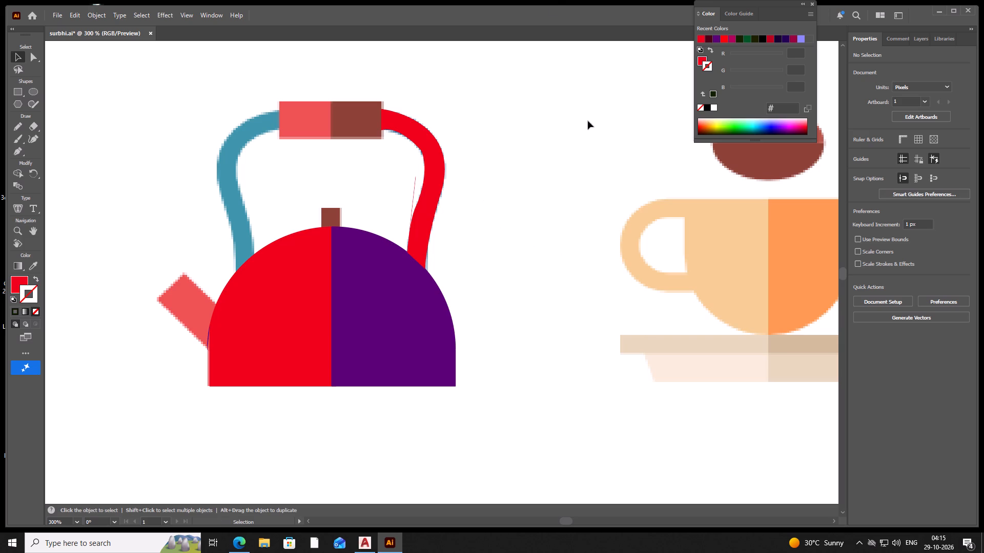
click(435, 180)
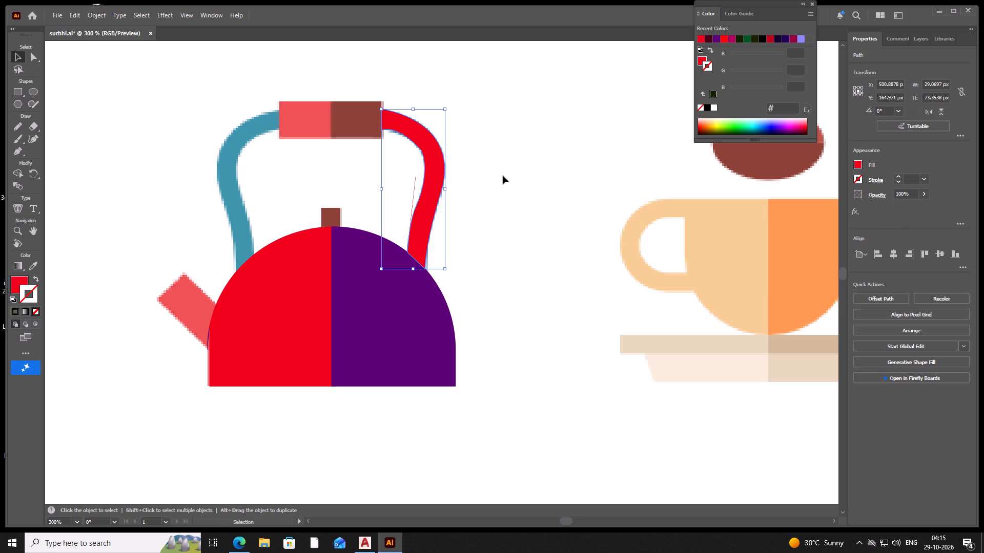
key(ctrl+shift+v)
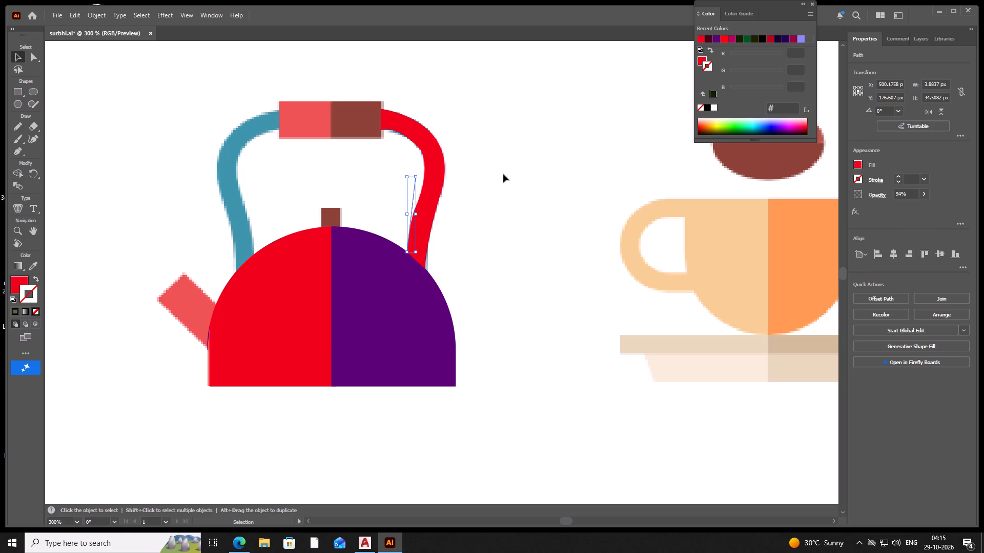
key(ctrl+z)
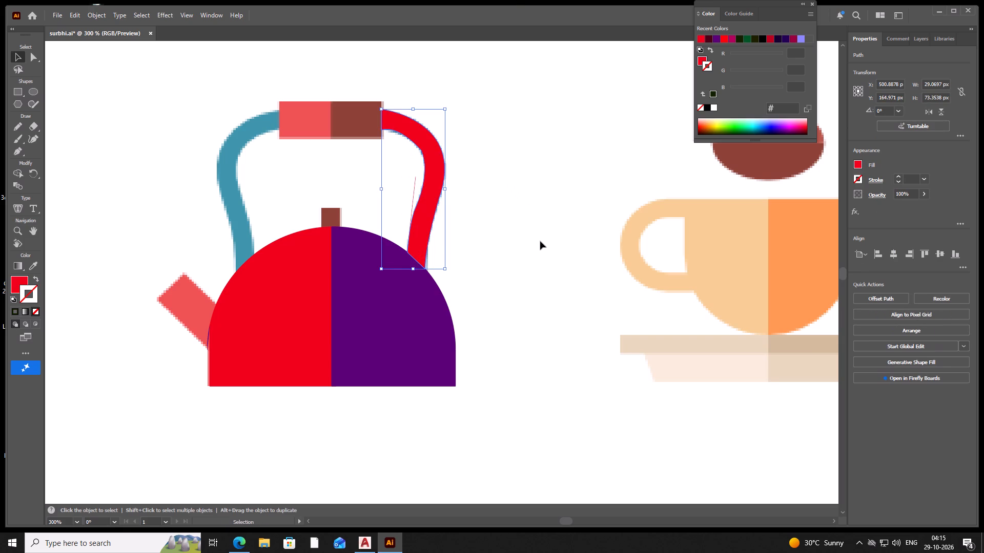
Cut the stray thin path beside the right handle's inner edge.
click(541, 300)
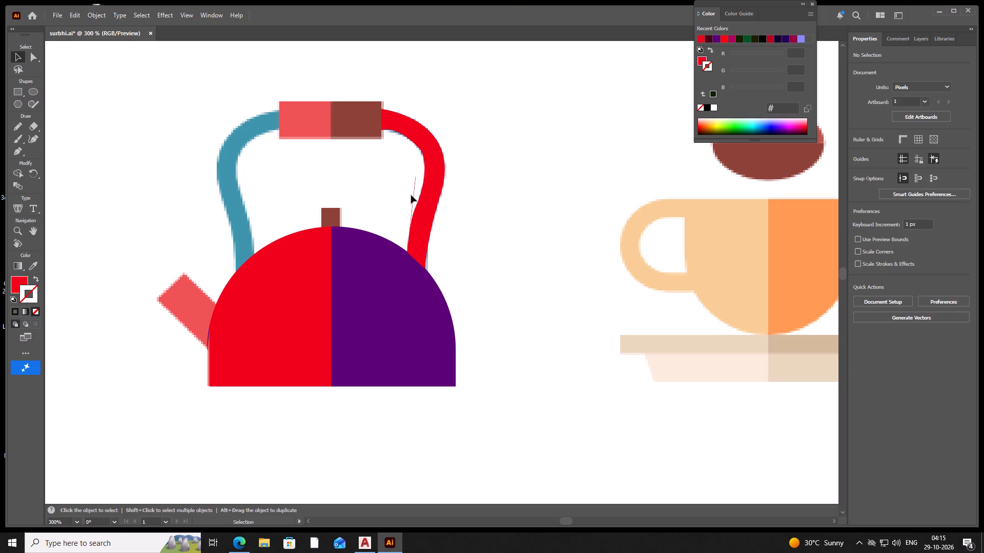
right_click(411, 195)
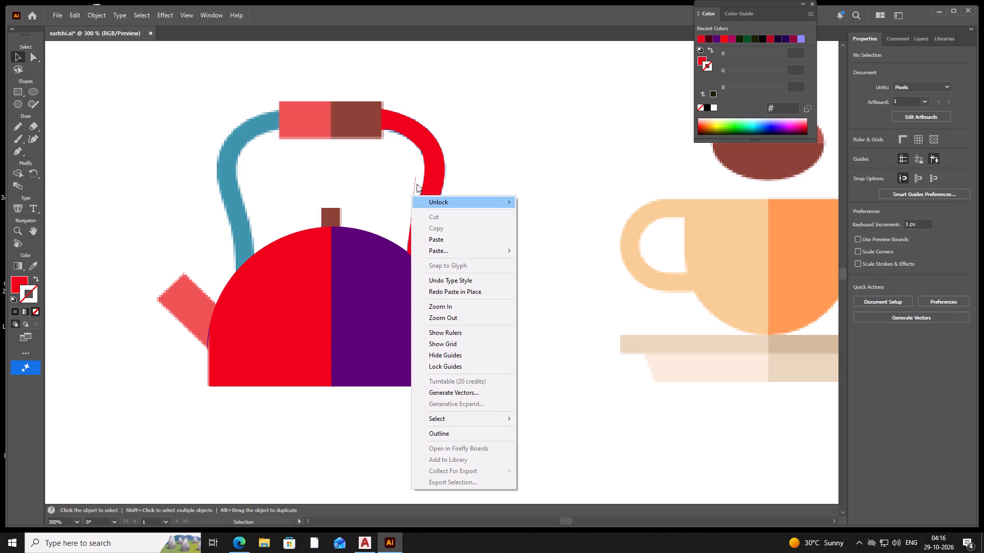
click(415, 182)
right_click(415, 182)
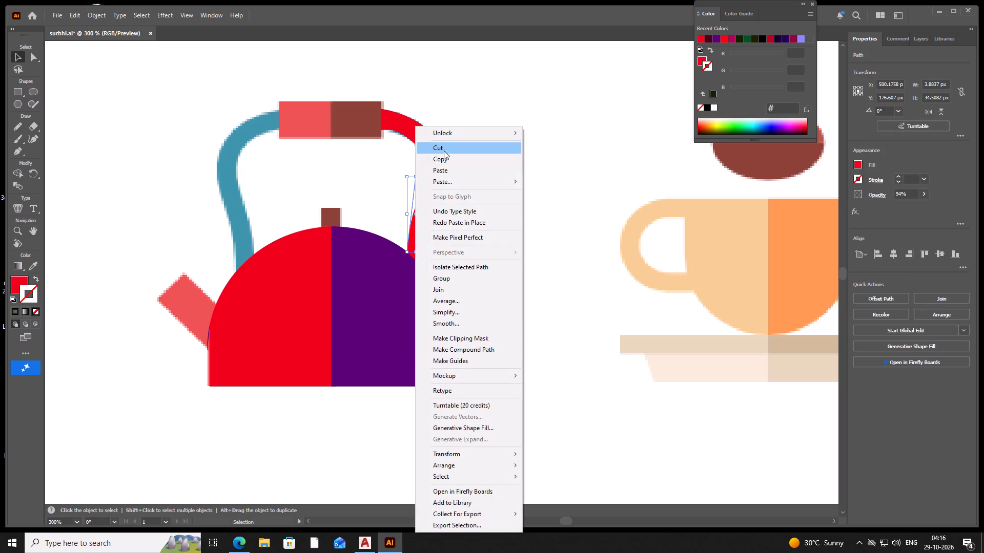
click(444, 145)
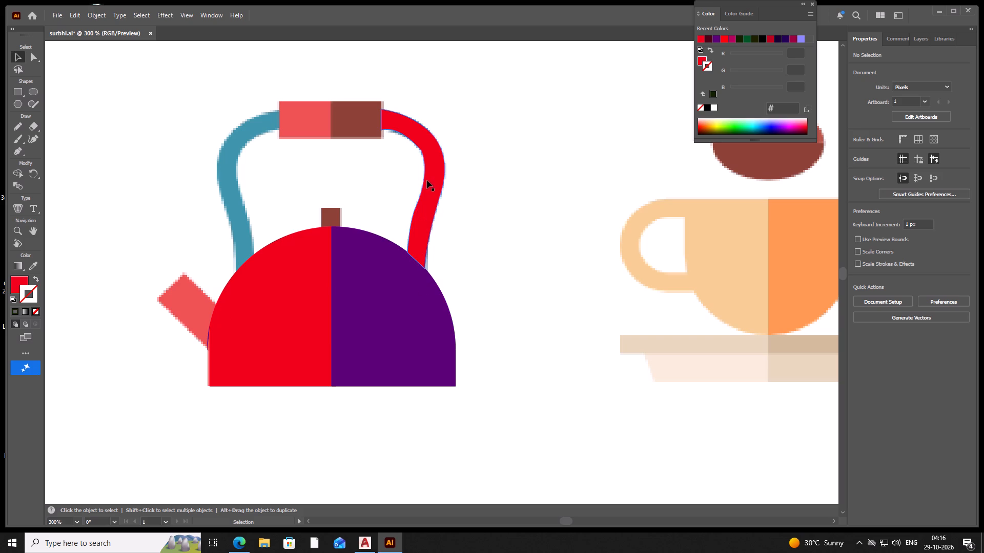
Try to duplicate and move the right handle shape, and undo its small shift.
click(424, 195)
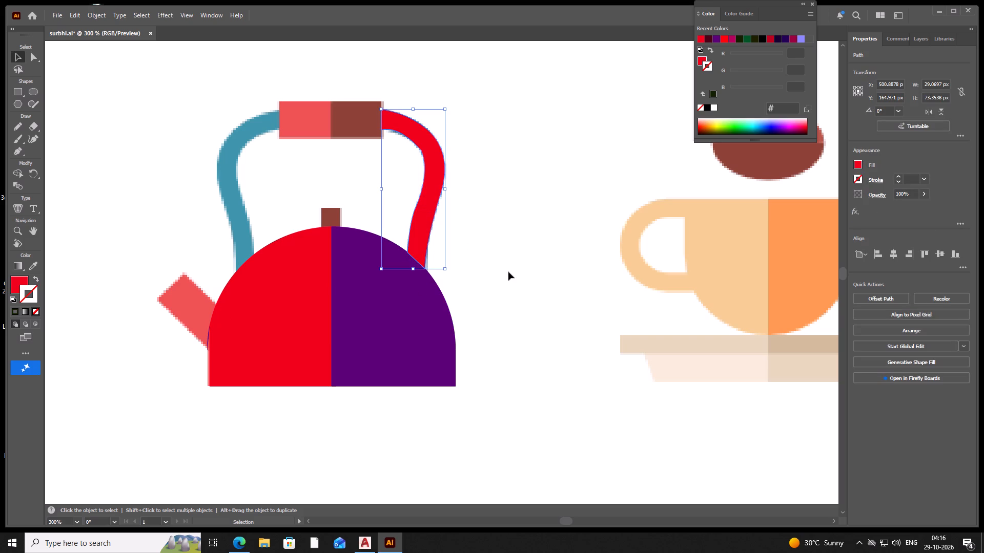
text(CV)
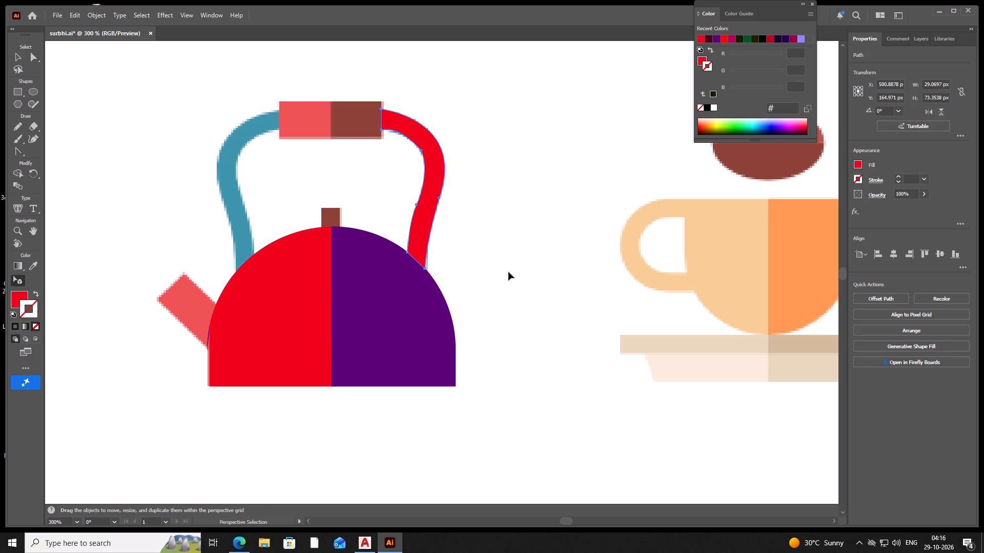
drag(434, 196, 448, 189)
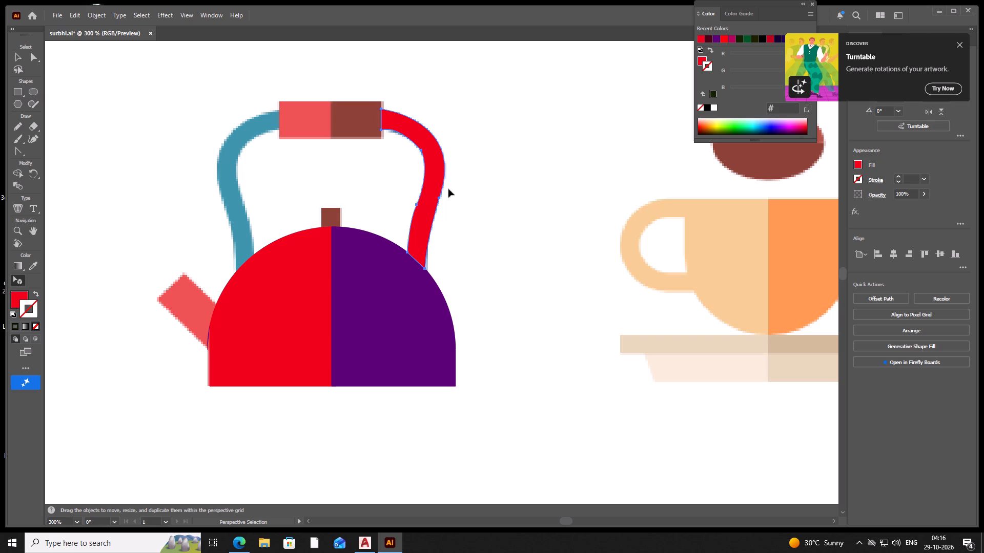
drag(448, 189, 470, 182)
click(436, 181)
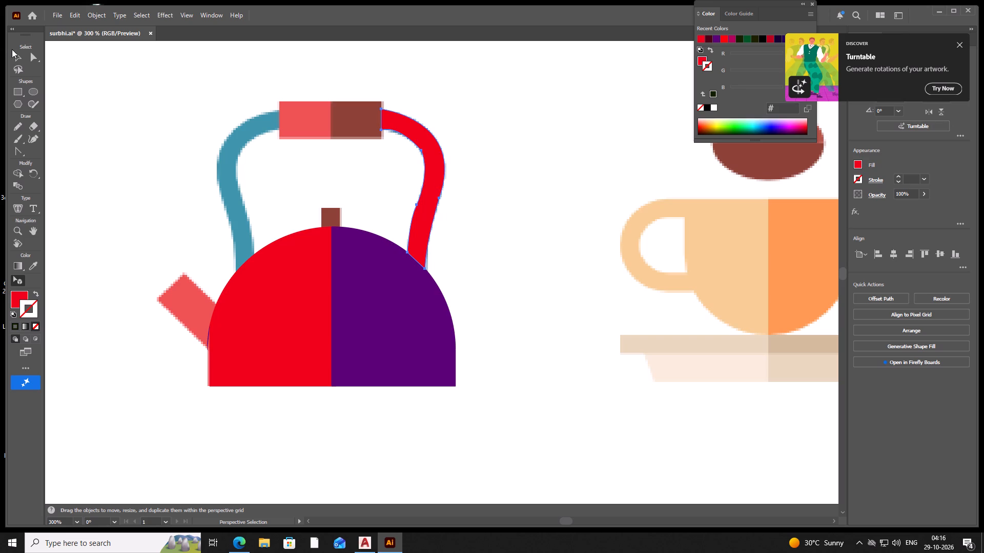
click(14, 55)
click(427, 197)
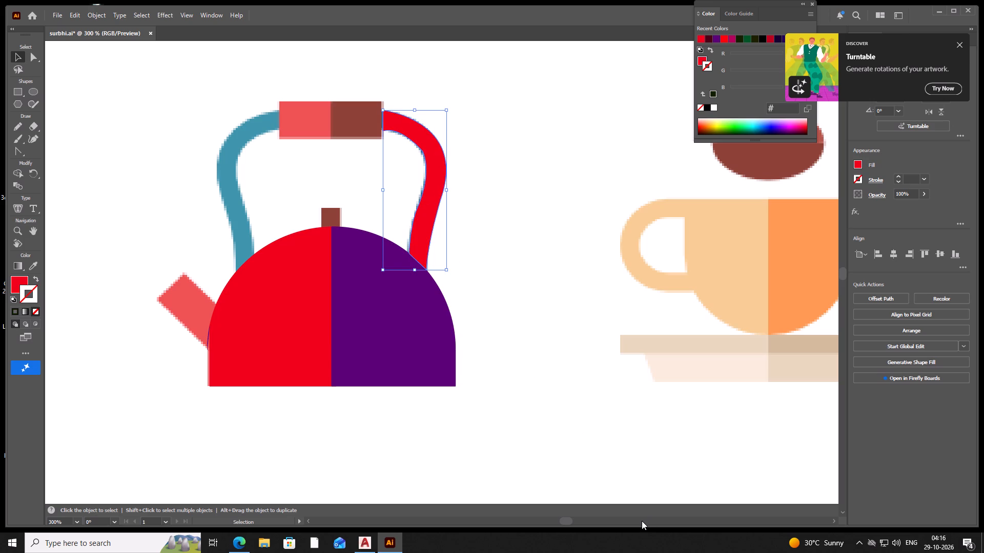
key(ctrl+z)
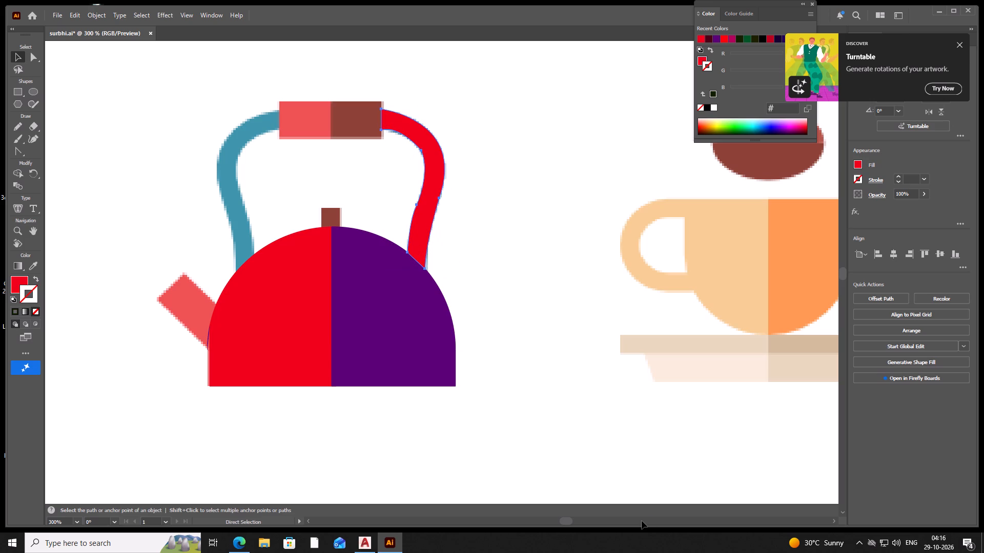
Duplicate the right handle shape and move the copy over to the teal left handle.
key(ctrl+c)
key(ctrl+c)
key(ctrl+c)
key(v)
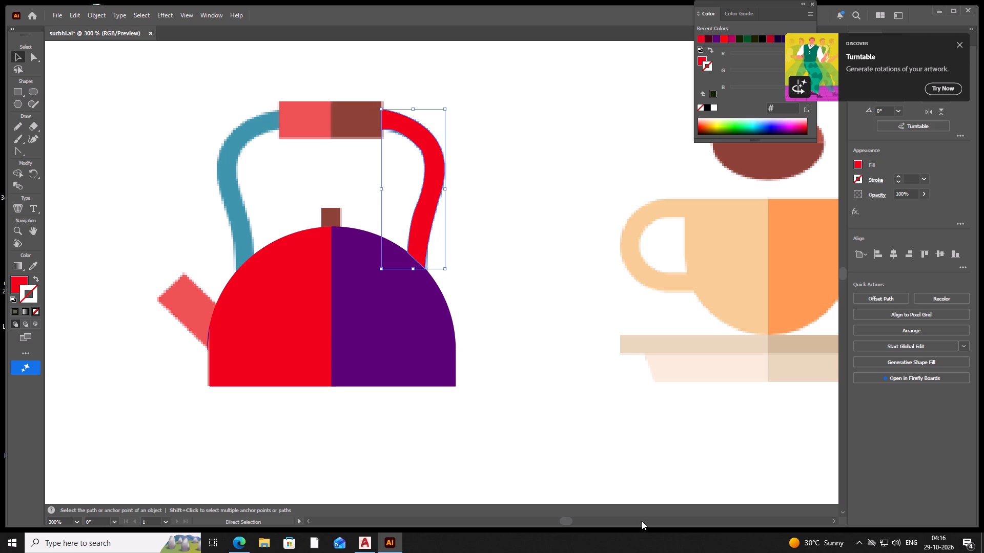
key(ctrl+c)
key(ctrl+v)
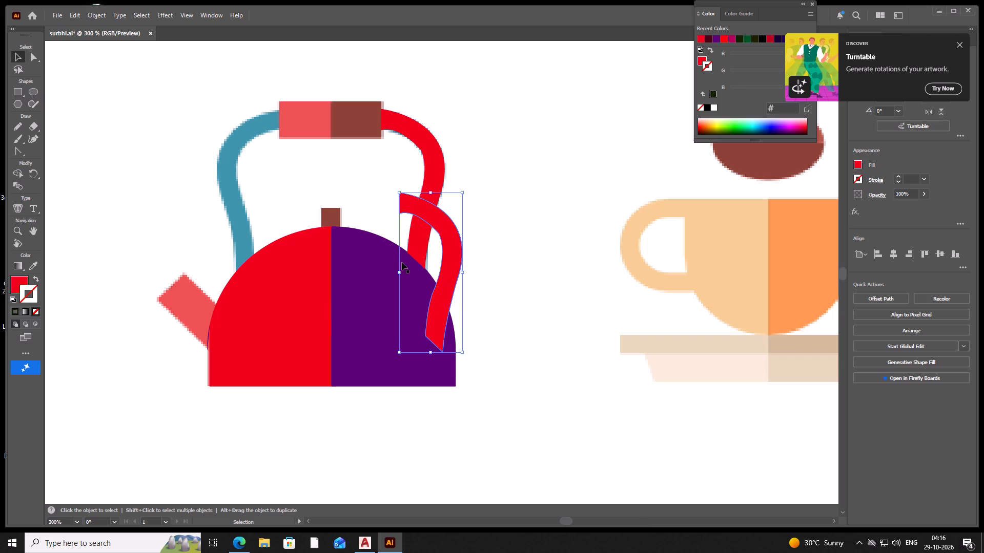
click(16, 56)
drag(448, 276, 245, 207)
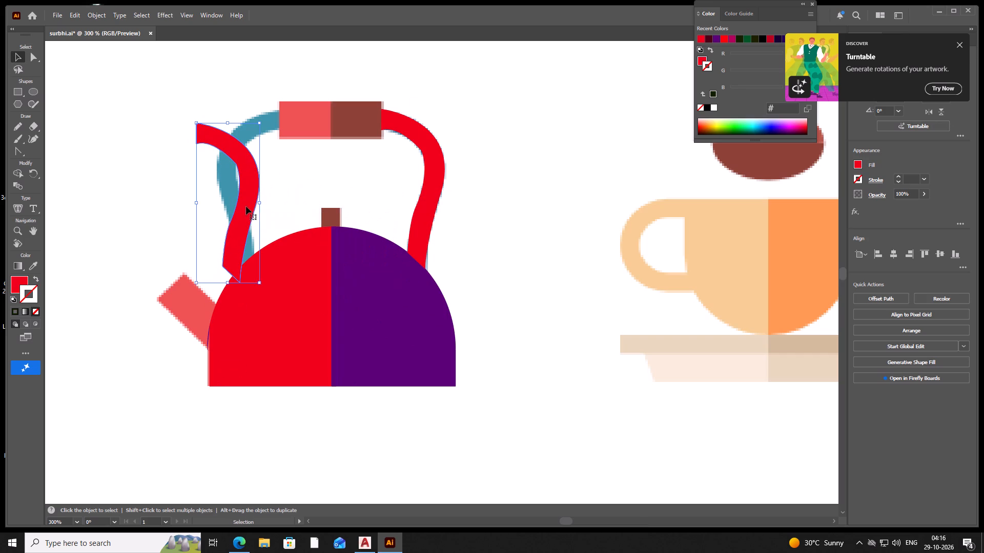
Flip the copied handle horizontally and align it over the teal left handle, meeting the grip and kettle body.
right_click(266, 195)
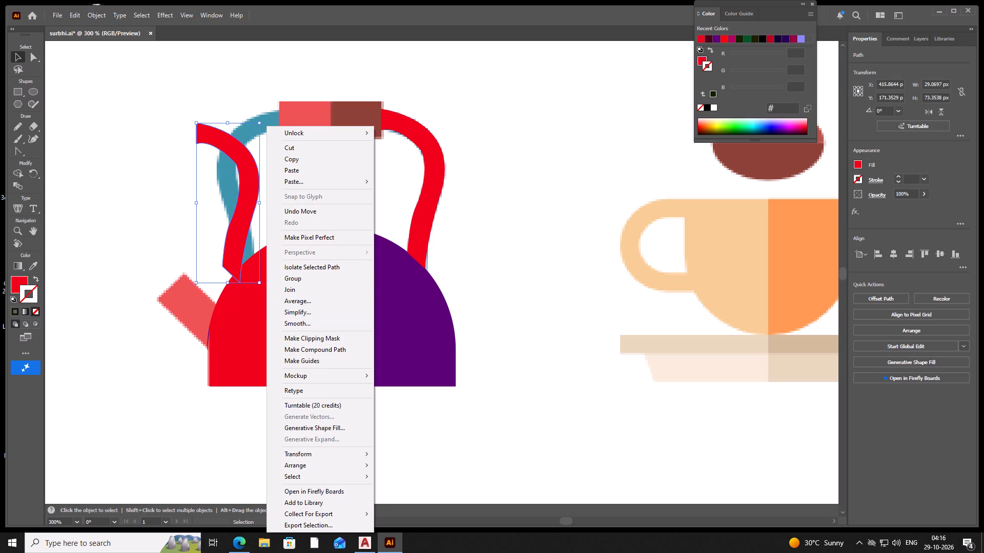
click(926, 110)
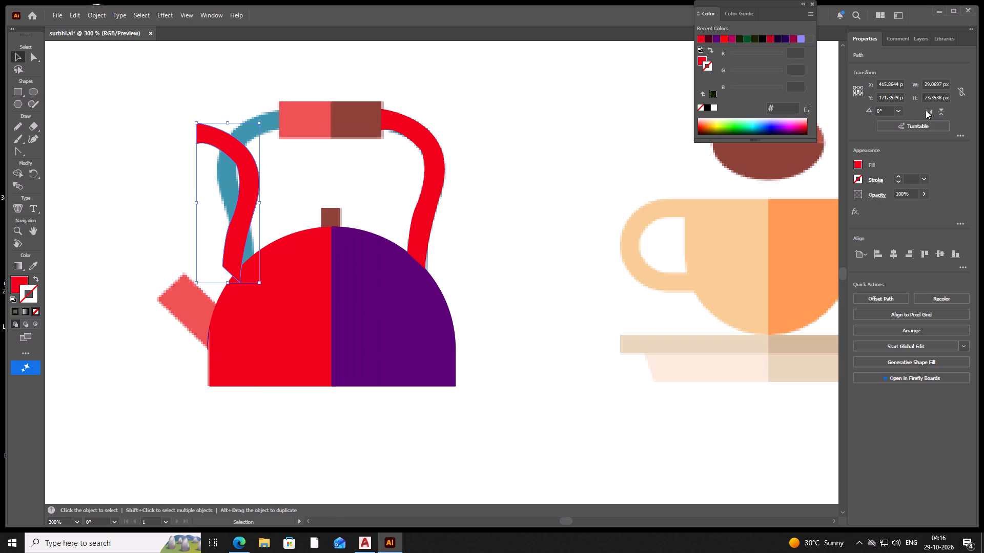
drag(208, 189, 230, 176)
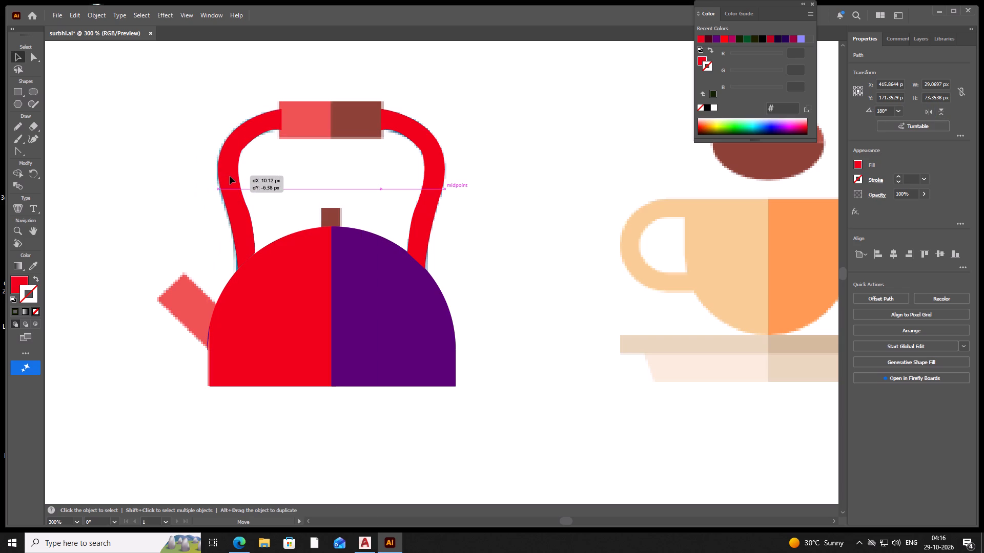
drag(230, 176, 229, 175)
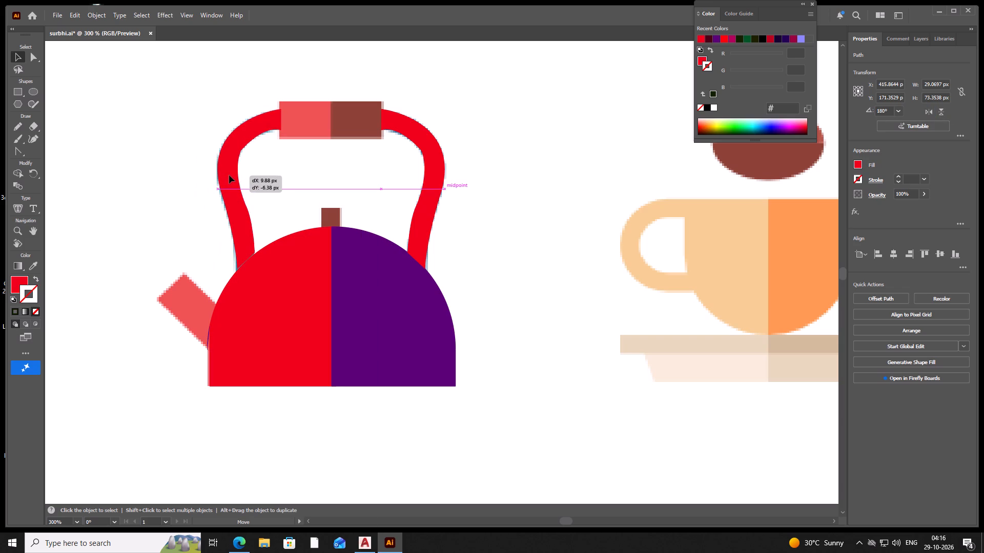
drag(229, 175, 228, 180)
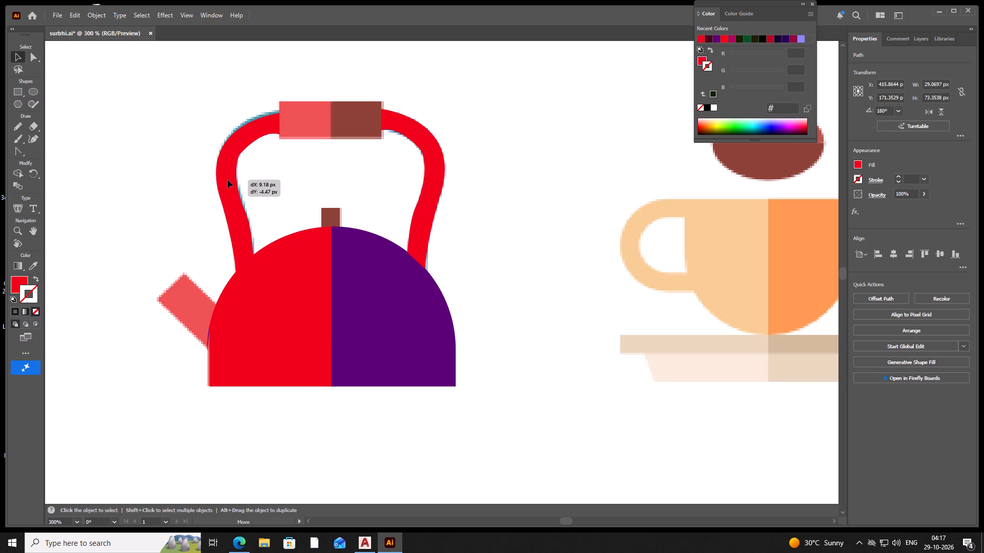
drag(228, 180, 228, 177)
Stretch the left handle copy downward to a height of about 75.3 px, into the kettle body.
drag(249, 268, 251, 273)
click(477, 272)
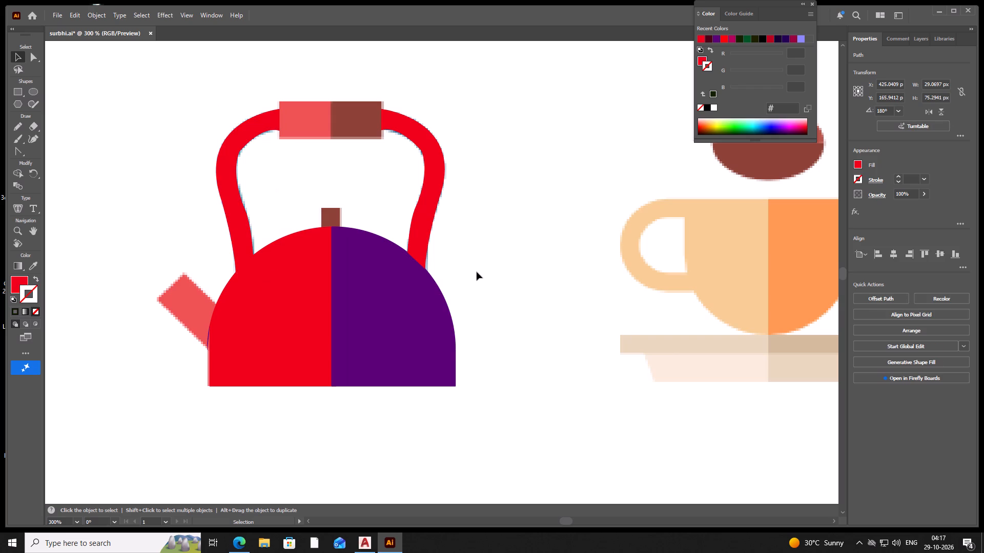
Stretch the right handle shape downward into the kettle body to a height of about 75.3 px.
click(419, 224)
drag(415, 268, 421, 271)
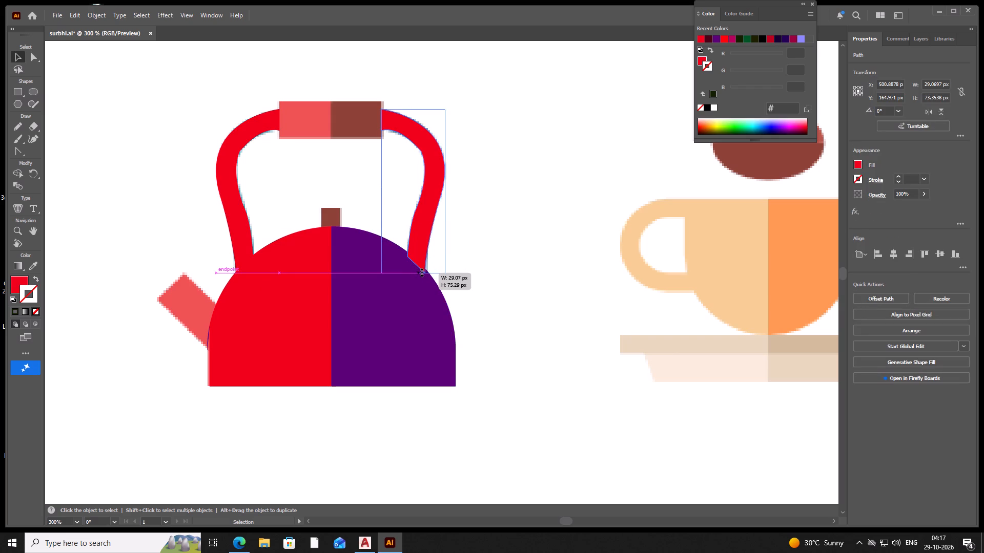
drag(421, 271, 428, 268)
click(509, 320)
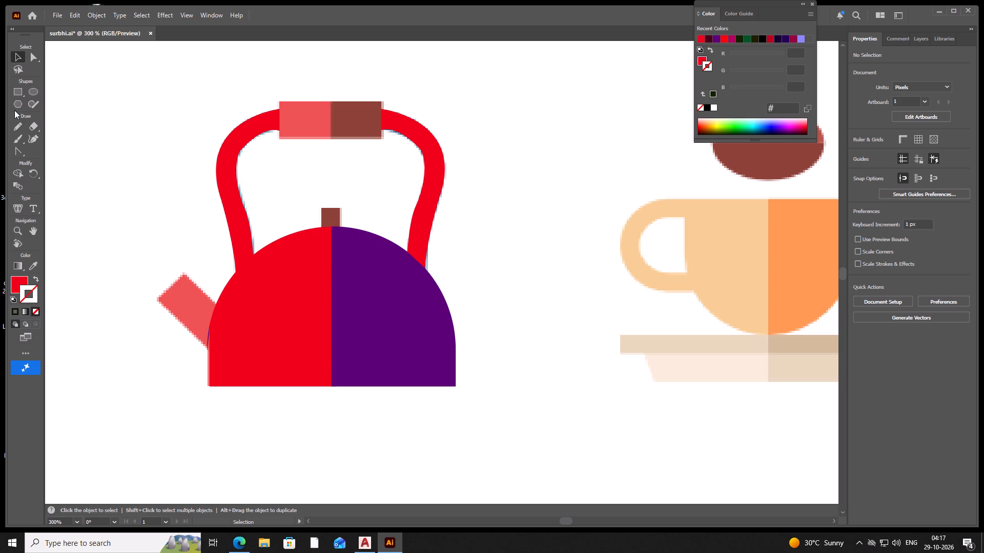
Draw a red rectangle about 13 by 36.5 px beside the reference spout and rotate it to about 55°.
right_click(11, 86)
click(55, 92)
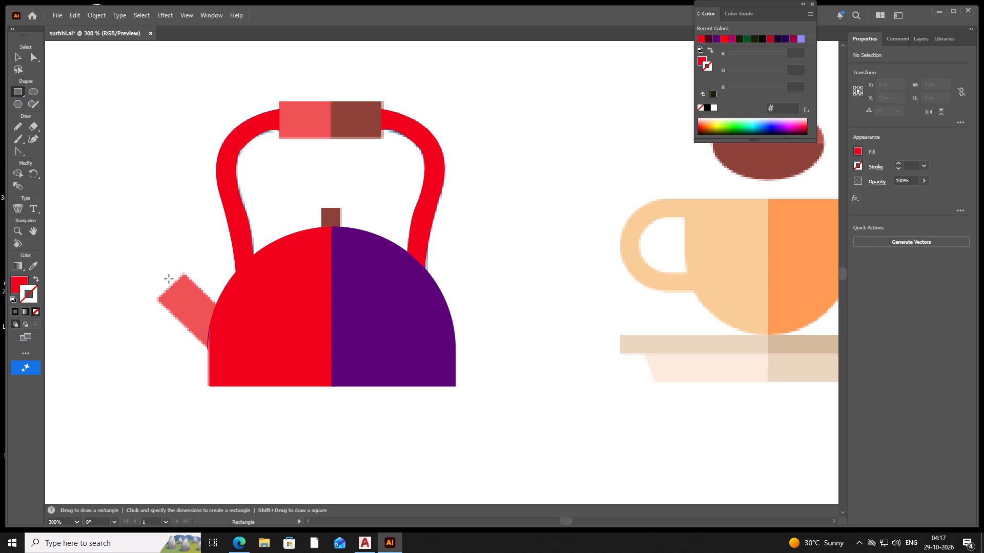
drag(159, 280, 187, 359)
drag(192, 363, 210, 344)
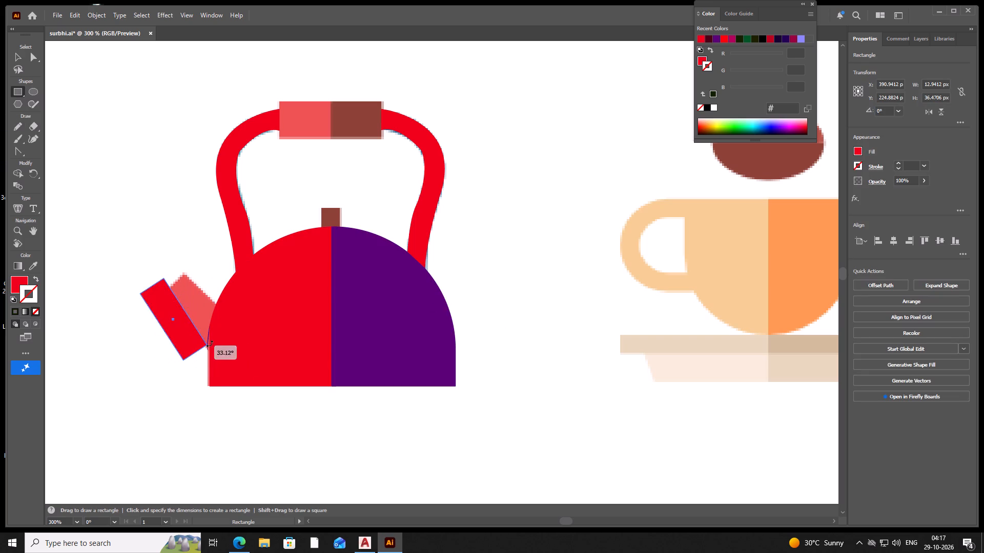
drag(210, 344, 212, 330)
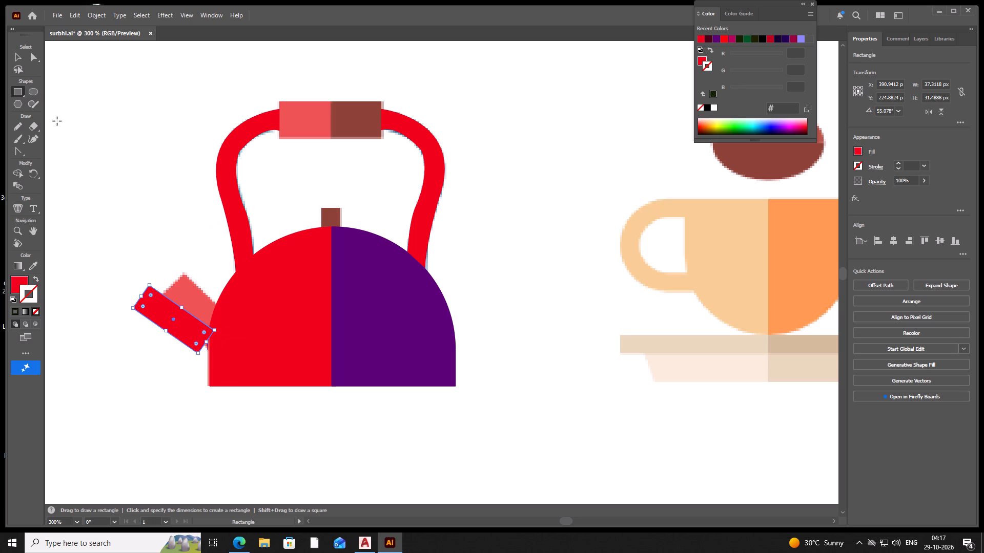
Move the rectangle over the reference spout, set its rotation to 45°, and enlarge it to cover the spout and overlap the kettle body.
click(16, 54)
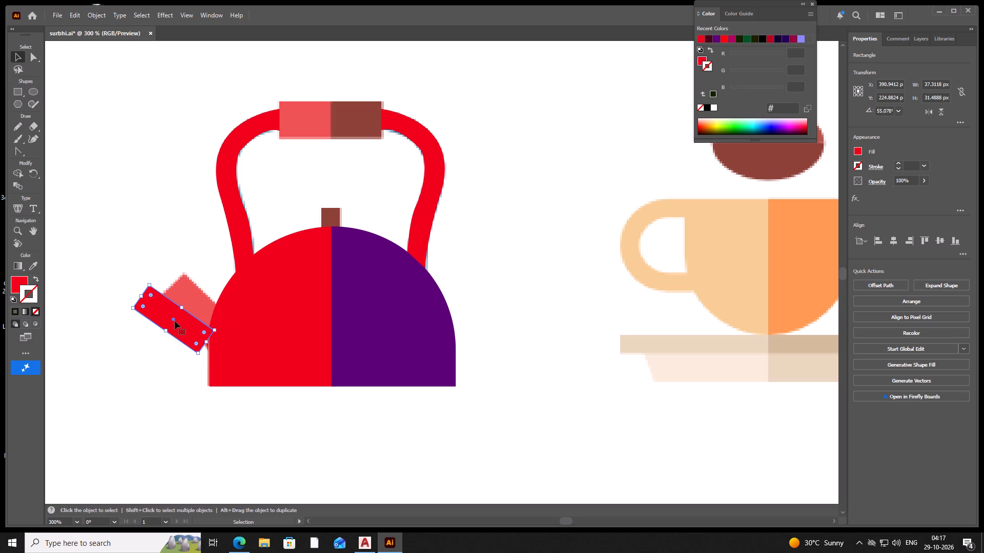
drag(174, 318, 209, 314)
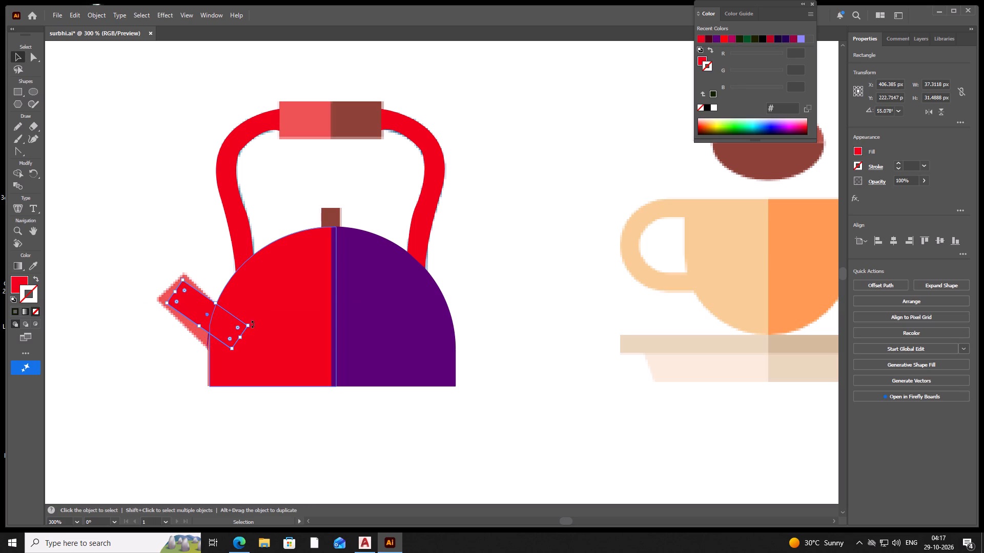
drag(252, 324, 254, 337)
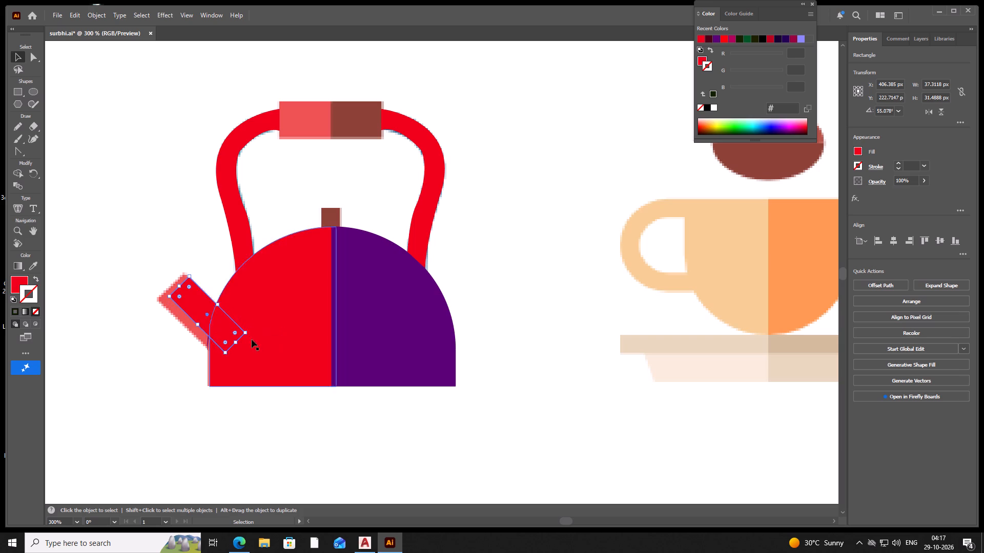
drag(199, 326, 196, 334)
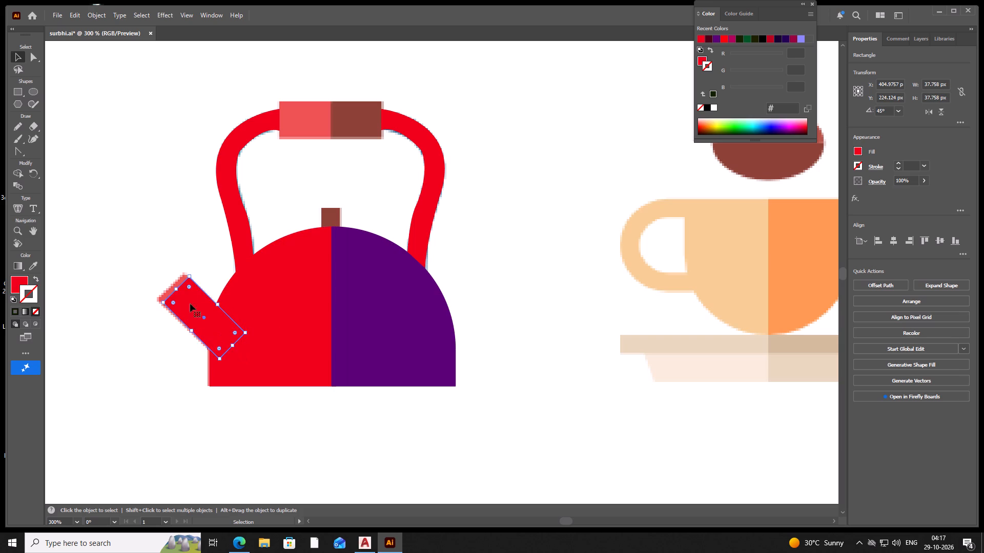
drag(175, 288, 163, 292)
click(187, 328)
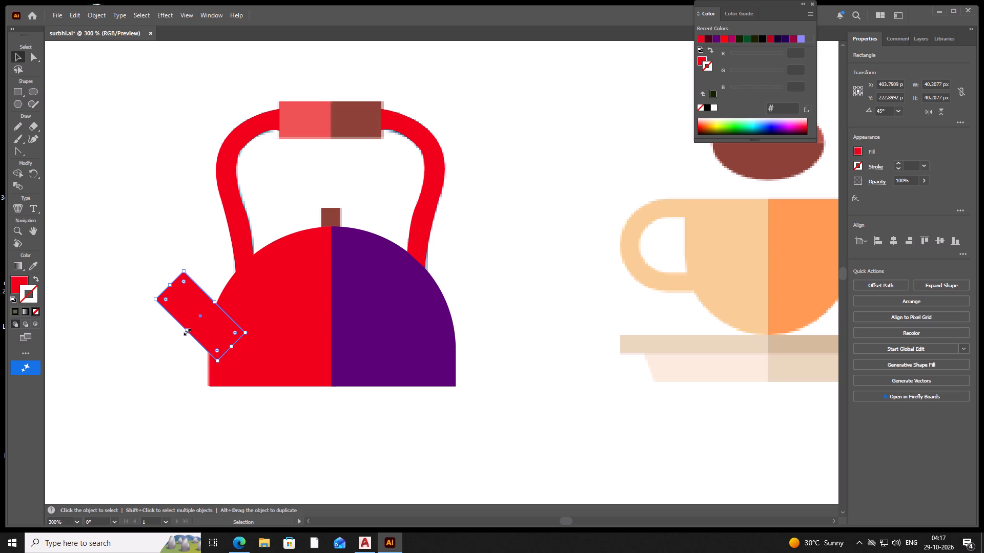
Select the kettle body, handles and spout, and merge the spout's overlapping region into the red body half with Shape Builder.
click(31, 57)
drag(134, 231, 483, 440)
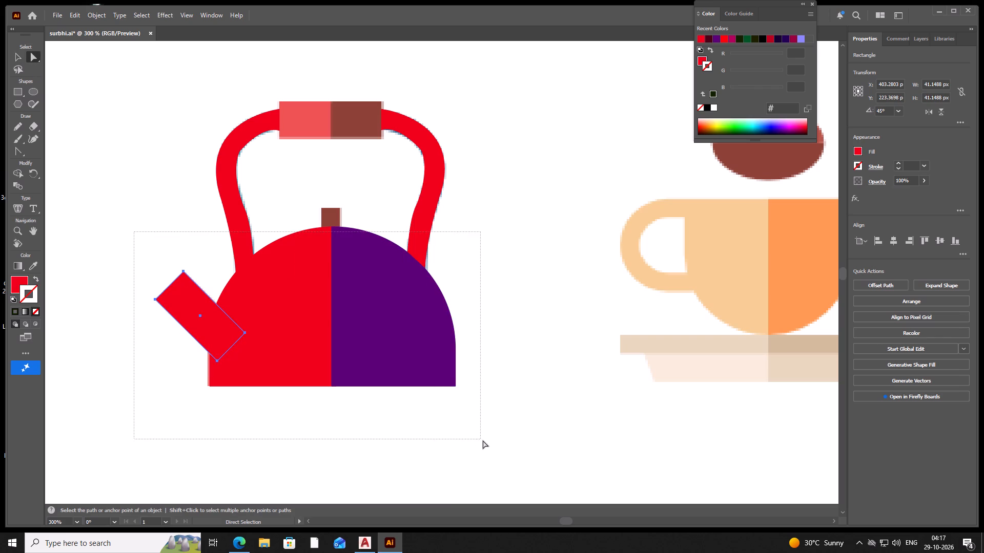
drag(483, 440, 486, 442)
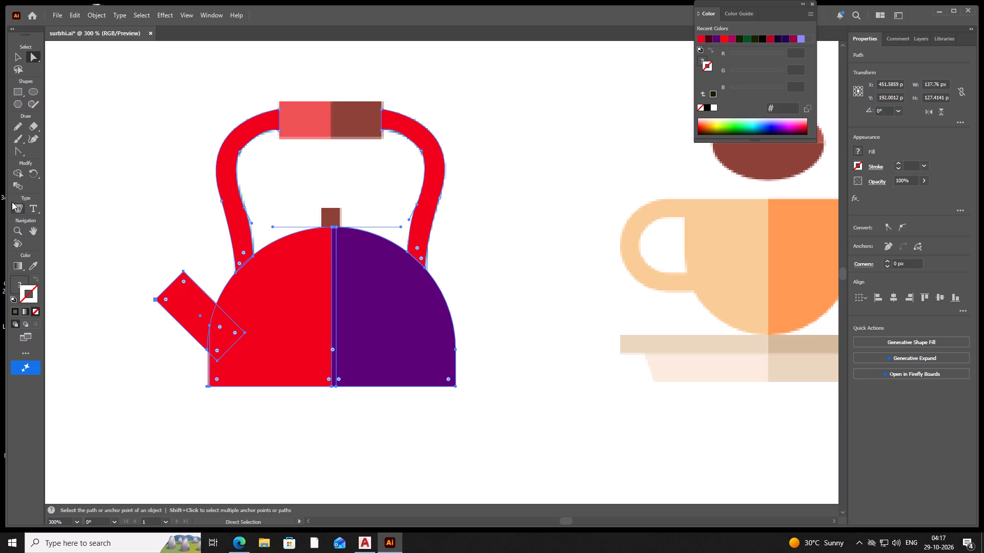
click(14, 173)
click(175, 306)
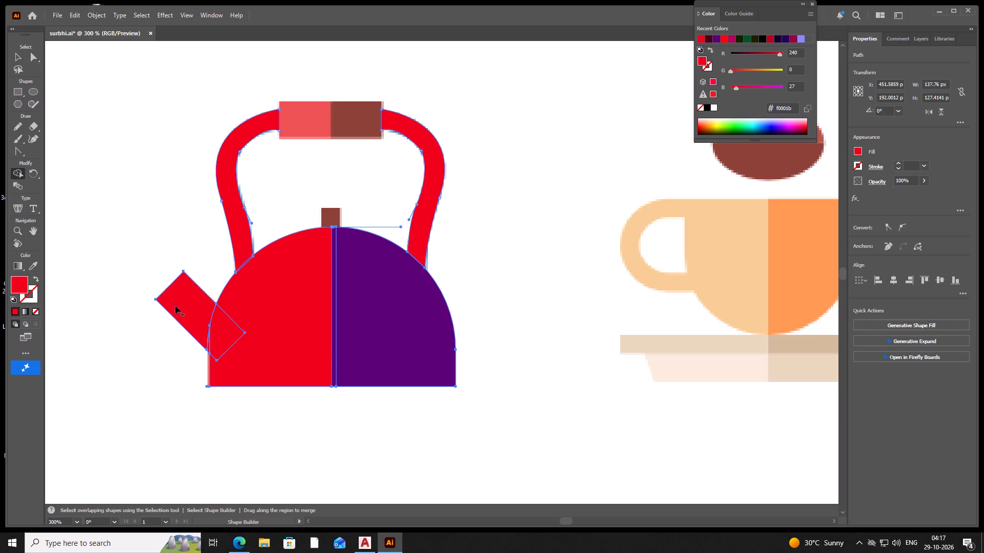
click(252, 331)
drag(221, 316, 264, 350)
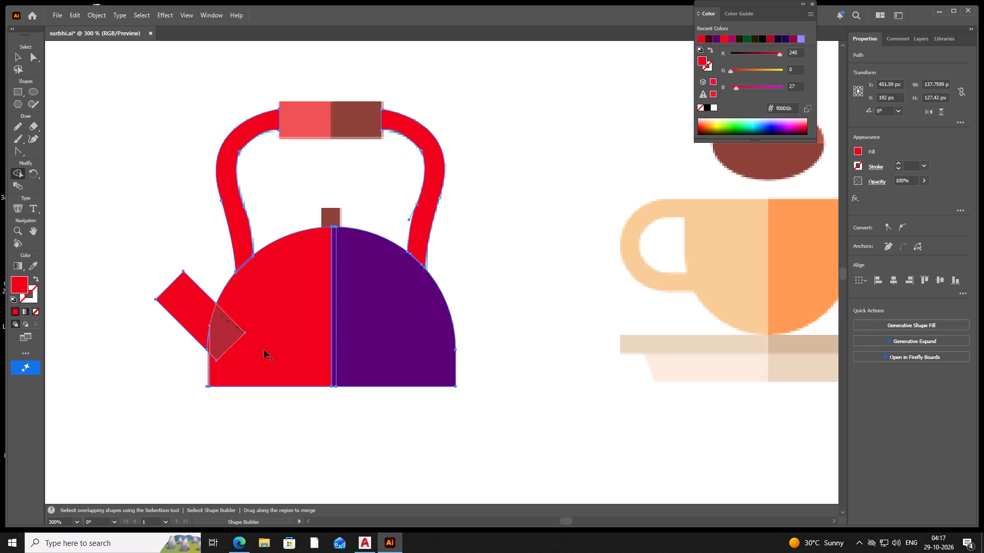
drag(264, 350, 278, 359)
click(510, 108)
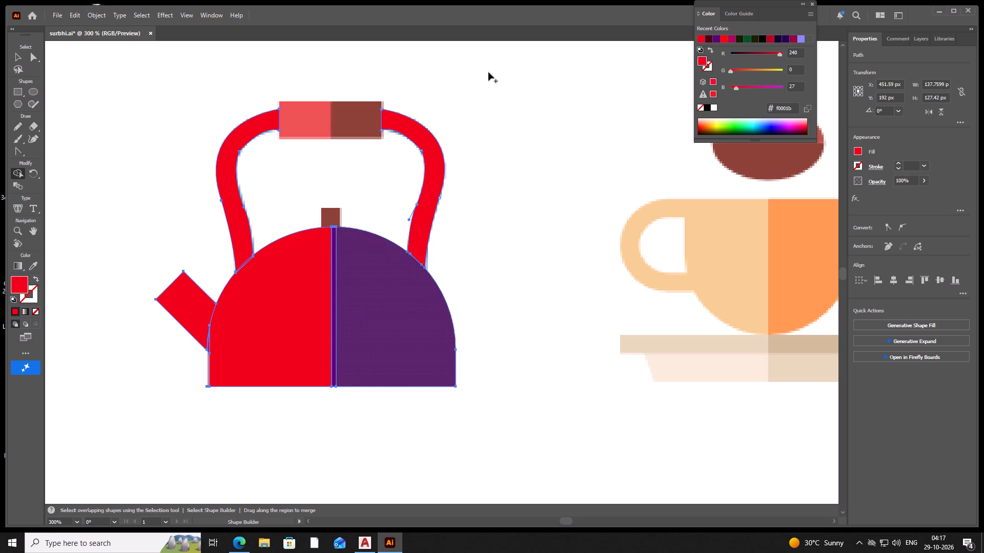
click(474, 33)
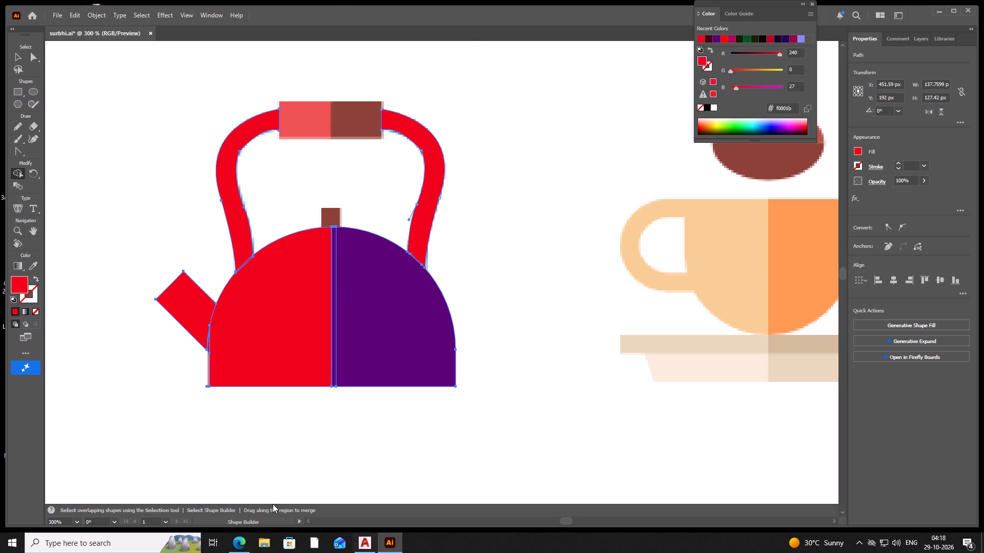
click(26, 433)
click(127, 415)
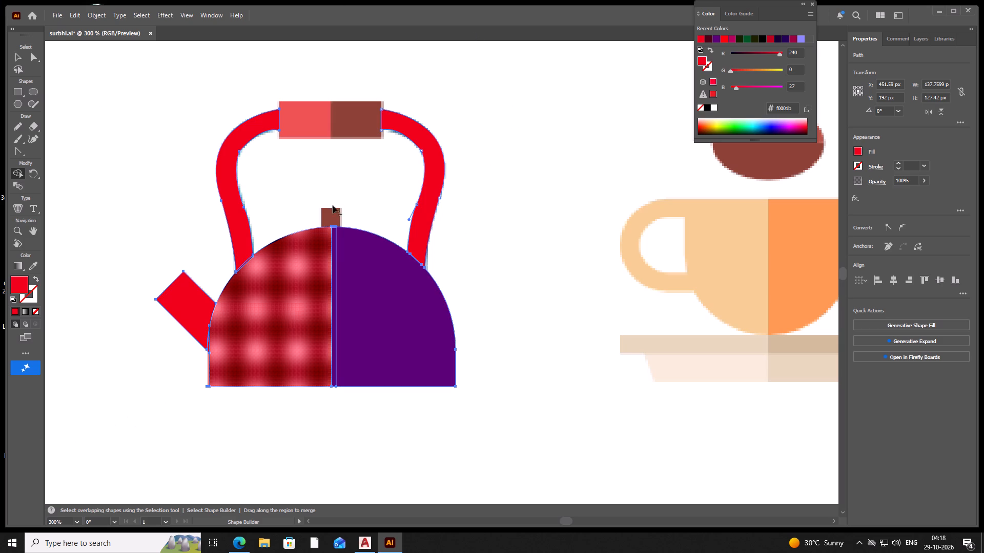
click(337, 24)
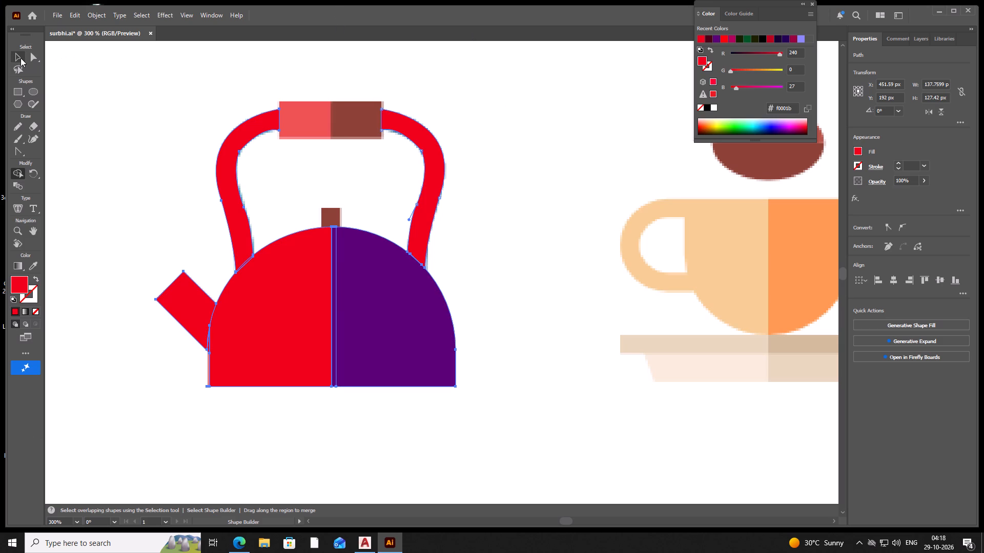
click(20, 58)
click(114, 79)
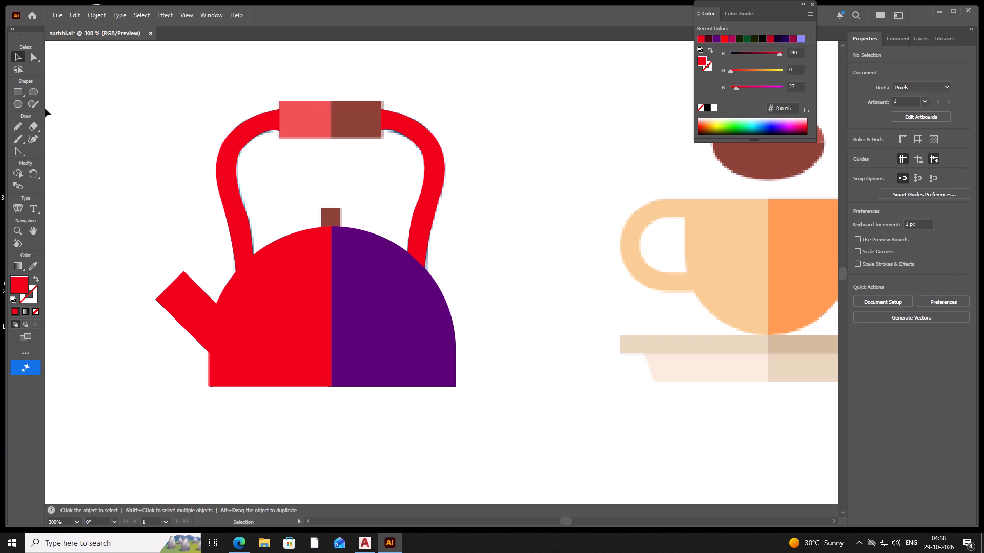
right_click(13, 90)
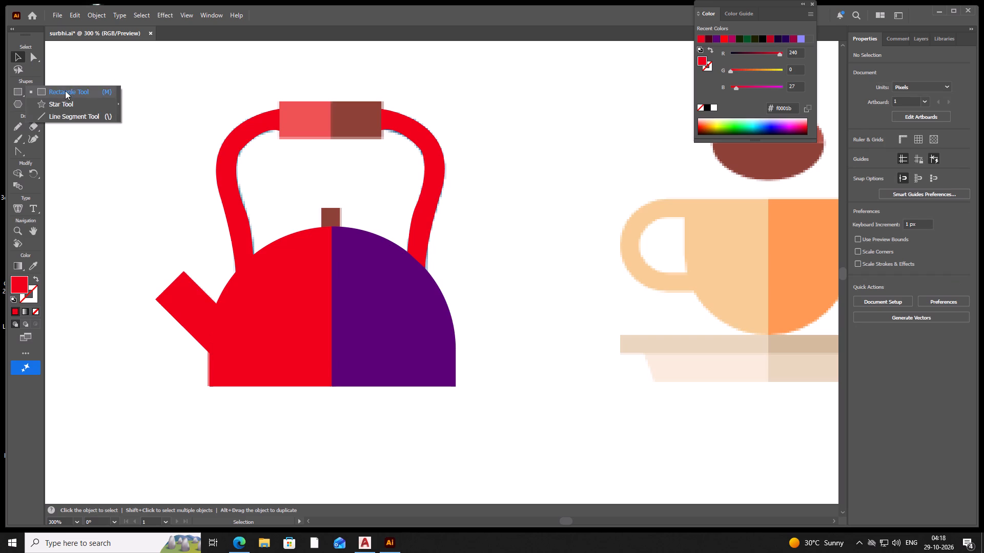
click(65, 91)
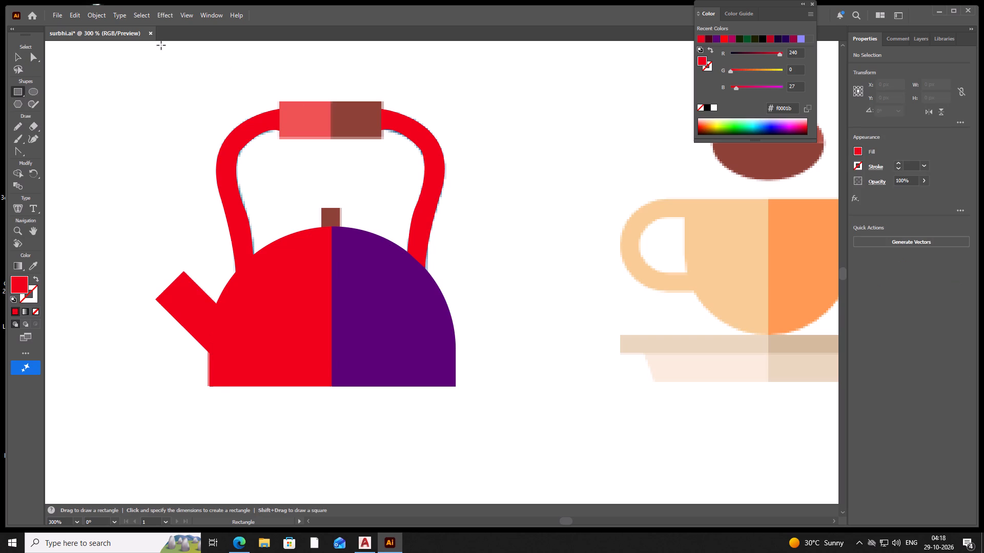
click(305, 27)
Lower the opacity of the purple half of the kettle body to 32%.
click(17, 59)
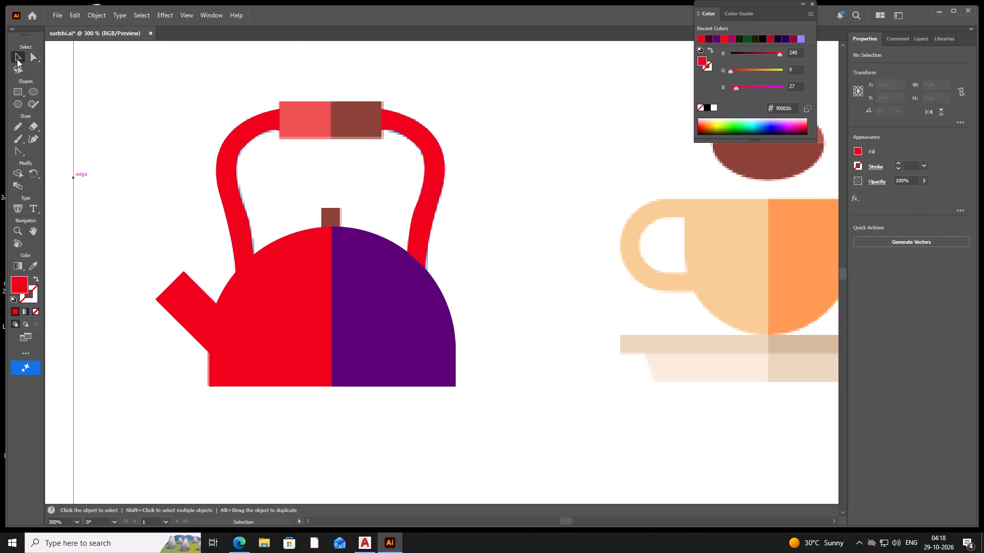
click(352, 346)
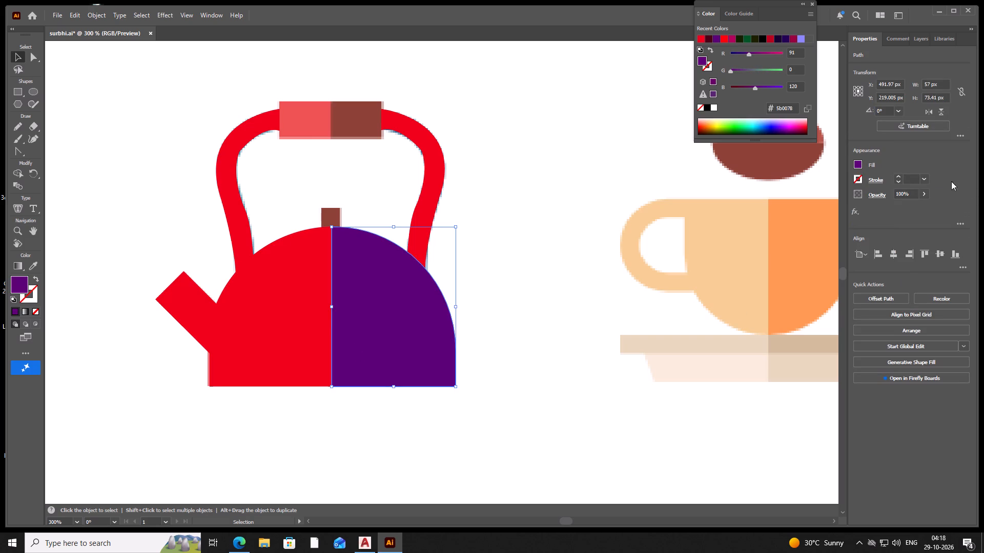
click(922, 195)
drag(924, 204, 903, 210)
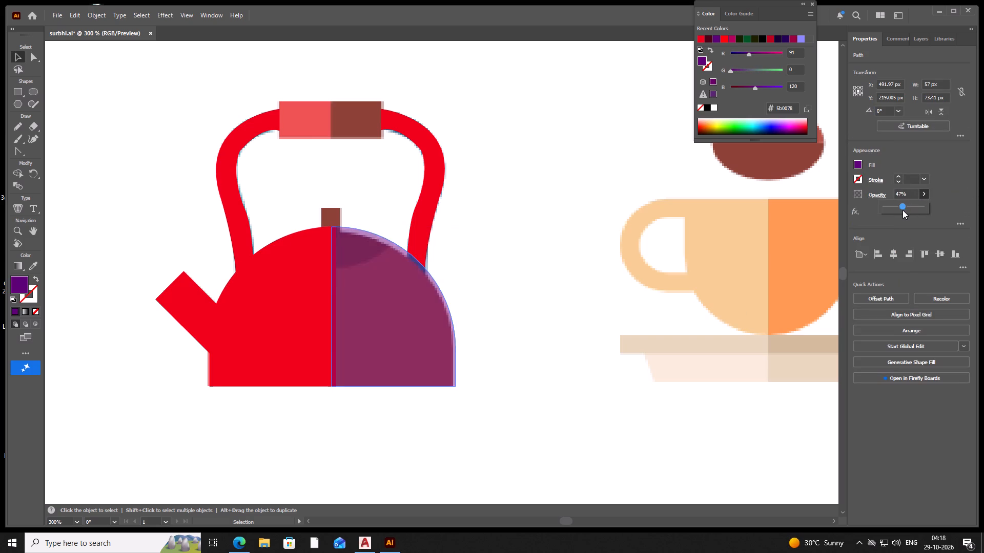
drag(903, 210, 899, 210)
Lower the opacity of the red half of the kettle body to 19%.
click(240, 379)
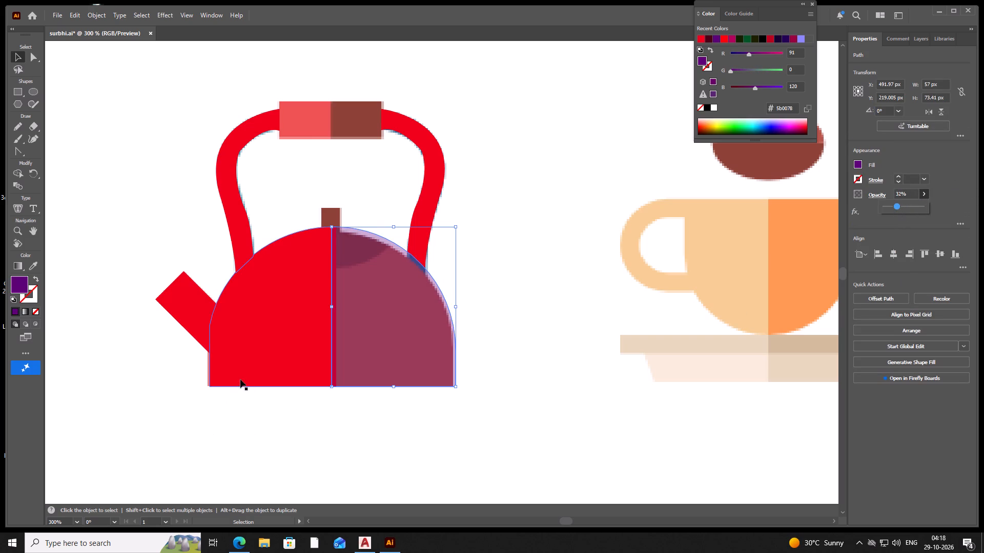
click(923, 193)
drag(922, 206, 893, 211)
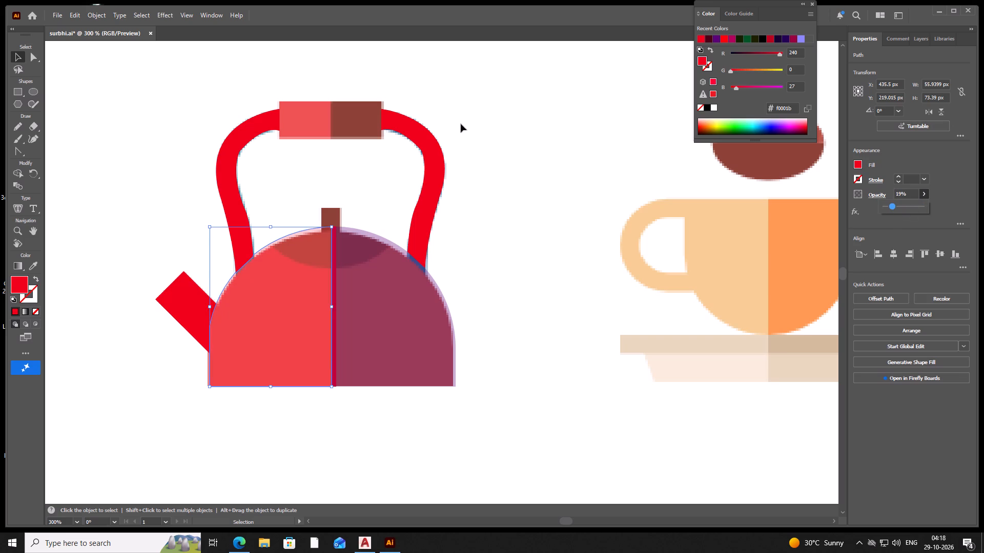
Narrow the purple body half from its inner edge to a width of about 55.9 px.
click(341, 309)
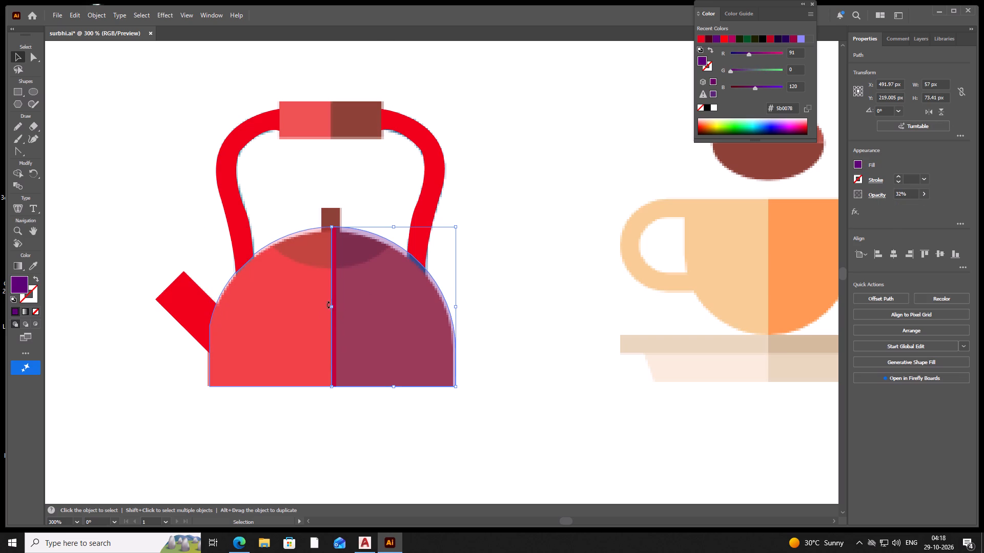
click(331, 305)
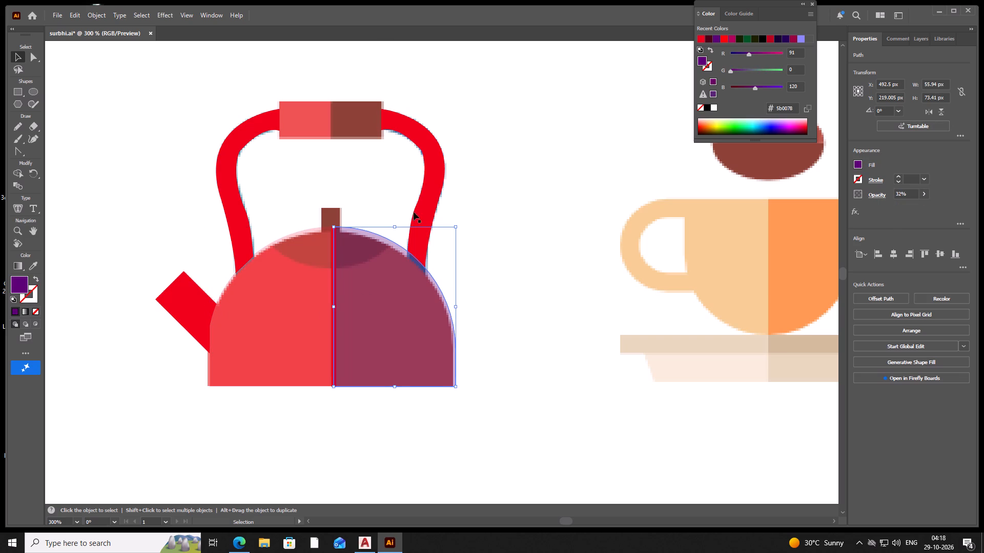
click(418, 31)
Draw a purple ellipse over the lid area at the kettle body's top and stretch it to about 57 by 33.9 px.
right_click(33, 88)
right_click(37, 93)
right_click(37, 92)
right_click(35, 89)
click(35, 89)
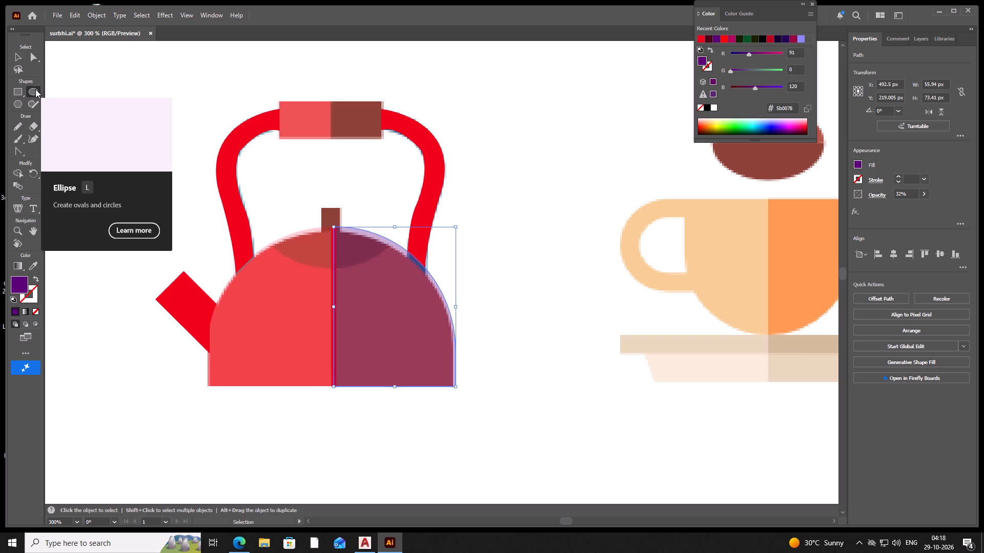
right_click(35, 89)
right_click(35, 90)
right_click(37, 90)
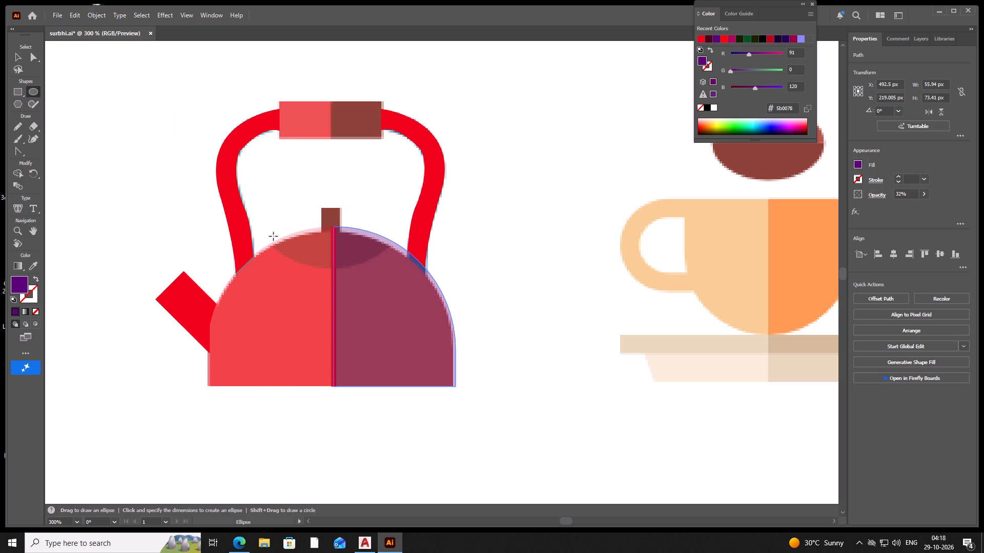
drag(272, 230, 384, 267)
drag(326, 228, 329, 194)
drag(386, 232, 392, 231)
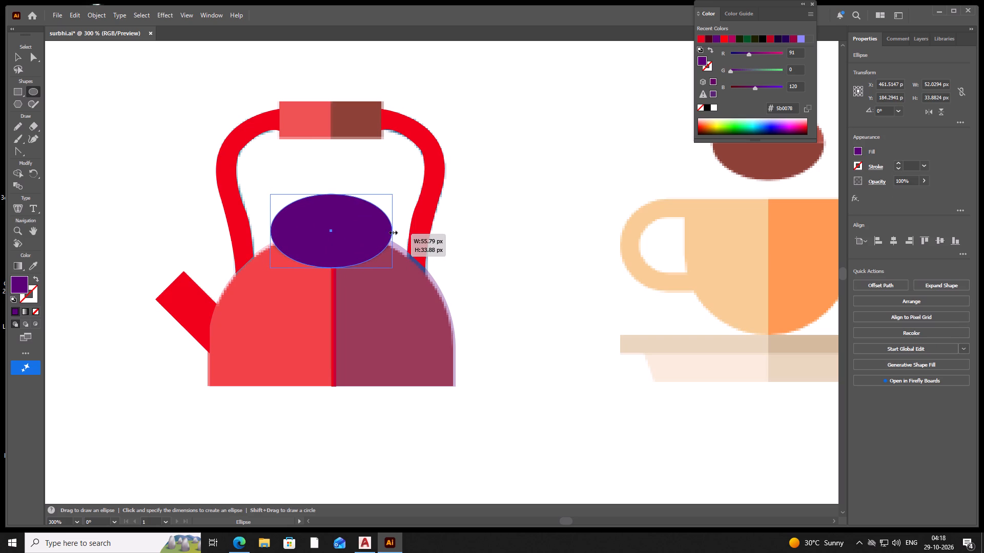
drag(392, 231, 397, 229)
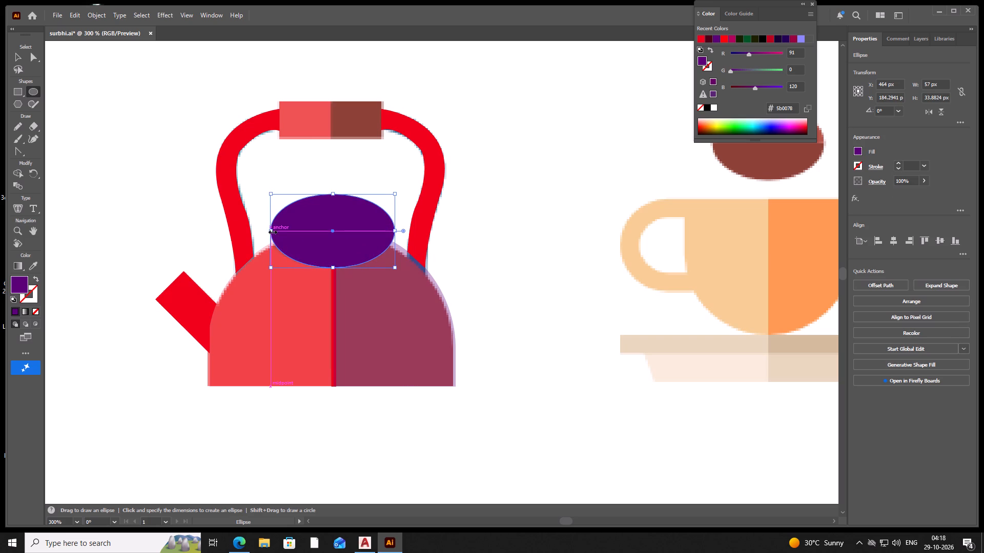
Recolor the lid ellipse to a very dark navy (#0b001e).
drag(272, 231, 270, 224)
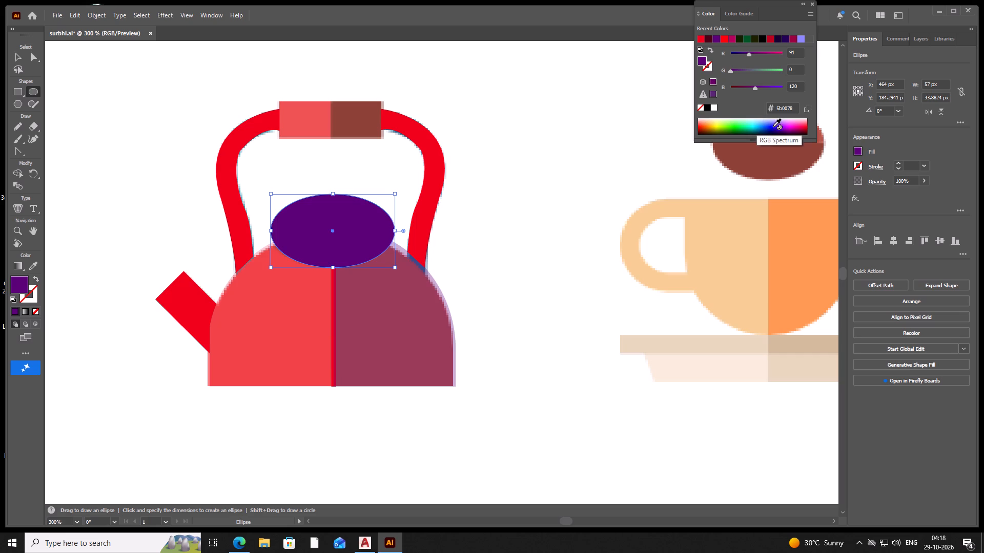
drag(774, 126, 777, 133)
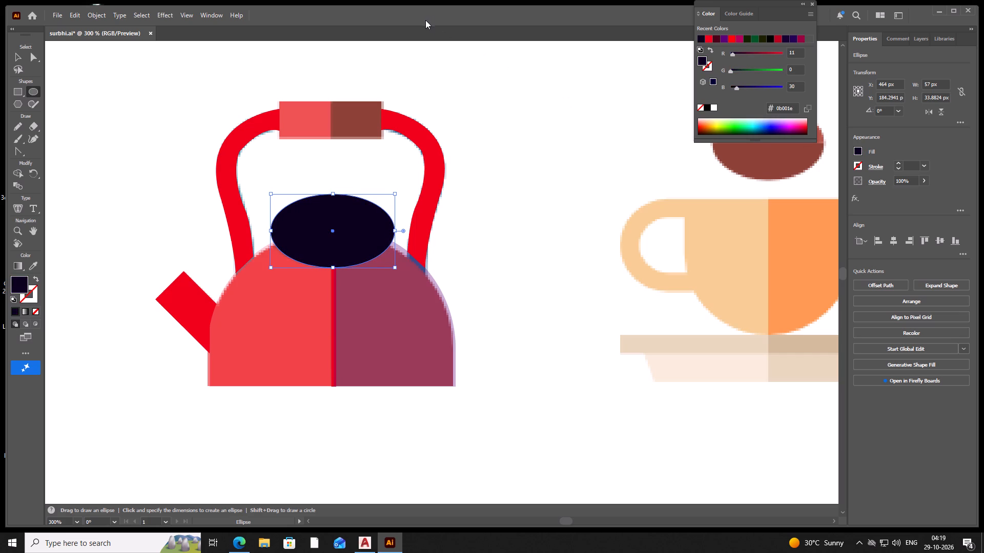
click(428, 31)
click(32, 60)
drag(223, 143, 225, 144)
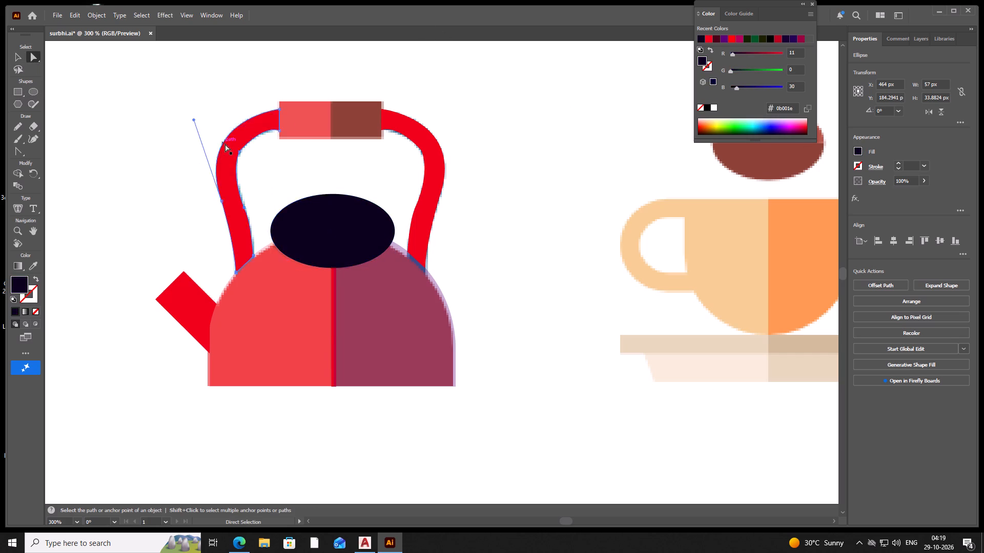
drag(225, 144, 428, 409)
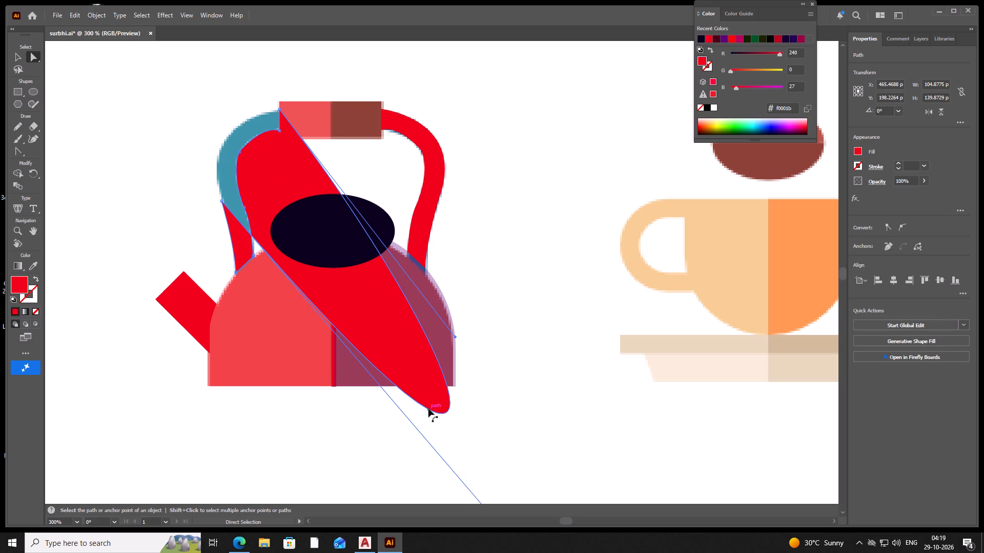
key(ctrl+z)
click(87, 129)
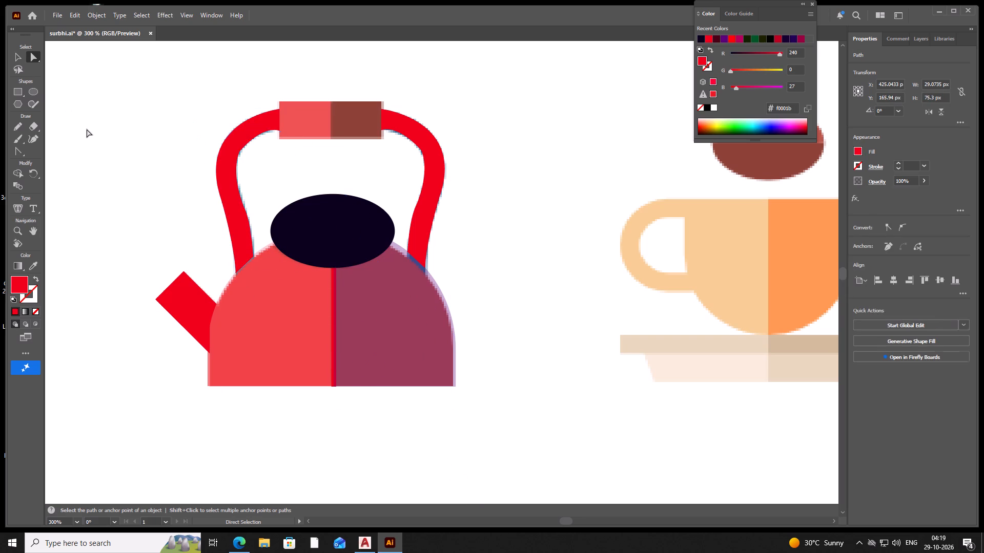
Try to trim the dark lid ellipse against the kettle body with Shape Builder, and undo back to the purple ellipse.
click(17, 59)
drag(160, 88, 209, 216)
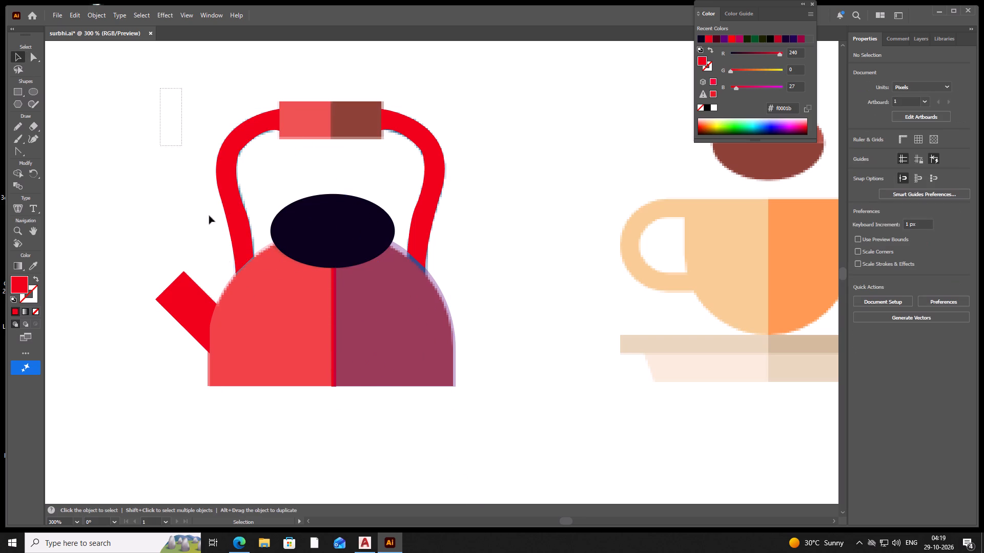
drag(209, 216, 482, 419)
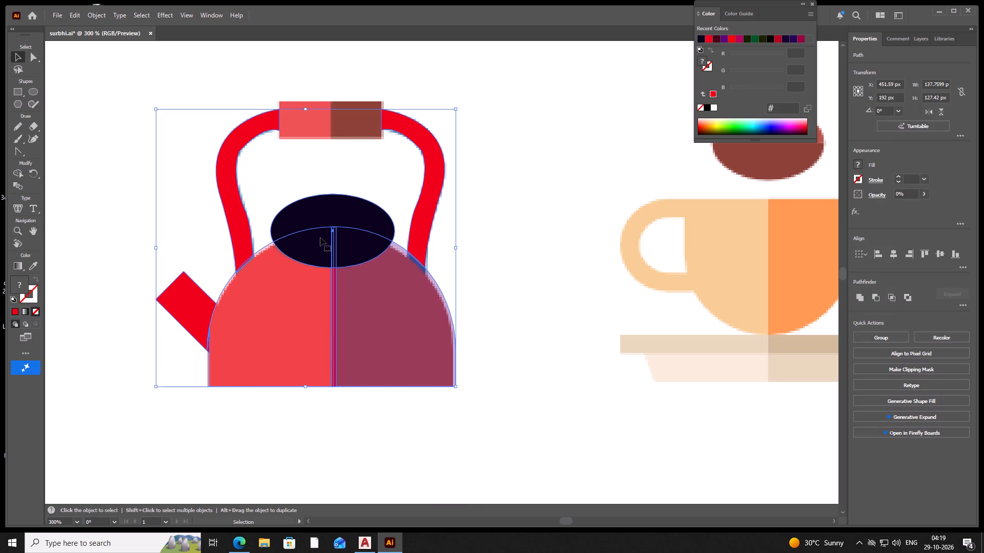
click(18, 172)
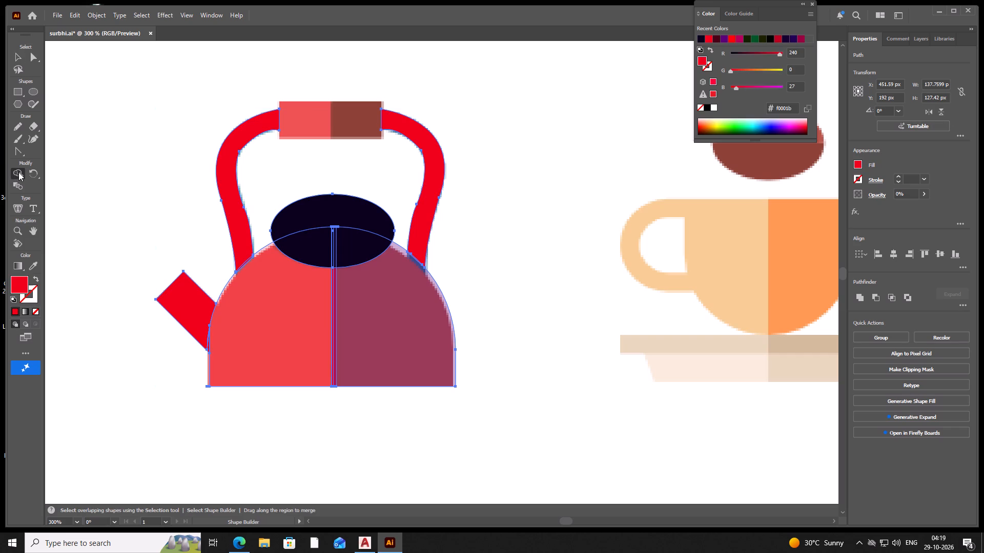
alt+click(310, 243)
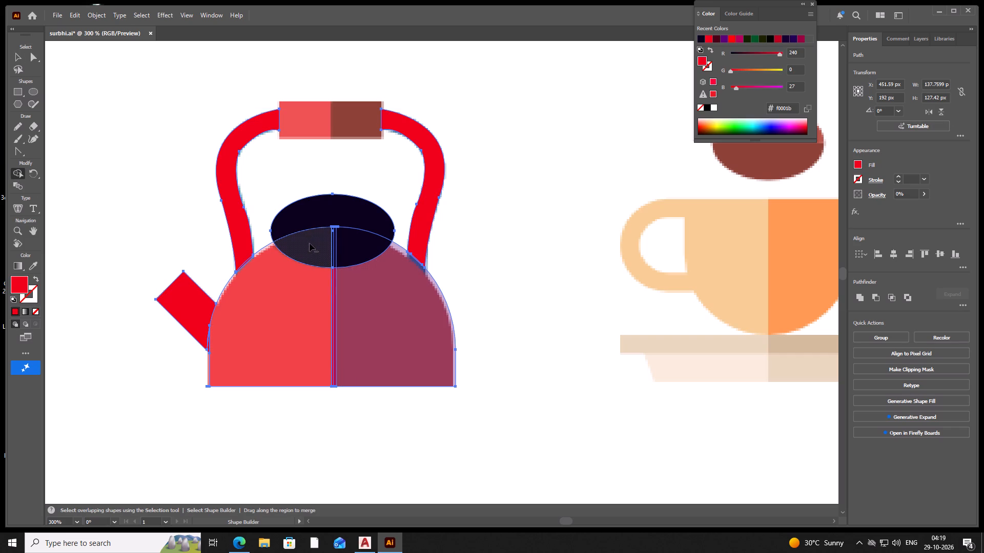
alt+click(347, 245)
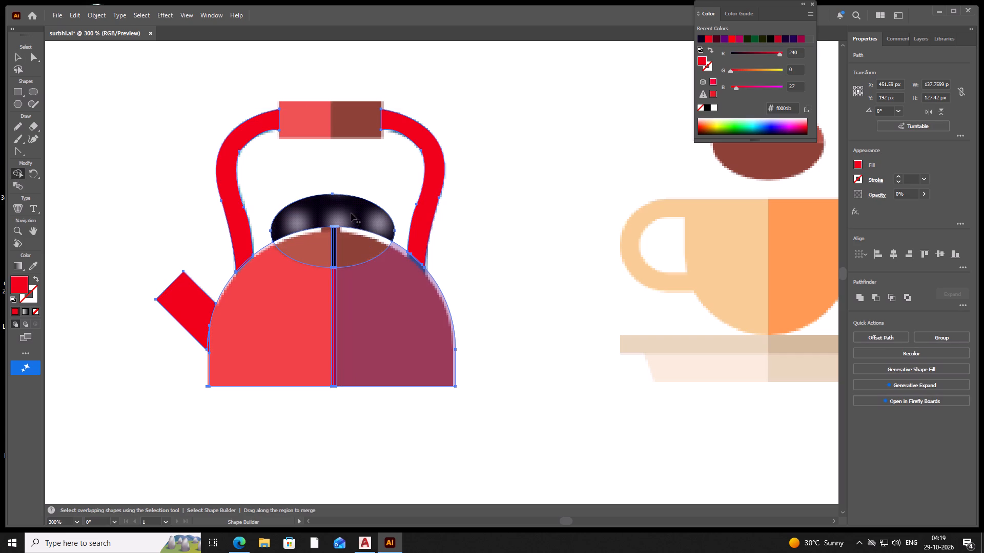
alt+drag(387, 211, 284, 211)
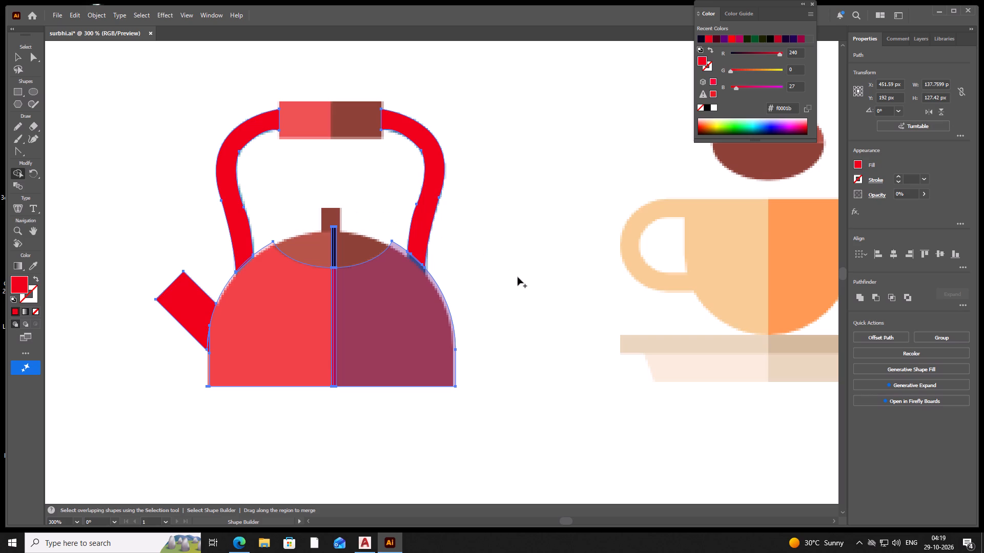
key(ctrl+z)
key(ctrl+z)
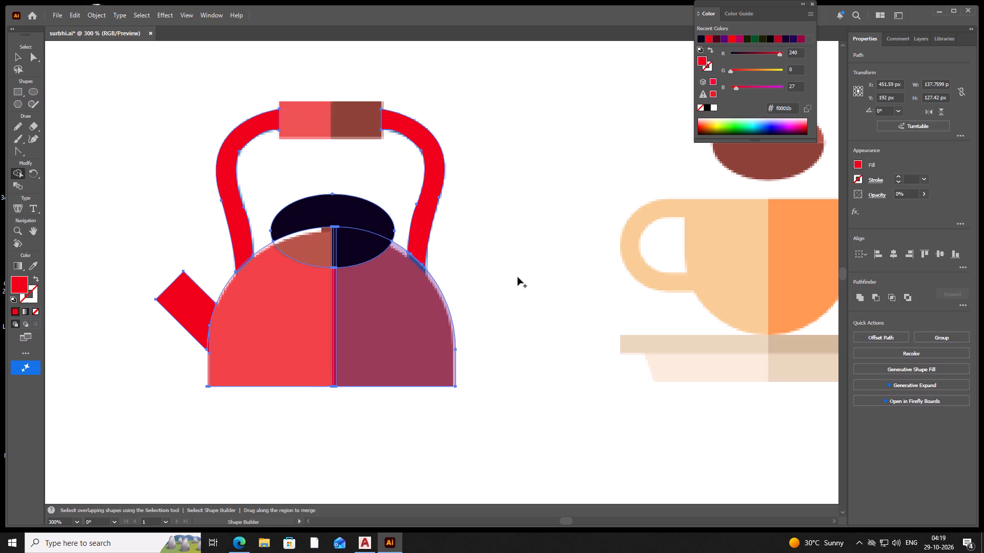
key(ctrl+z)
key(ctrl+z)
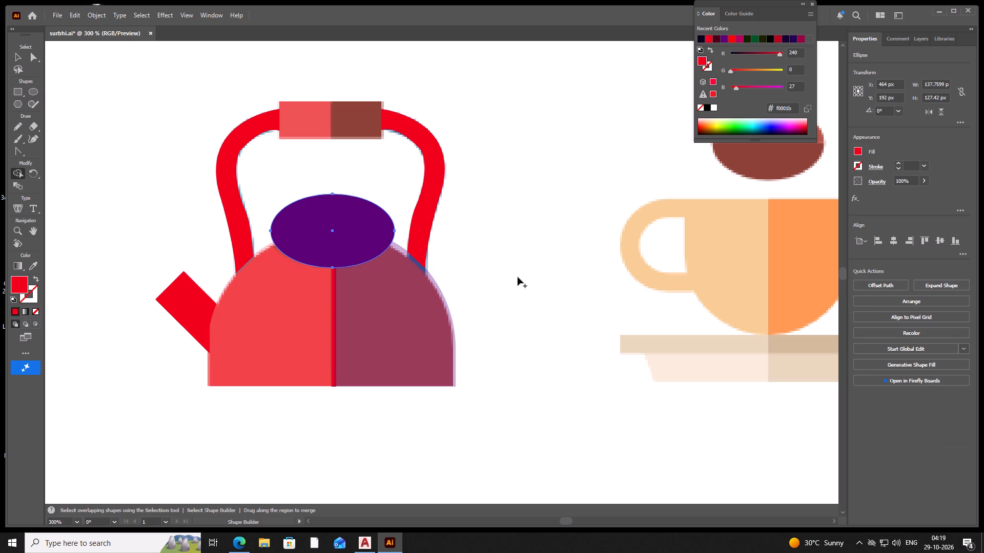
With Shape Builder on all kettle shapes, split off the ellipse's overlaps with both body halves as lid pieces and remove the part outside the body.
click(16, 56)
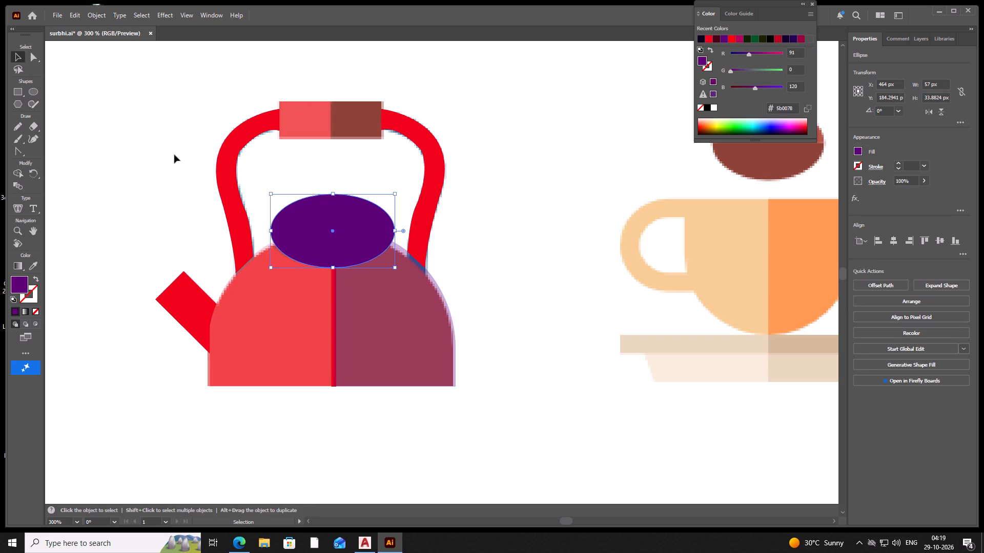
drag(188, 118, 489, 414)
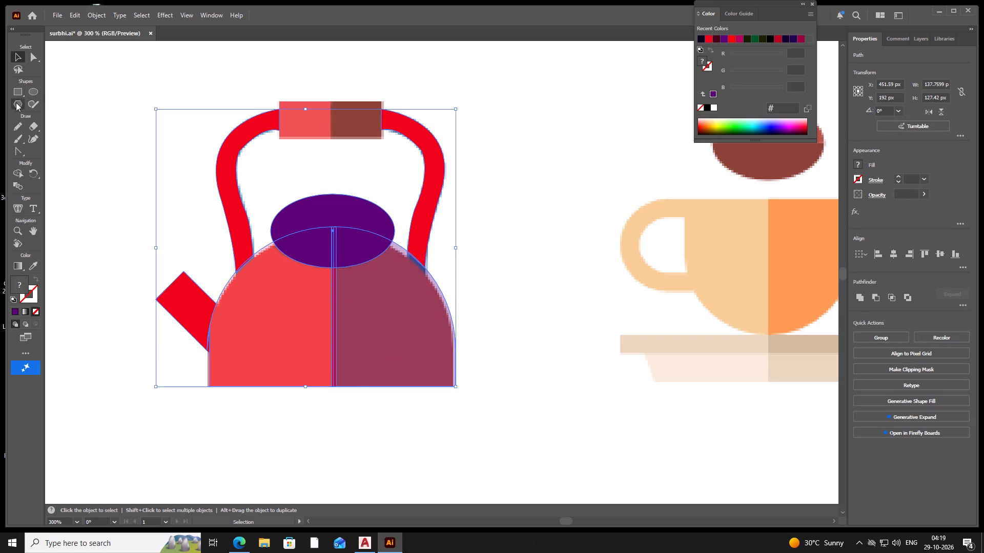
click(16, 173)
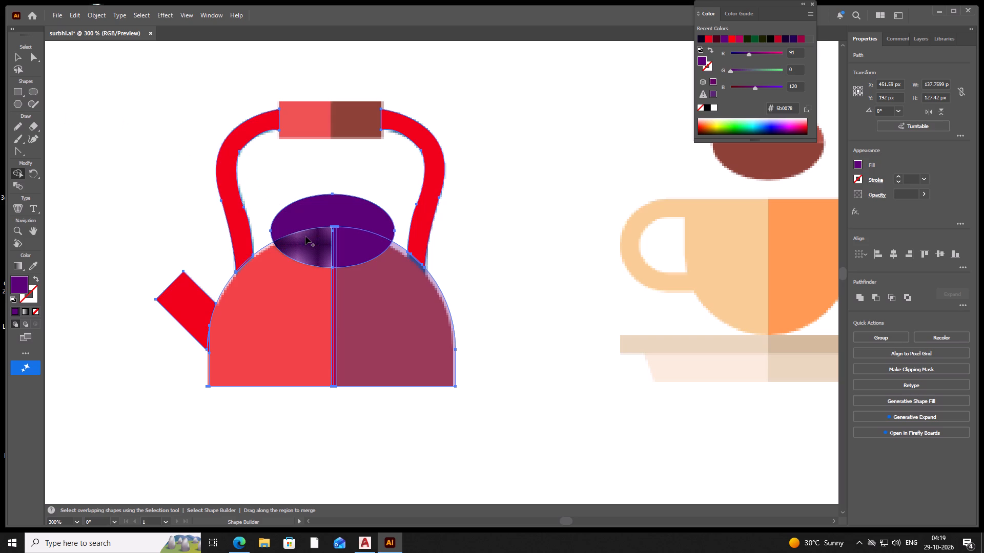
click(313, 245)
click(347, 248)
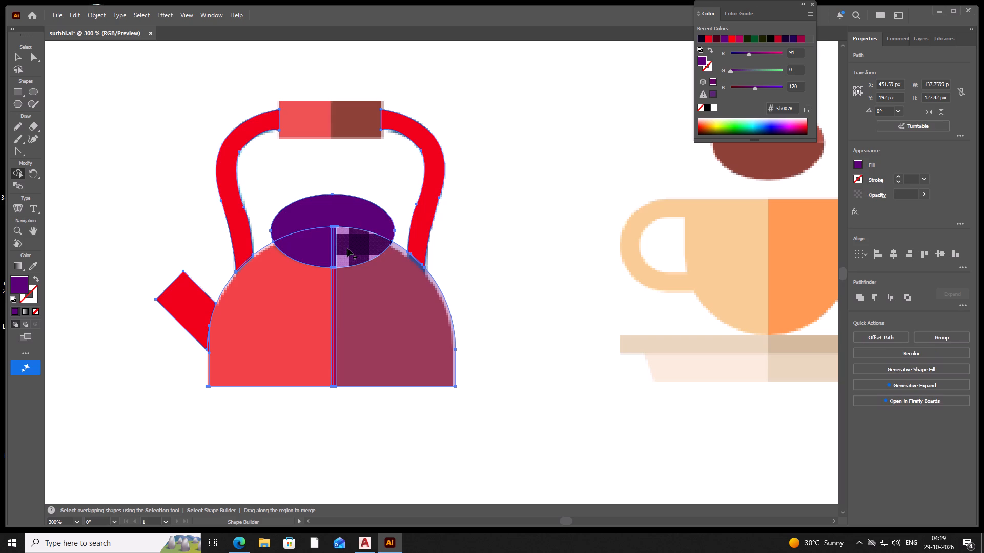
drag(386, 211, 345, 209)
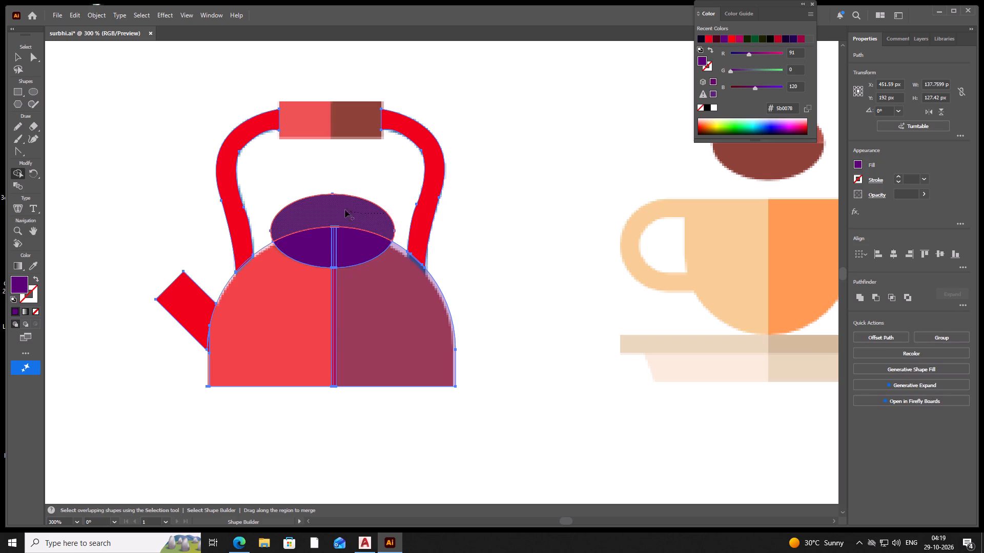
drag(345, 209, 293, 208)
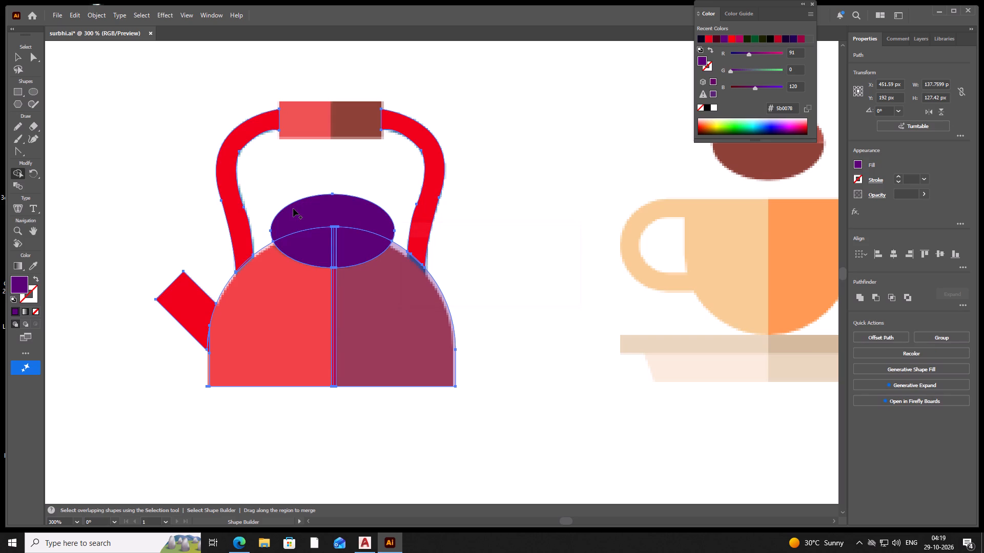
alt+drag(396, 215, 347, 212)
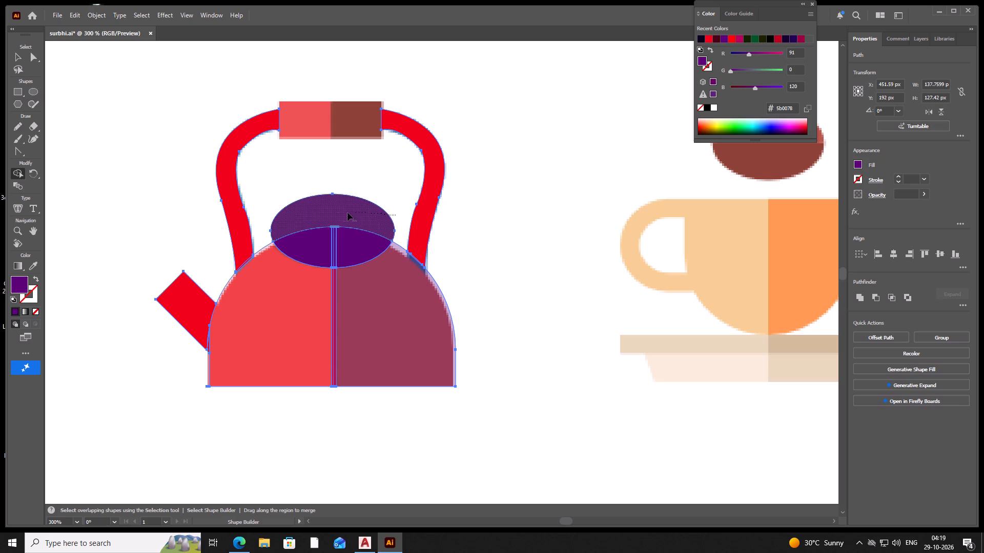
alt+drag(347, 212, 282, 212)
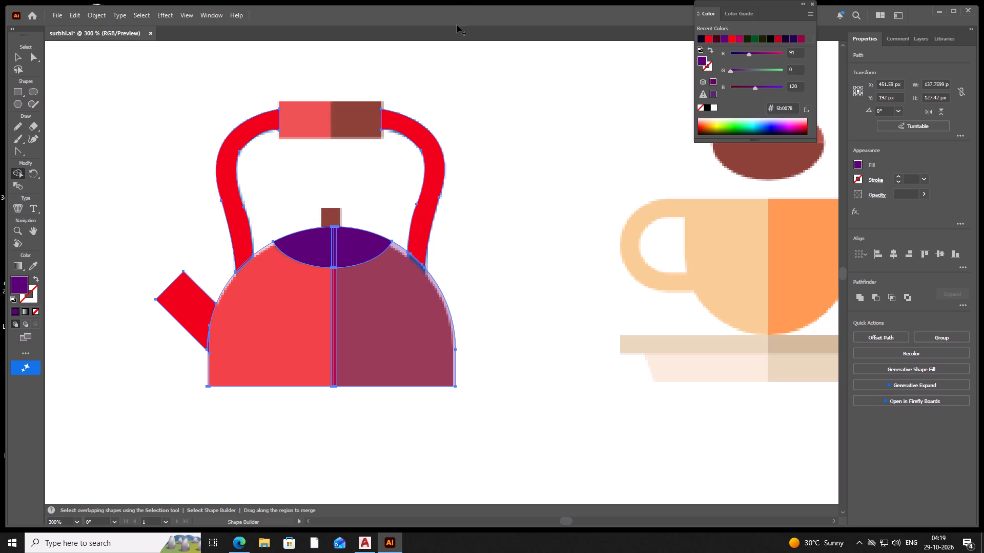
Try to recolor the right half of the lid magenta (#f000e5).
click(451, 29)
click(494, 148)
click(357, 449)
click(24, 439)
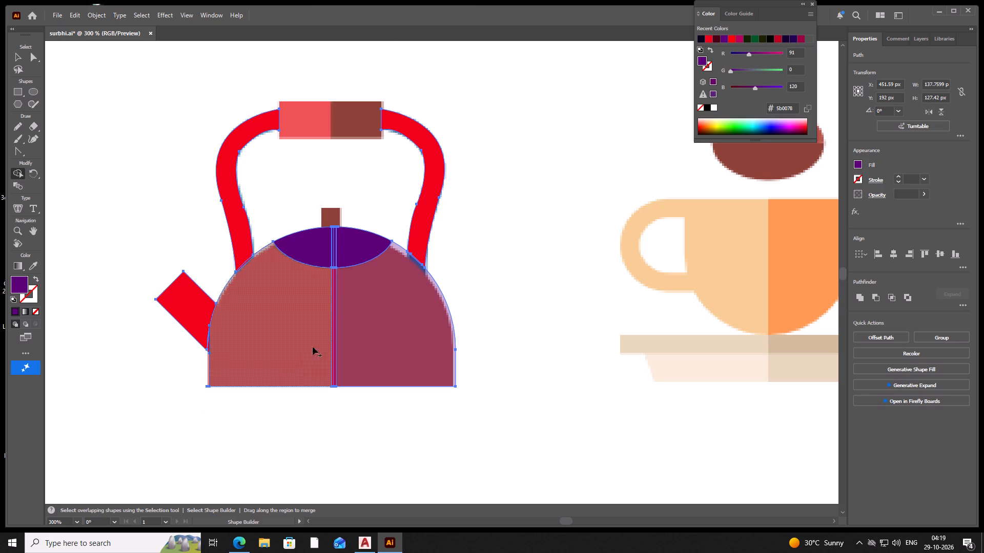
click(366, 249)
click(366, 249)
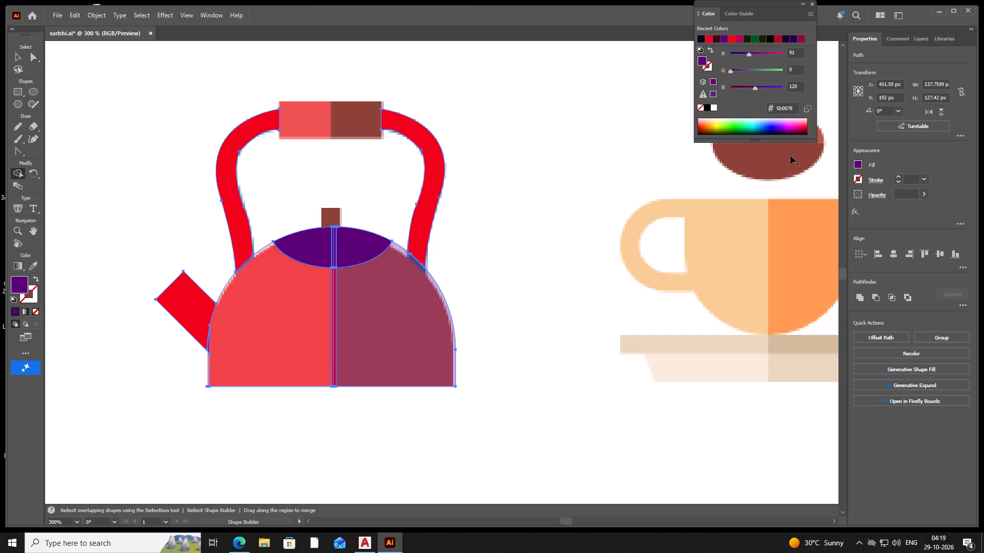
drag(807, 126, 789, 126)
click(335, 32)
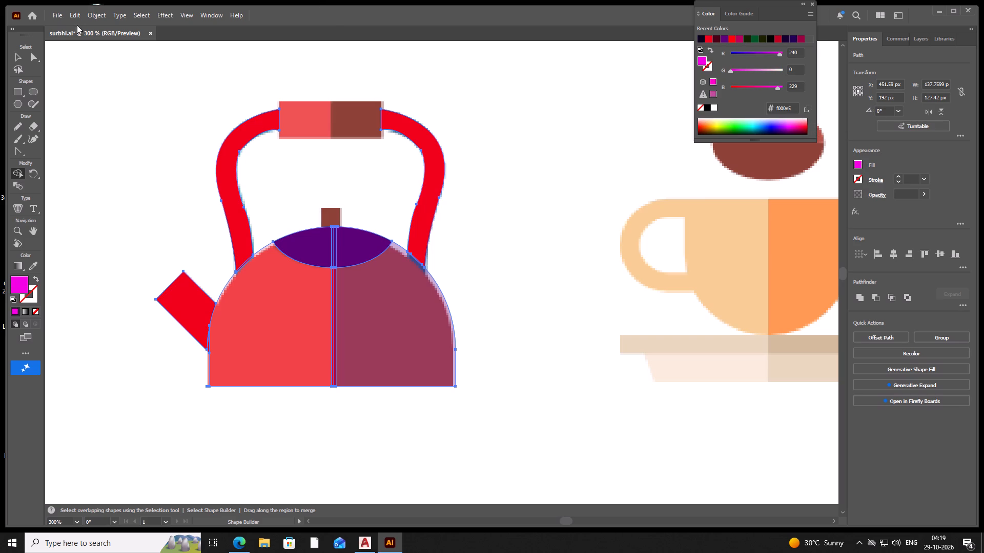
Fill the right half of the lid with dark red (#b30014).
click(19, 56)
click(134, 90)
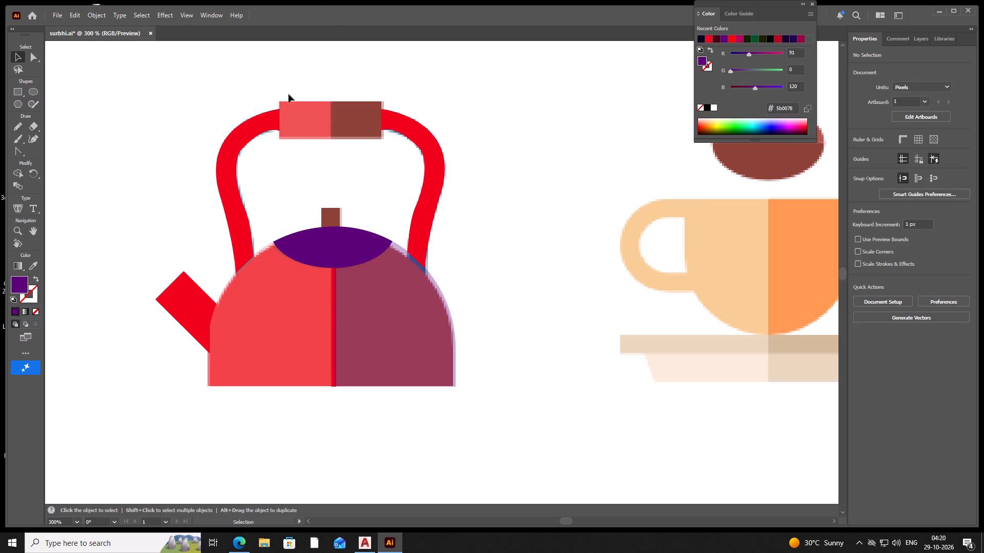
click(352, 247)
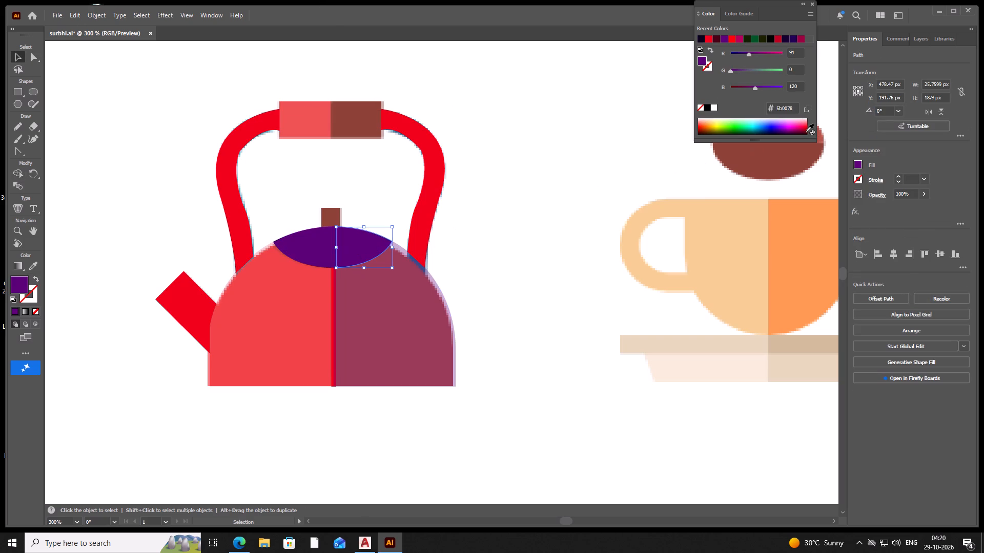
drag(796, 127, 777, 135)
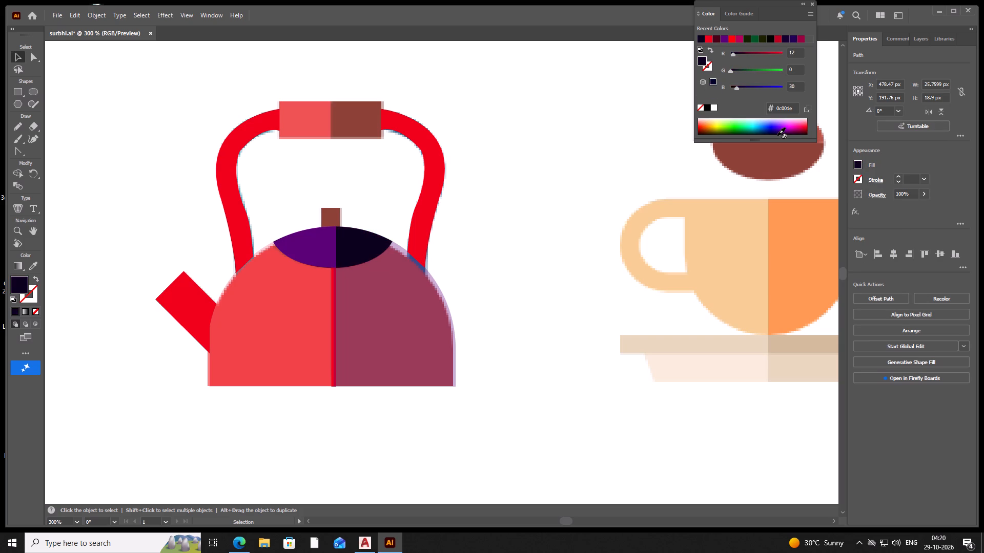
drag(777, 135, 804, 128)
click(436, 32)
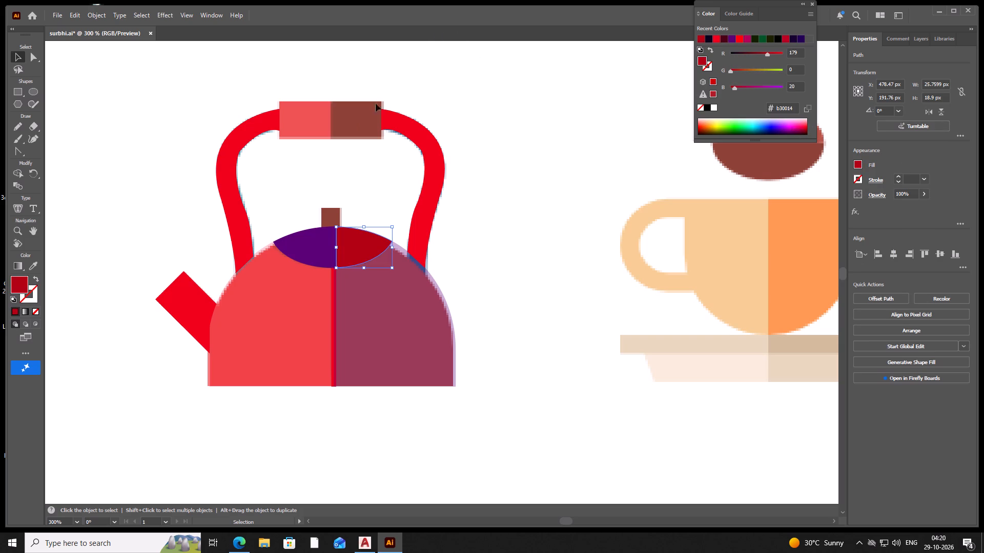
Fill the left half of the lid with black (#000000).
click(314, 256)
click(402, 341)
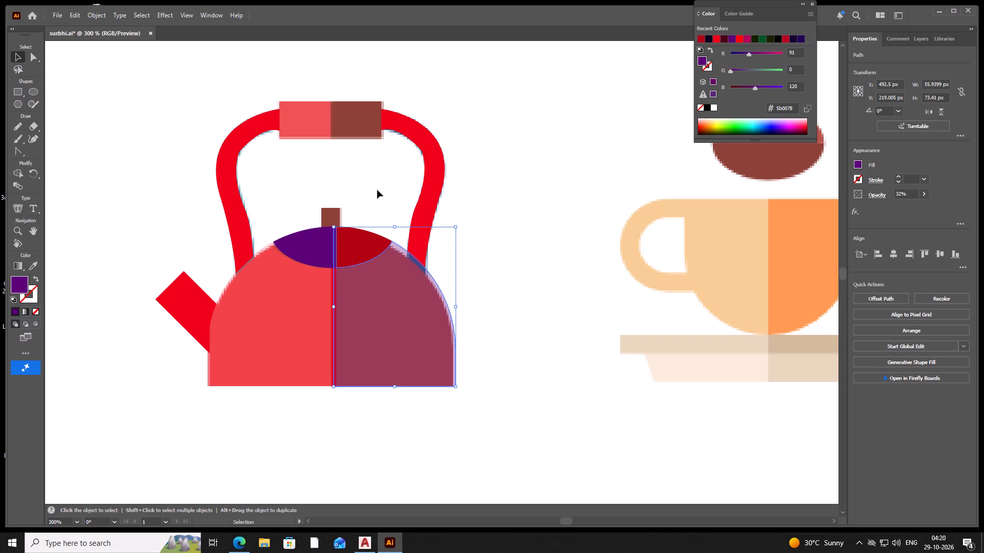
click(303, 248)
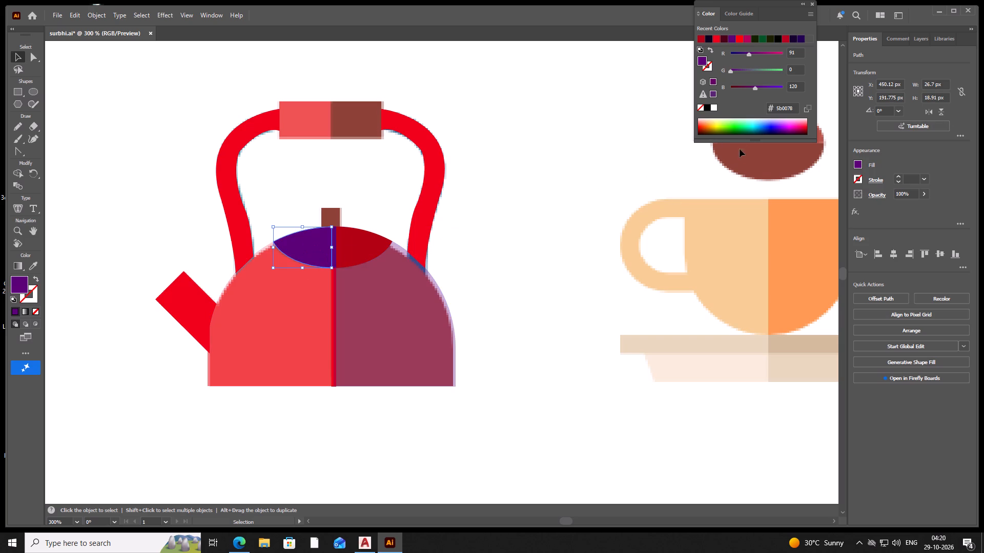
drag(786, 129, 759, 138)
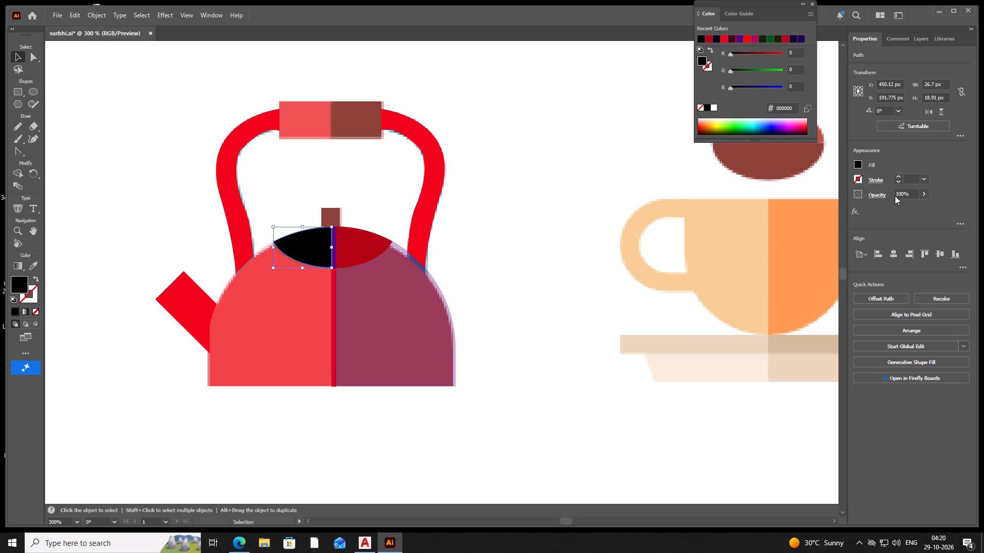
Raise the opacity of the purple right half of the kettle body to 100%.
click(388, 354)
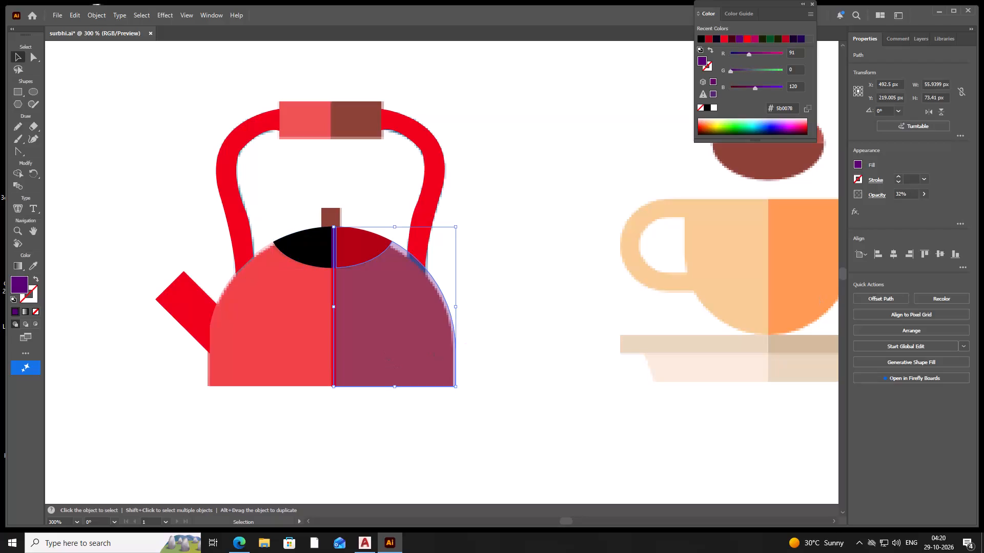
click(927, 195)
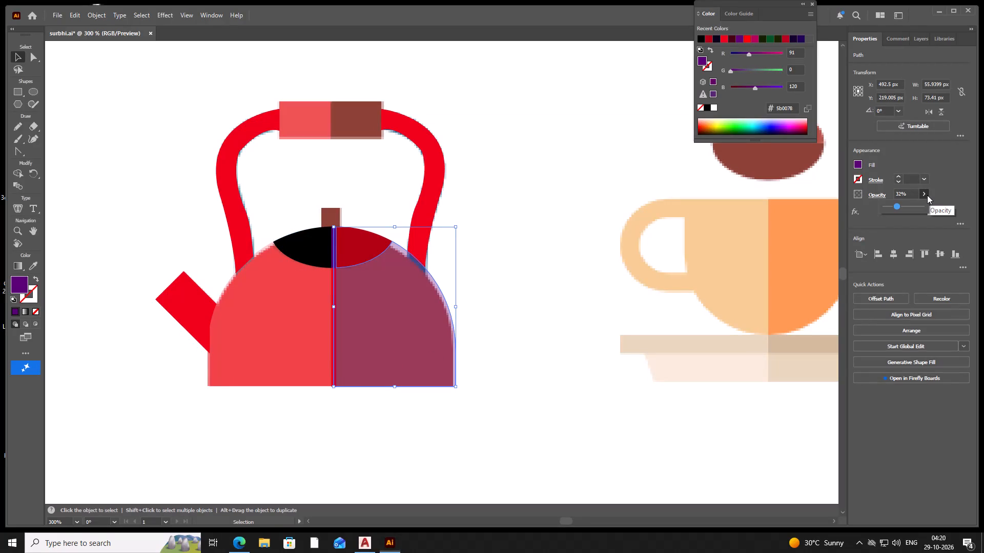
drag(898, 206, 945, 205)
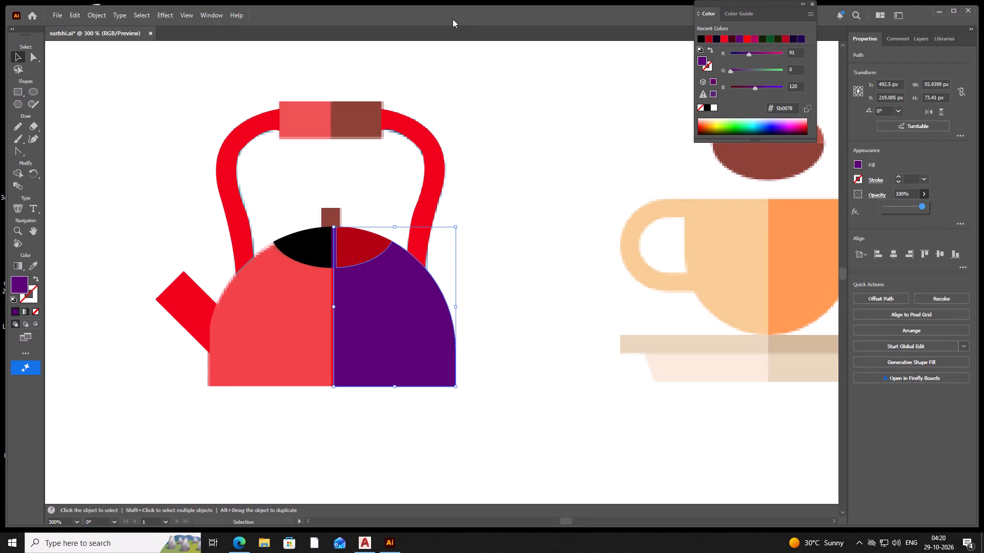
click(455, 27)
Recolor the left half of the kettle body light coral red (#ff696d).
click(291, 326)
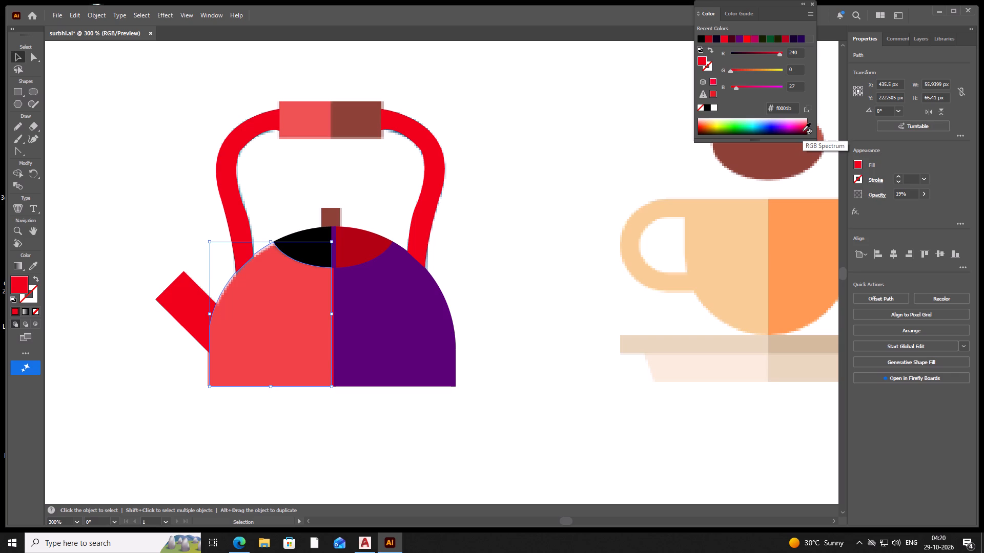
drag(803, 131, 833, 134)
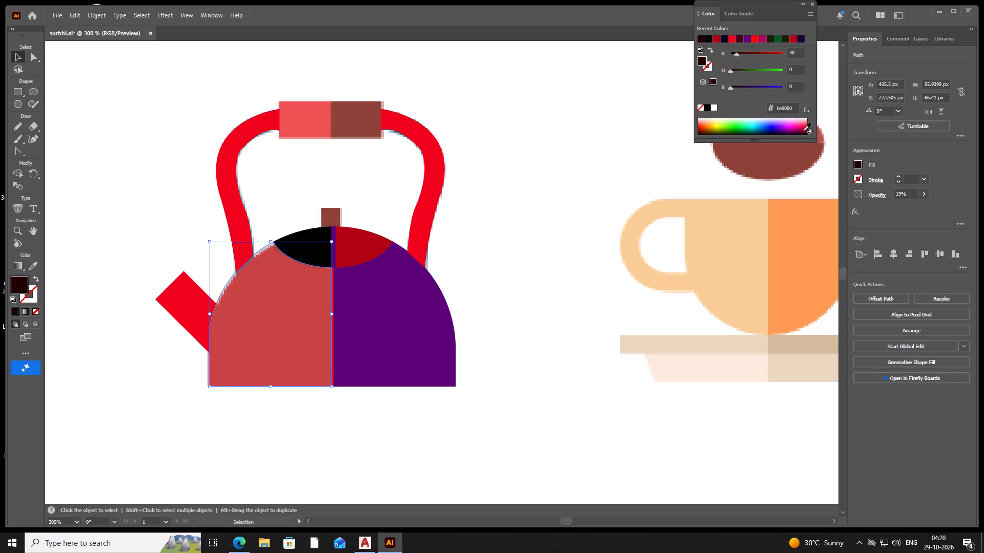
drag(803, 131, 812, 122)
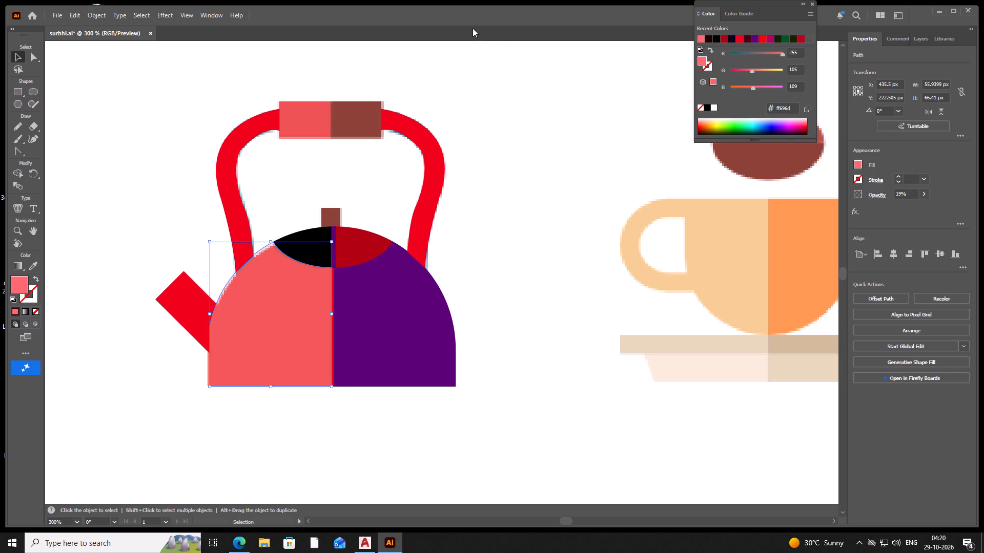
click(469, 27)
Fill the right half of the kettle body with black (#000000).
click(399, 329)
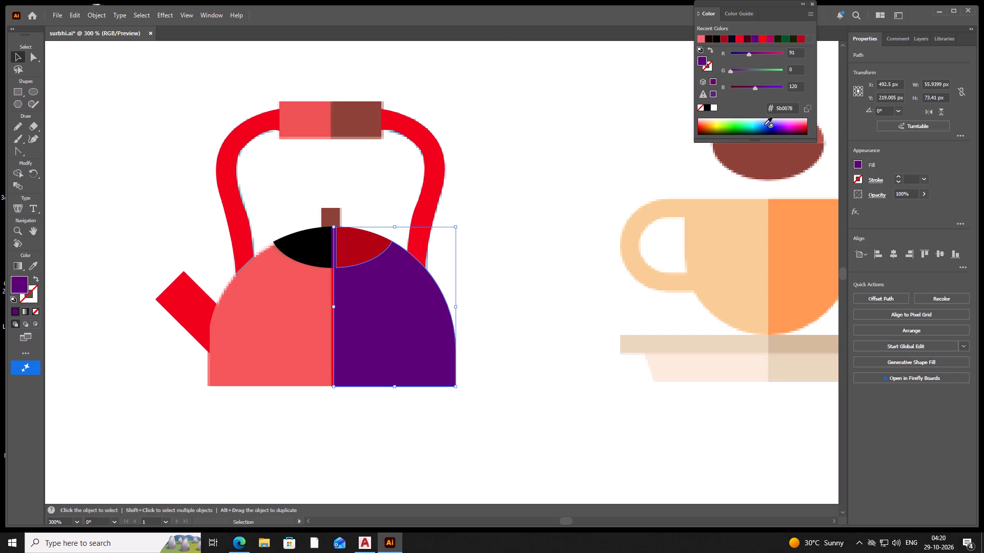
drag(779, 134, 799, 136)
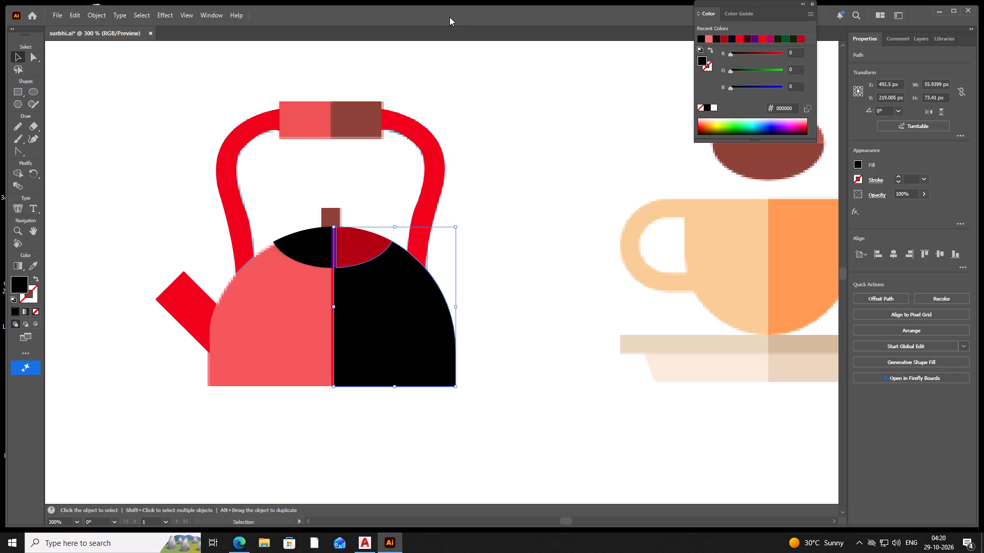
click(450, 31)
click(478, 141)
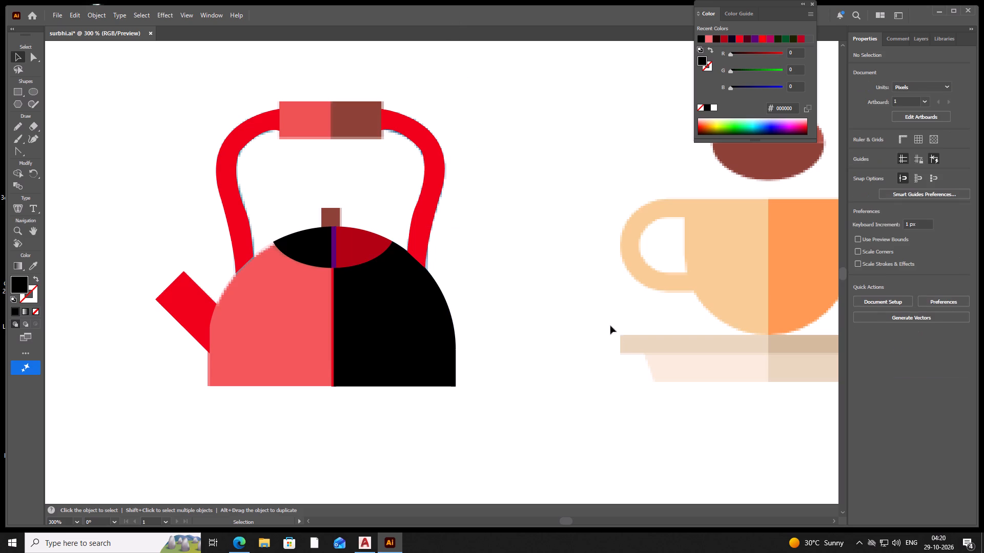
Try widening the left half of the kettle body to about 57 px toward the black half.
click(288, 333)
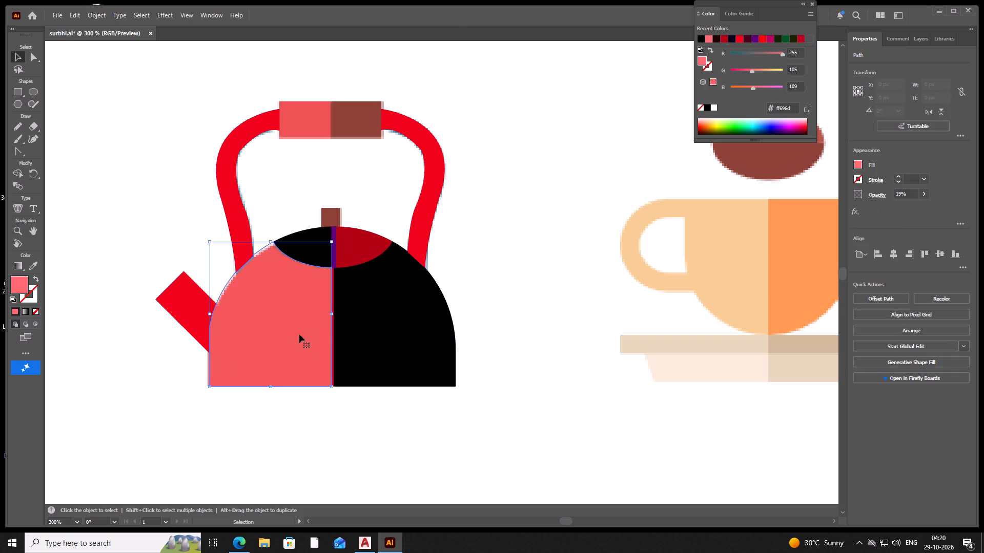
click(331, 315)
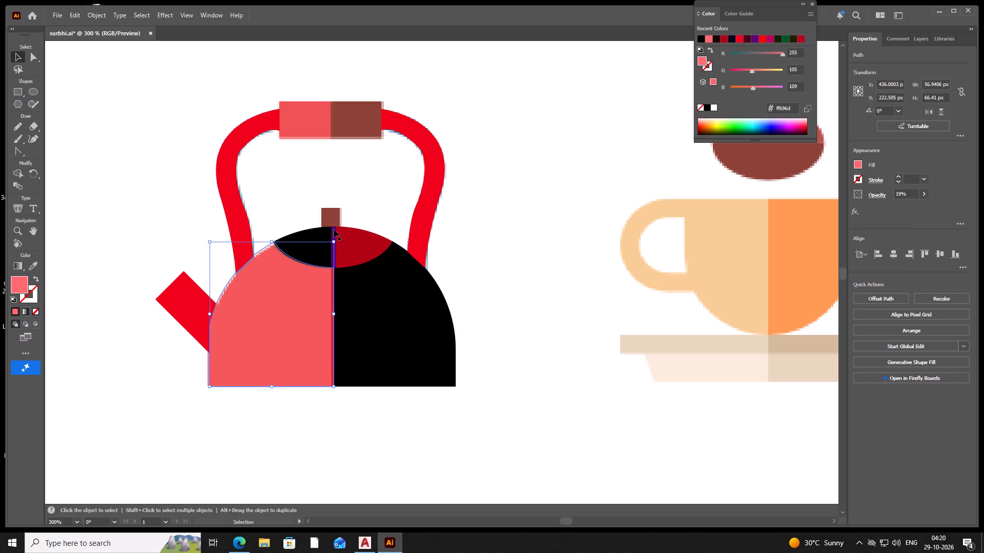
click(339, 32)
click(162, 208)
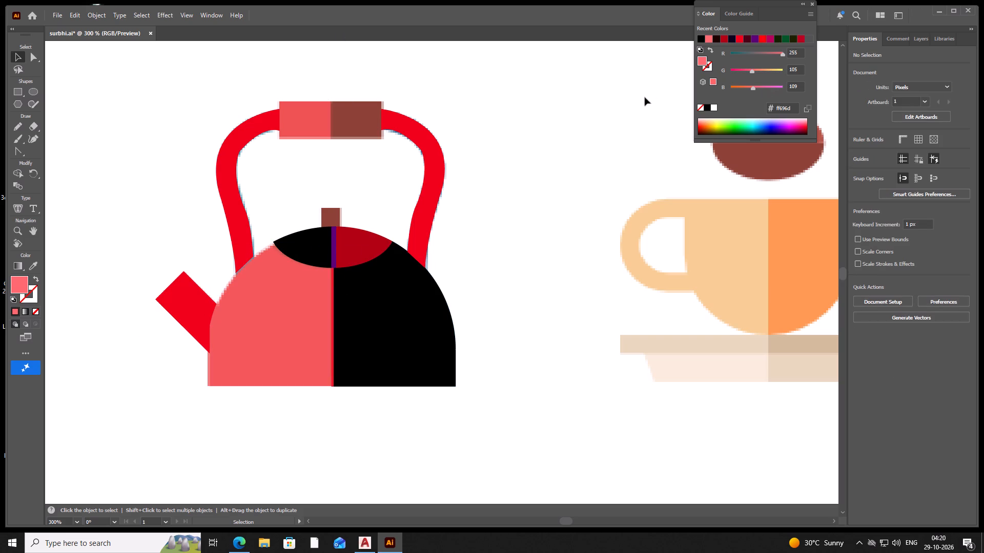
Cut the narrow purple strip between the two halves of the kettle lid.
click(332, 245)
right_click(332, 245)
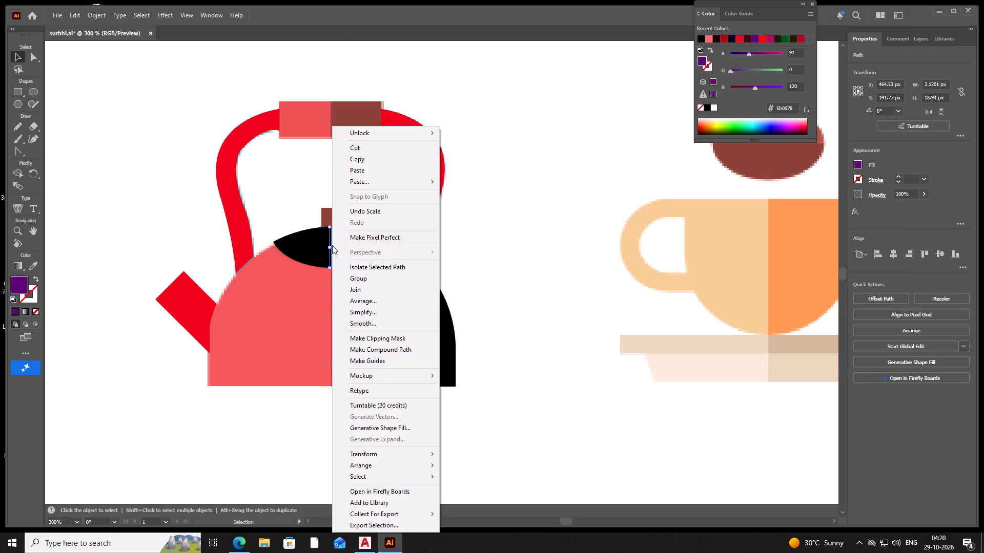
click(398, 31)
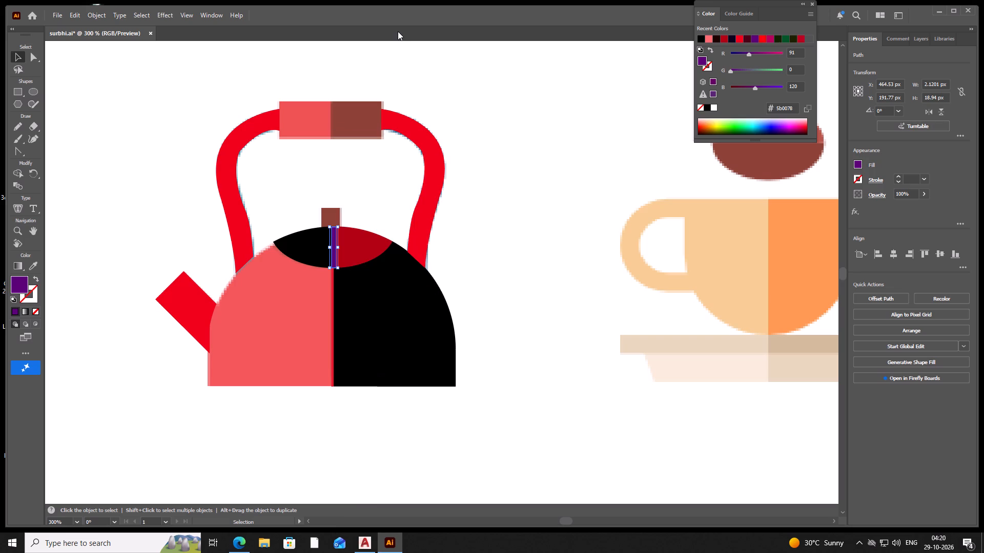
click(356, 324)
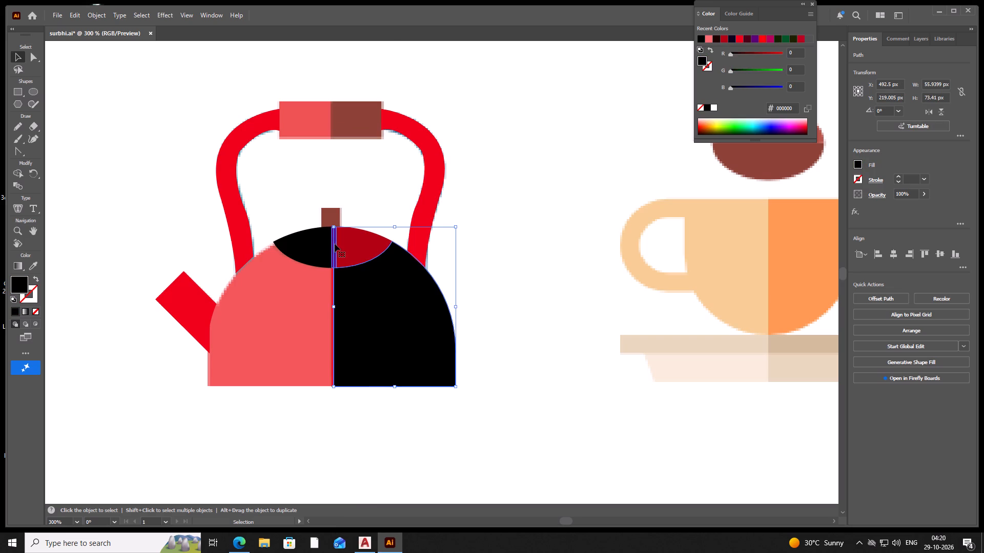
click(335, 244)
click(333, 244)
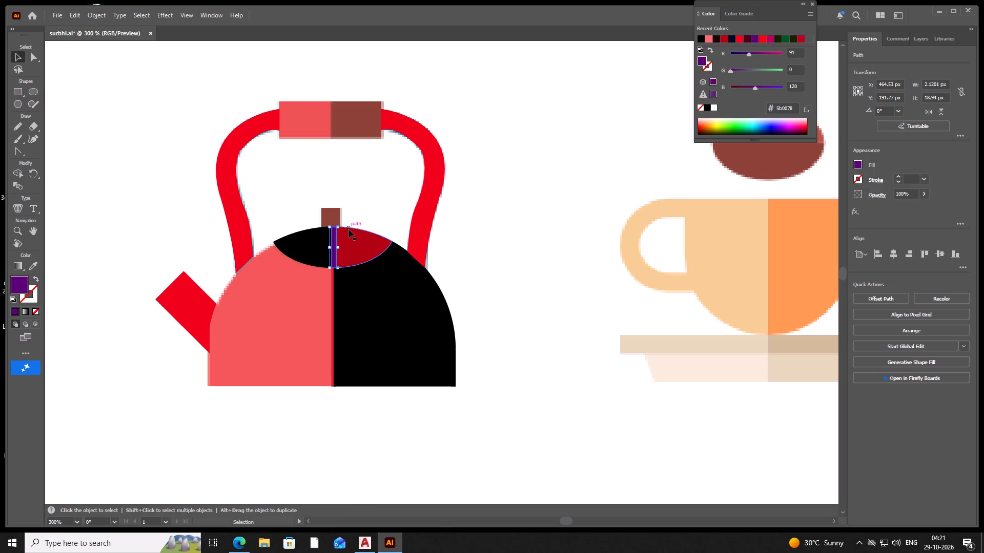
right_click(335, 236)
click(394, 151)
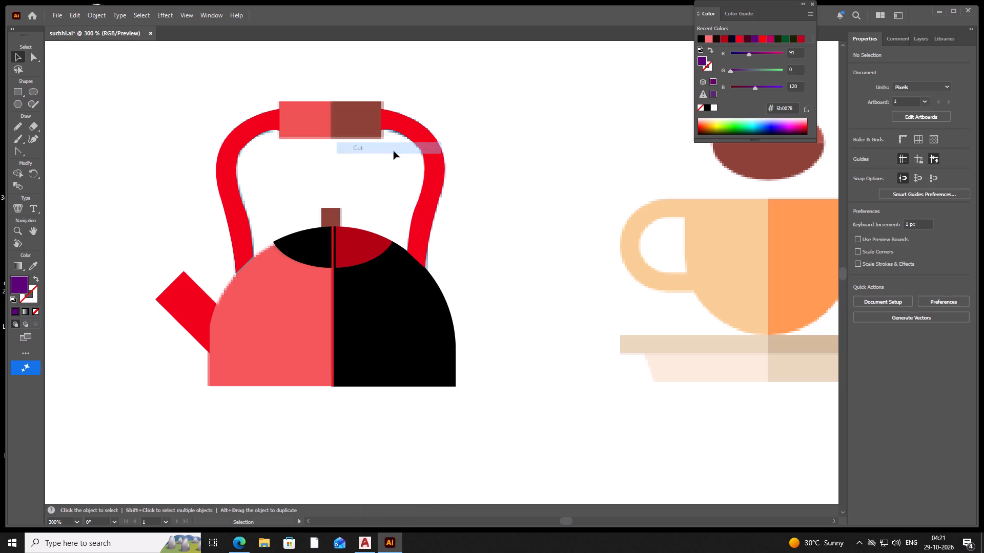
Extend the red right lid half to the center line and widen the black left half to about 27.7 px so they meet.
click(356, 289)
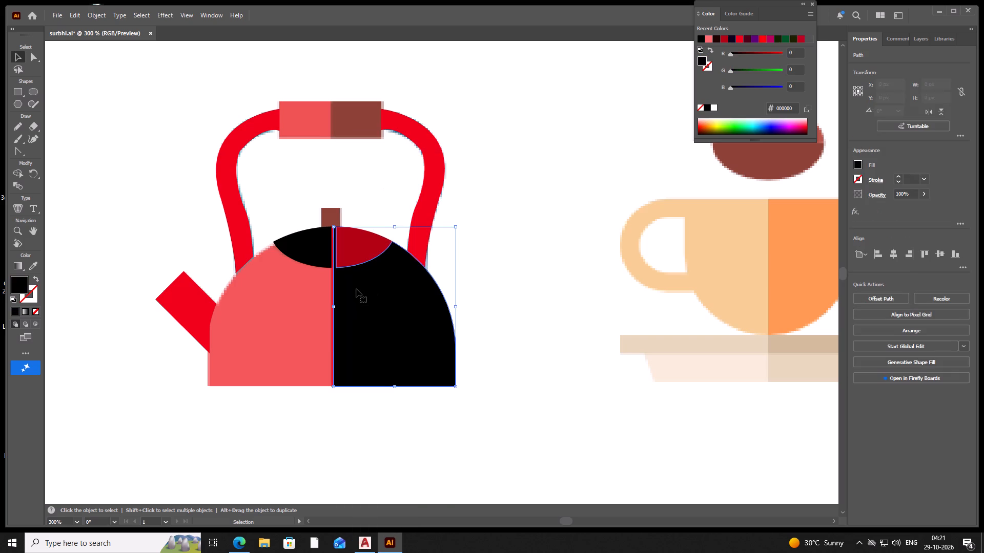
click(339, 243)
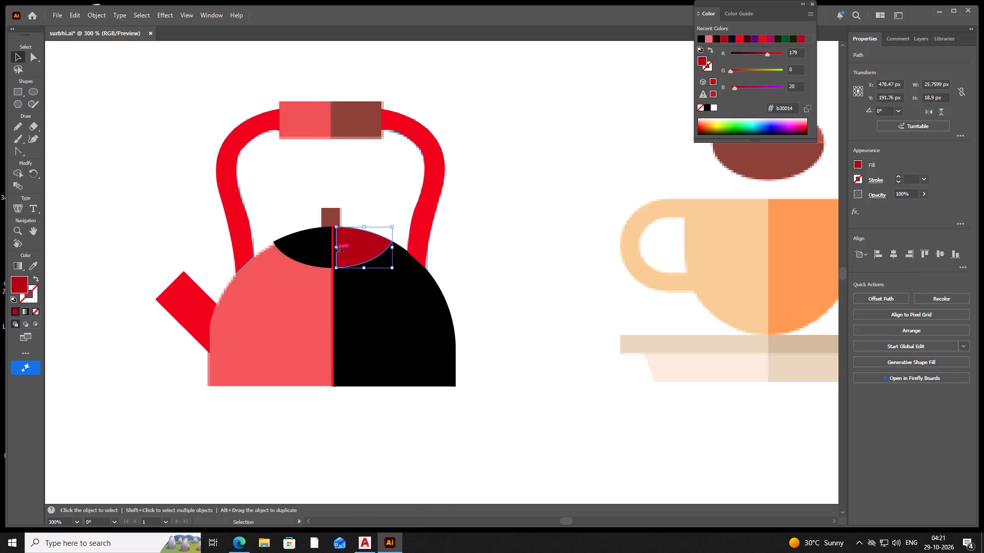
drag(338, 249, 333, 249)
click(318, 252)
click(330, 247)
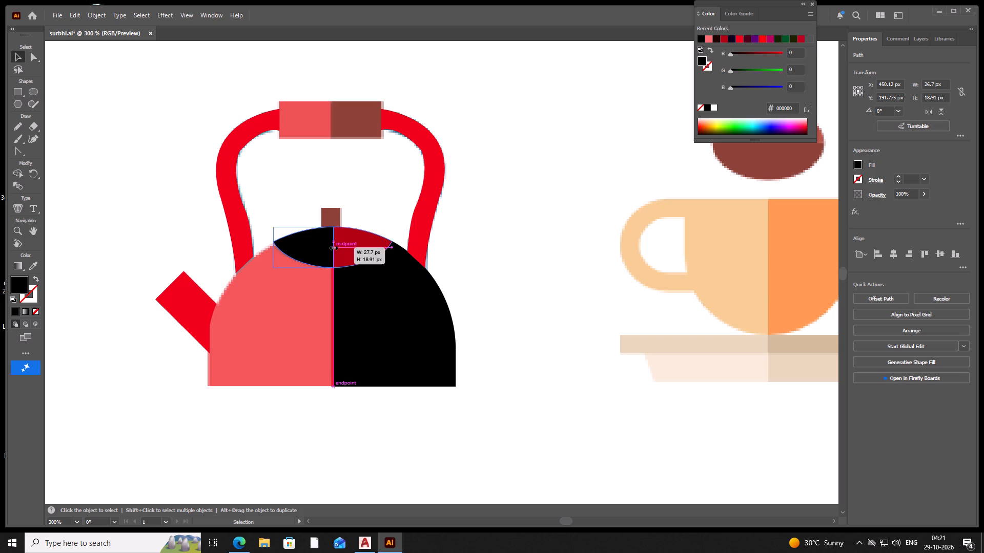
click(391, 20)
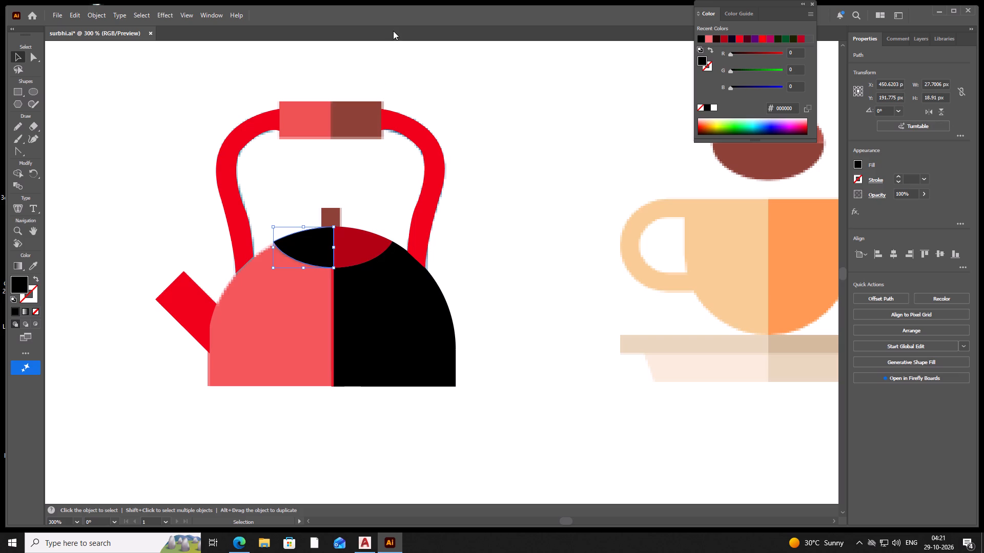
click(393, 31)
click(469, 177)
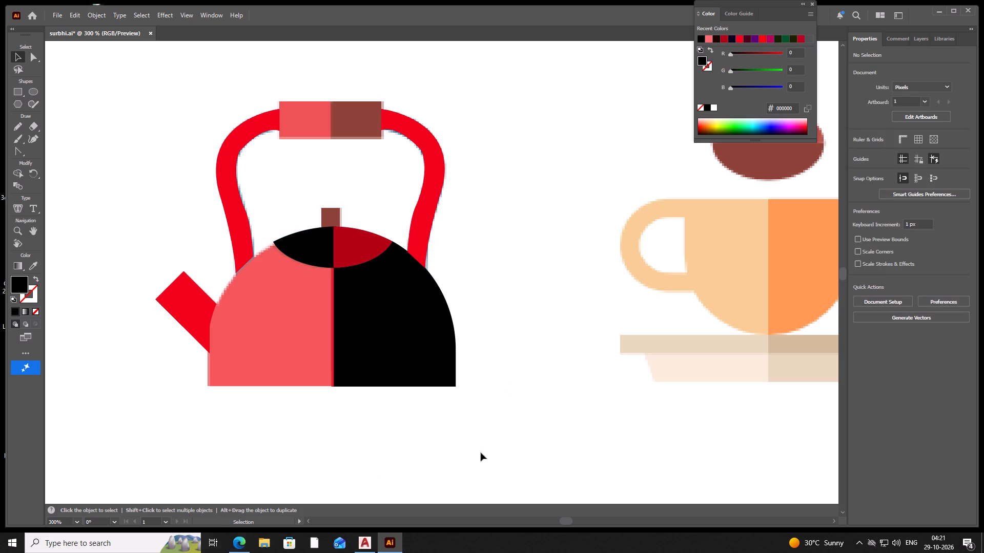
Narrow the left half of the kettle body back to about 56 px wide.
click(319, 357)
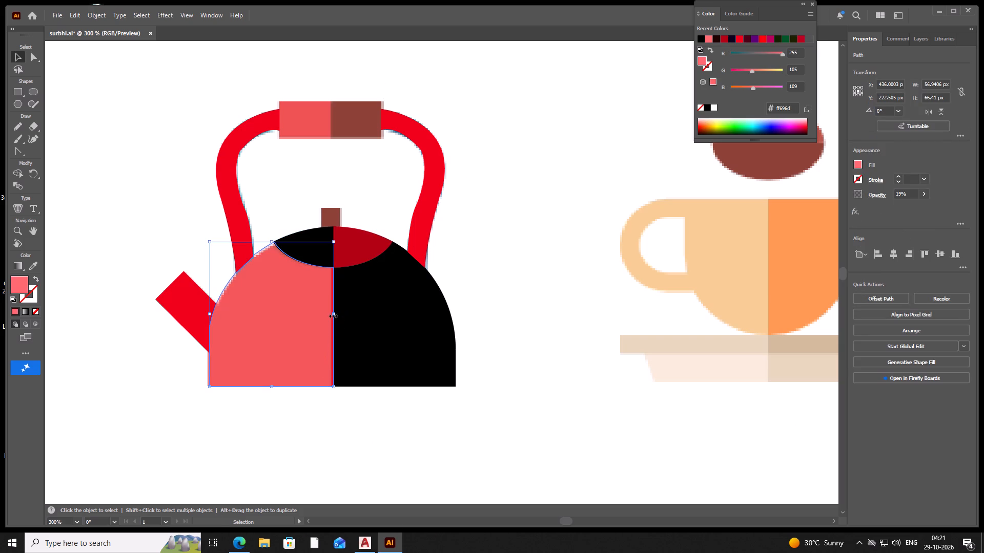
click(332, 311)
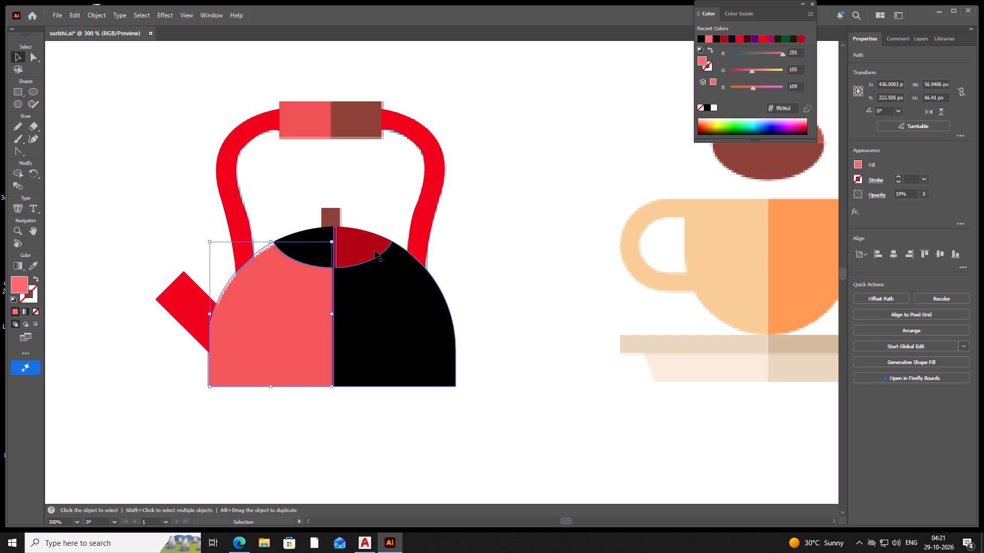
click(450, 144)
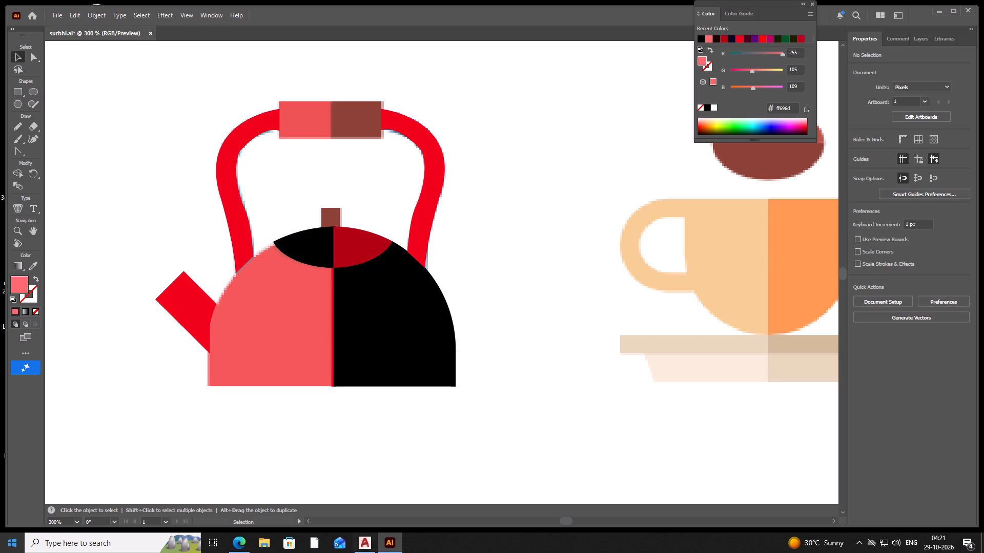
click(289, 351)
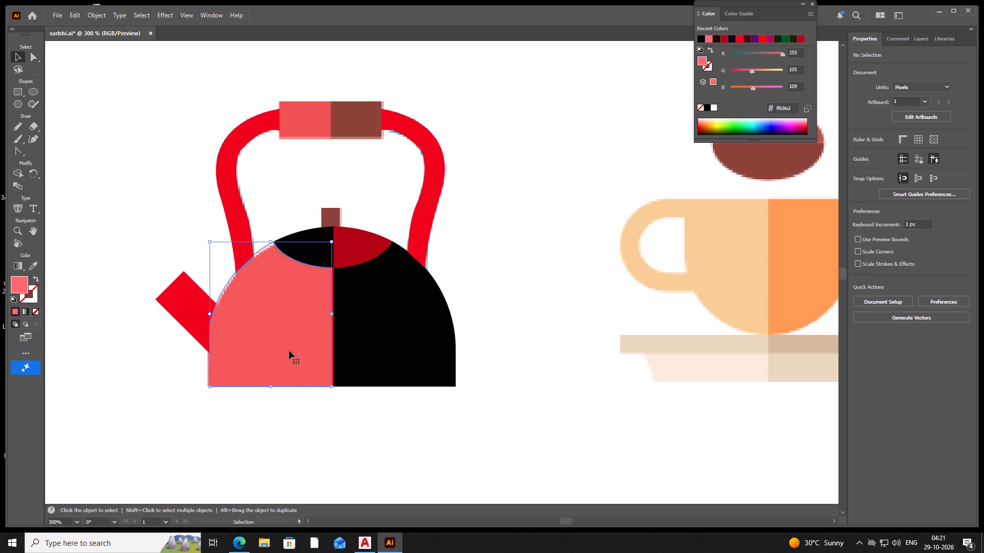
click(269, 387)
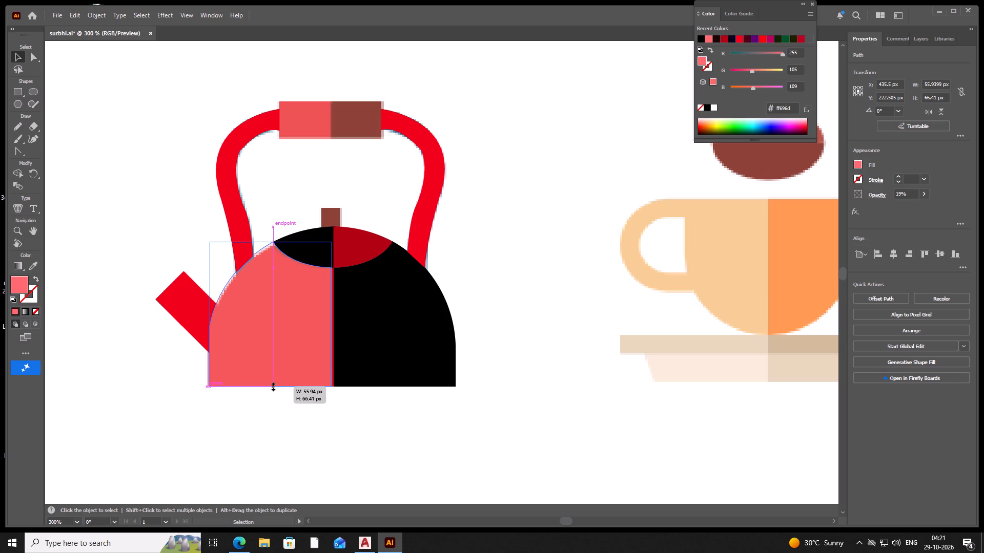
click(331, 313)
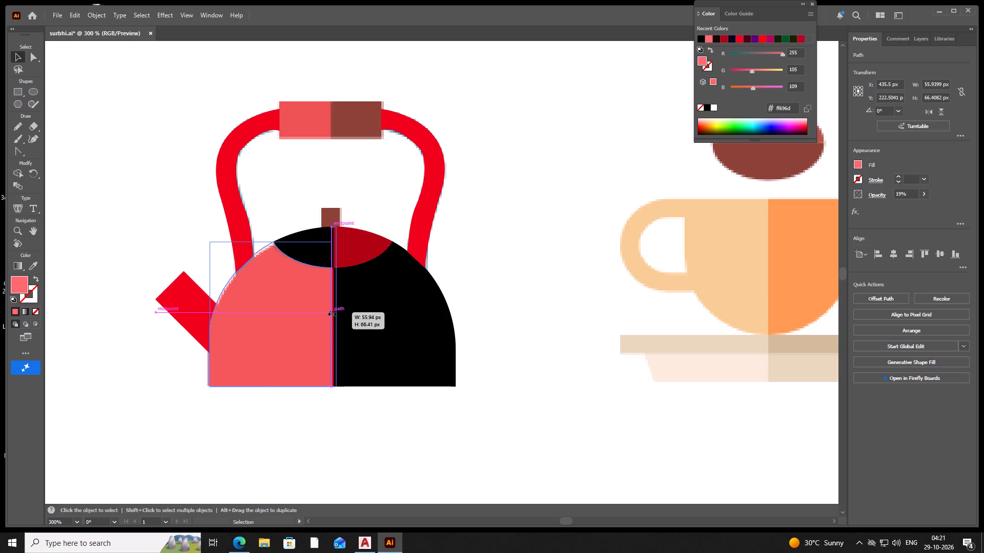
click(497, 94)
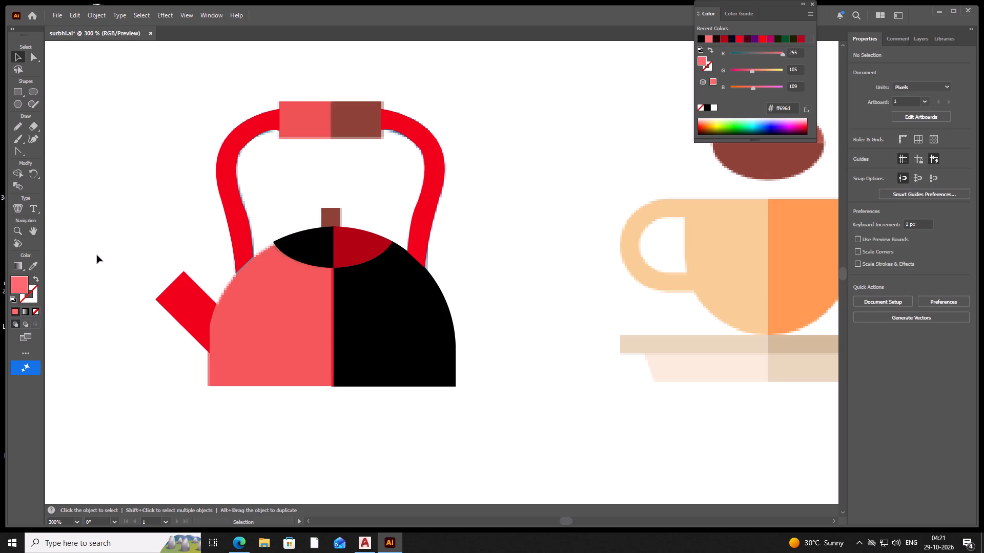
Draw a rectangle about 7.3 by 9.2 px over the lid's knob, fitting its edges to the reference.
right_click(13, 88)
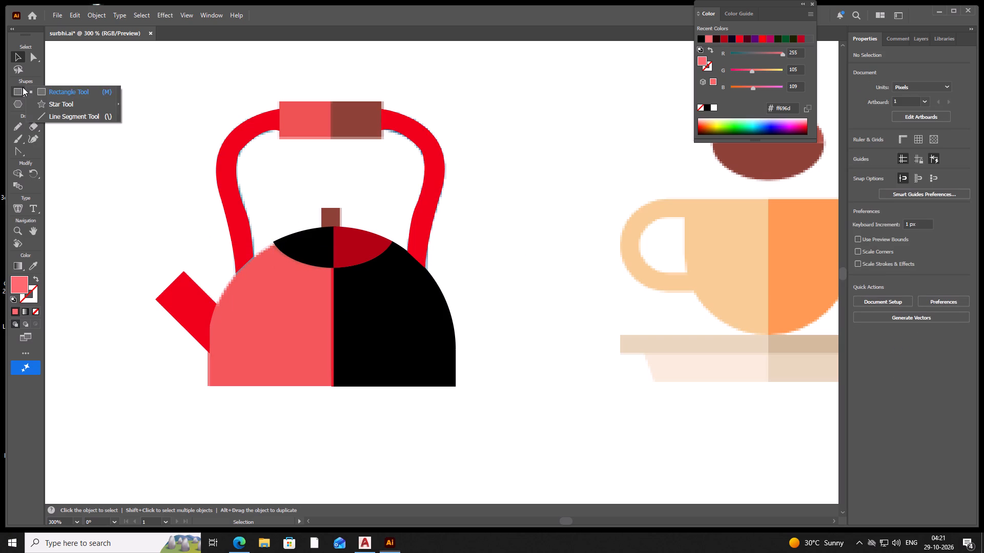
click(49, 90)
drag(326, 204, 327, 212)
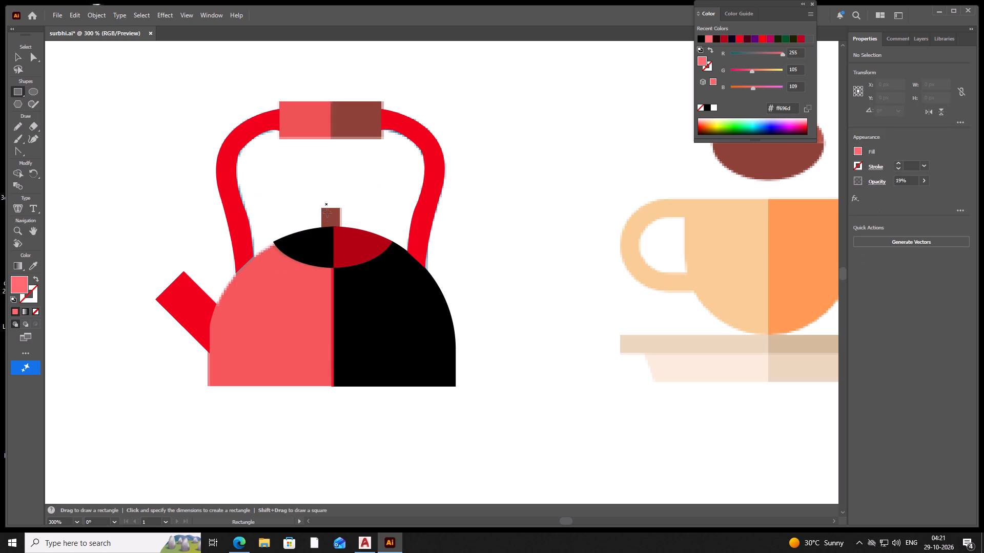
drag(327, 212, 342, 227)
drag(326, 217, 321, 217)
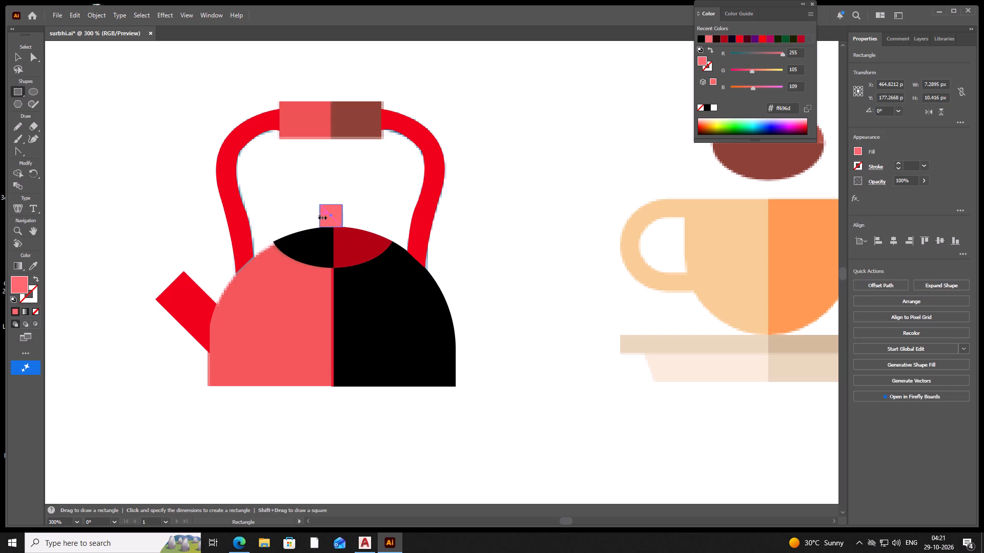
click(331, 202)
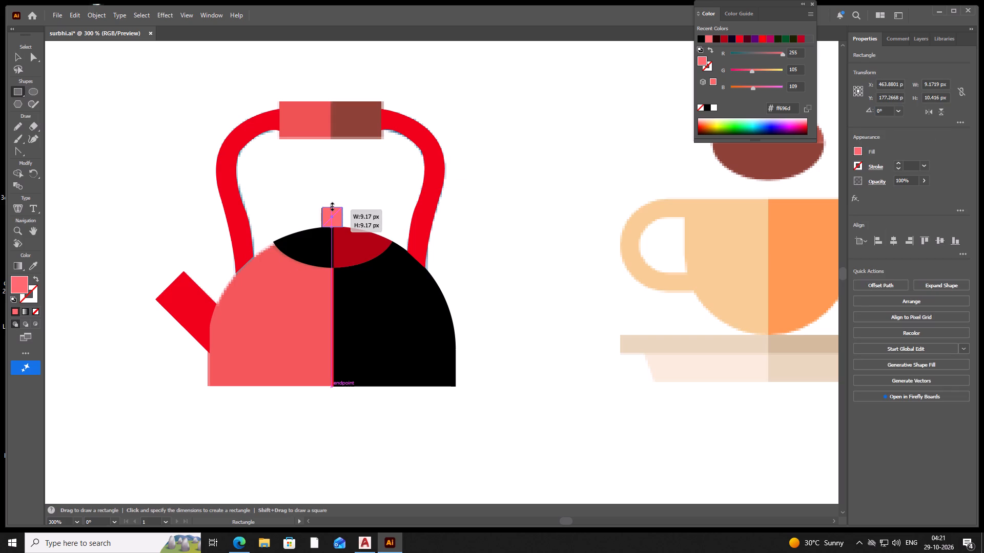
drag(344, 217, 338, 217)
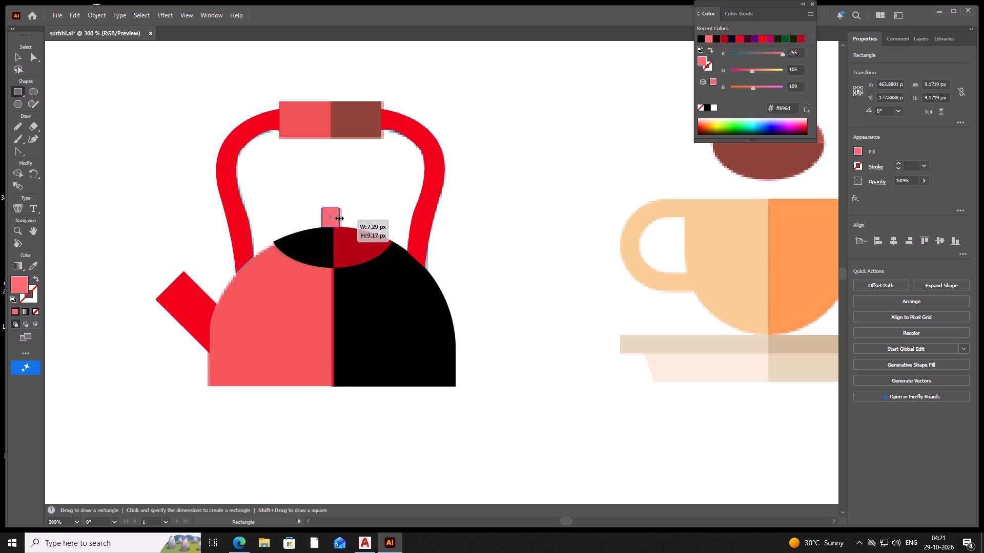
drag(338, 217, 339, 217)
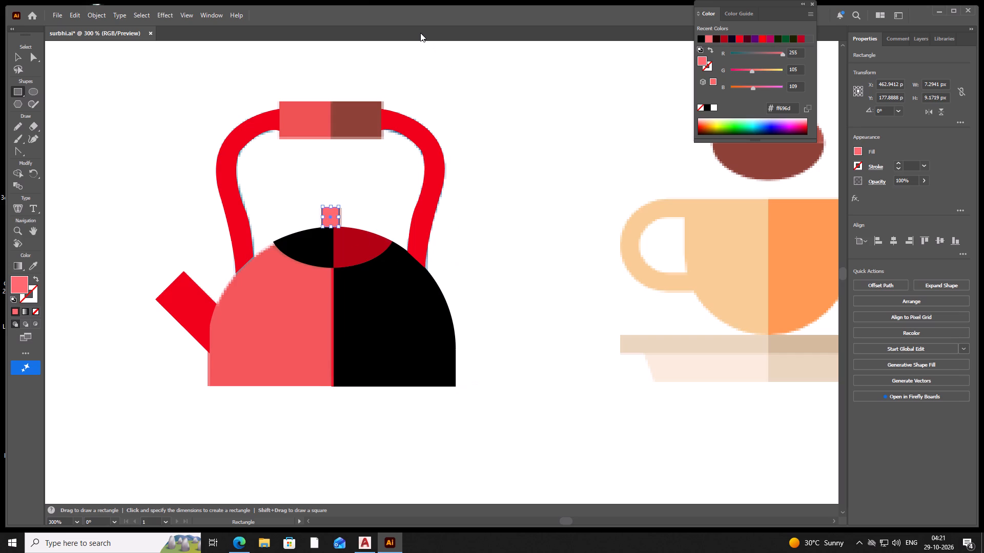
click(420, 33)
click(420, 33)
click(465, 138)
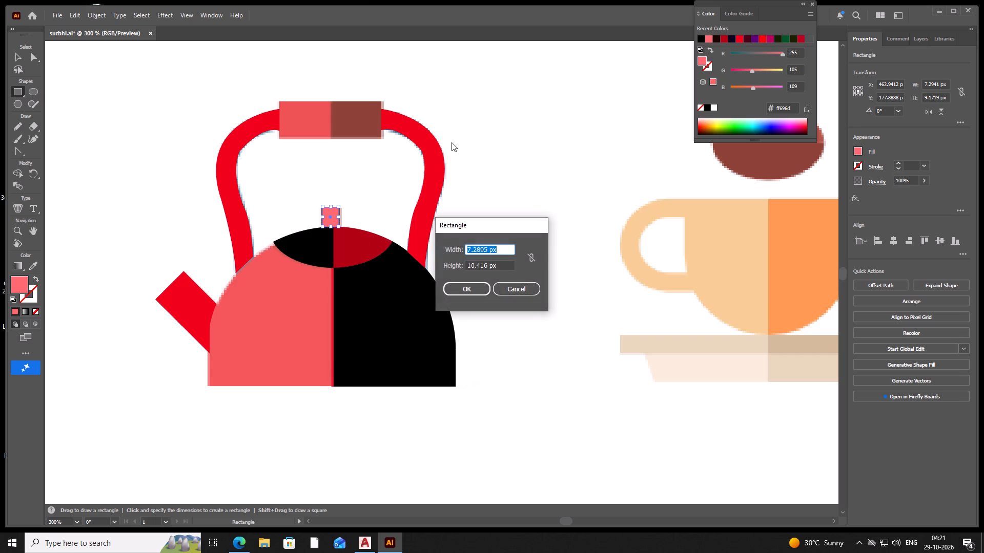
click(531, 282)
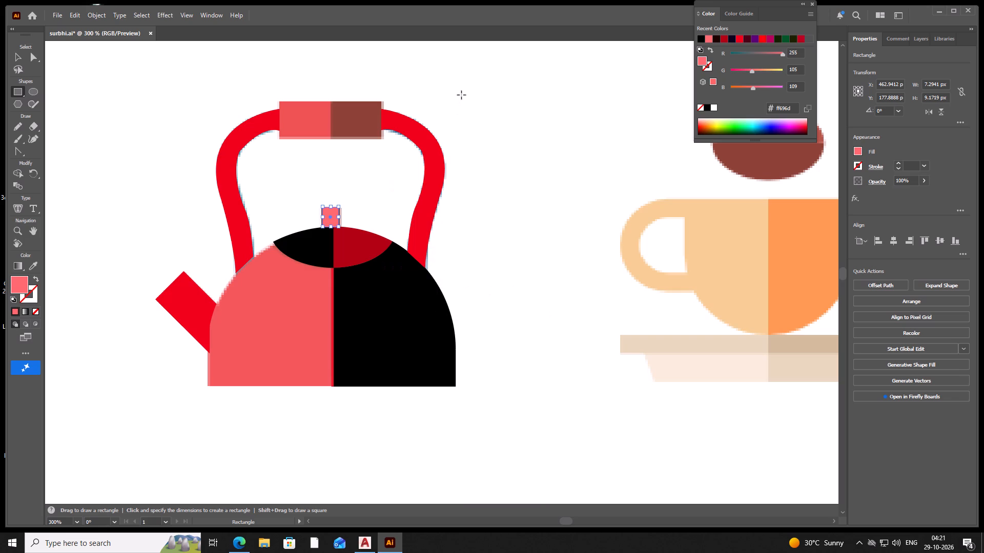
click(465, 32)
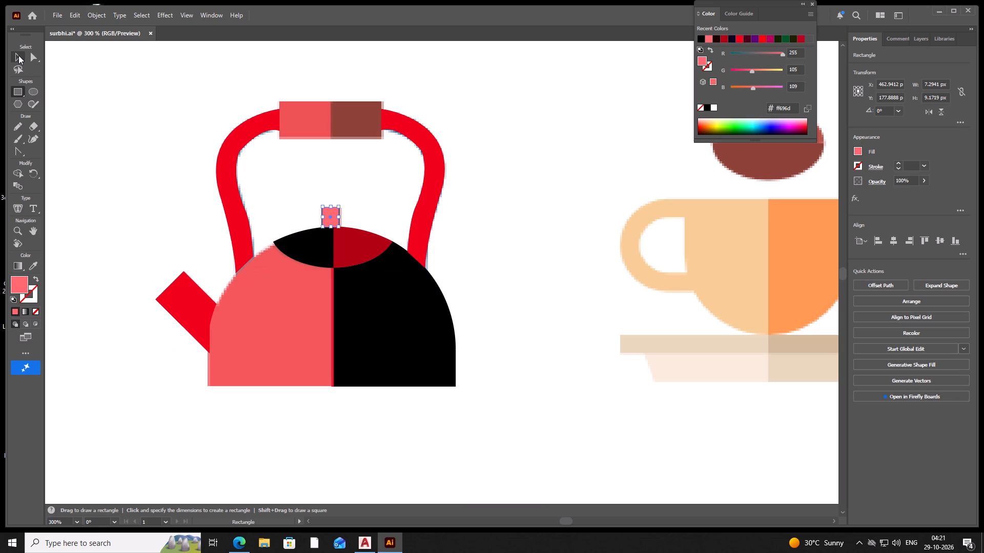
Widen the lid knob's rectangle to about 8 px to match the reference and deselect it.
click(18, 55)
click(42, 57)
click(32, 58)
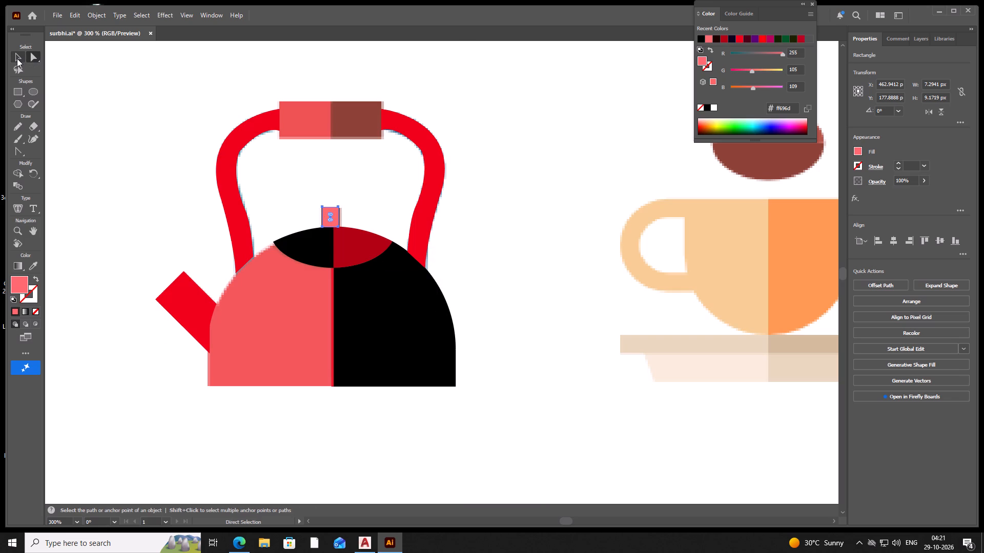
click(457, 80)
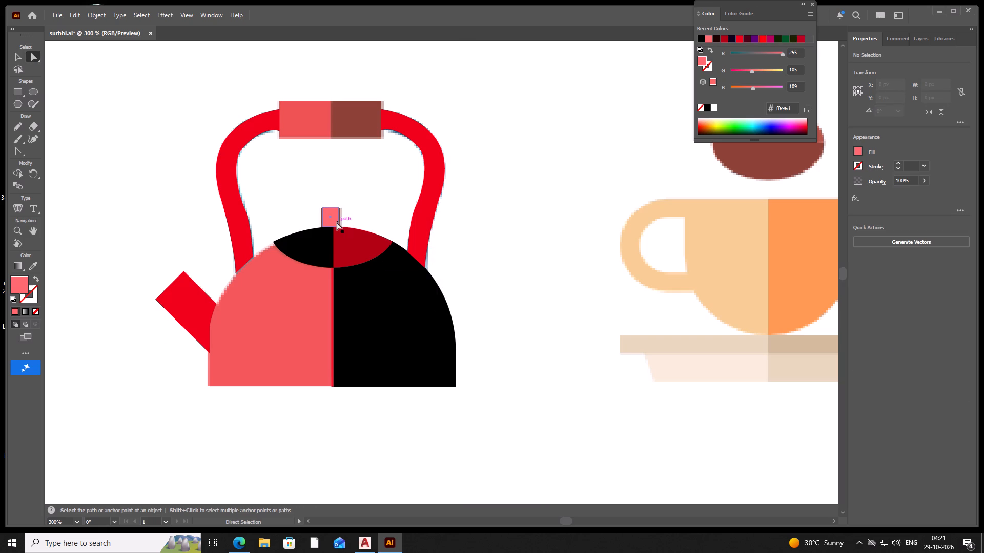
click(333, 221)
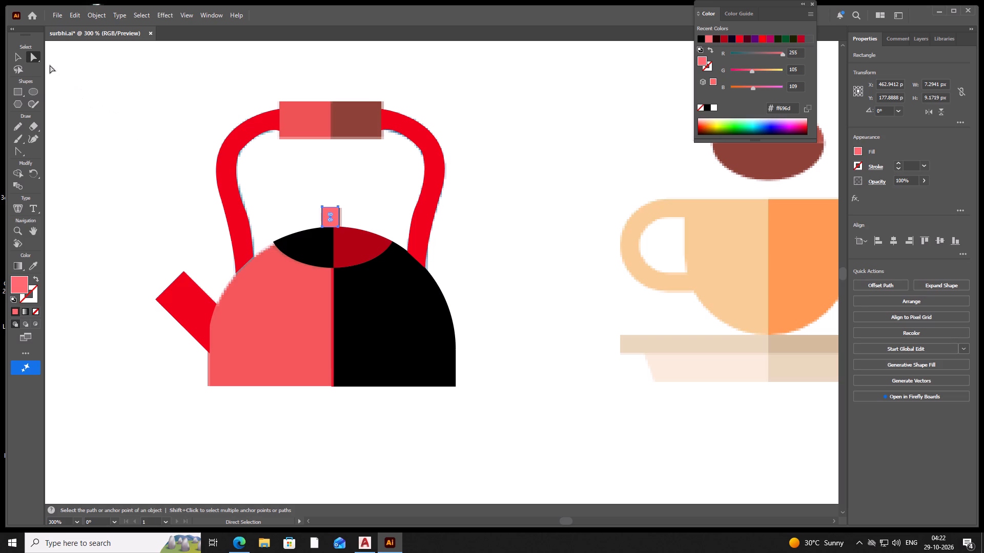
click(20, 57)
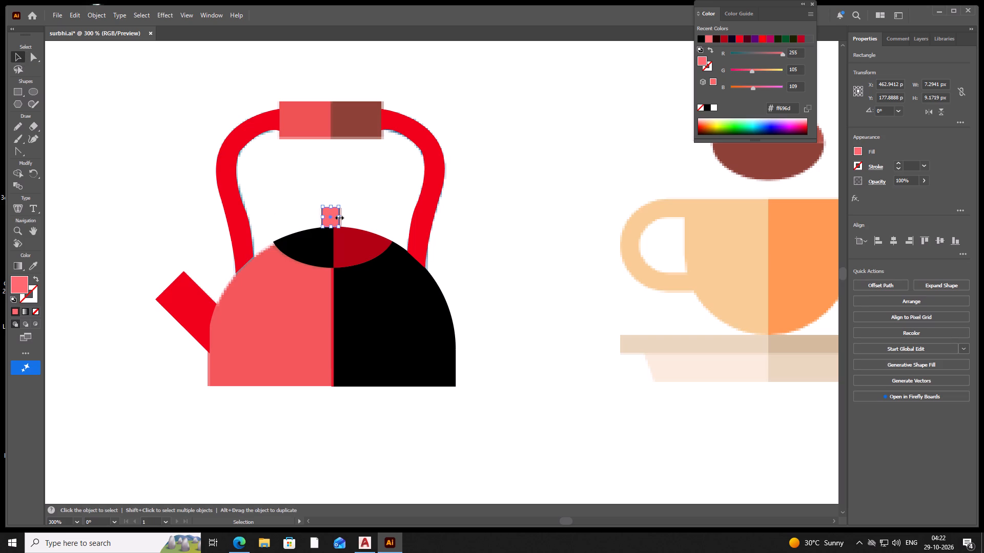
click(338, 217)
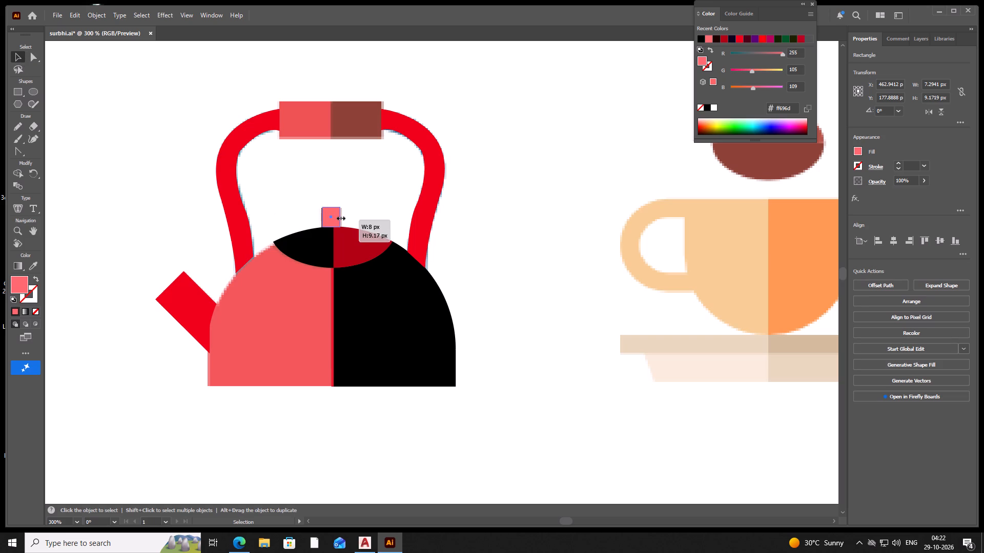
click(382, 27)
click(282, 97)
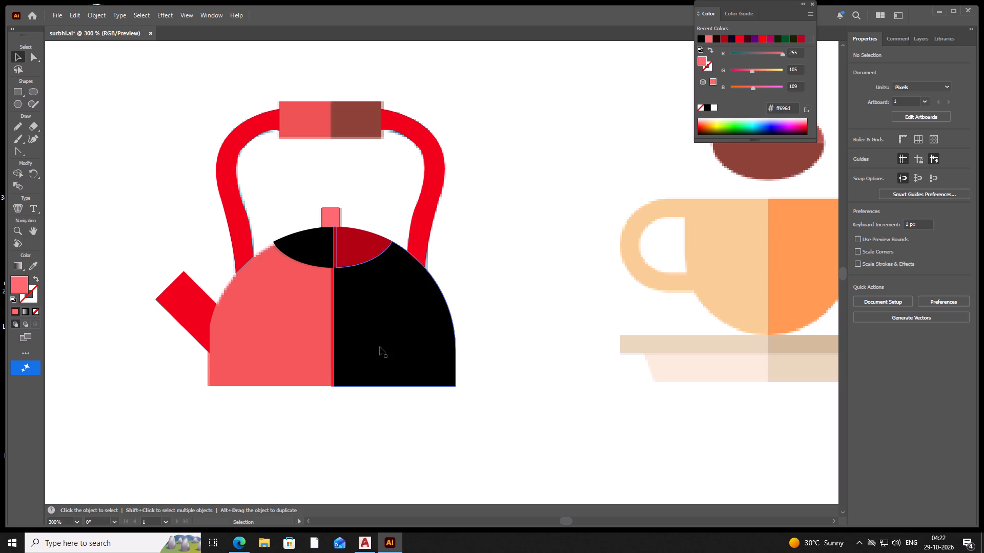
Draw a rectangle about 47.5 by 17.4 px over the handle's grip, lowering its opacity to 38% to fit the reference.
right_click(18, 88)
click(60, 88)
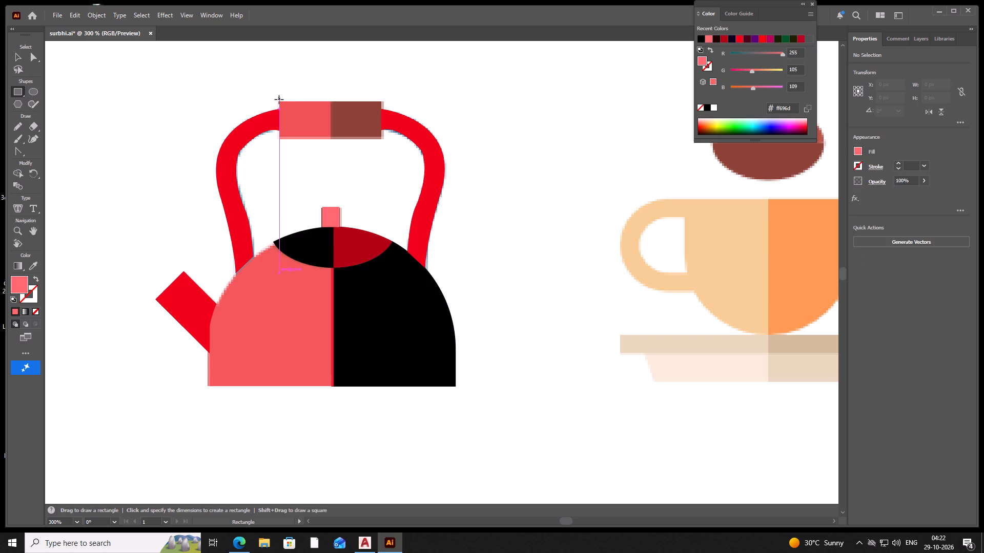
drag(279, 99, 383, 139)
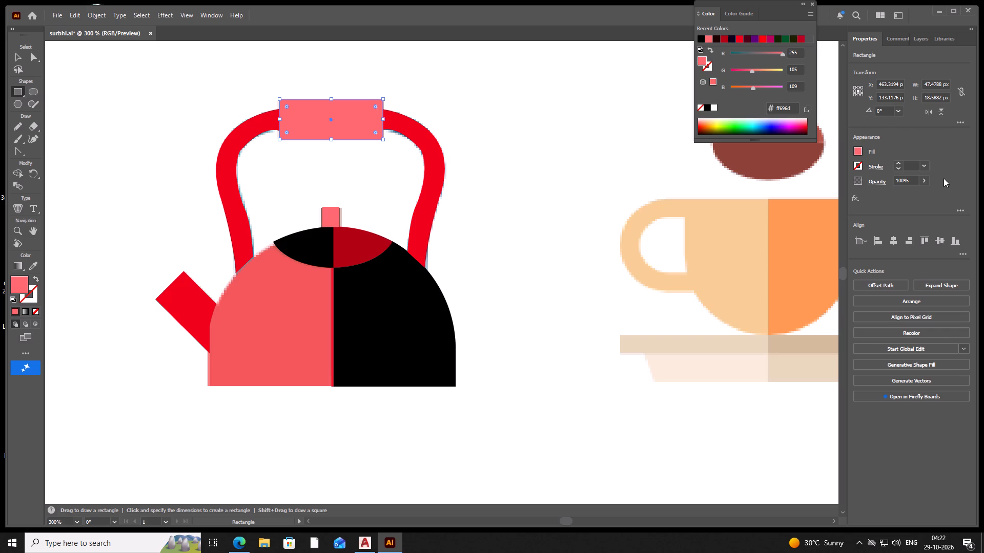
click(924, 178)
drag(921, 188, 912, 195)
click(924, 177)
drag(922, 190, 899, 198)
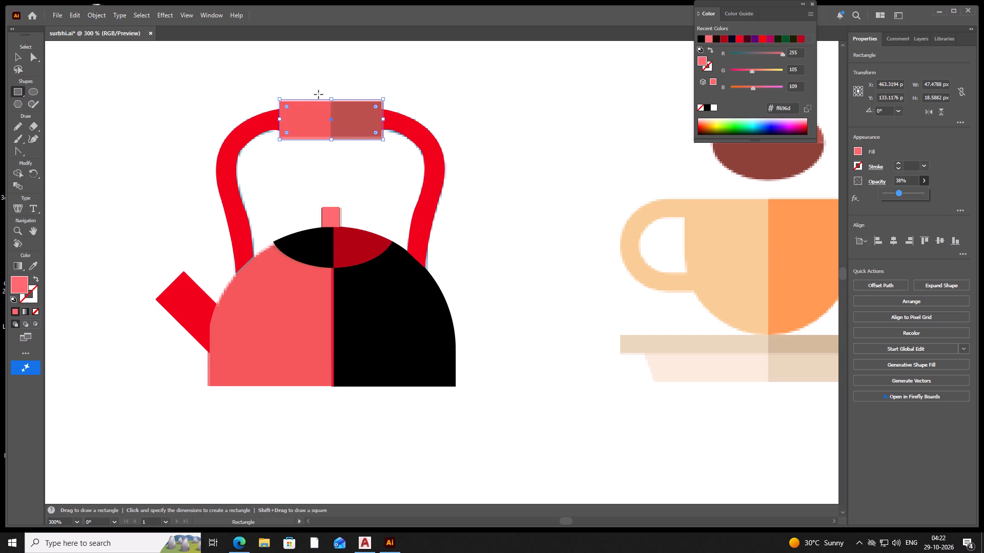
click(332, 99)
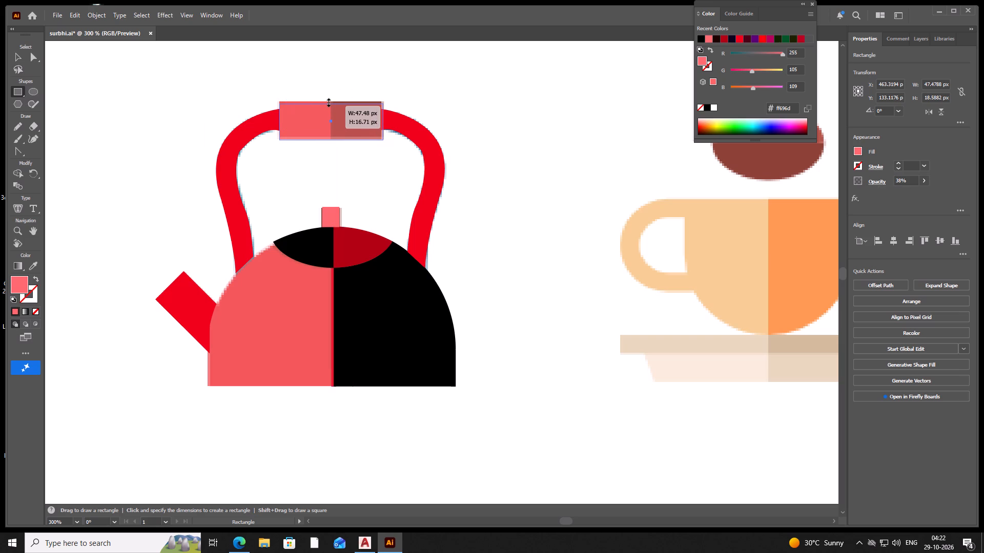
click(349, 30)
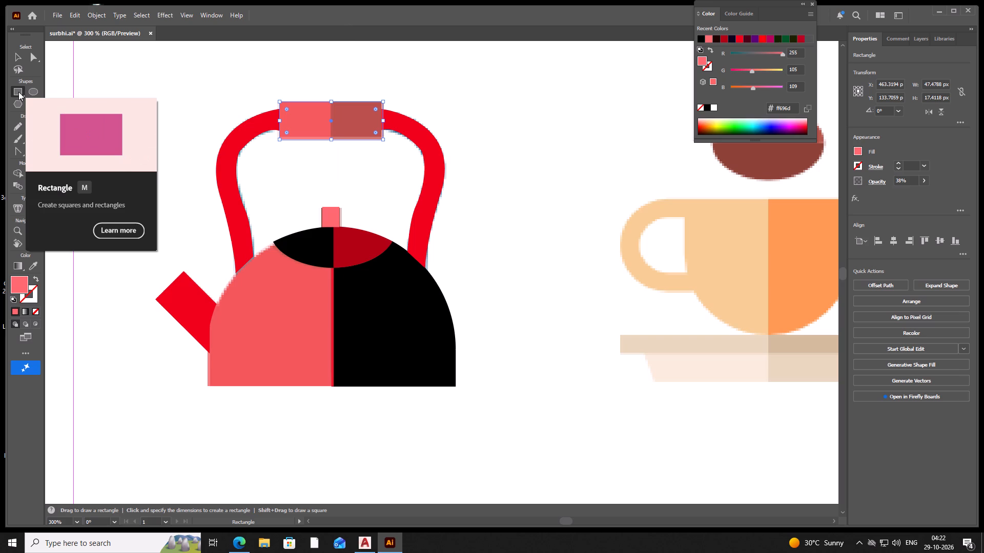
Select the grip rectangle and the handle, and separate the grip area from the handle with the Shape Builder.
click(28, 52)
drag(270, 76, 371, 181)
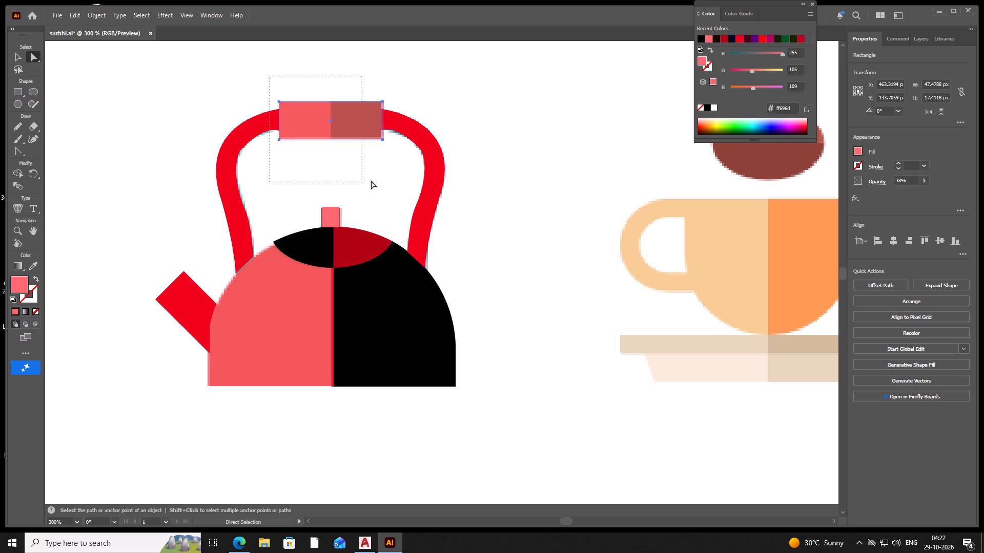
drag(371, 181, 427, 172)
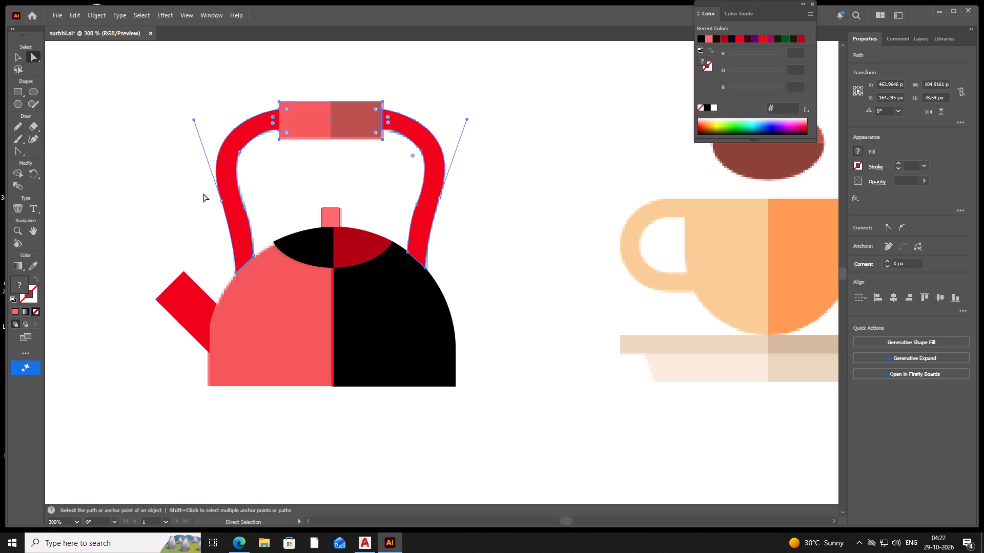
click(156, 179)
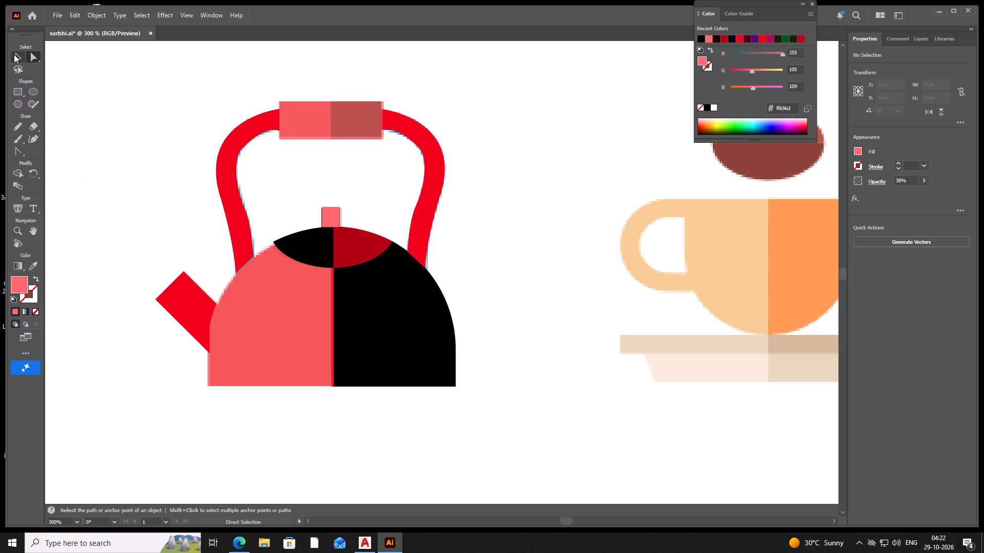
click(14, 54)
drag(251, 58, 403, 188)
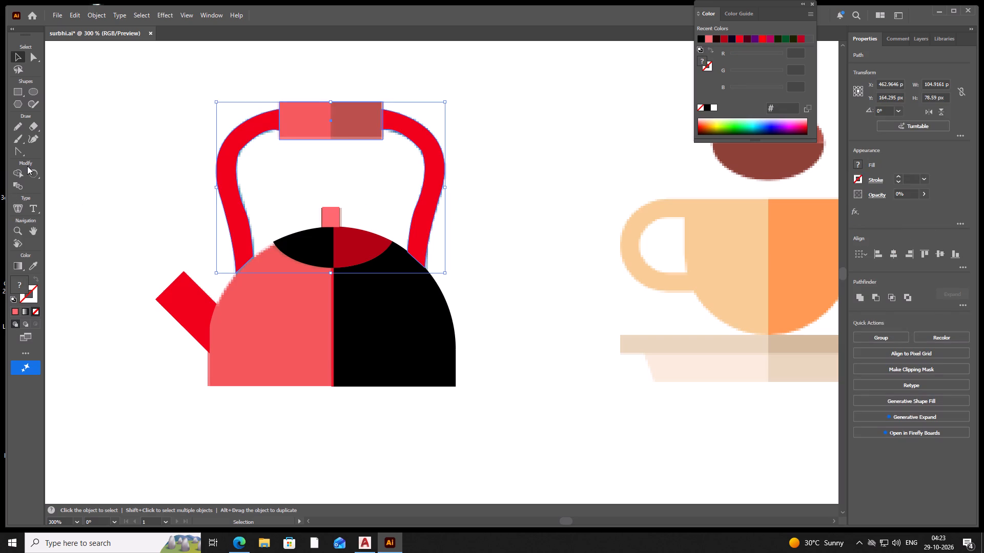
click(18, 173)
click(306, 120)
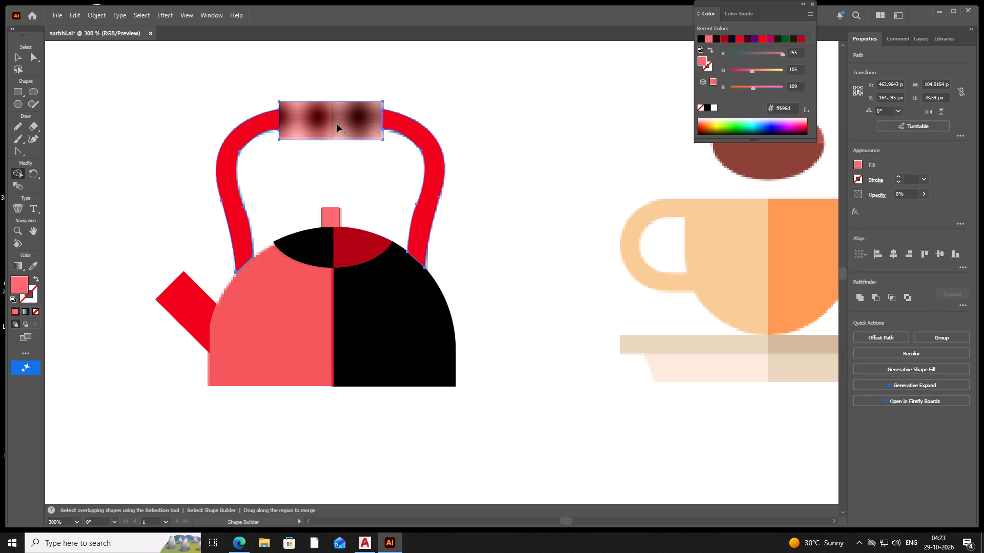
click(345, 122)
click(313, 134)
click(339, 129)
click(342, 57)
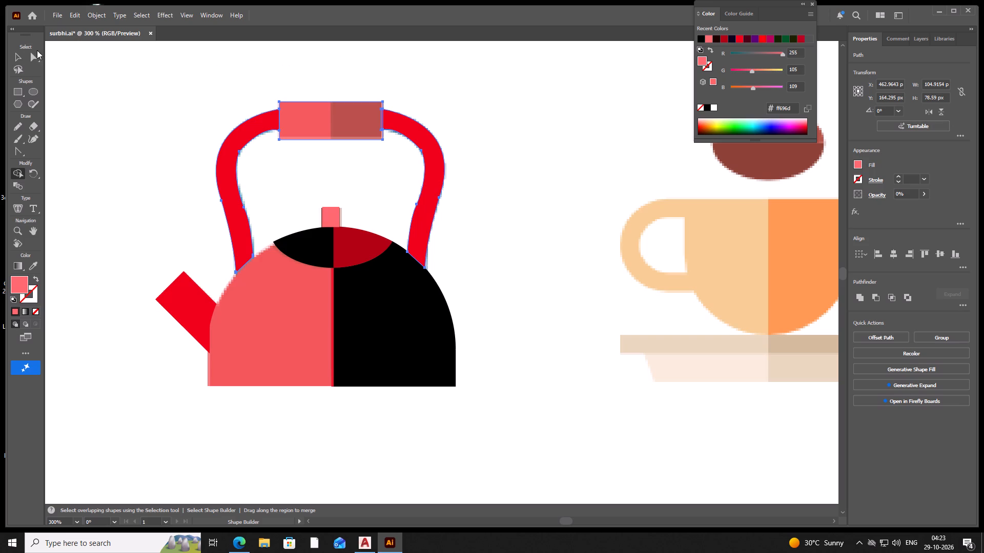
Recolor the selected handle and grip crimson, #f0003c, and deselect them.
click(16, 52)
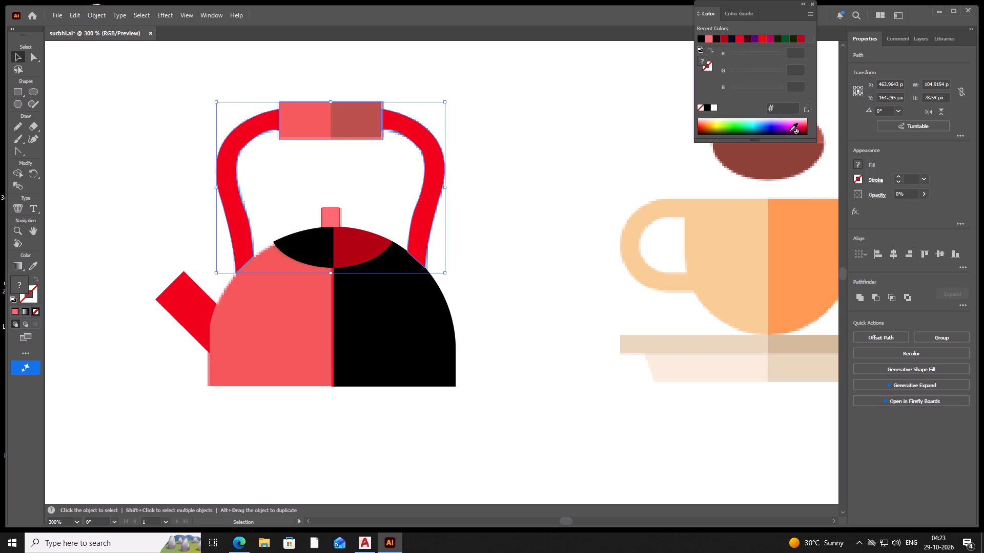
drag(790, 131, 802, 126)
click(428, 30)
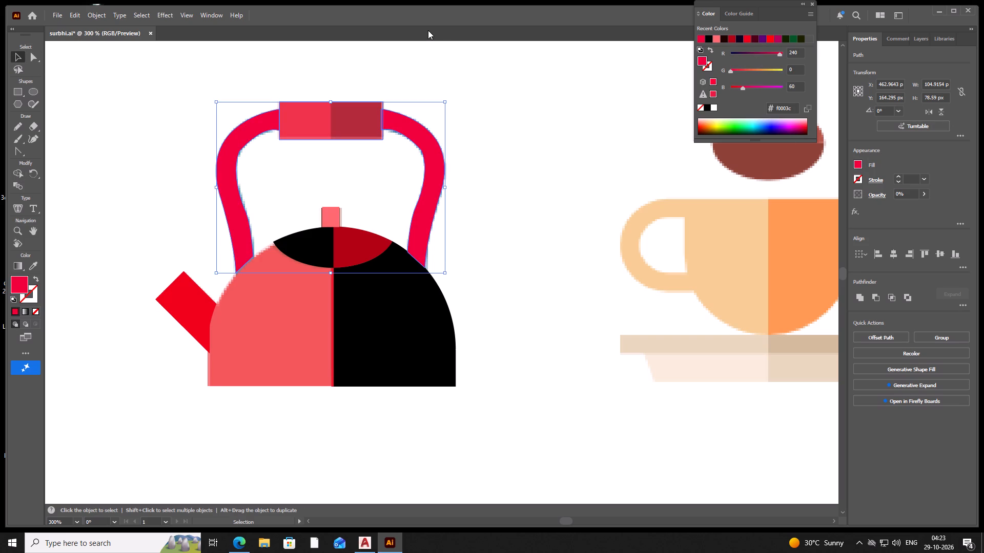
click(537, 176)
Narrow the grip shape to about 23.9 px so that it covers only the grip's left half.
click(315, 125)
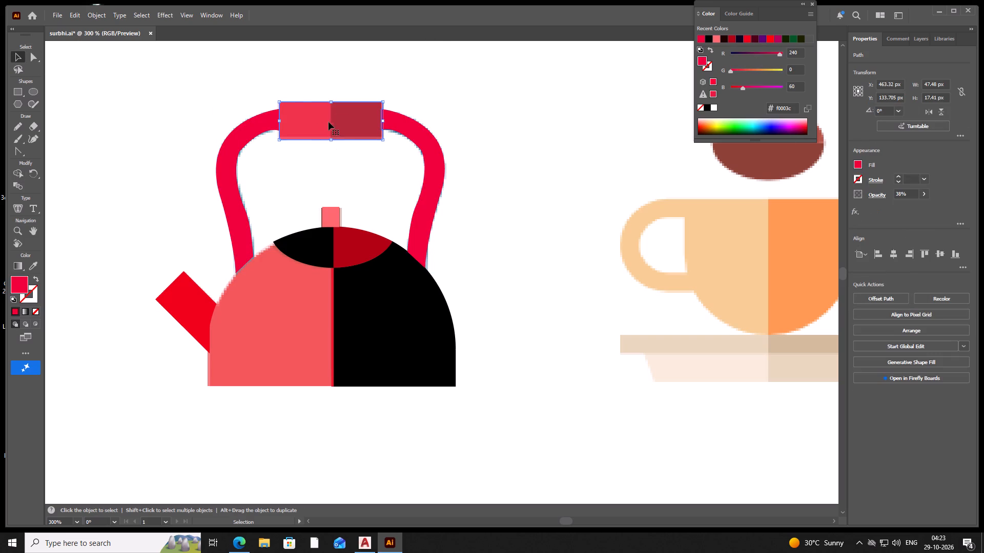
click(344, 121)
drag(382, 119, 332, 125)
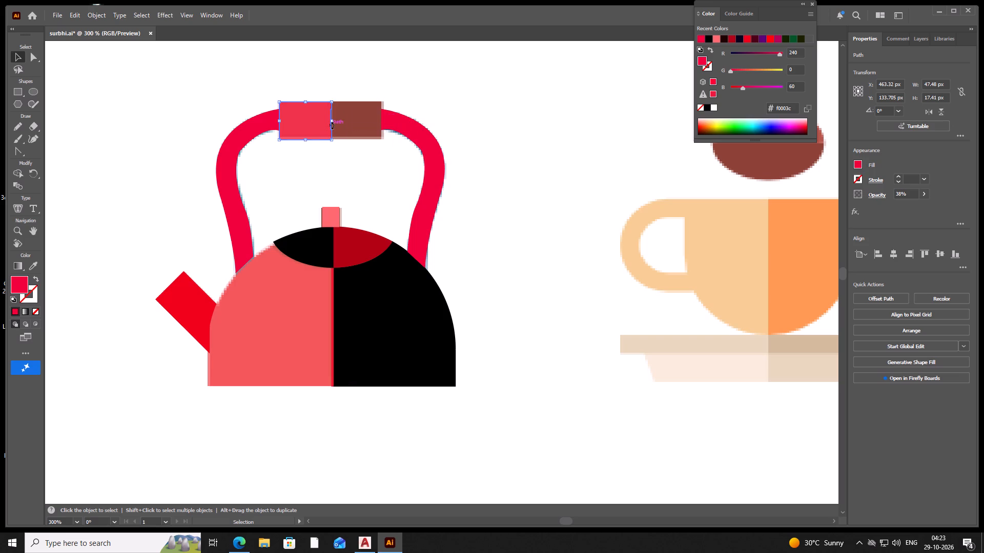
Fill the grip's left half with green #5c9600 and set its opacity to 100%.
drag(744, 128, 734, 130)
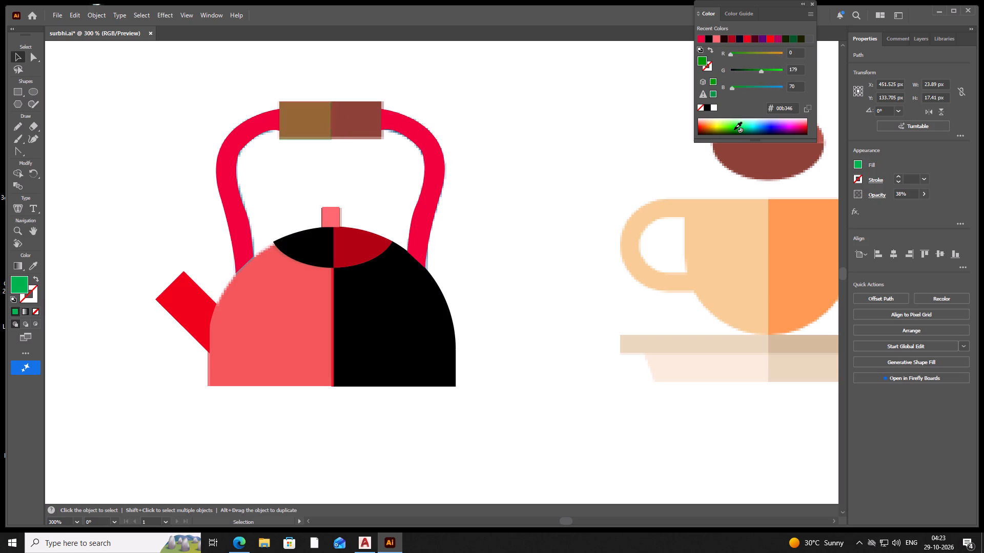
drag(734, 130, 752, 129)
drag(742, 129, 722, 129)
click(924, 193)
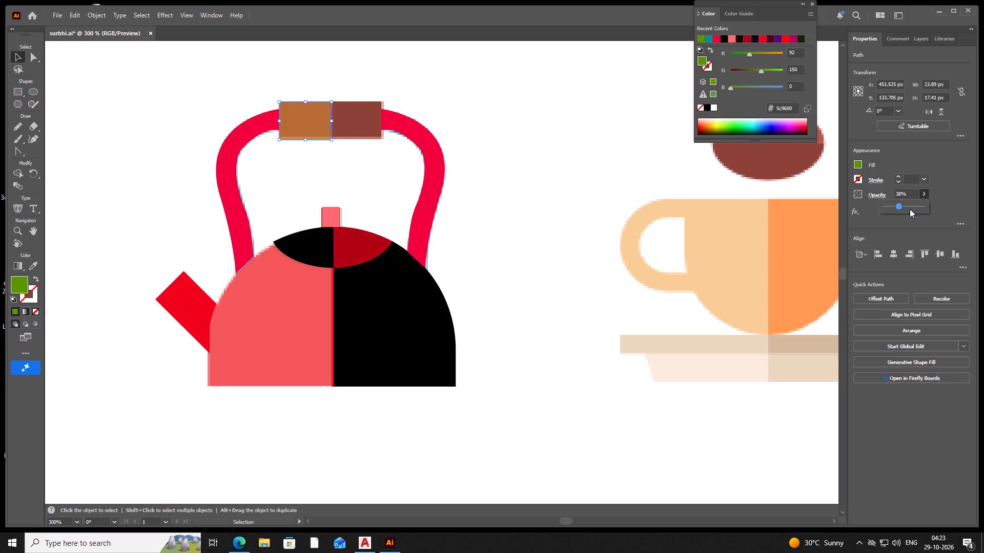
drag(898, 207, 946, 205)
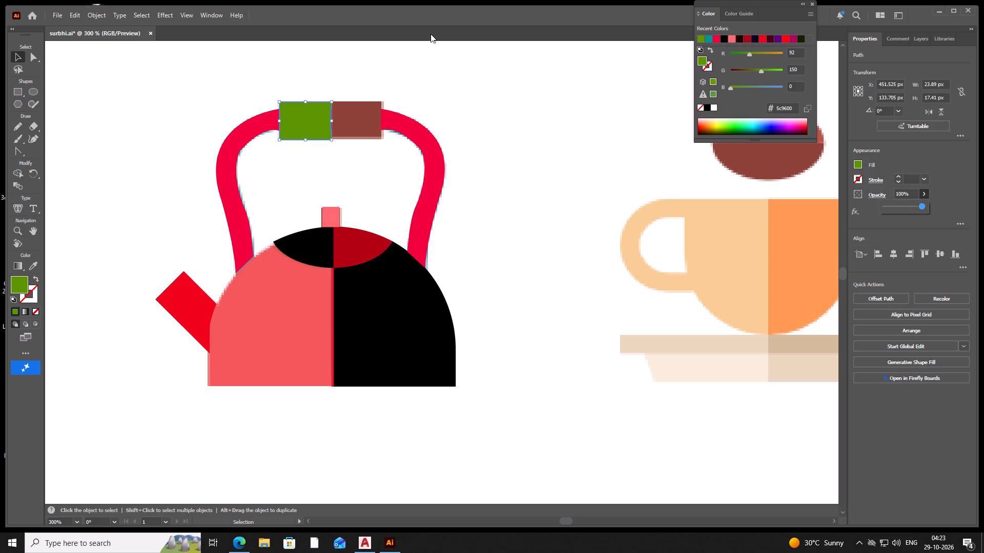
click(430, 34)
click(457, 129)
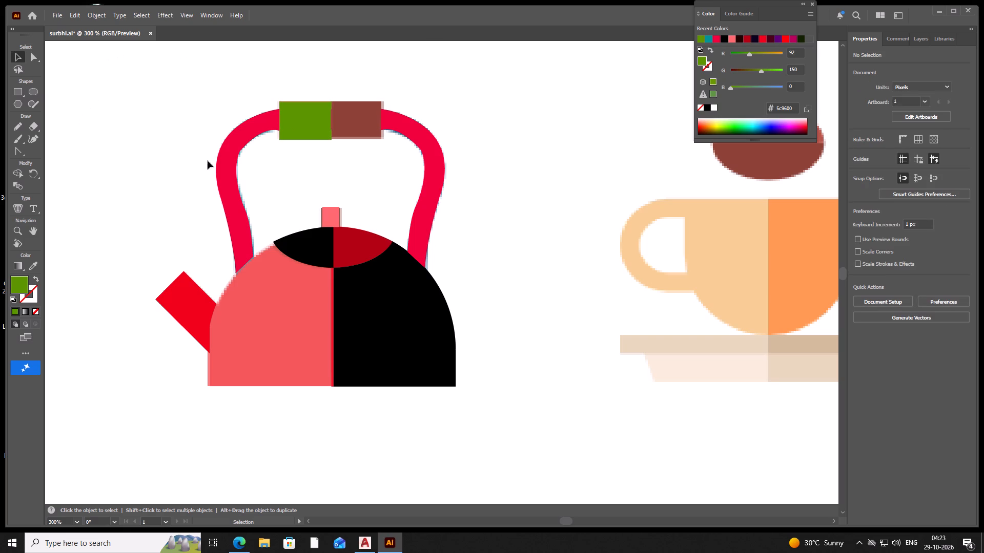
Draw a rectangle about 22.2 by 17.4 px over the grip's right half, extending it to meet the green half.
right_click(16, 88)
click(65, 94)
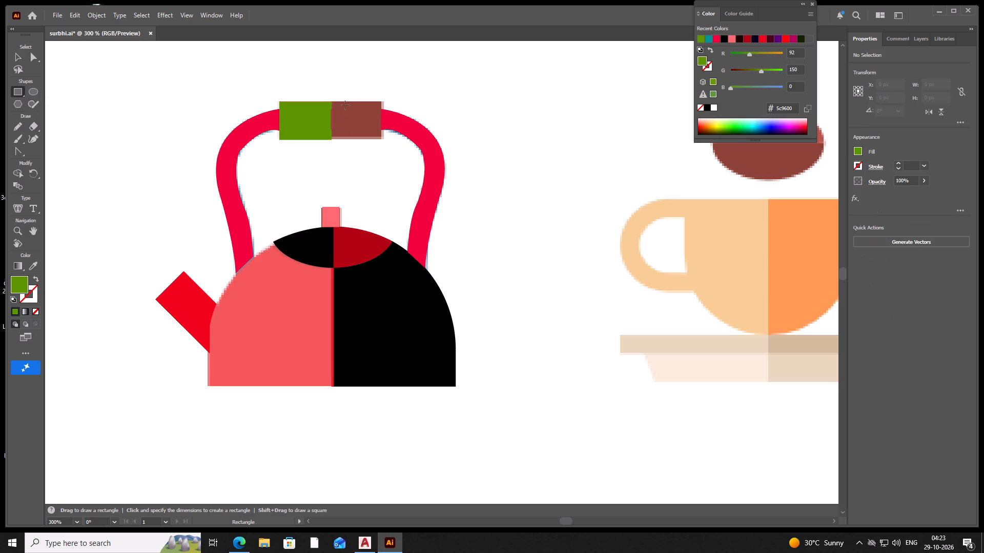
drag(338, 103, 380, 135)
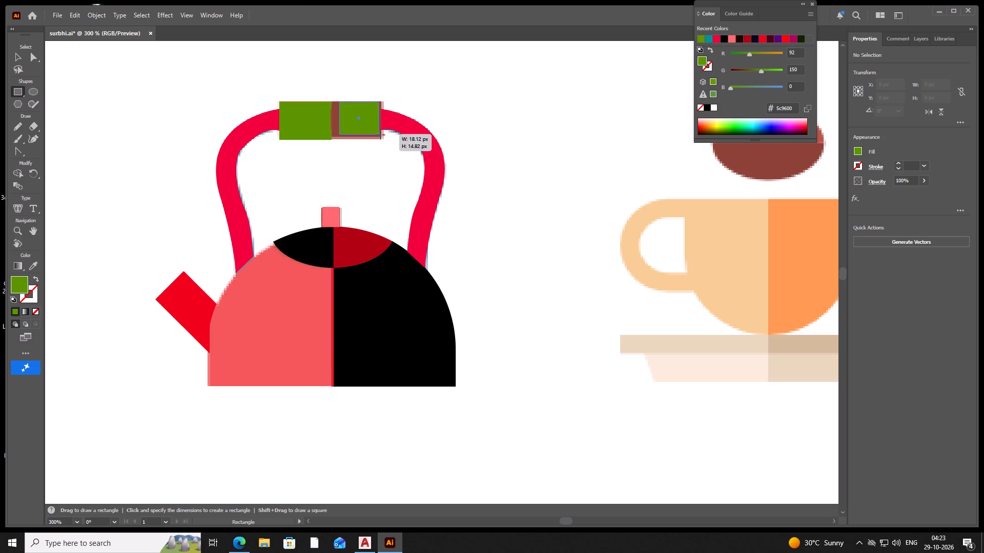
drag(380, 135, 383, 142)
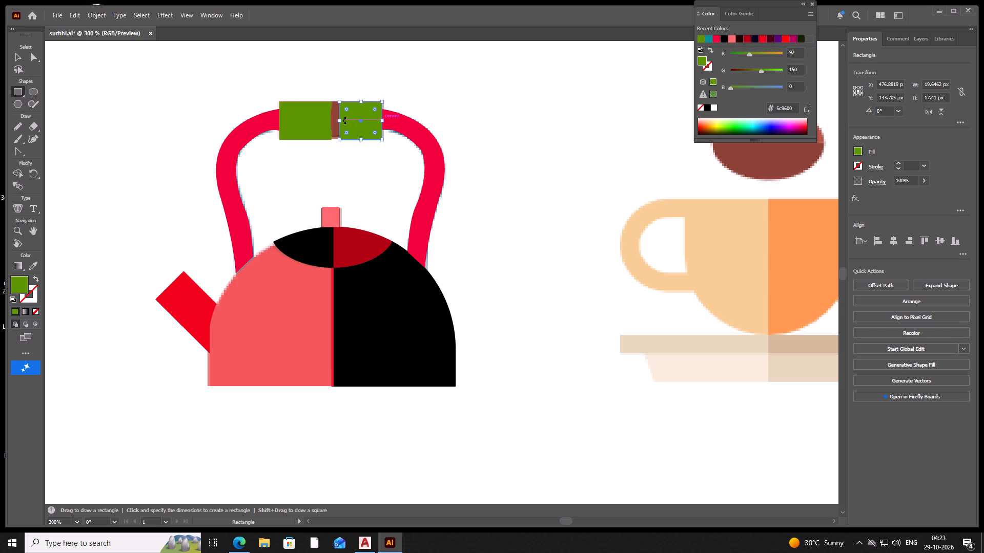
drag(340, 120, 333, 121)
Fill the grip's right half with near-black #0b001e and deselect it.
drag(783, 127, 764, 130)
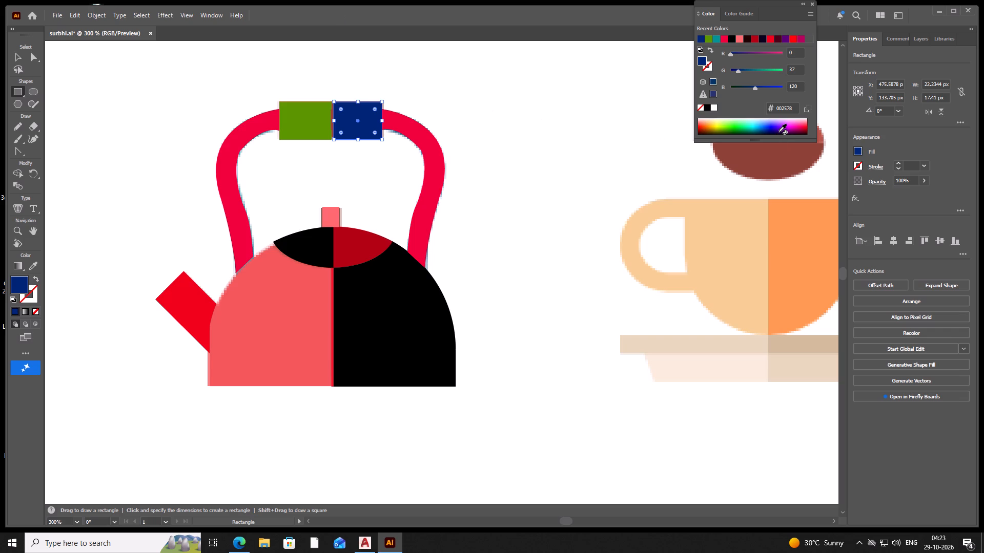
click(778, 132)
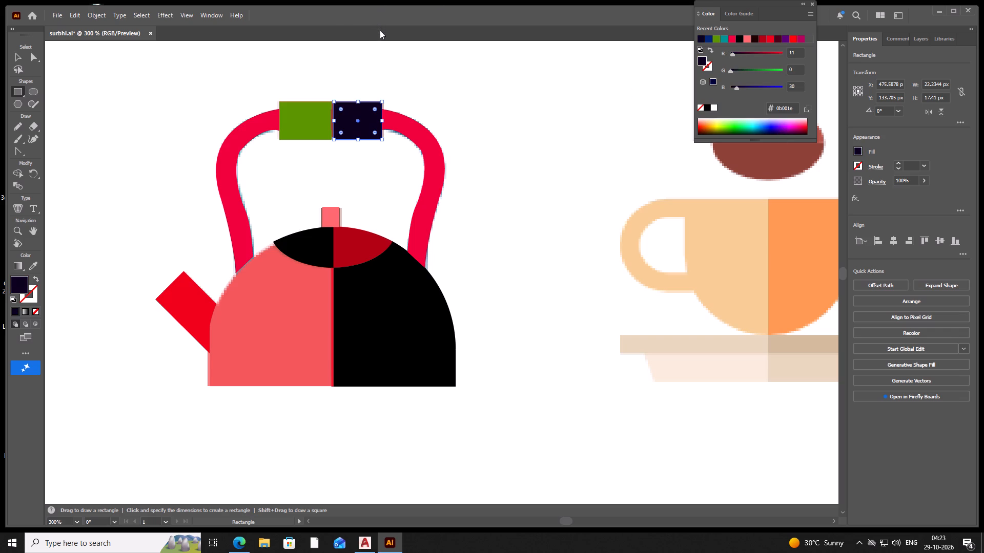
click(380, 30)
click(462, 93)
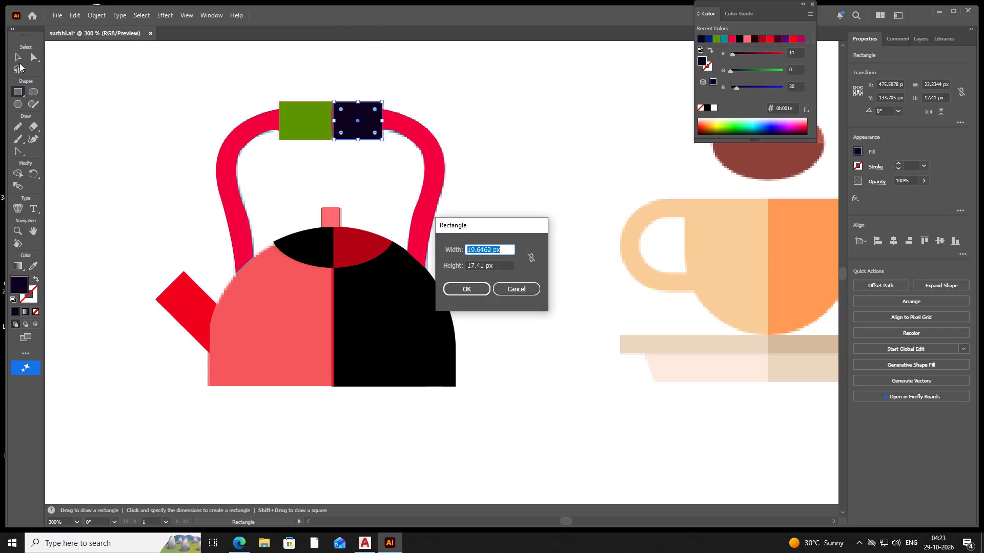
double_click(18, 54)
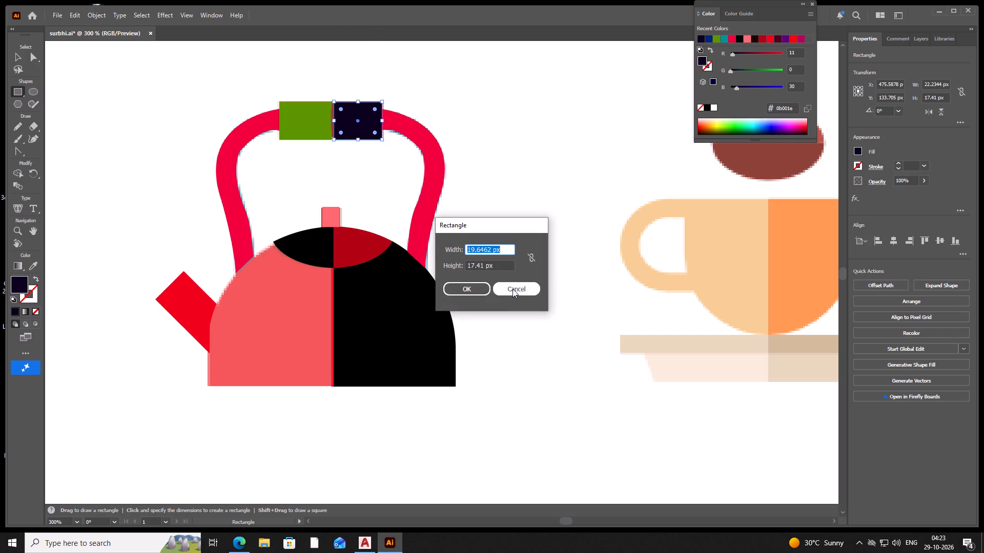
click(512, 289)
click(375, 33)
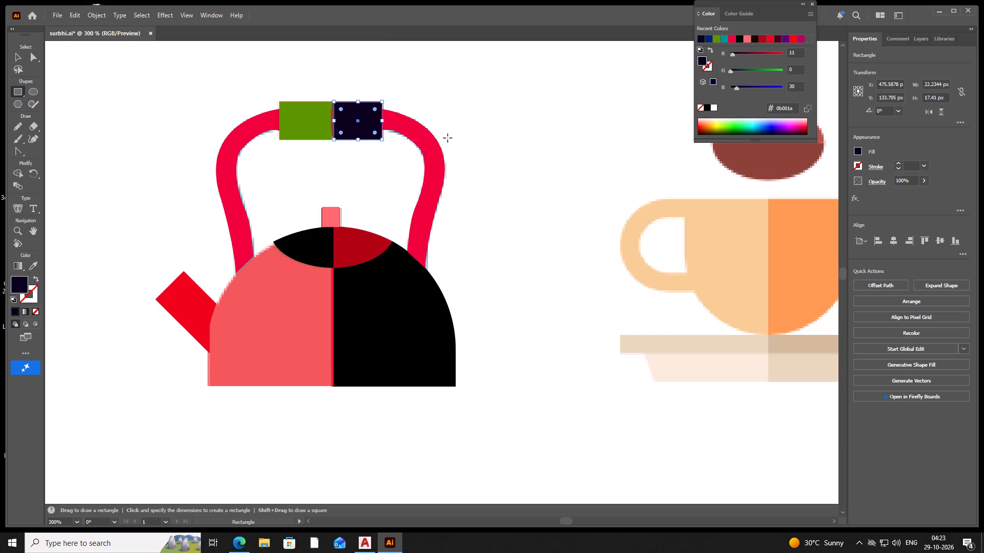
click(16, 57)
click(517, 115)
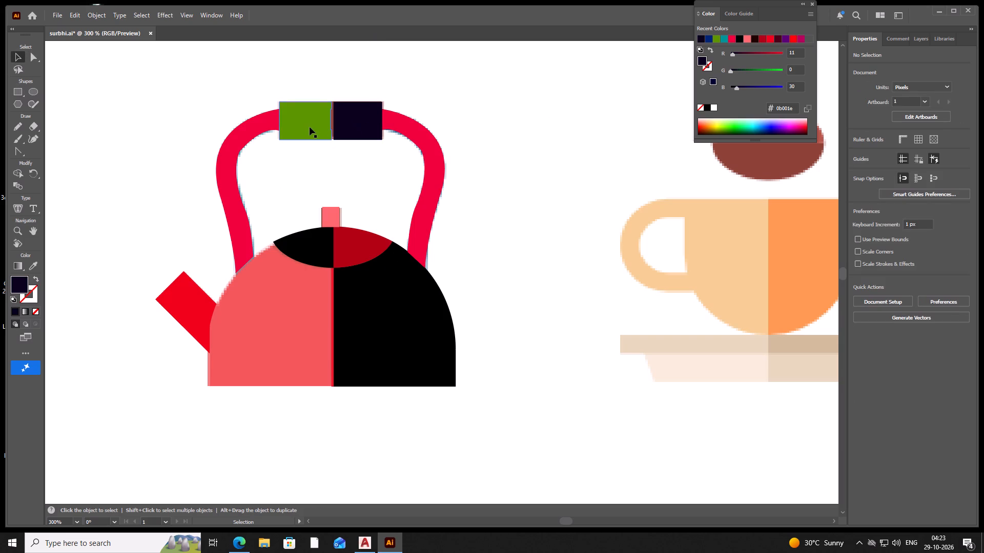
Recolor the grip's green left half red, #e10013, and deselect it.
click(310, 127)
click(332, 123)
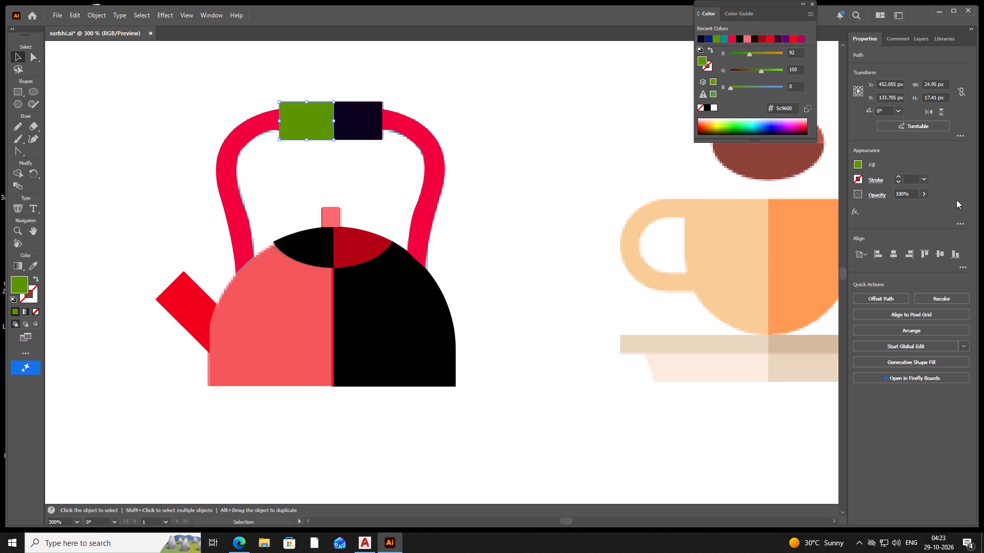
click(809, 129)
click(805, 124)
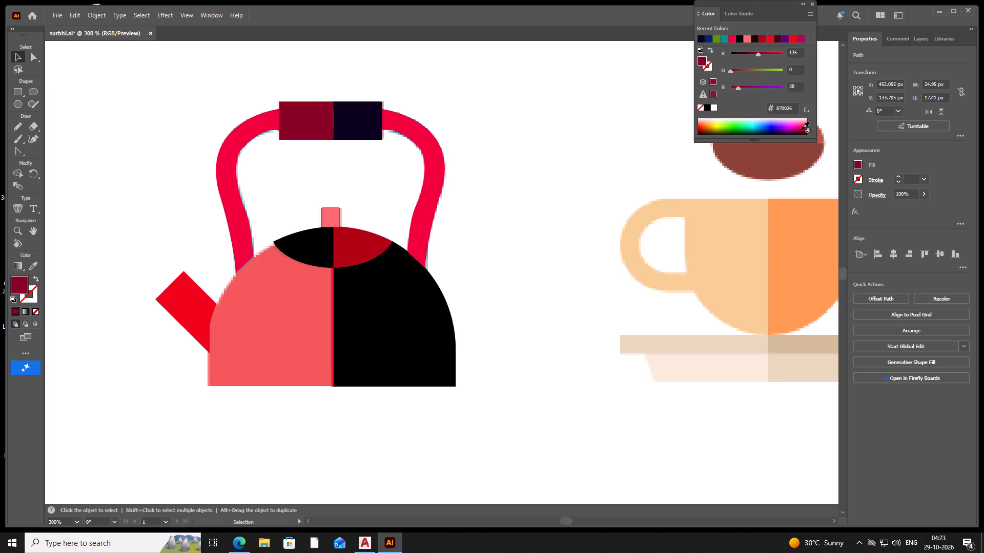
click(416, 29)
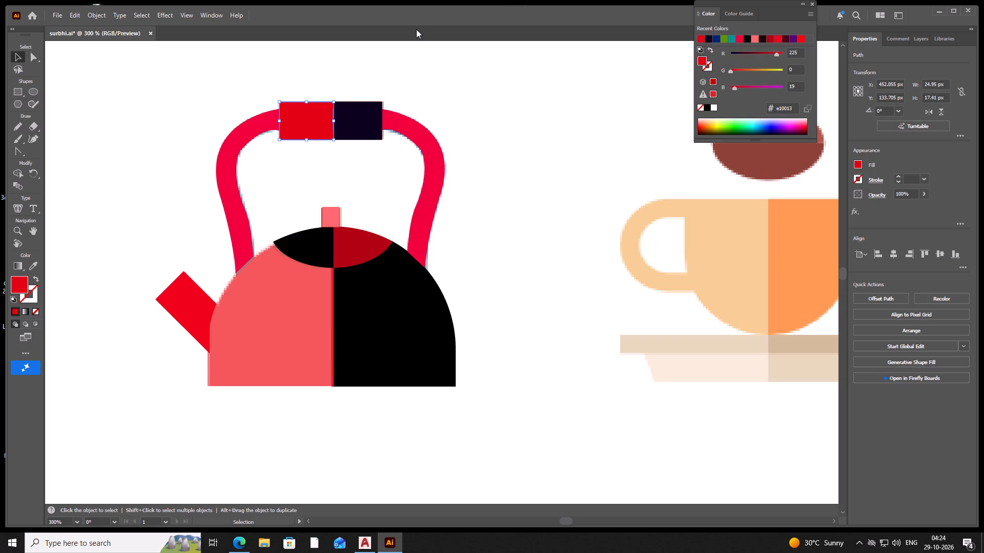
click(487, 121)
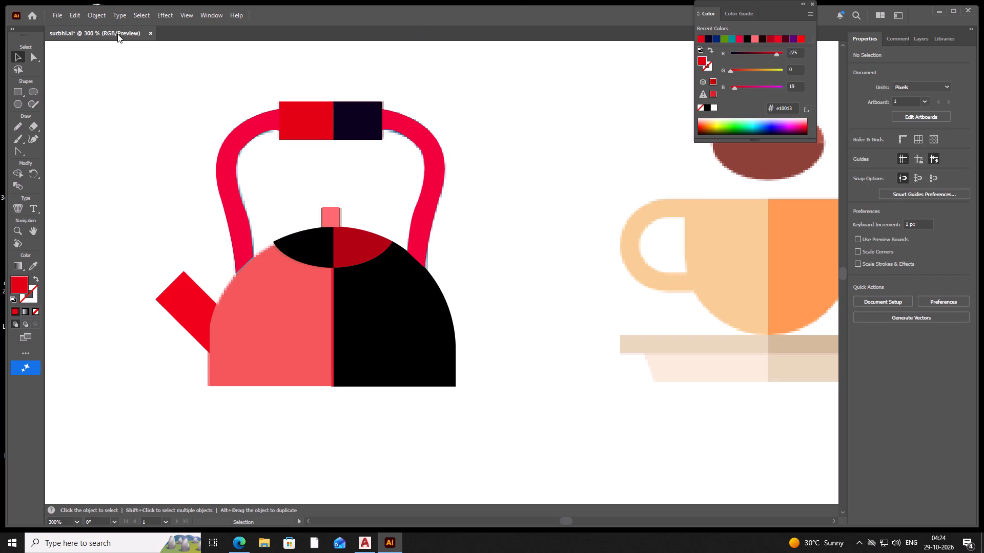
Recolor the small knob on the kettle's lid dark red, #c30005, and deselect it.
click(323, 218)
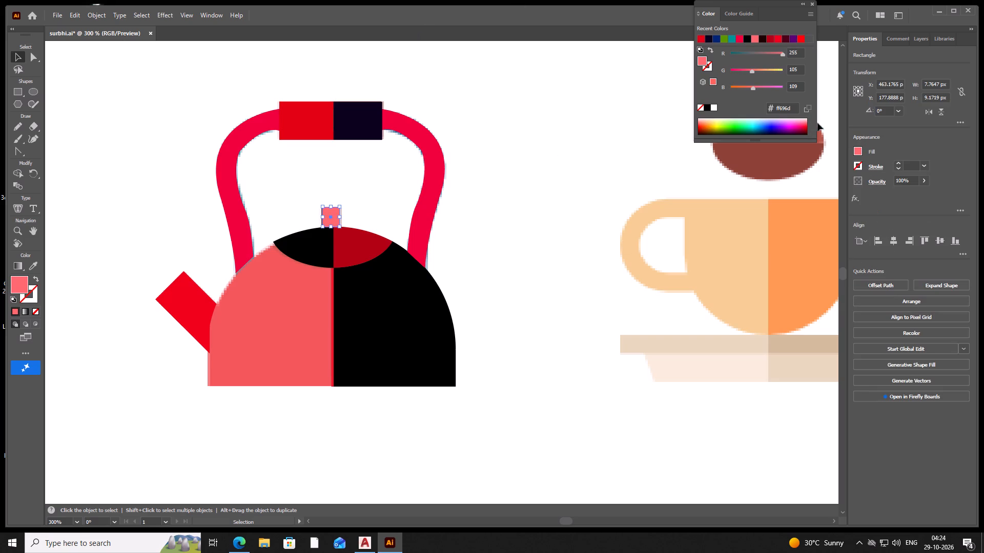
drag(802, 129, 807, 127)
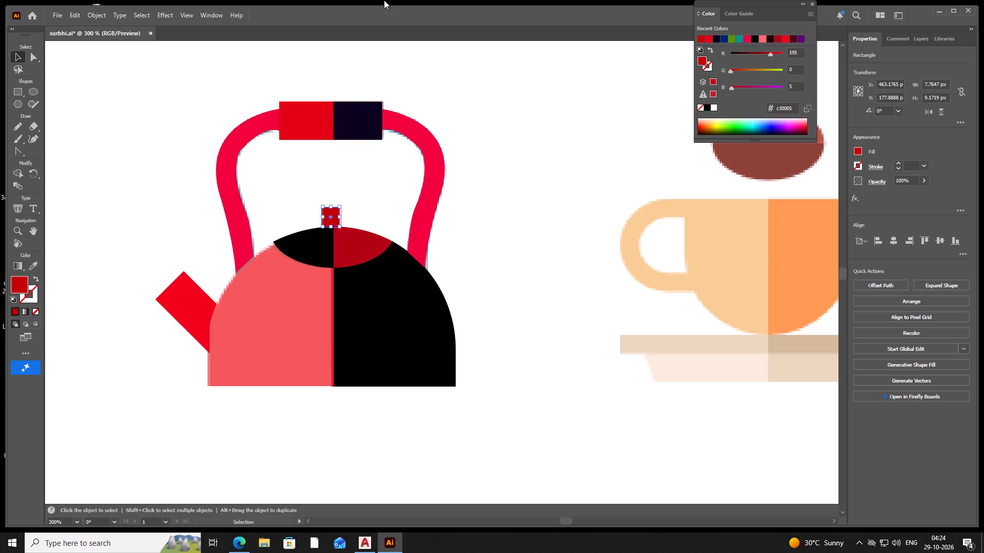
click(378, 34)
click(475, 197)
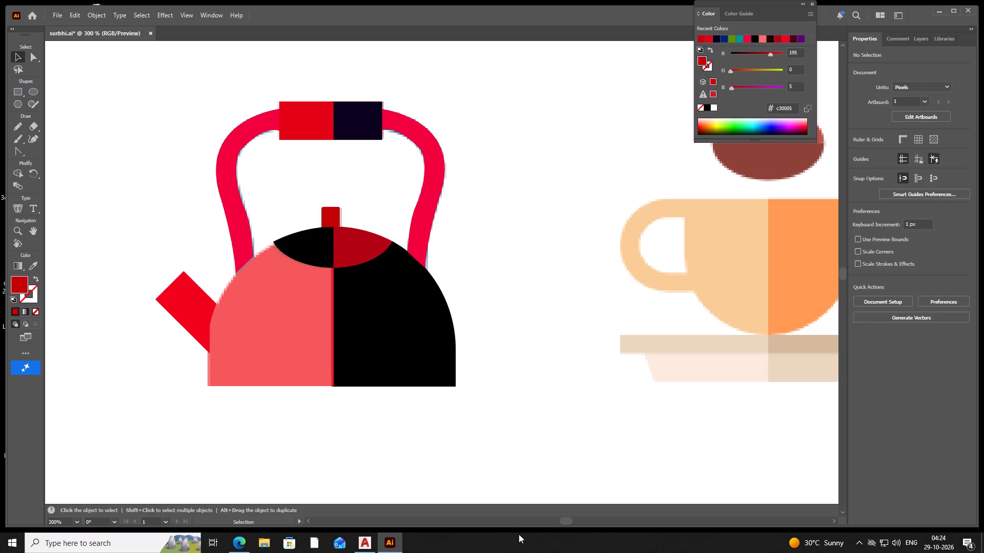
Set no fill and a dark red #c30005 stroke for tracing the donut icon.
drag(562, 519, 566, 519)
drag(566, 519, 575, 518)
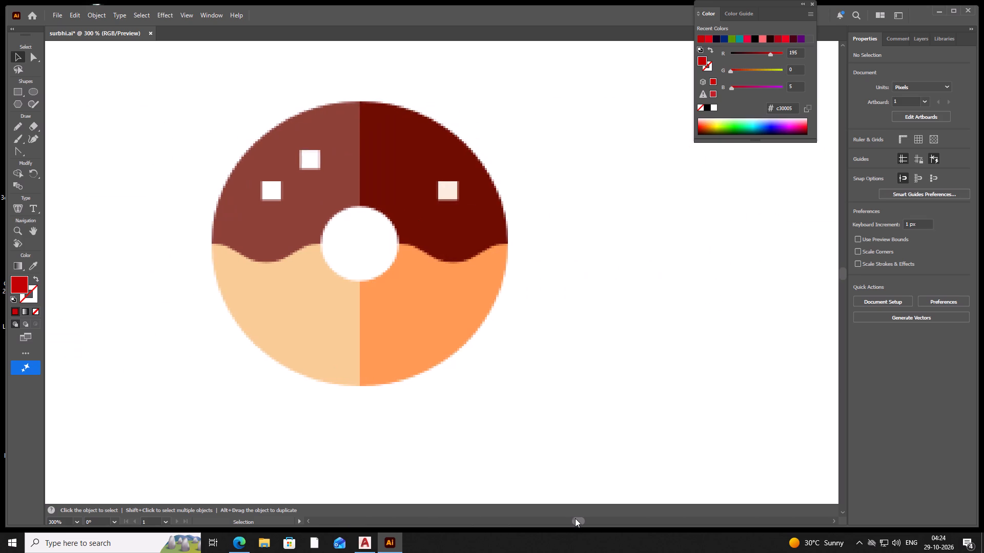
right_click(34, 87)
right_click(34, 90)
click(13, 279)
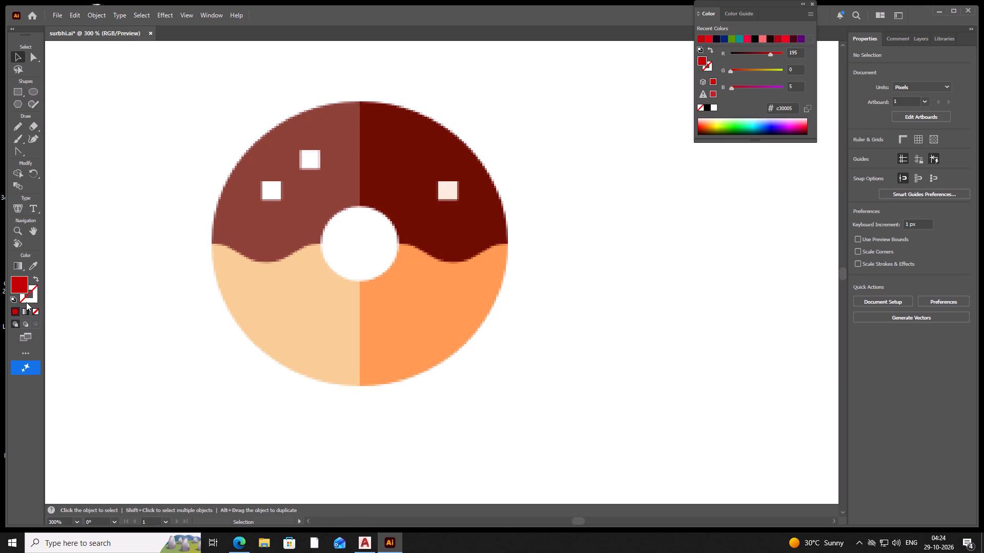
click(26, 302)
click(12, 312)
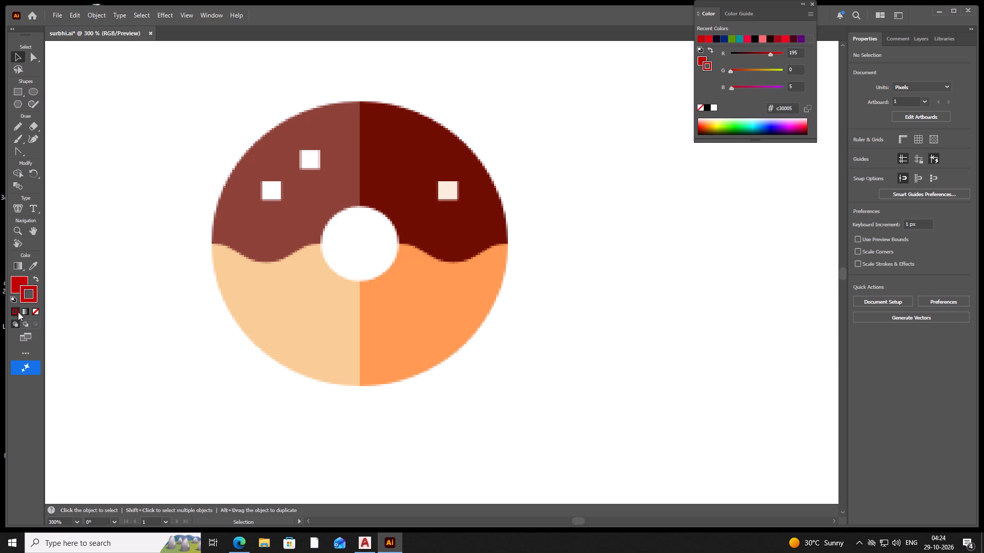
click(15, 283)
click(32, 307)
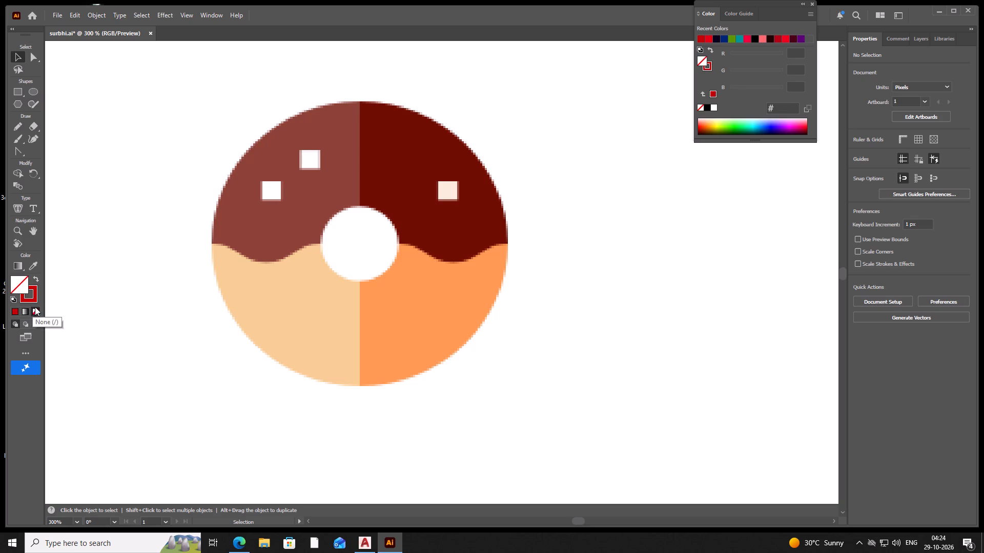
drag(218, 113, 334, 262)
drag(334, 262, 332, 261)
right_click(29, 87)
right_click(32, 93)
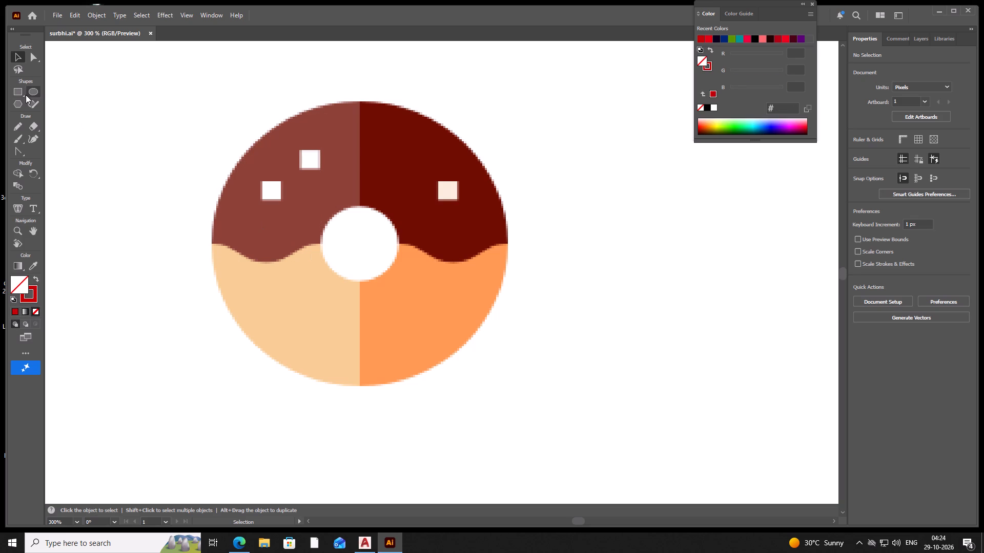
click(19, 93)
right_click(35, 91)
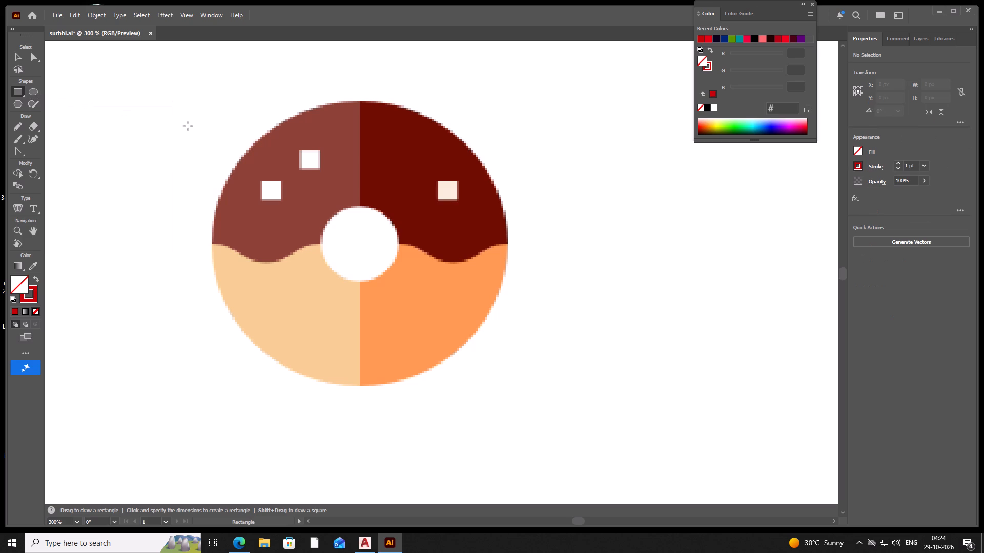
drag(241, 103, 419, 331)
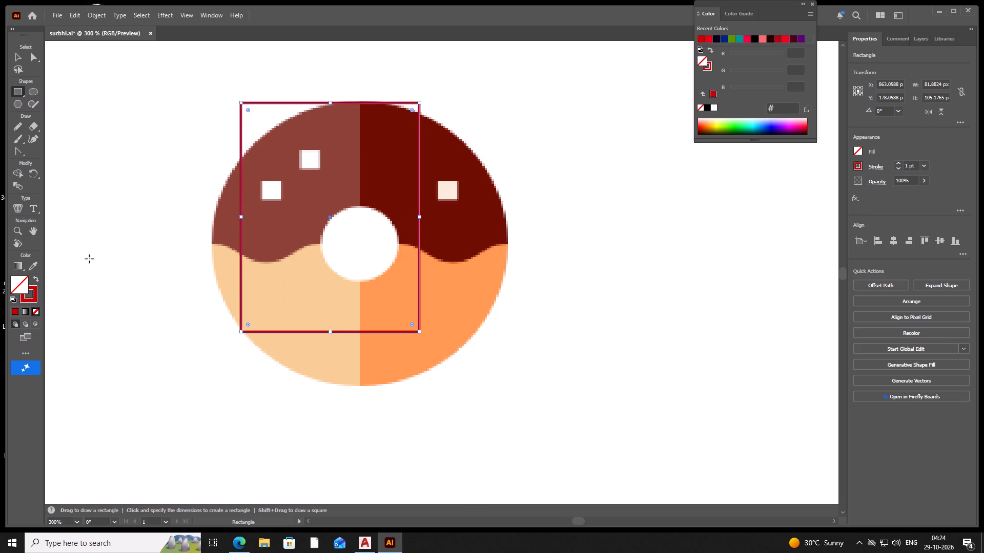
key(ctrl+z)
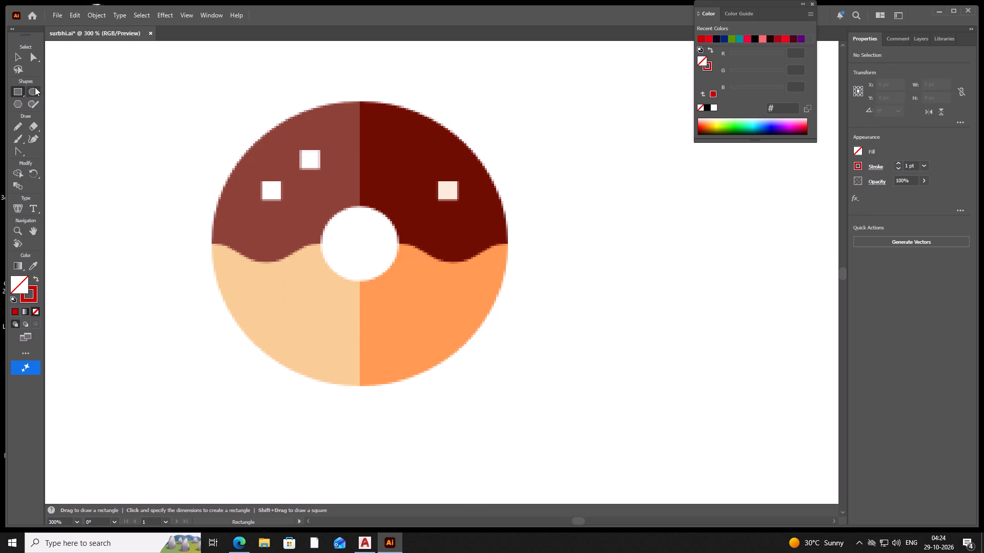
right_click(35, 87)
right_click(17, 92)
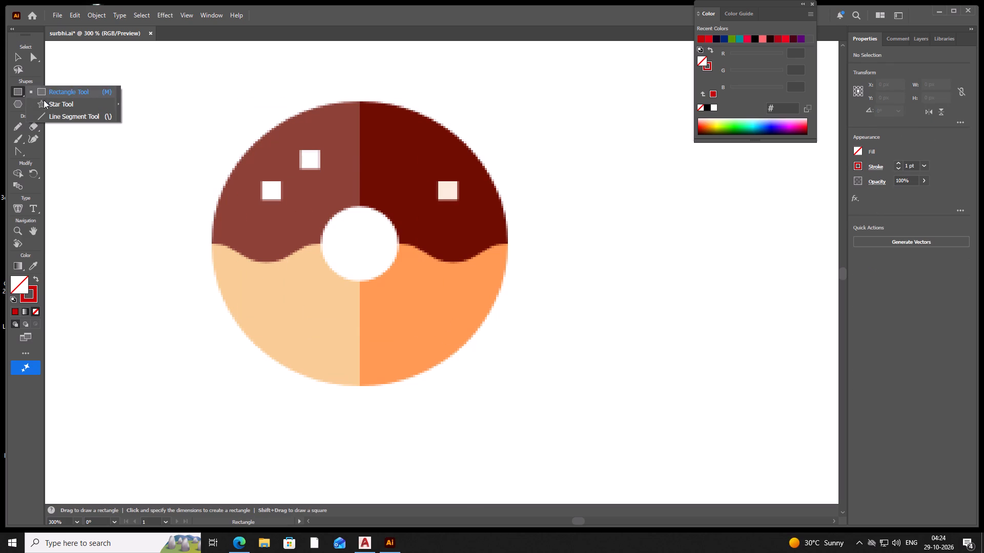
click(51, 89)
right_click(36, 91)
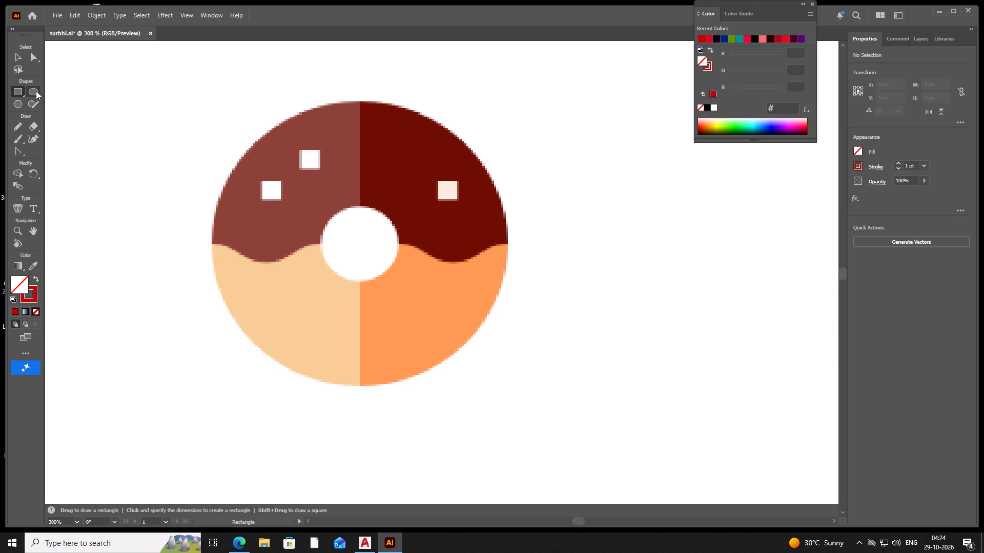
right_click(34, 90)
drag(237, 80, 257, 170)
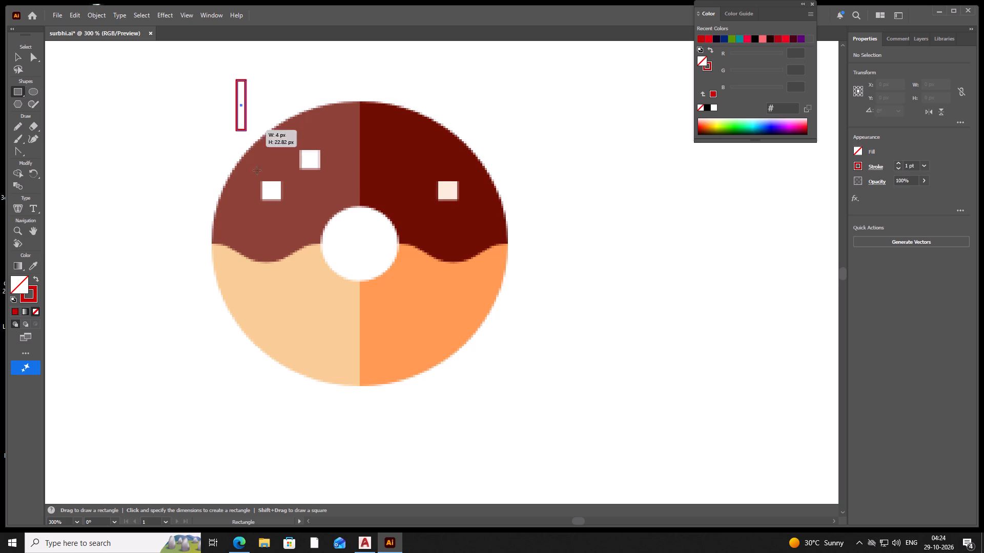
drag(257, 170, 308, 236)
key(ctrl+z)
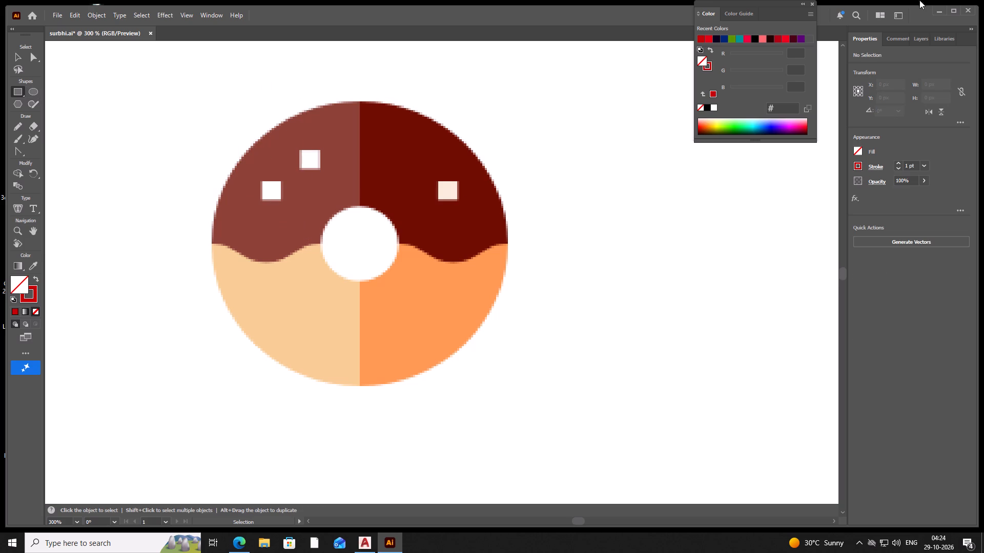
Draw an ellipse over the donut and fit it to the donut's outer edge, about 136.2 by 131.1 px.
click(34, 83)
click(32, 88)
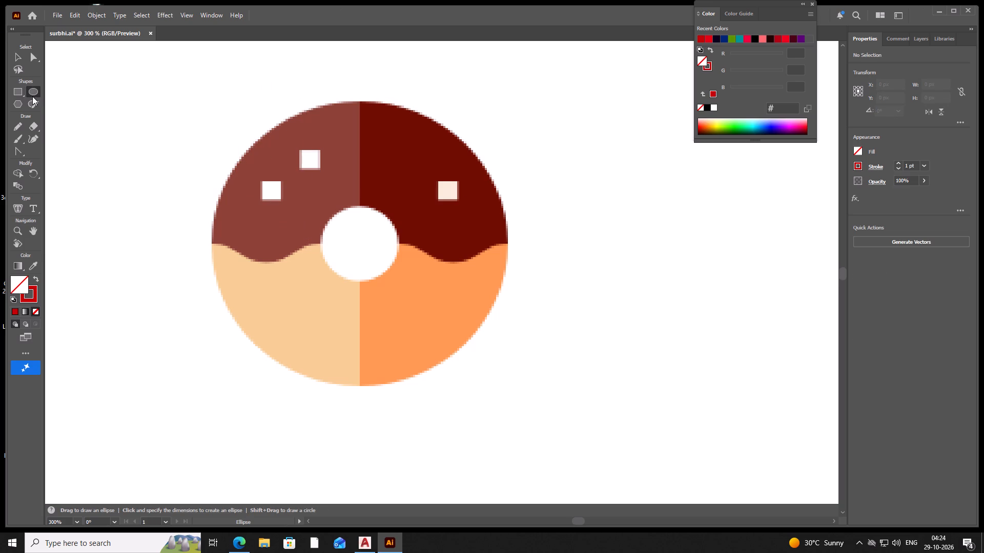
click(32, 96)
right_click(34, 96)
right_click(42, 90)
drag(238, 108, 506, 395)
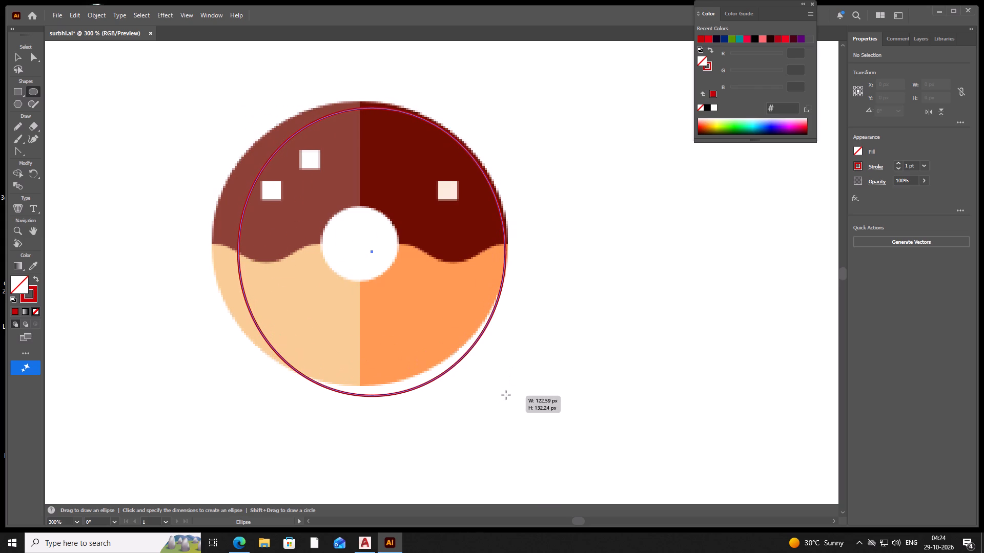
drag(506, 395, 505, 389)
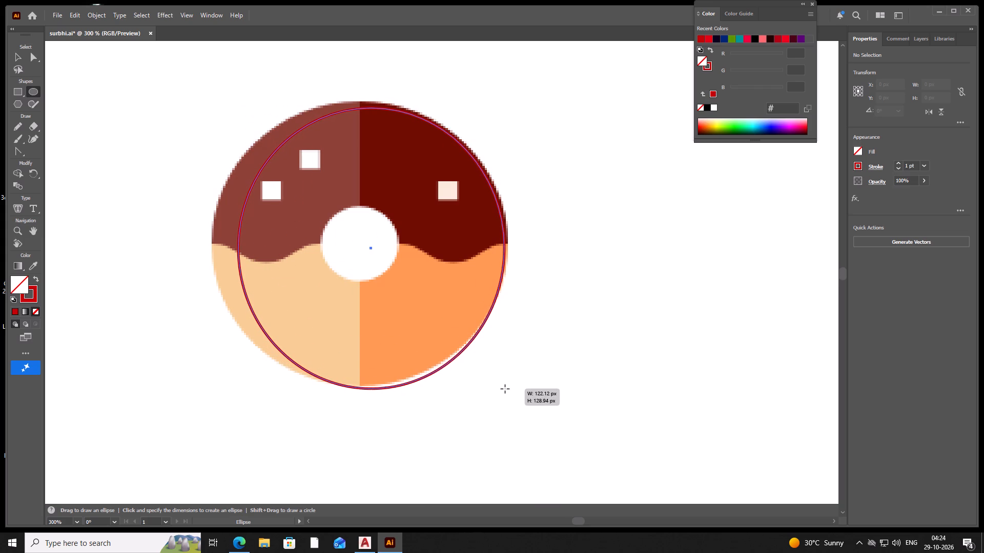
drag(505, 389, 504, 387)
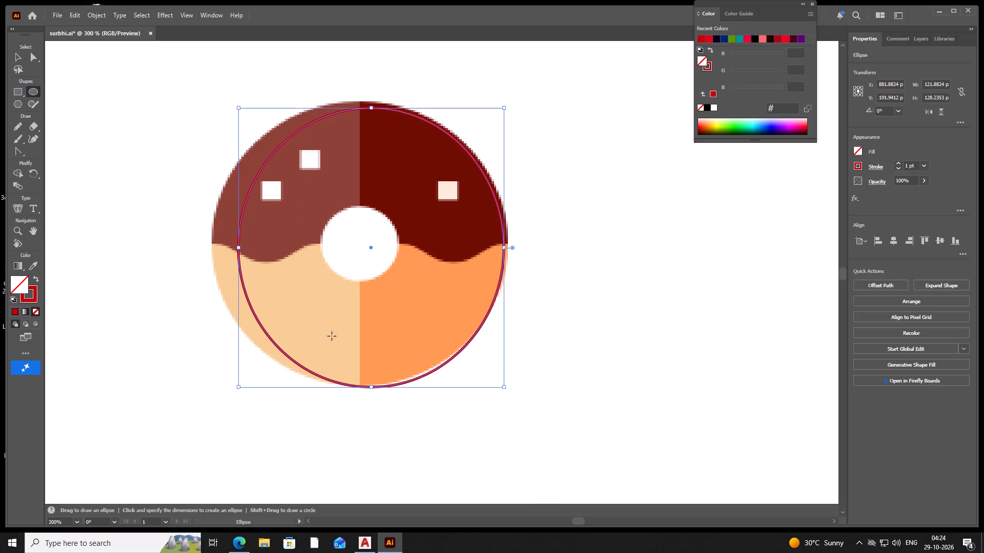
drag(238, 247, 212, 237)
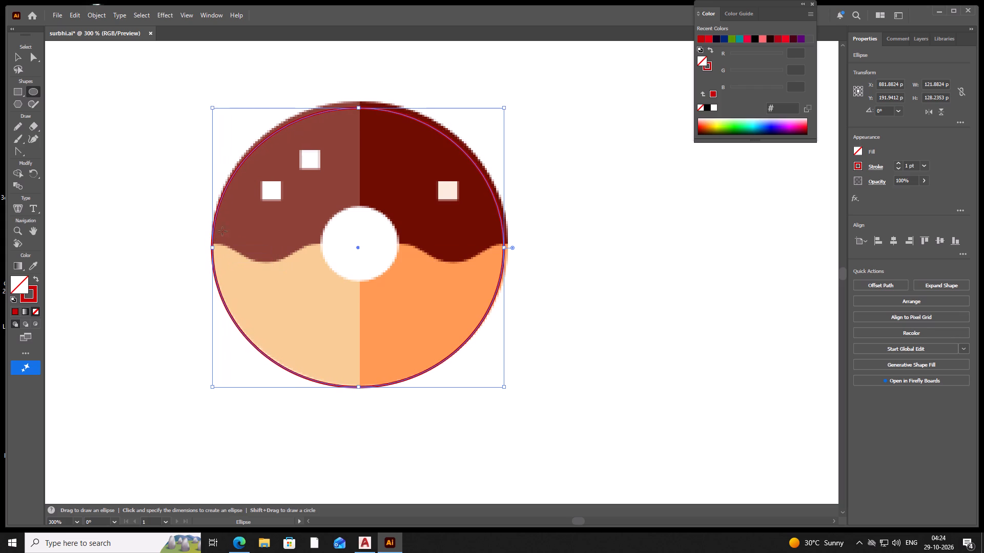
drag(358, 106, 358, 101)
drag(503, 245, 509, 247)
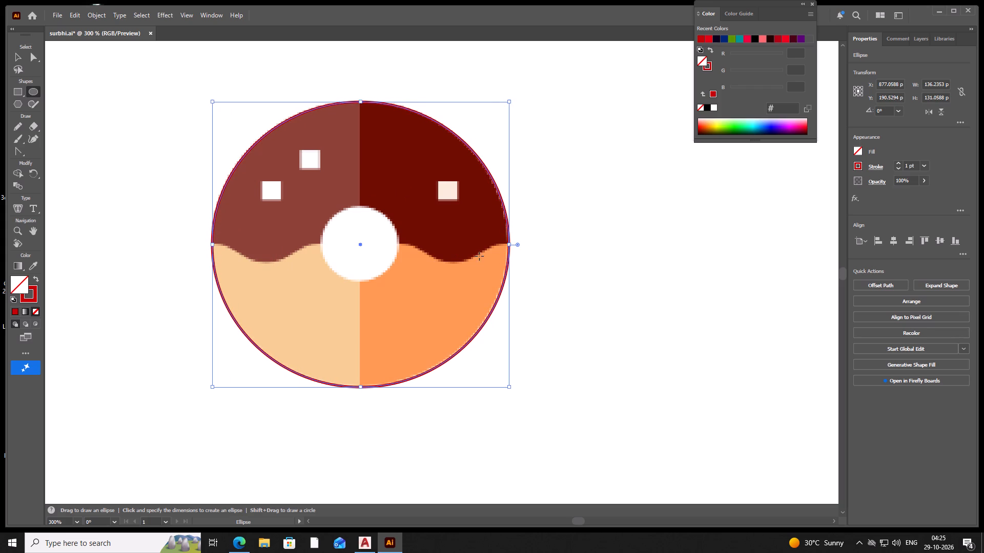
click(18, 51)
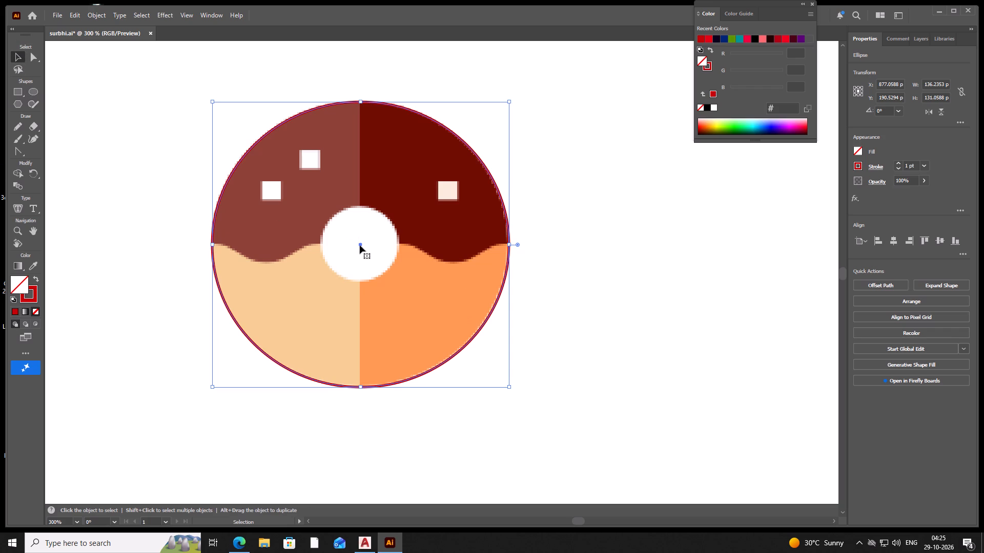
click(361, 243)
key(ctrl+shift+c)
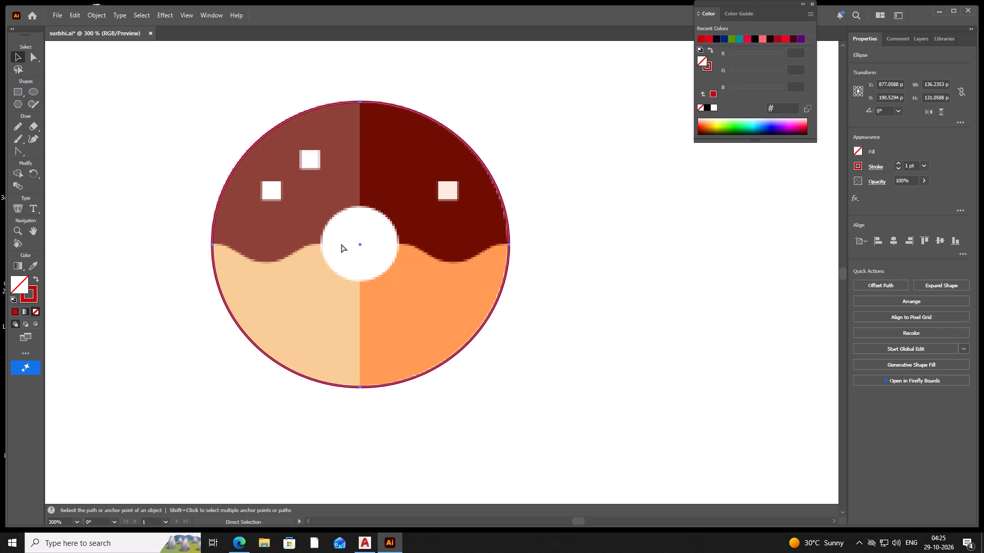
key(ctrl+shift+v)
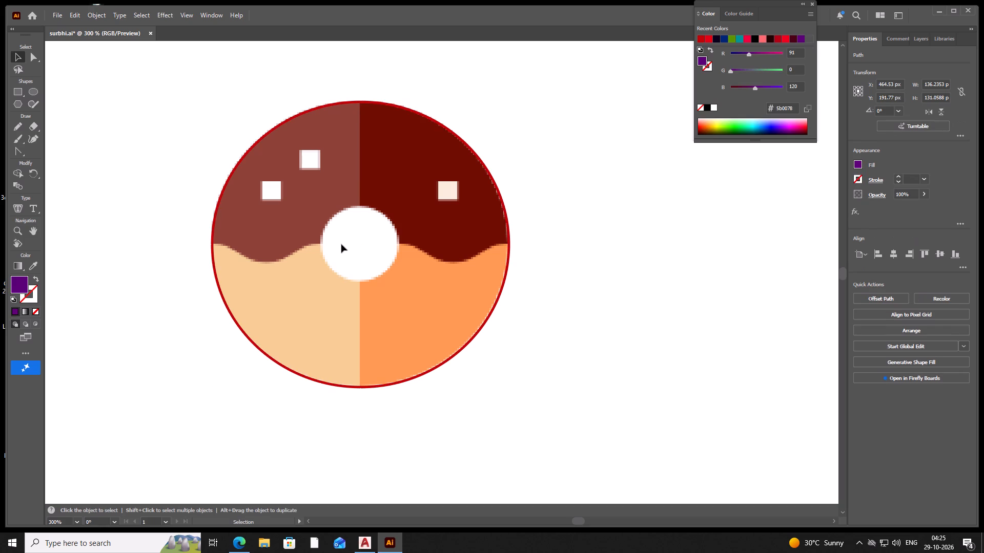
Refit the outer ellipse to the donut's edge, resizing it to about 136 by 130.6 px.
click(382, 101)
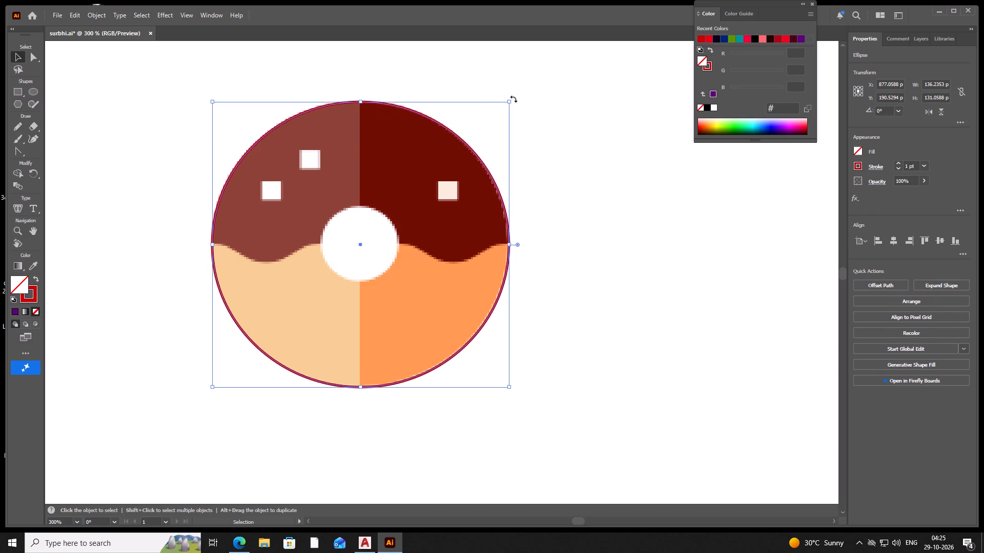
click(506, 101)
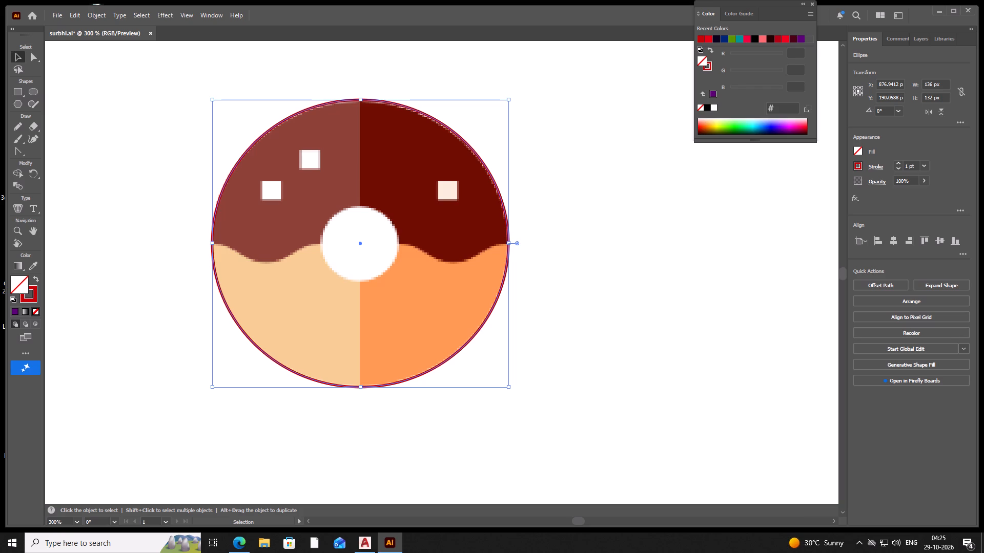
click(214, 386)
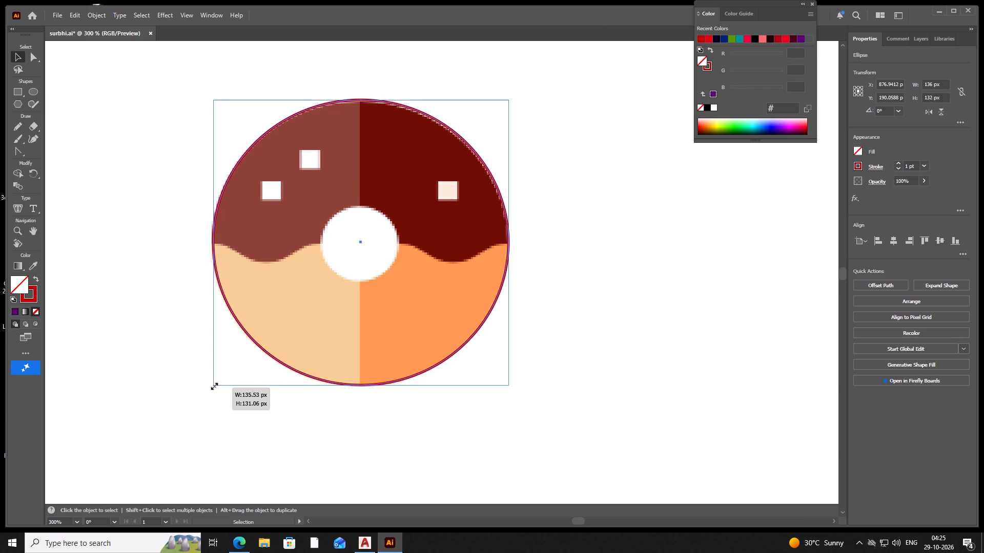
click(359, 101)
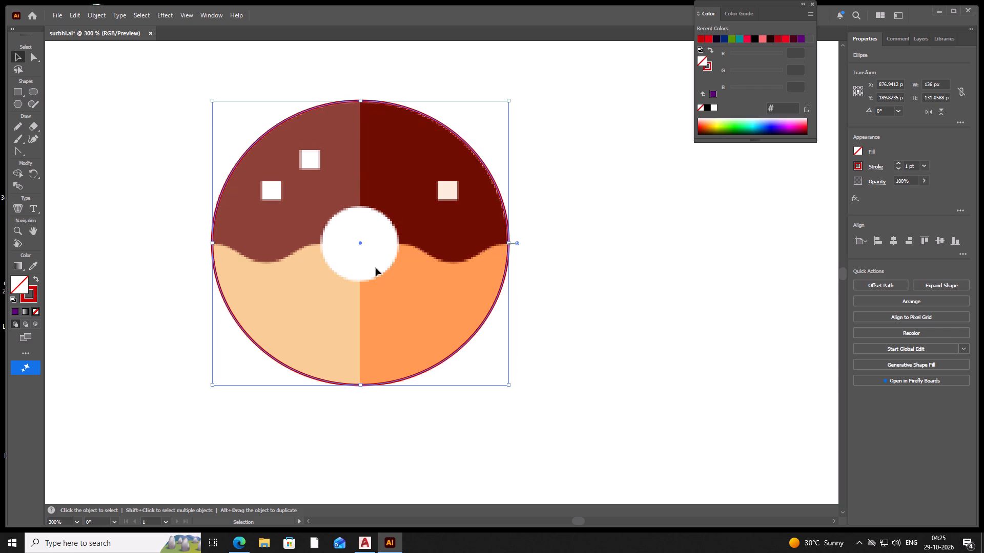
click(360, 242)
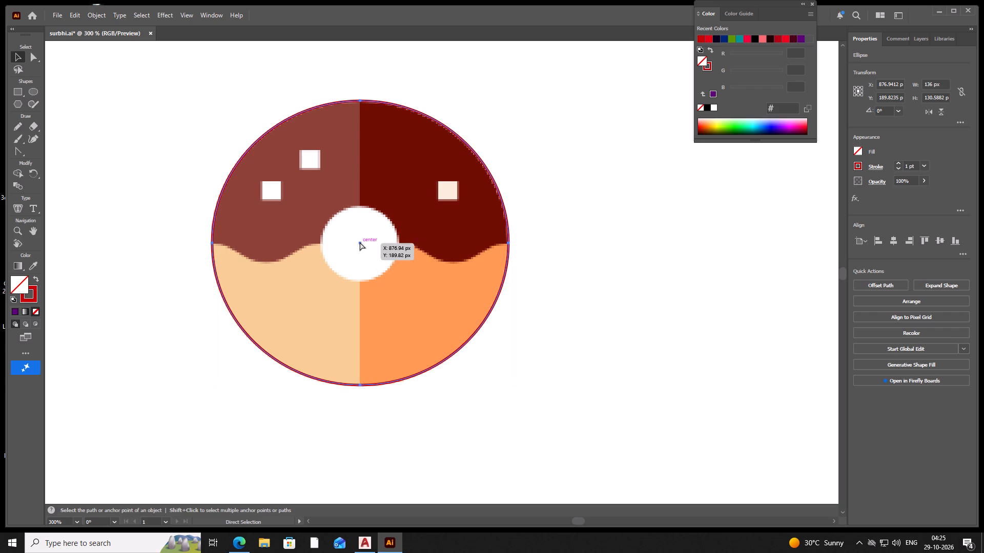
Duplicate the outer ellipse, shrink the copy to about 35.8 by 34.5 px, fit it over the donut's hole and deselect it.
key(ctrl+c)
key(ctrl+v)
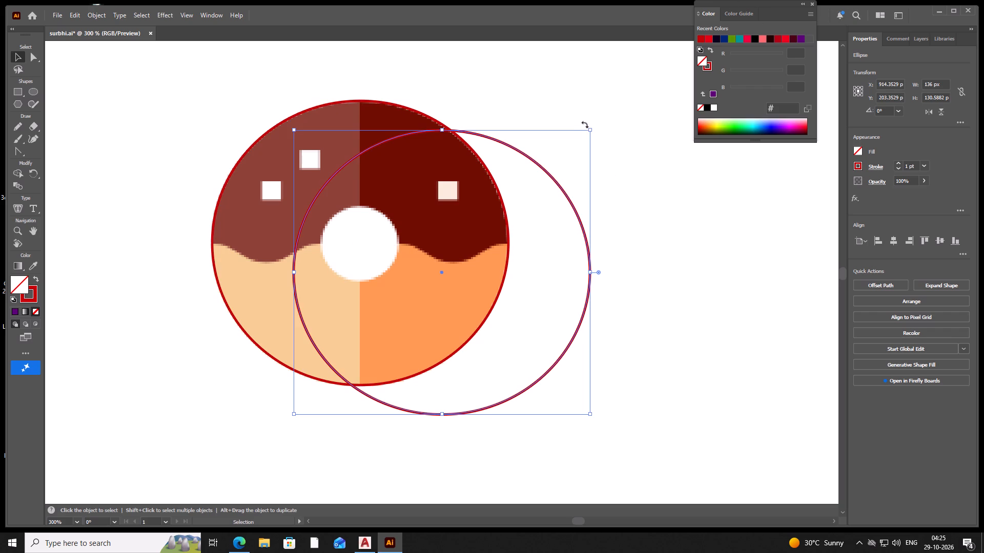
drag(590, 130, 469, 194)
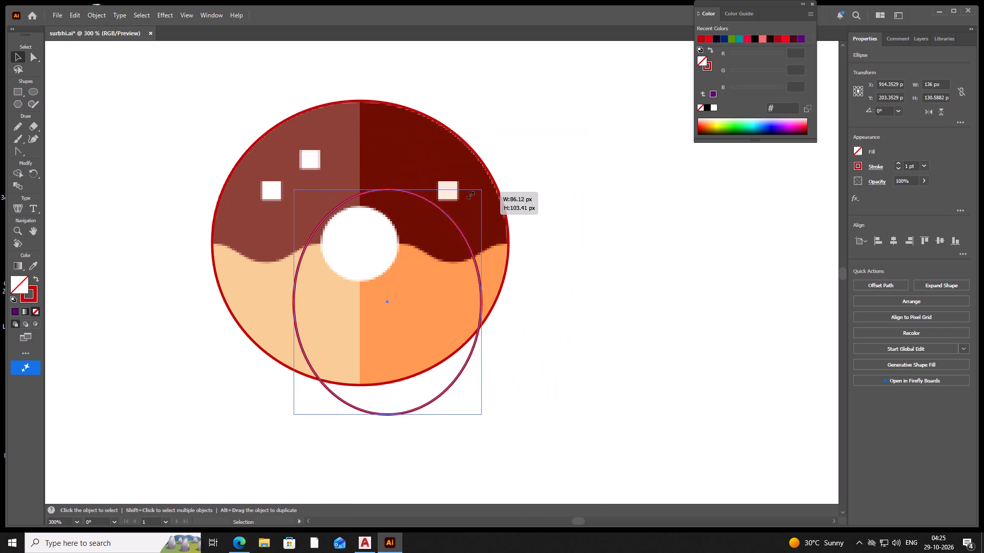
drag(469, 194, 367, 336)
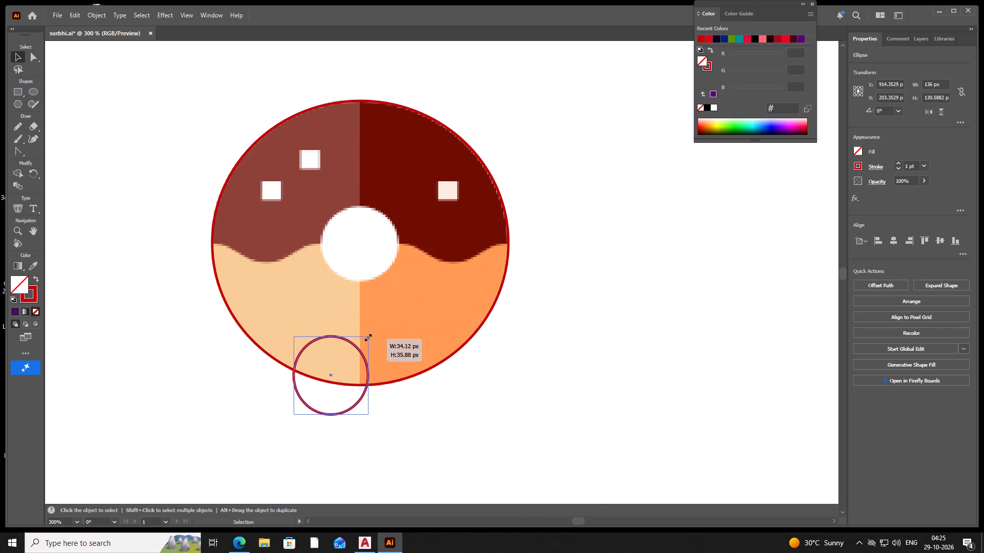
drag(367, 336, 360, 340)
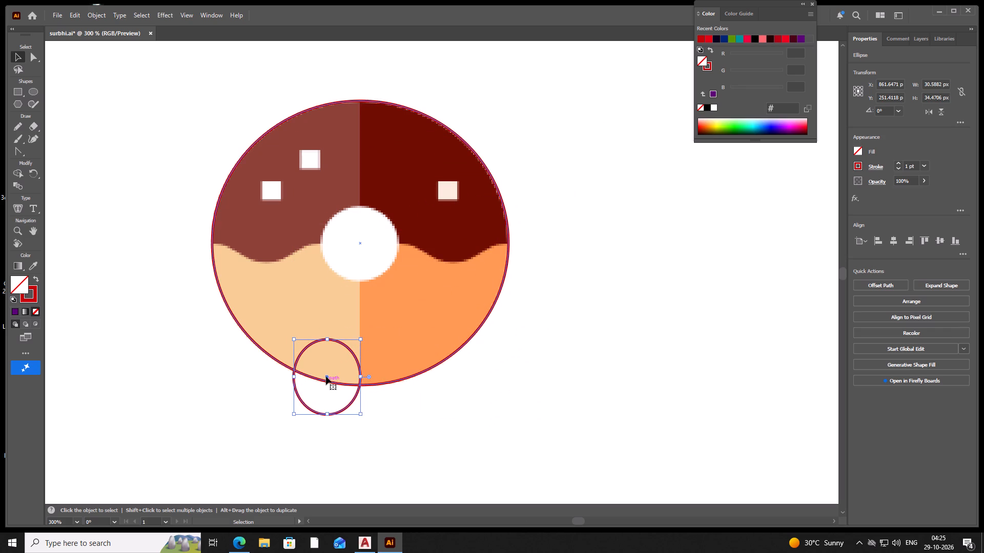
drag(326, 376, 360, 242)
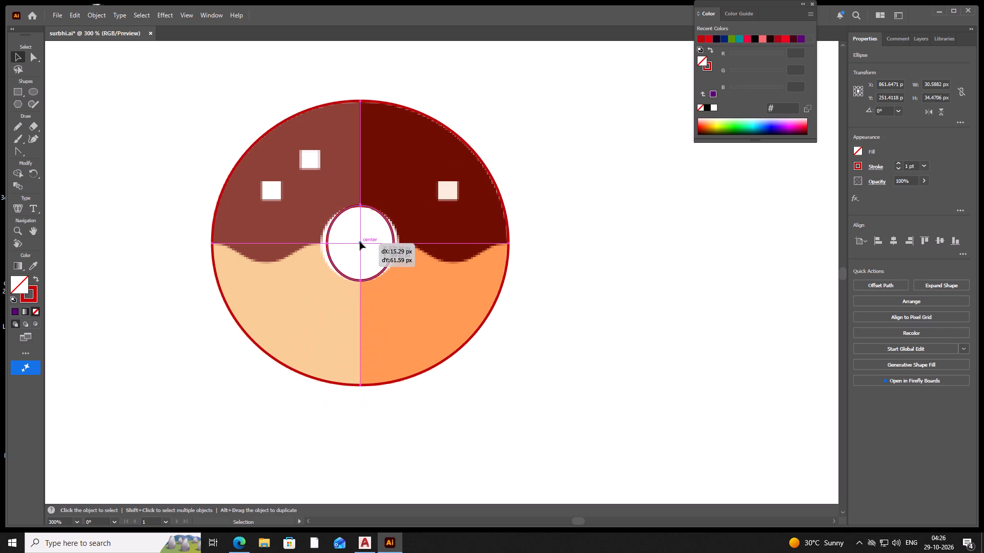
drag(360, 242, 363, 242)
drag(330, 241, 322, 242)
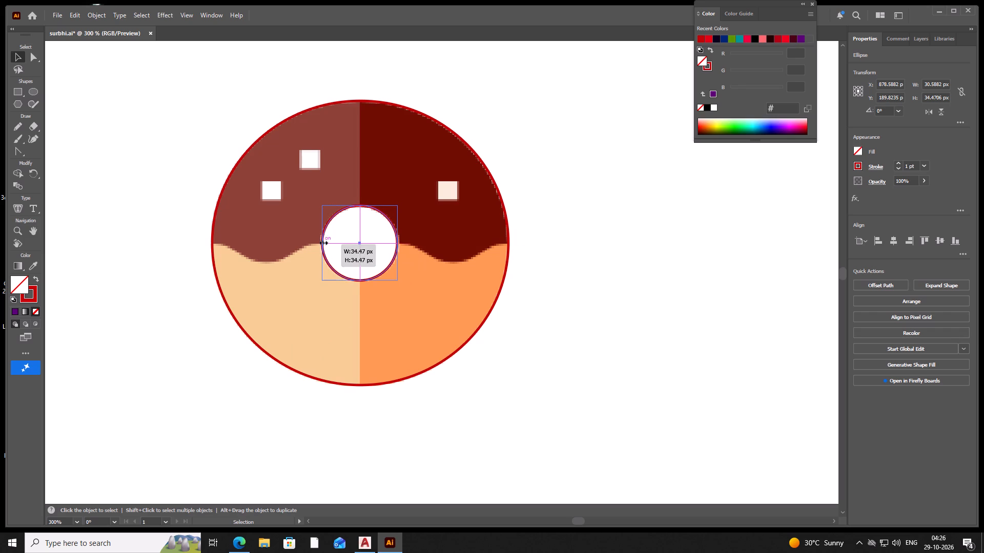
drag(322, 242, 320, 240)
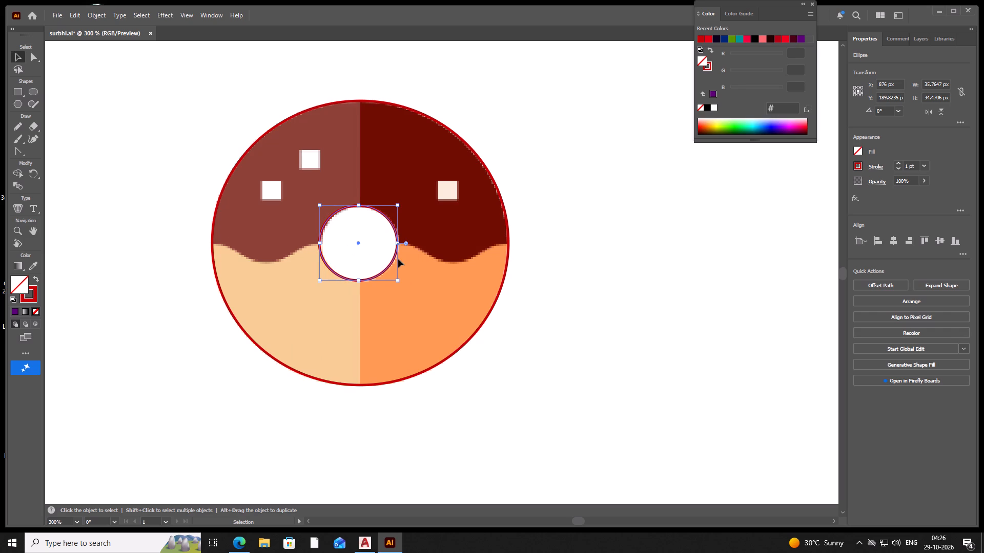
click(397, 243)
click(523, 133)
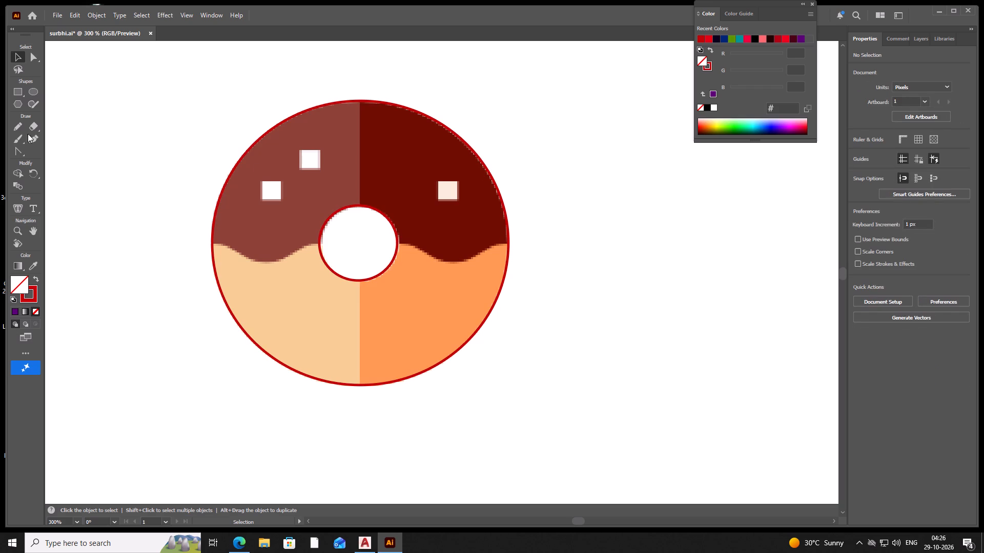
Draw a rectangle about 68.2 by 171.8 px covering the donut's left half, with one edge along its vertical centerline.
right_click(17, 93)
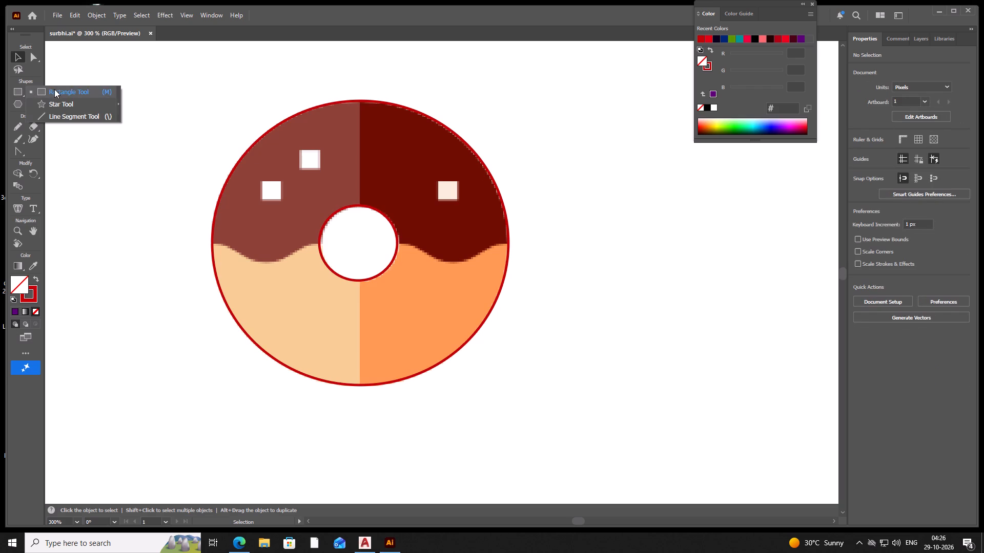
click(57, 87)
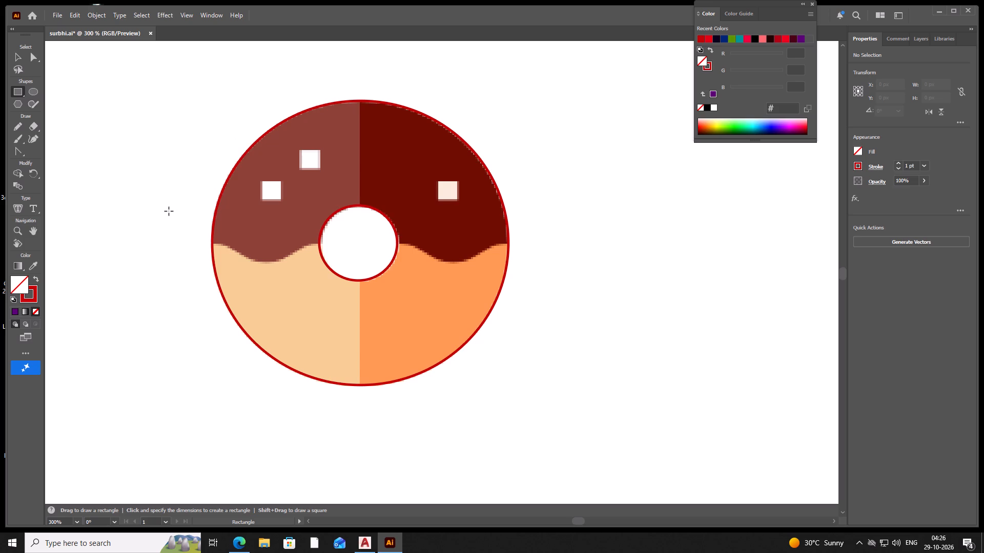
drag(230, 80, 304, 418)
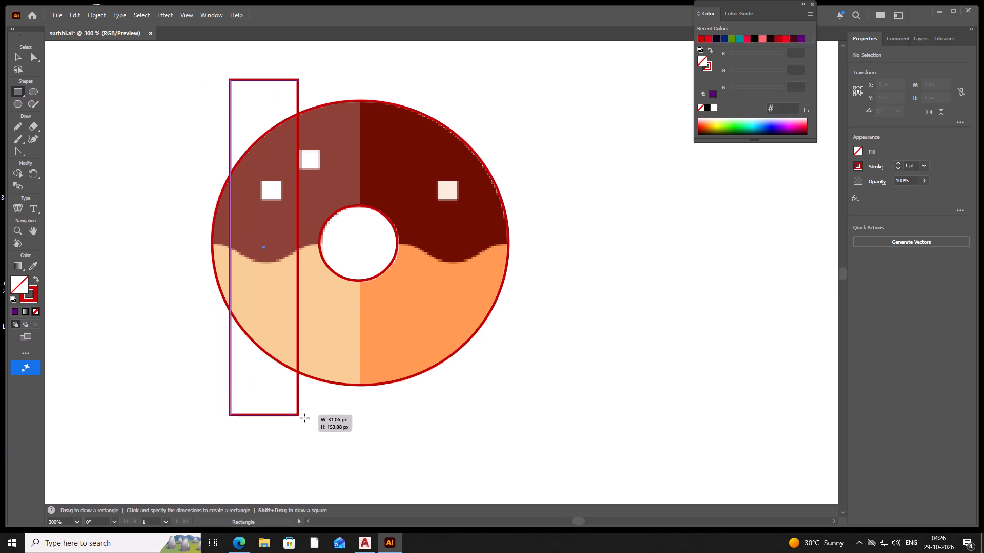
drag(304, 418, 357, 454)
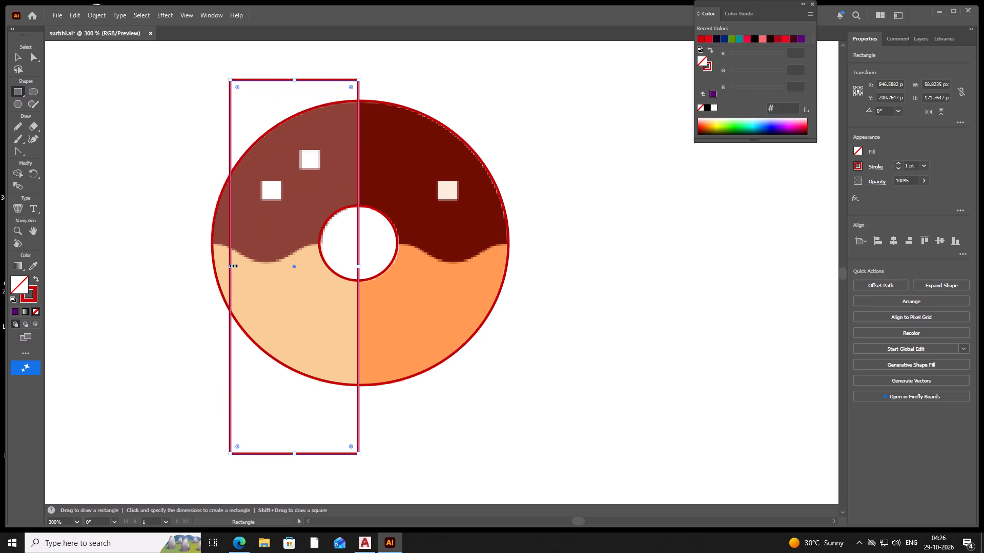
drag(232, 265, 209, 266)
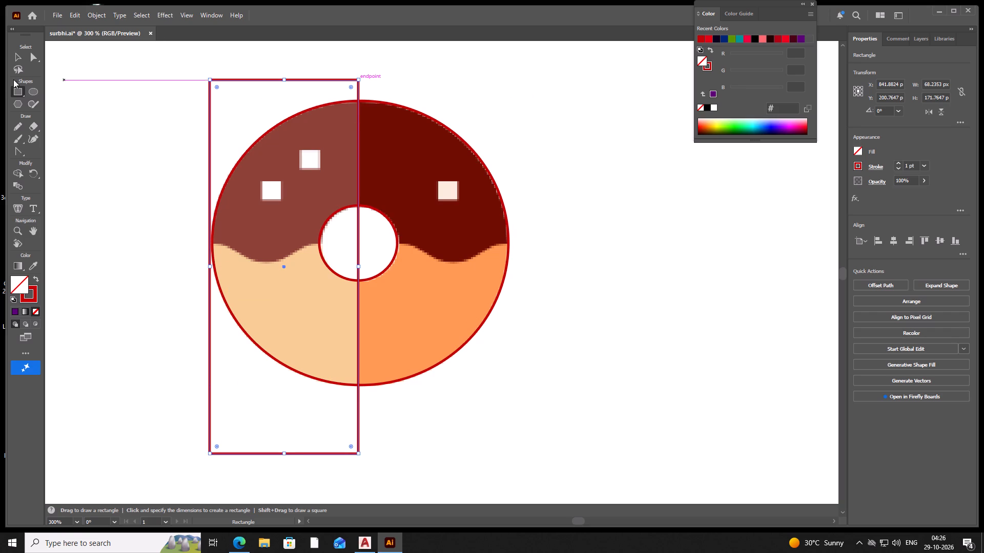
Select both ellipses and the rectangle, and split the donut ring into left and right halves with Shape Builder.
click(12, 54)
drag(182, 66, 211, 331)
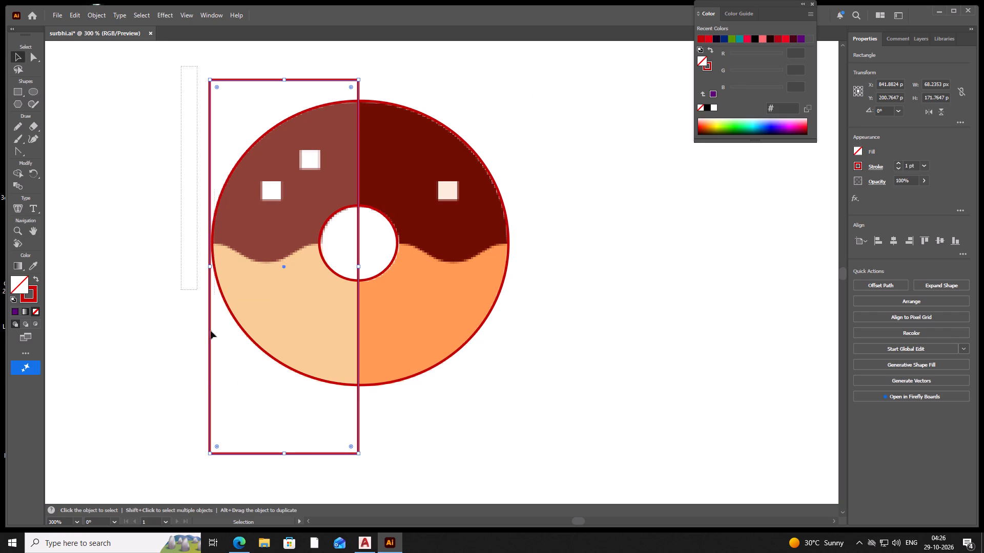
drag(211, 331, 525, 492)
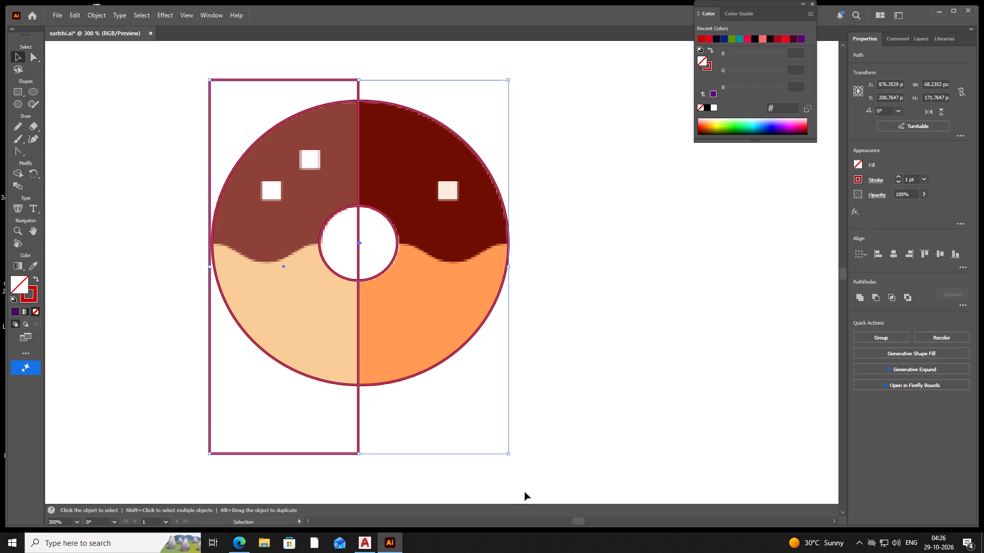
click(18, 173)
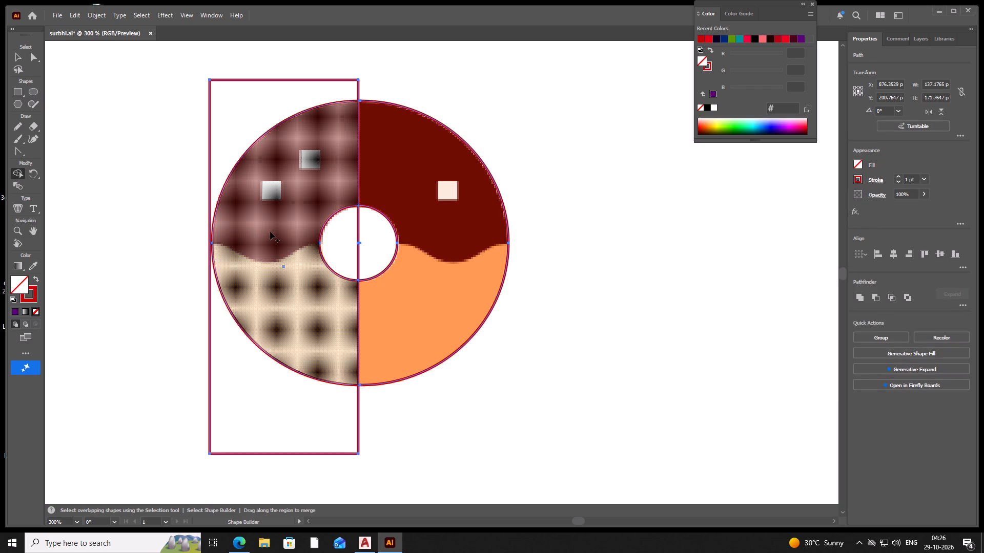
click(270, 231)
click(280, 294)
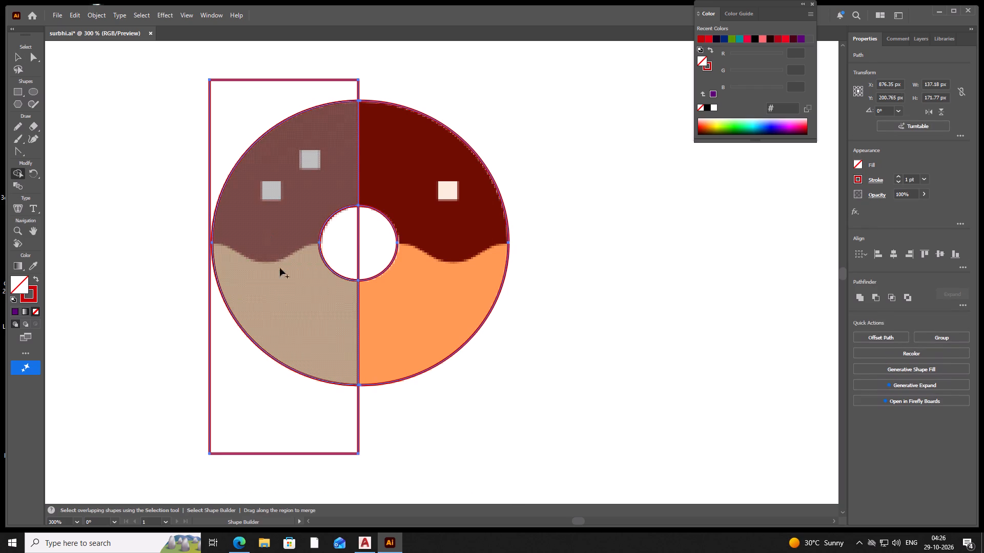
click(280, 245)
click(272, 298)
click(413, 192)
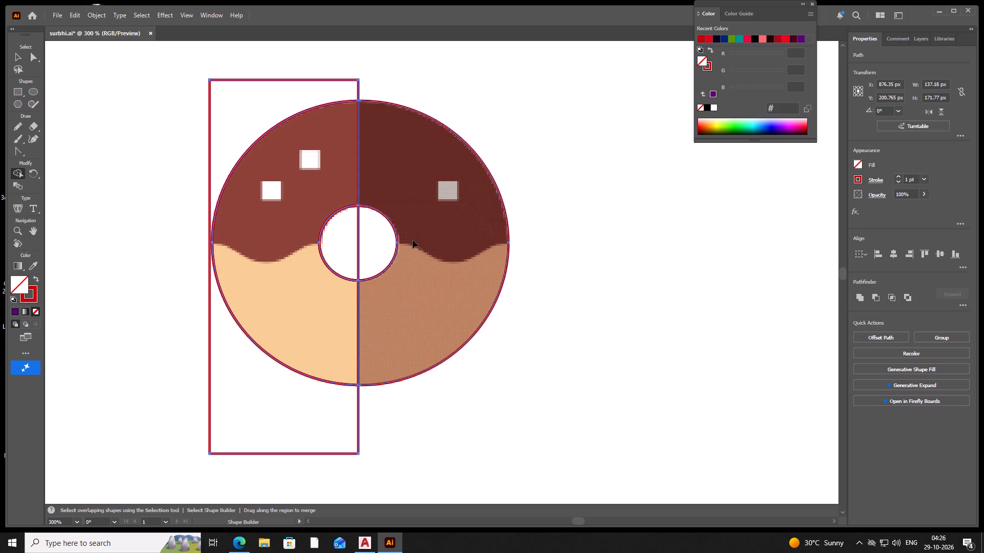
click(415, 316)
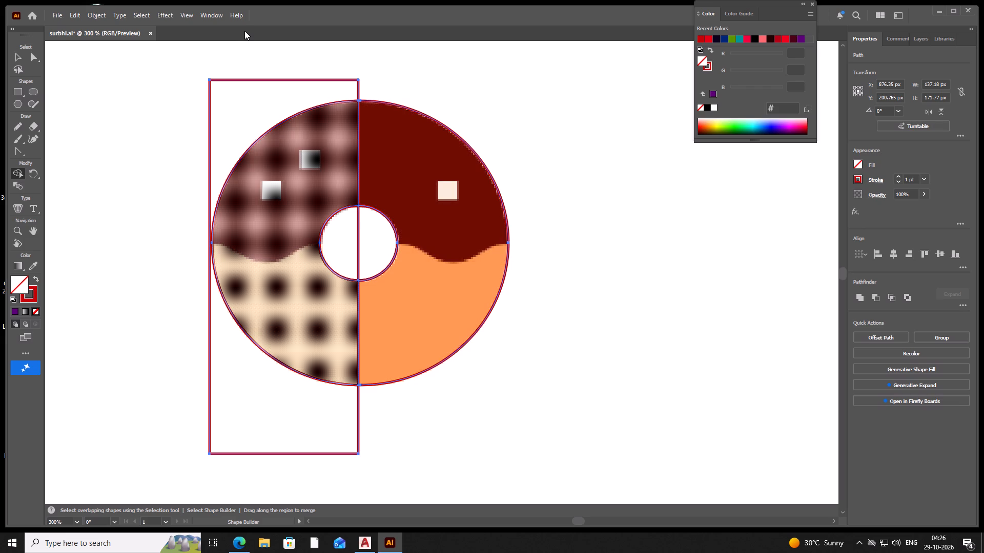
Remove the rectangle's excess outside the donut with Shape Builder and deselect the shapes.
click(244, 31)
click(20, 175)
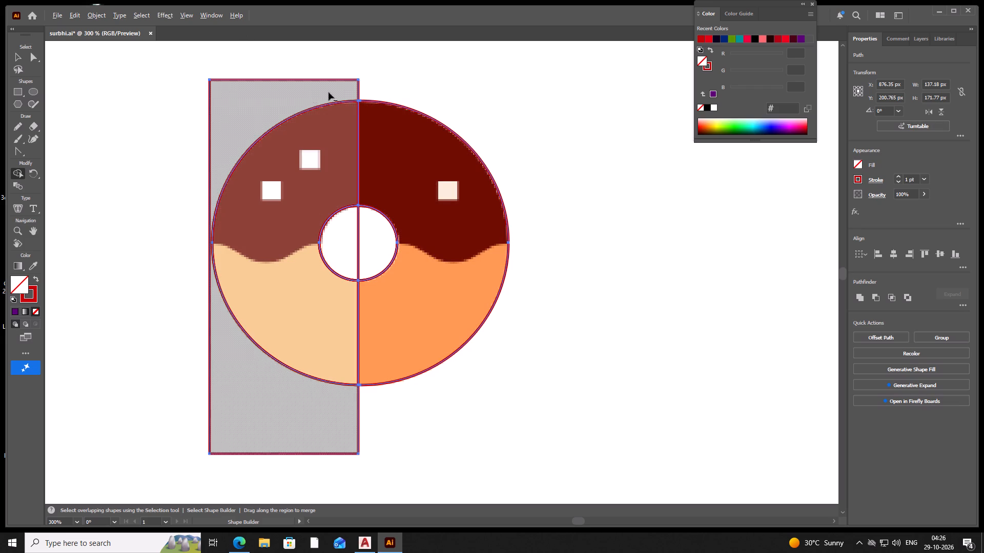
alt+drag(404, 82, 199, 111)
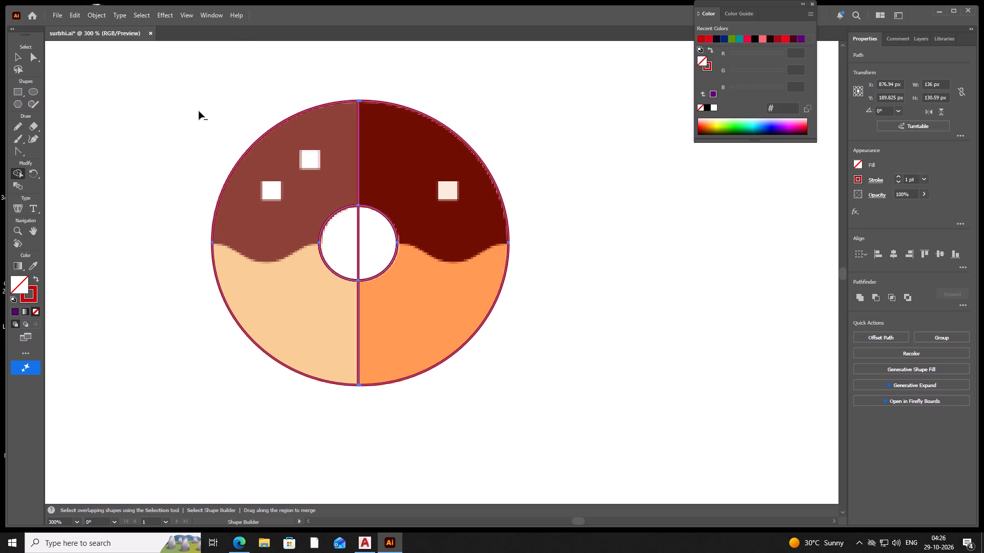
click(437, 30)
click(500, 116)
click(12, 51)
click(90, 175)
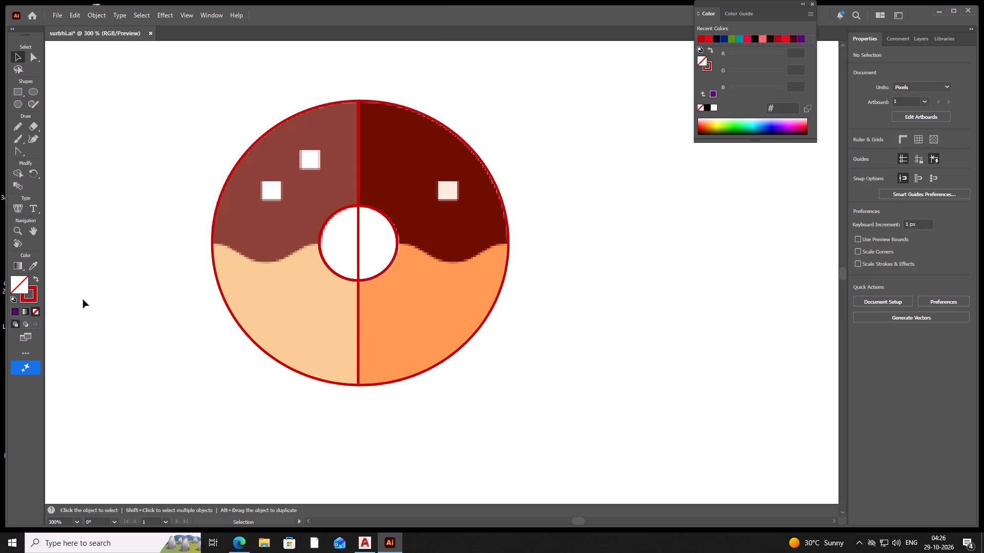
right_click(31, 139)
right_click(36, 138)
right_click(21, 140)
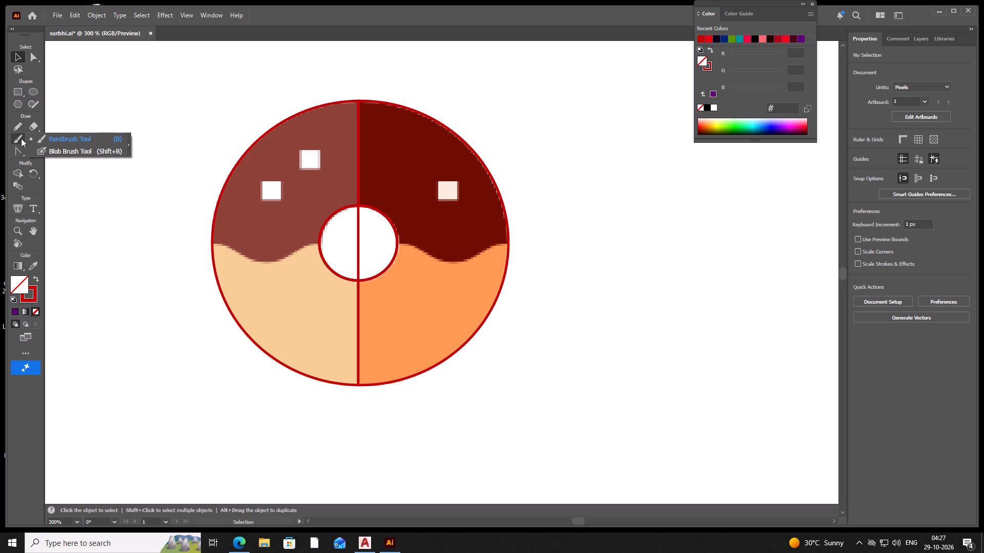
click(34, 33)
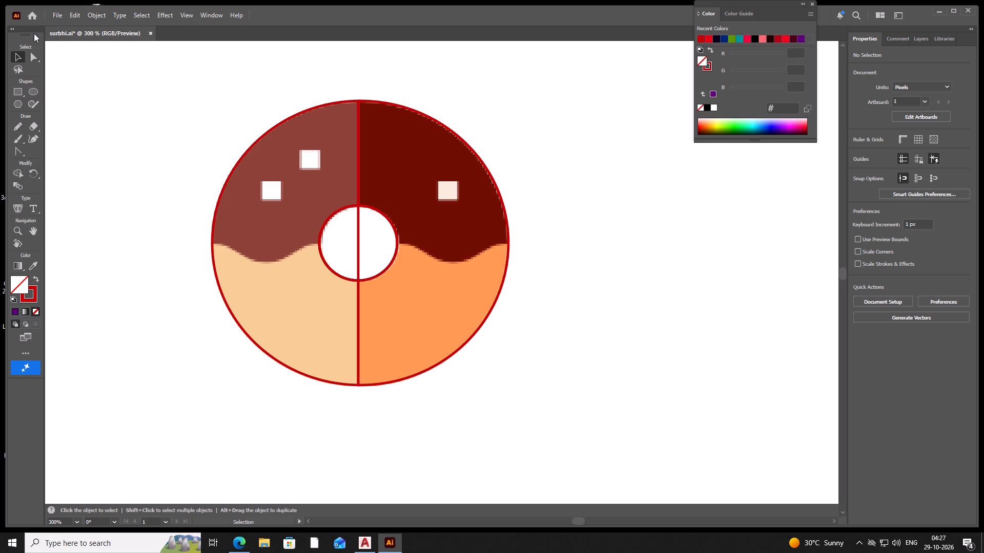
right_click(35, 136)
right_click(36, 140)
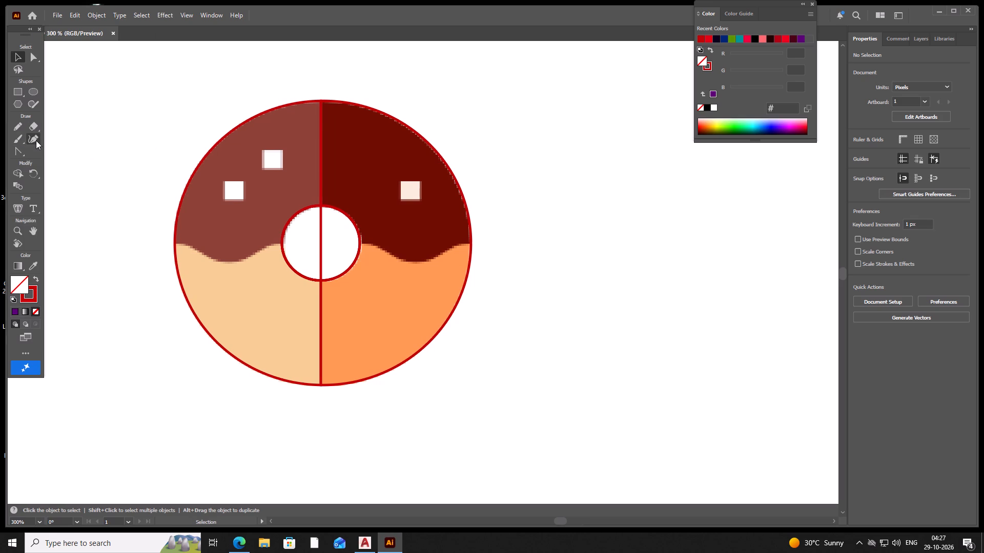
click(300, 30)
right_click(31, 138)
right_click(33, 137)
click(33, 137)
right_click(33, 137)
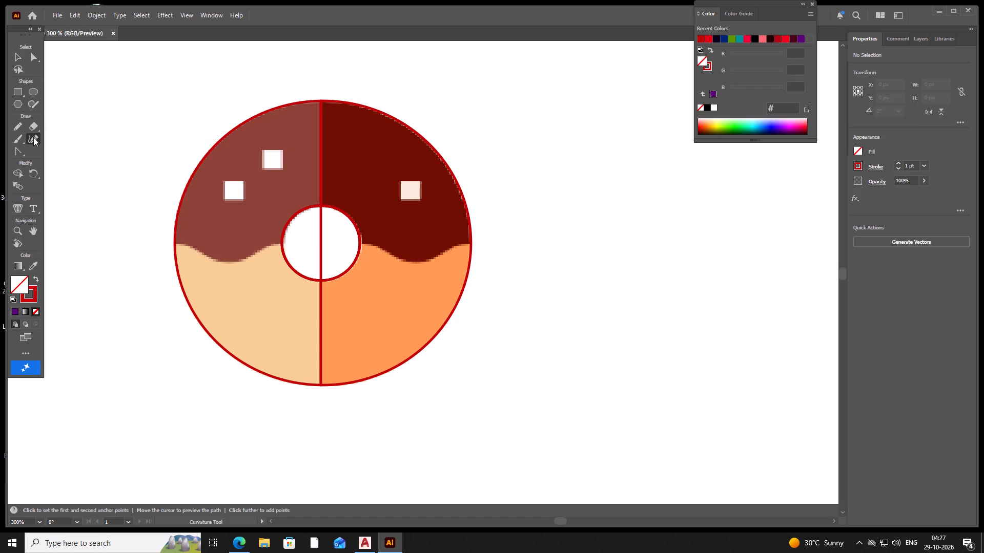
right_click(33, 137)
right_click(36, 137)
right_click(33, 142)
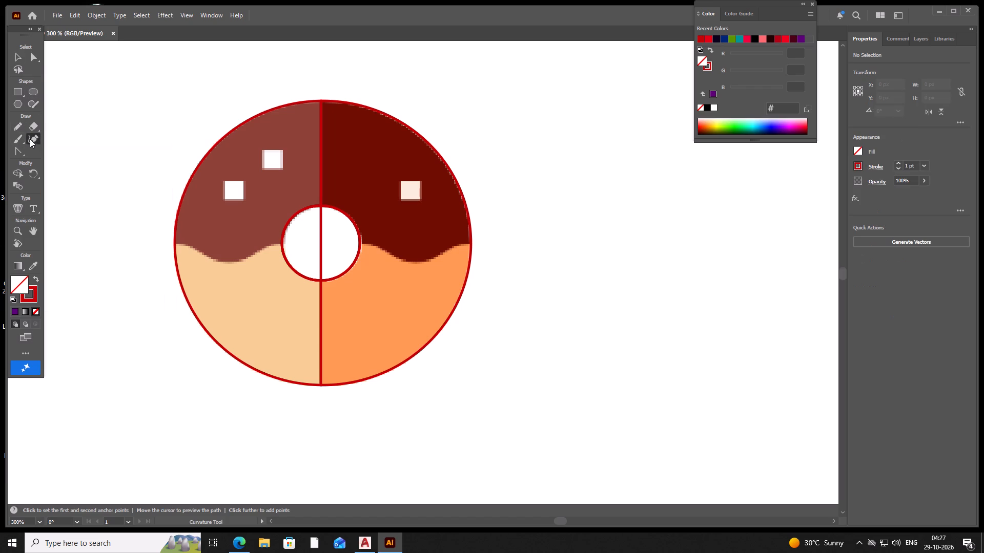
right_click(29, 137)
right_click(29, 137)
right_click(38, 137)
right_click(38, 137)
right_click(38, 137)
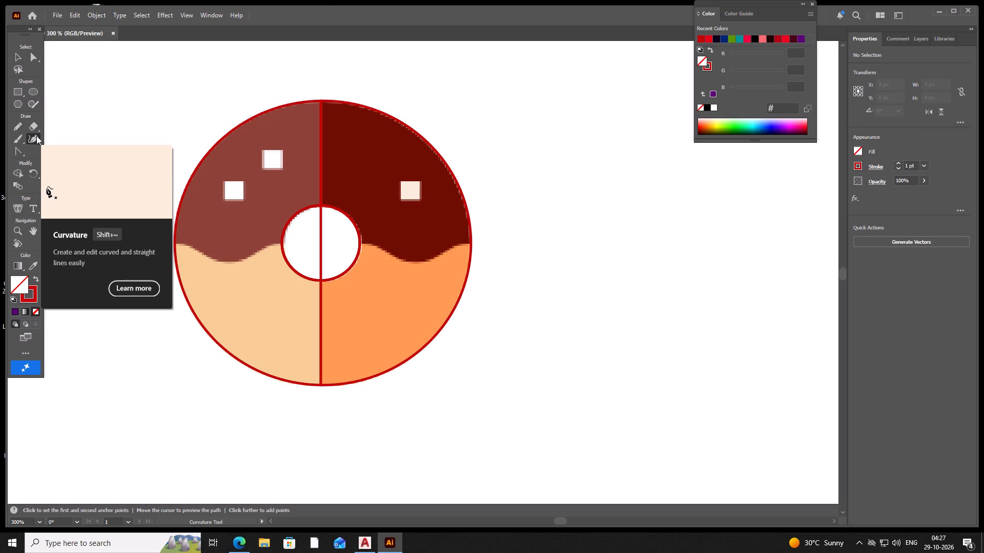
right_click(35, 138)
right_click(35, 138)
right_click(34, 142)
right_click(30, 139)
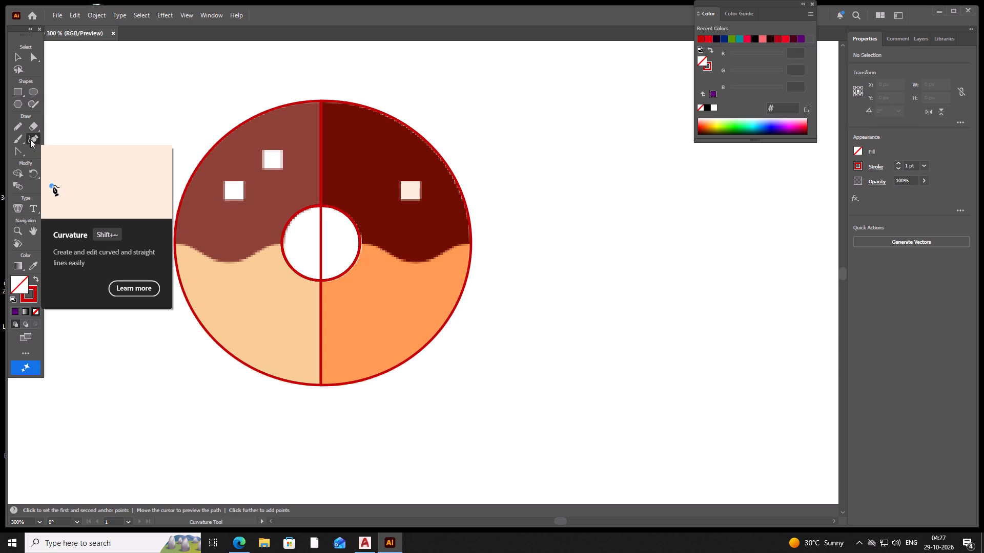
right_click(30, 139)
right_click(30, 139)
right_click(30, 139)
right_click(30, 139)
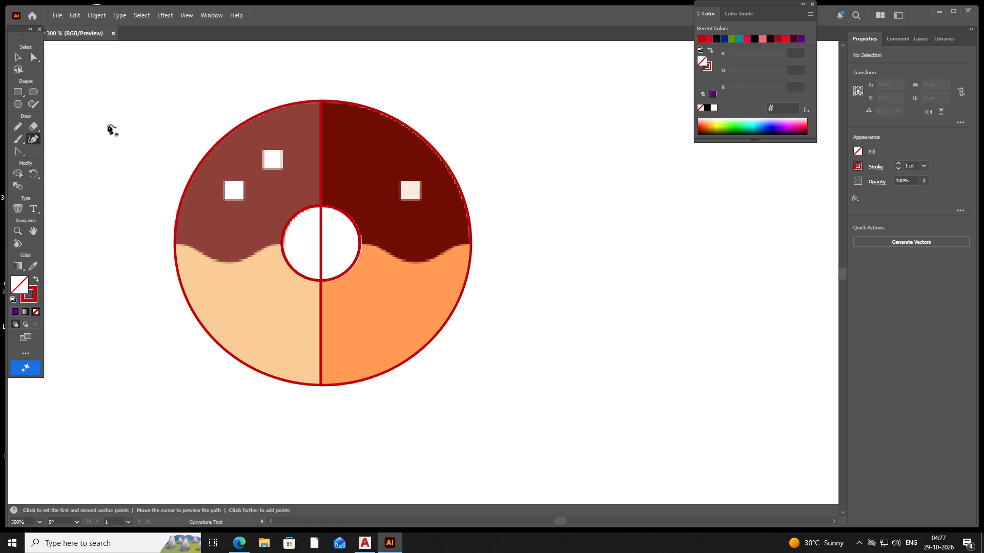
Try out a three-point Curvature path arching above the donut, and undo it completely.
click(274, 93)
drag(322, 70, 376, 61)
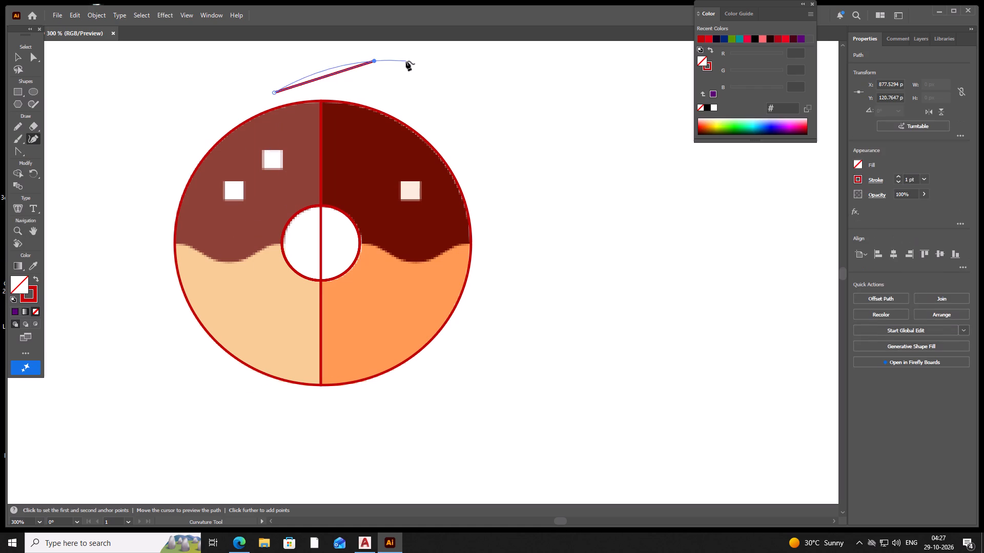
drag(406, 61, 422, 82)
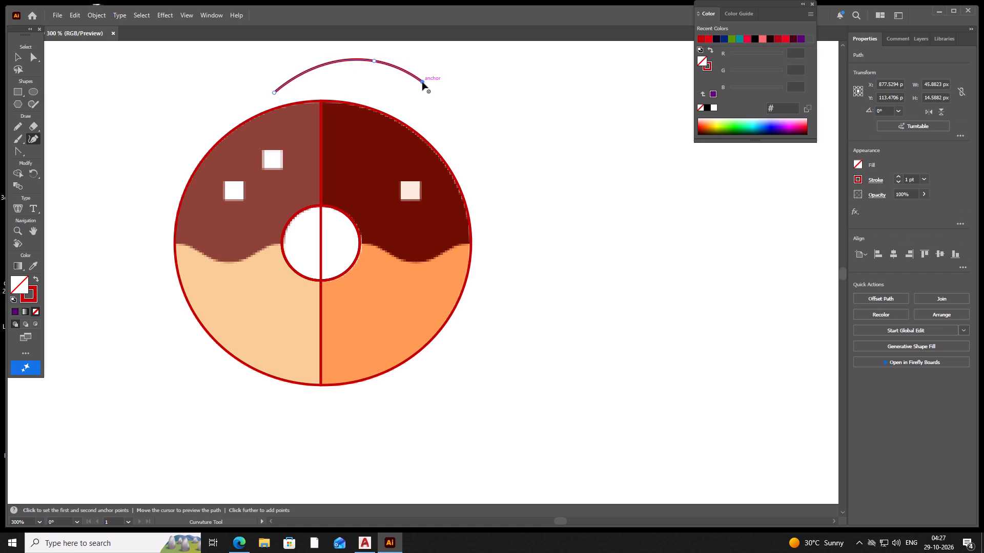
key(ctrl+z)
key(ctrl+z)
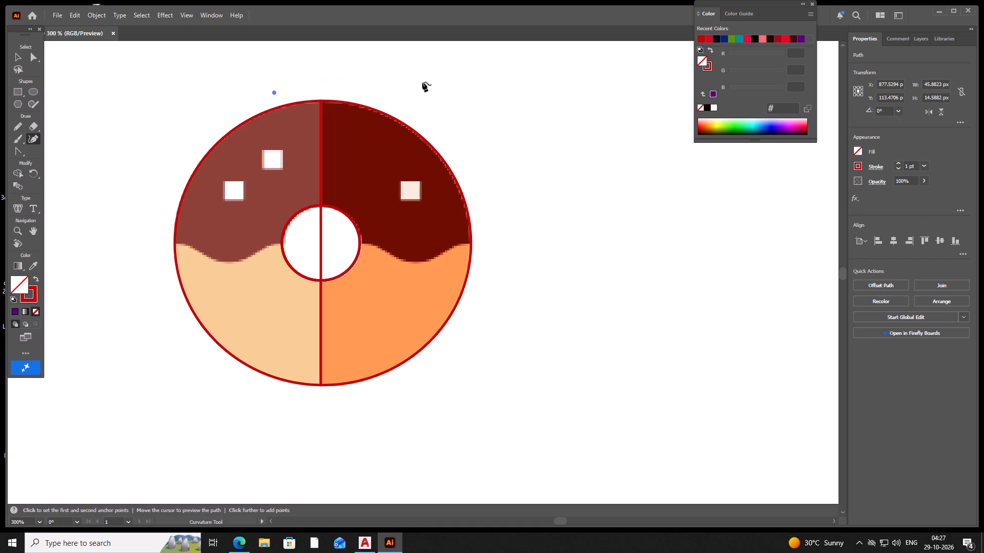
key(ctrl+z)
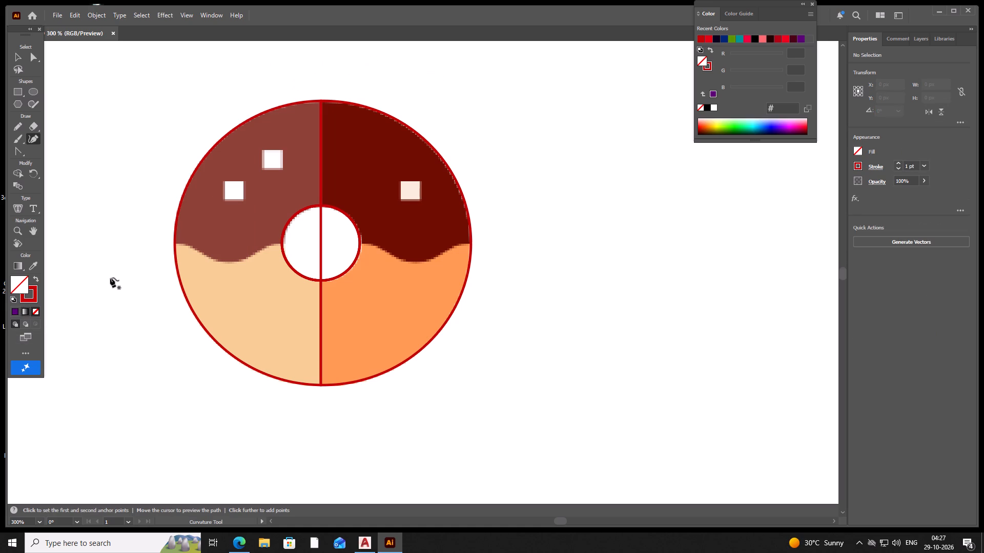
Set the stroke weight for new paths to 0.75 pt.
click(926, 166)
click(932, 199)
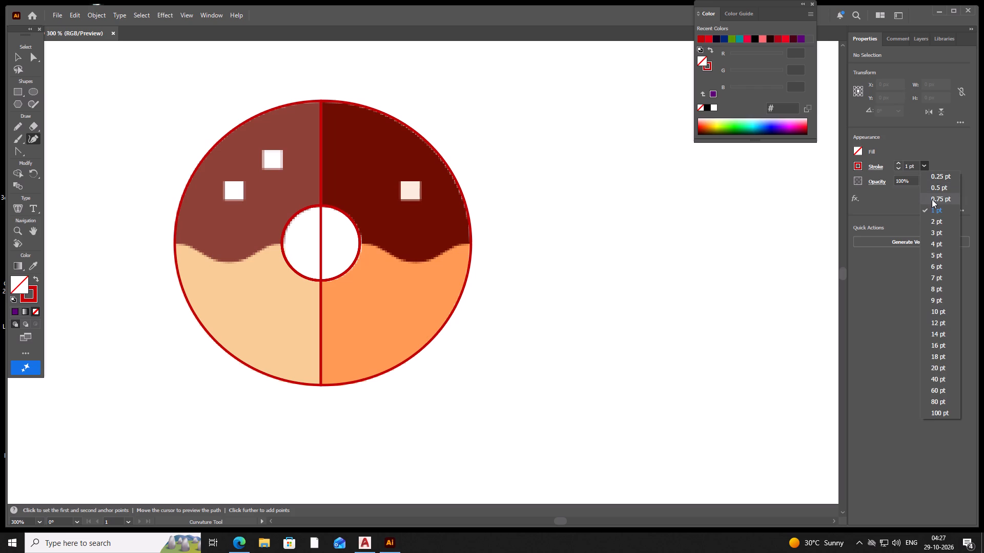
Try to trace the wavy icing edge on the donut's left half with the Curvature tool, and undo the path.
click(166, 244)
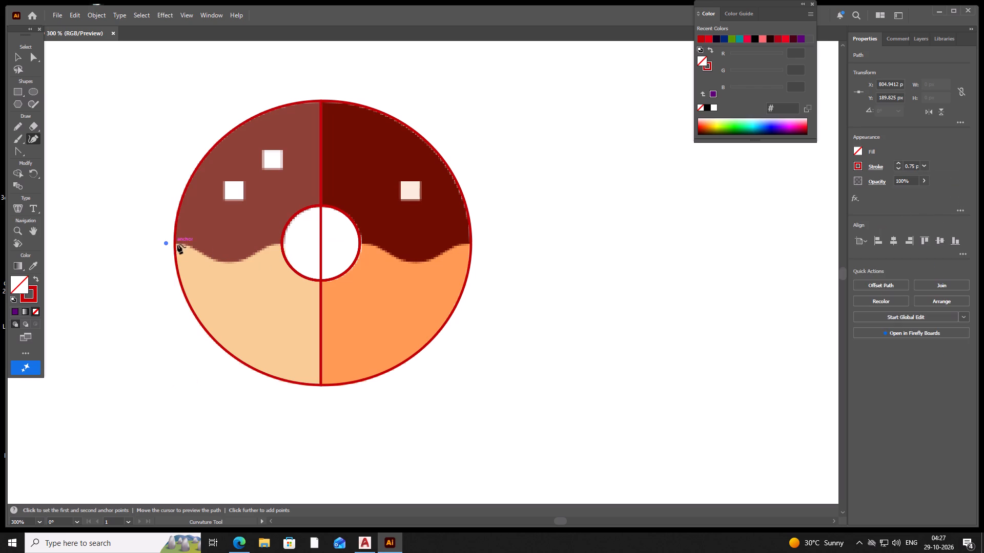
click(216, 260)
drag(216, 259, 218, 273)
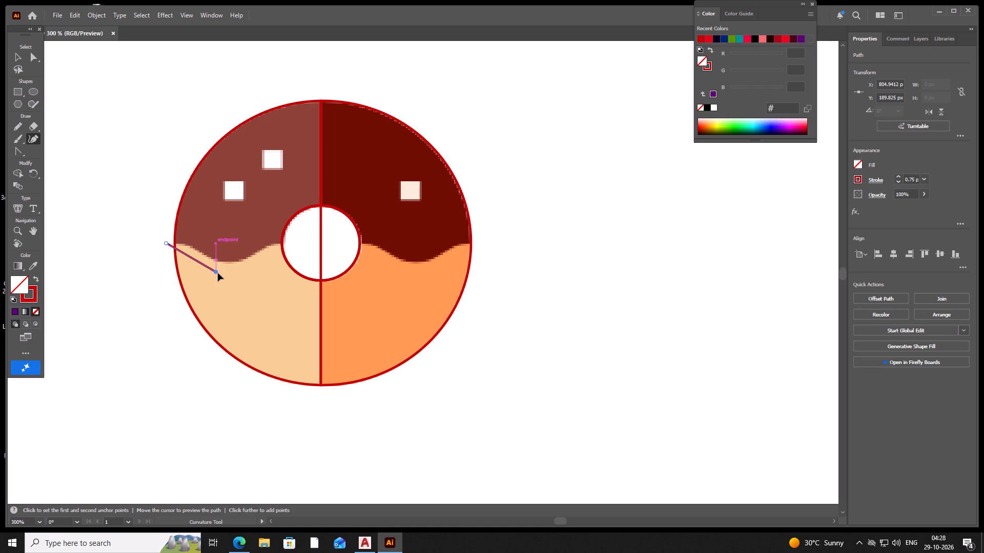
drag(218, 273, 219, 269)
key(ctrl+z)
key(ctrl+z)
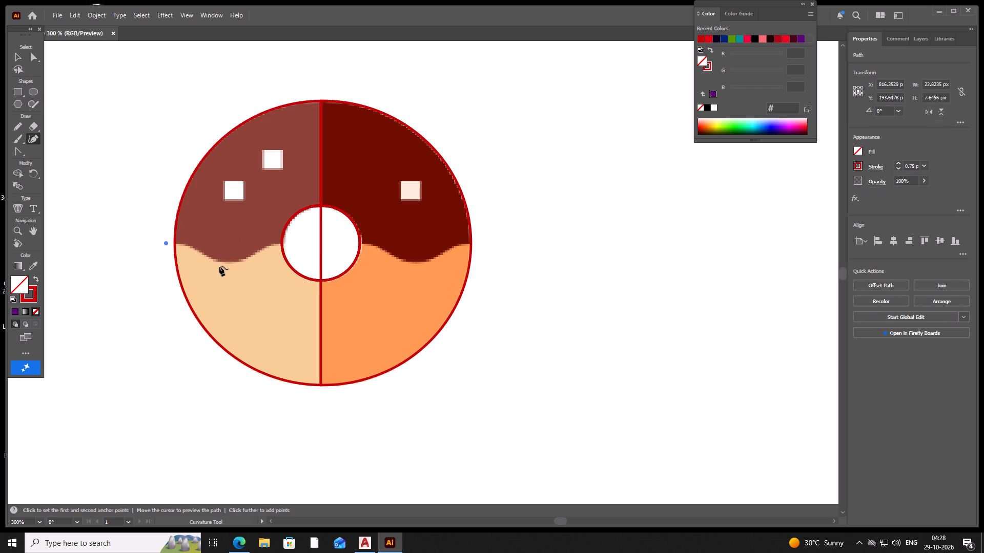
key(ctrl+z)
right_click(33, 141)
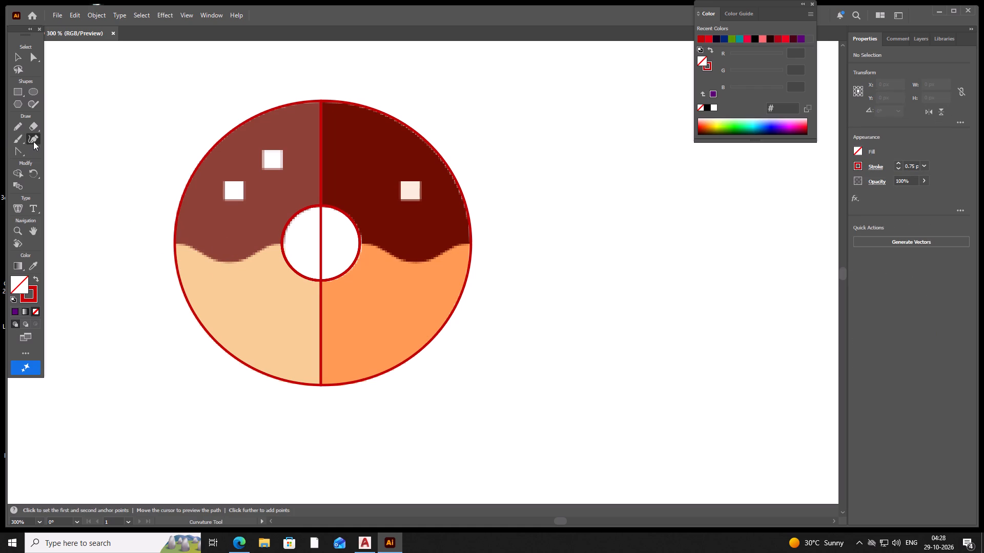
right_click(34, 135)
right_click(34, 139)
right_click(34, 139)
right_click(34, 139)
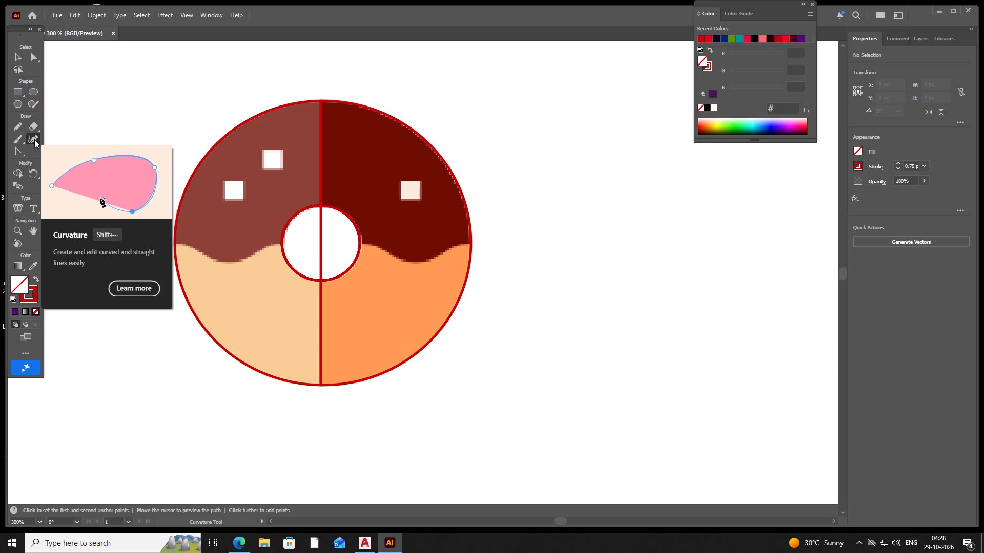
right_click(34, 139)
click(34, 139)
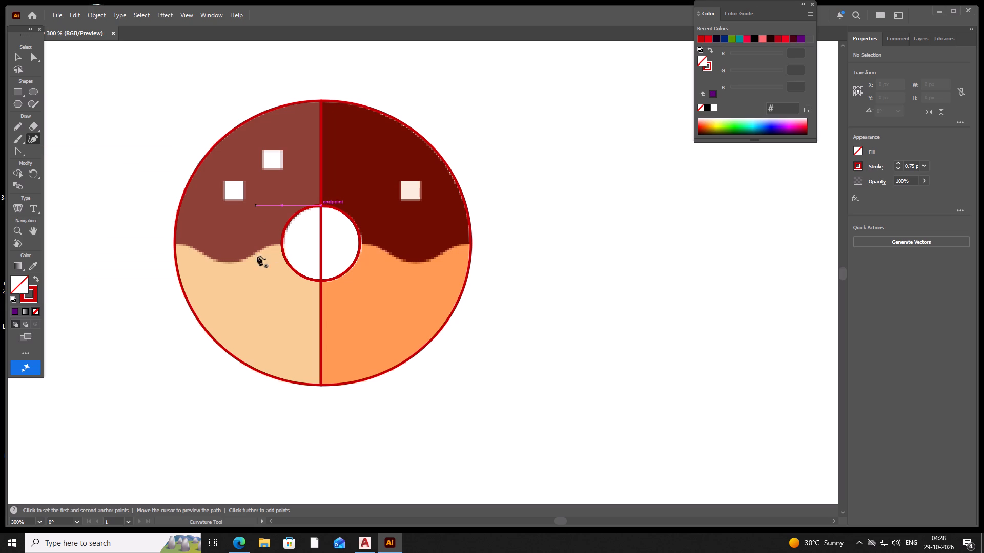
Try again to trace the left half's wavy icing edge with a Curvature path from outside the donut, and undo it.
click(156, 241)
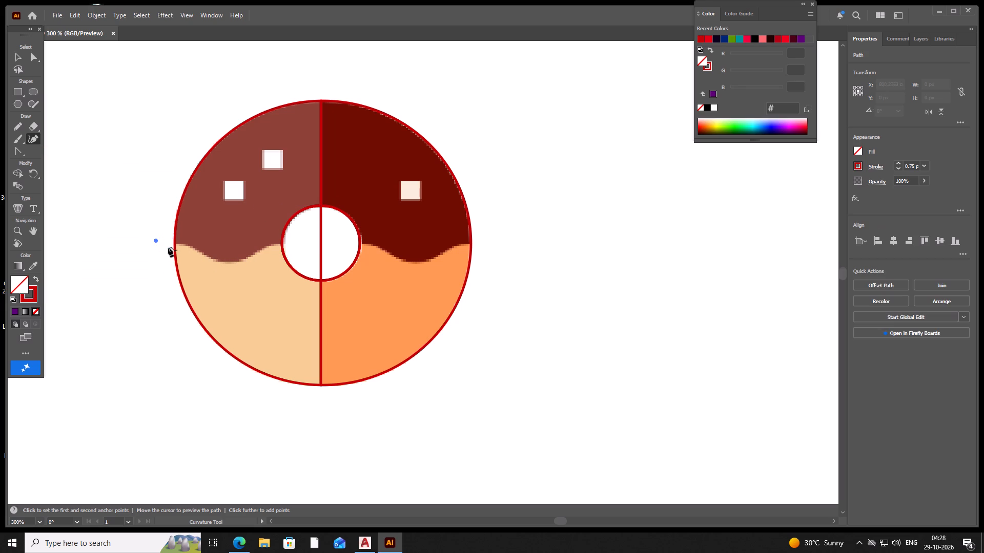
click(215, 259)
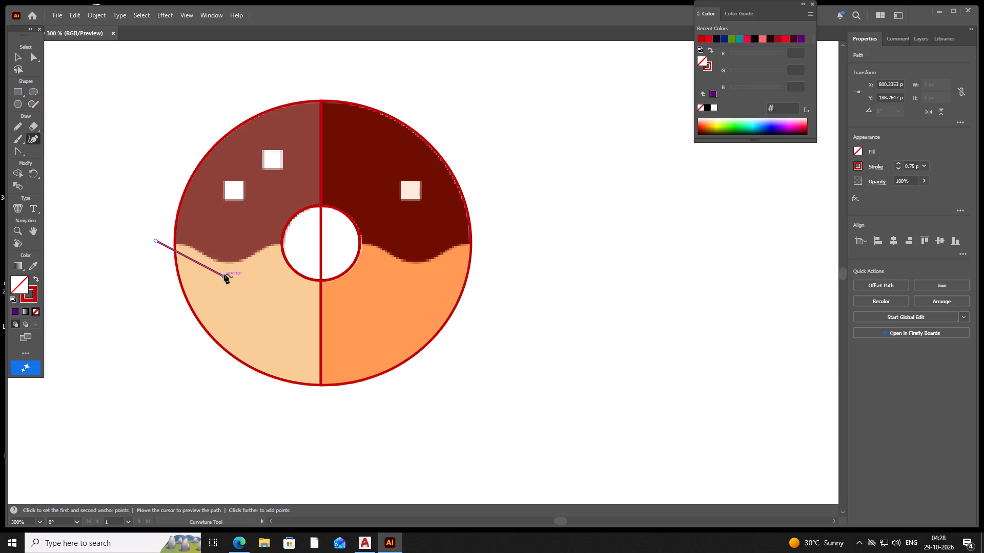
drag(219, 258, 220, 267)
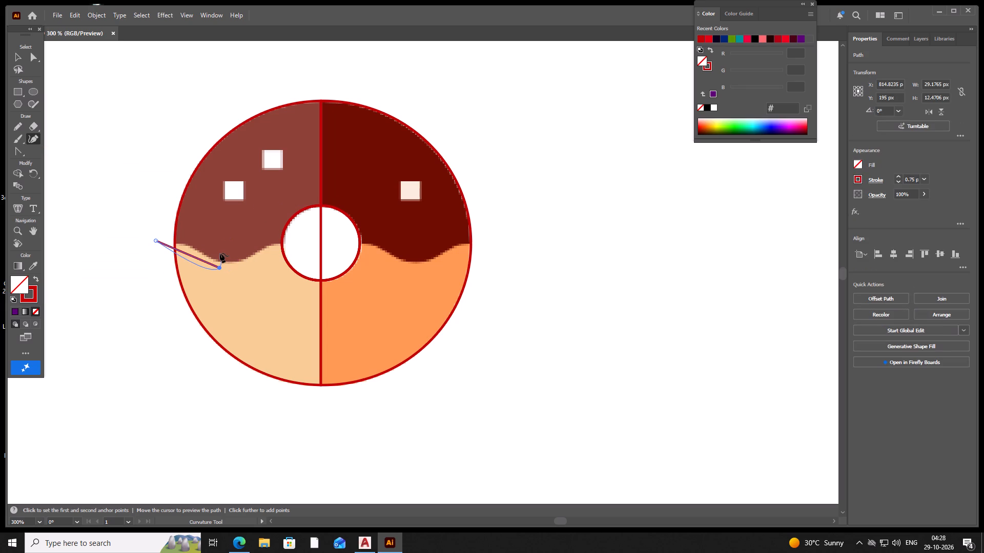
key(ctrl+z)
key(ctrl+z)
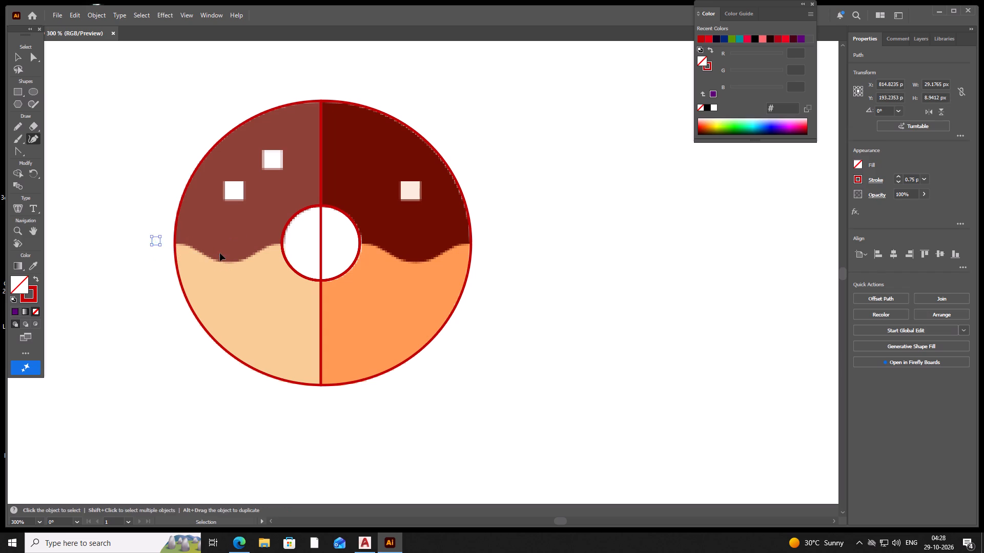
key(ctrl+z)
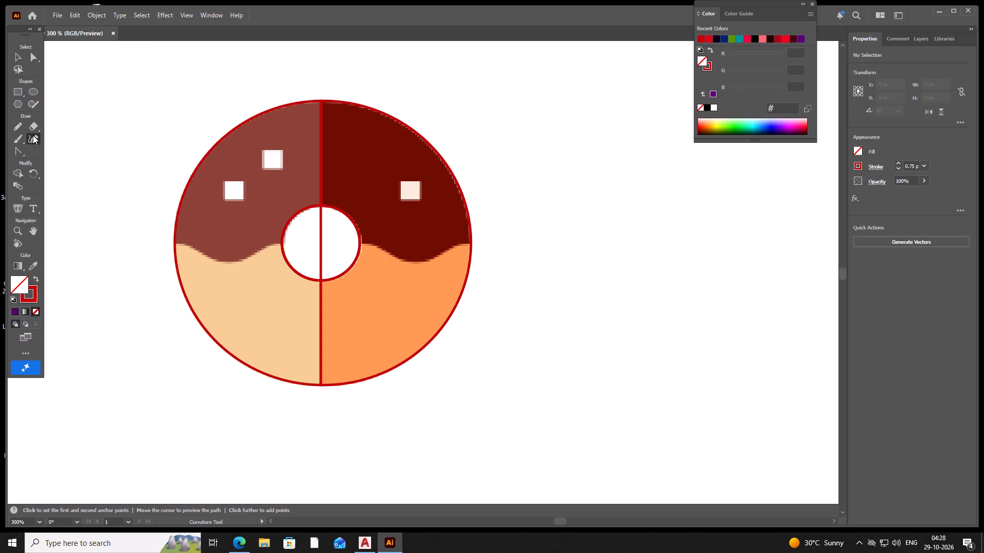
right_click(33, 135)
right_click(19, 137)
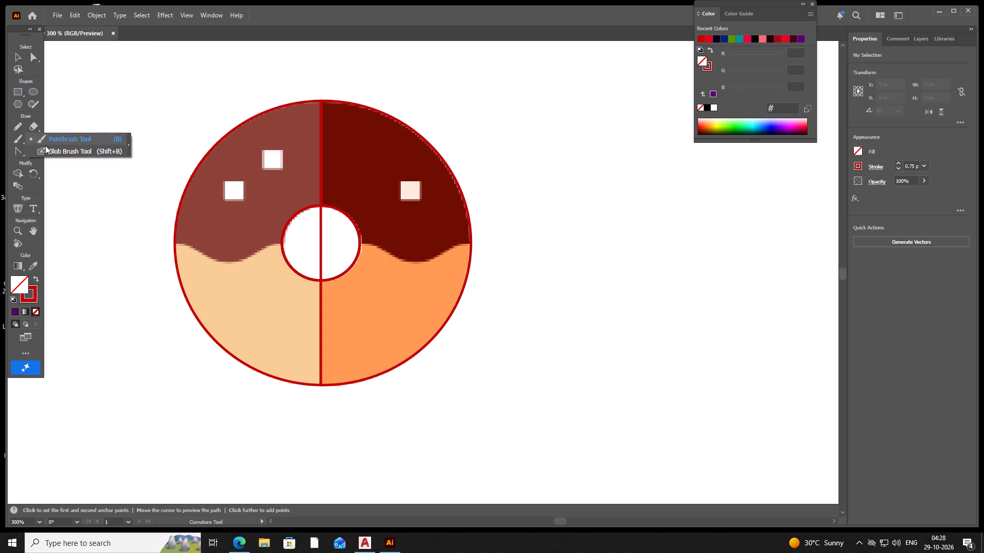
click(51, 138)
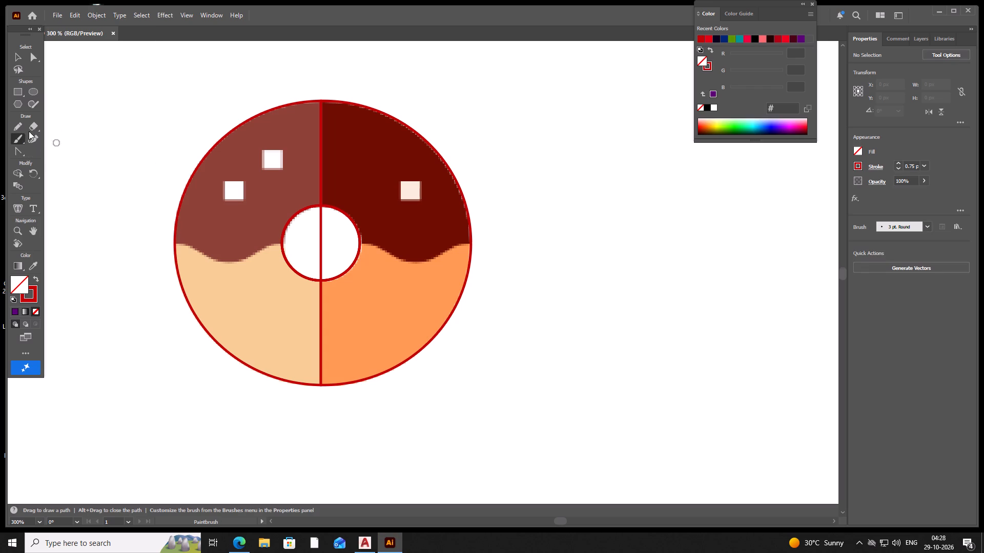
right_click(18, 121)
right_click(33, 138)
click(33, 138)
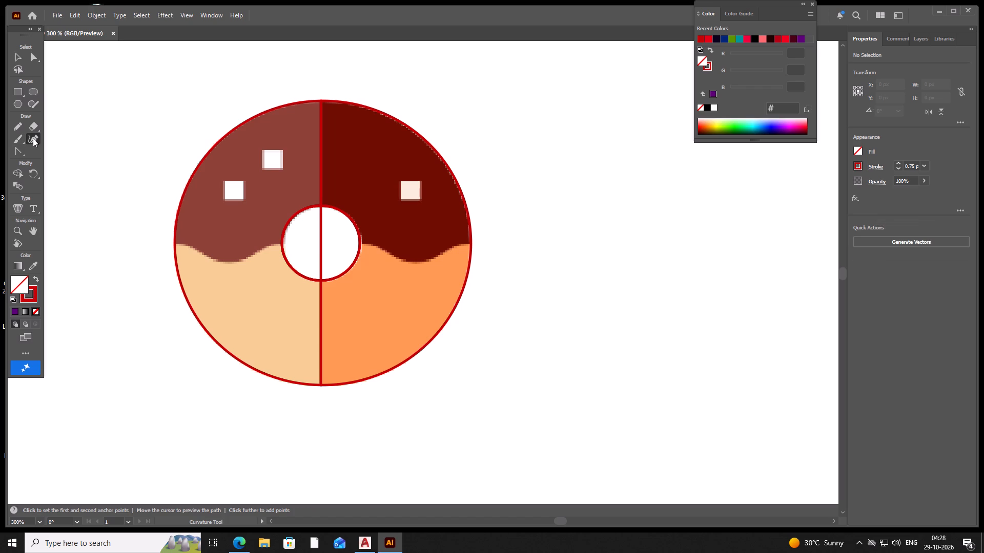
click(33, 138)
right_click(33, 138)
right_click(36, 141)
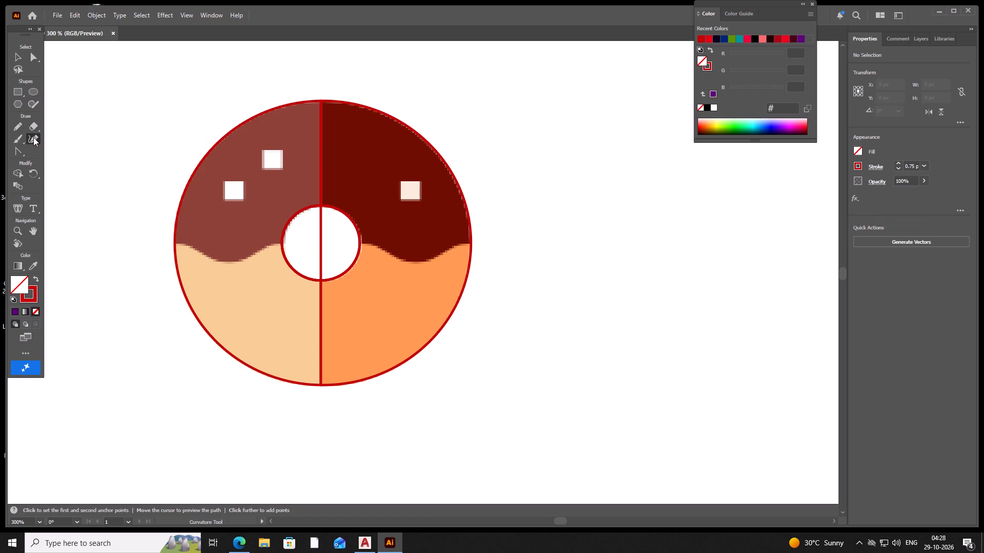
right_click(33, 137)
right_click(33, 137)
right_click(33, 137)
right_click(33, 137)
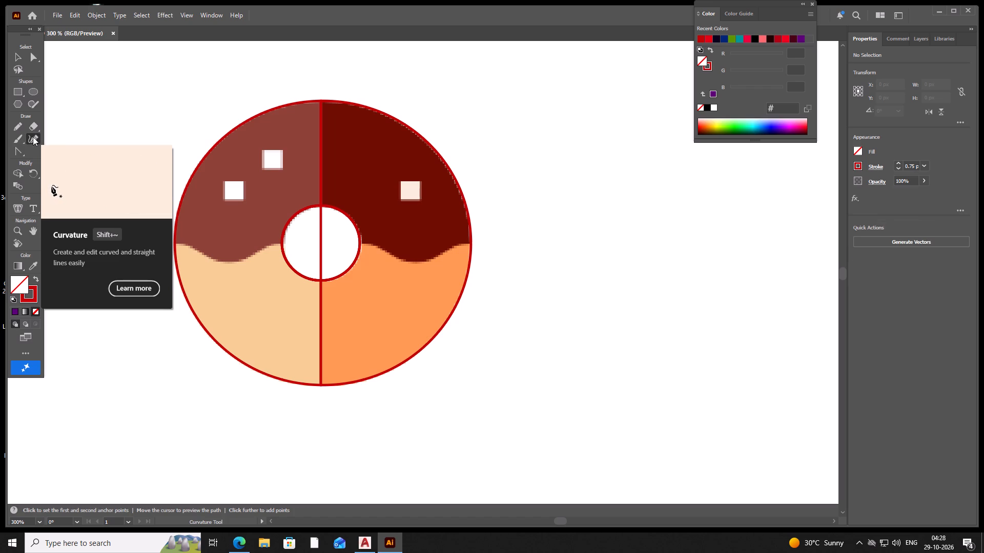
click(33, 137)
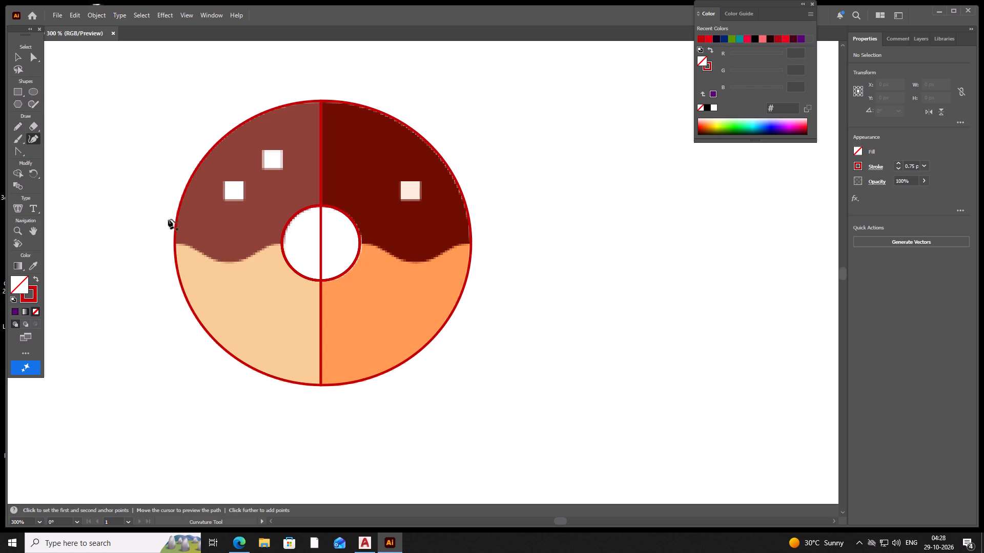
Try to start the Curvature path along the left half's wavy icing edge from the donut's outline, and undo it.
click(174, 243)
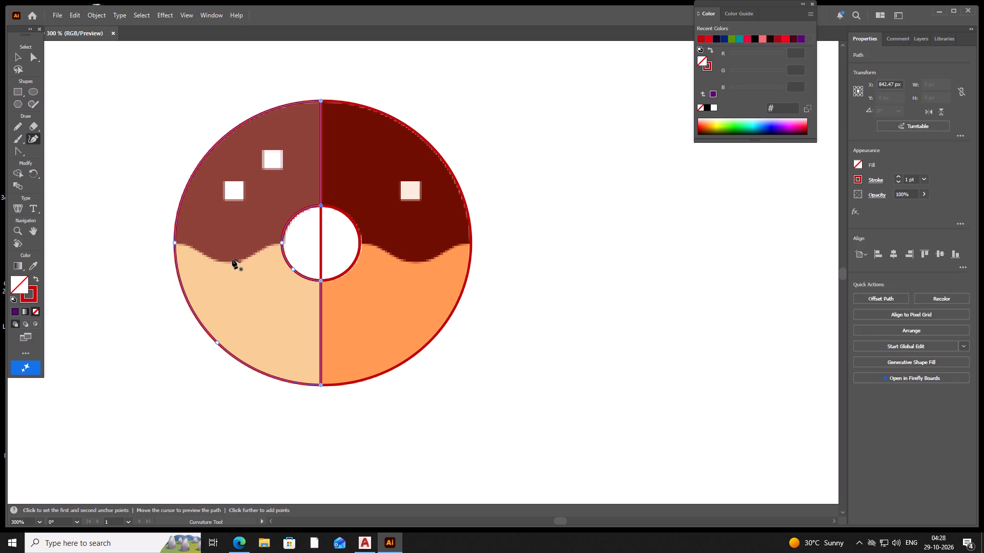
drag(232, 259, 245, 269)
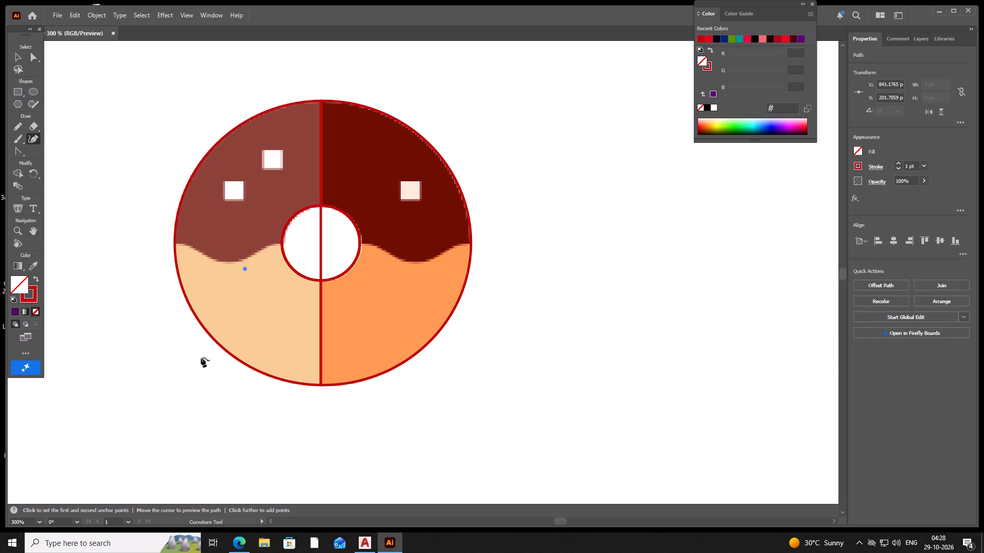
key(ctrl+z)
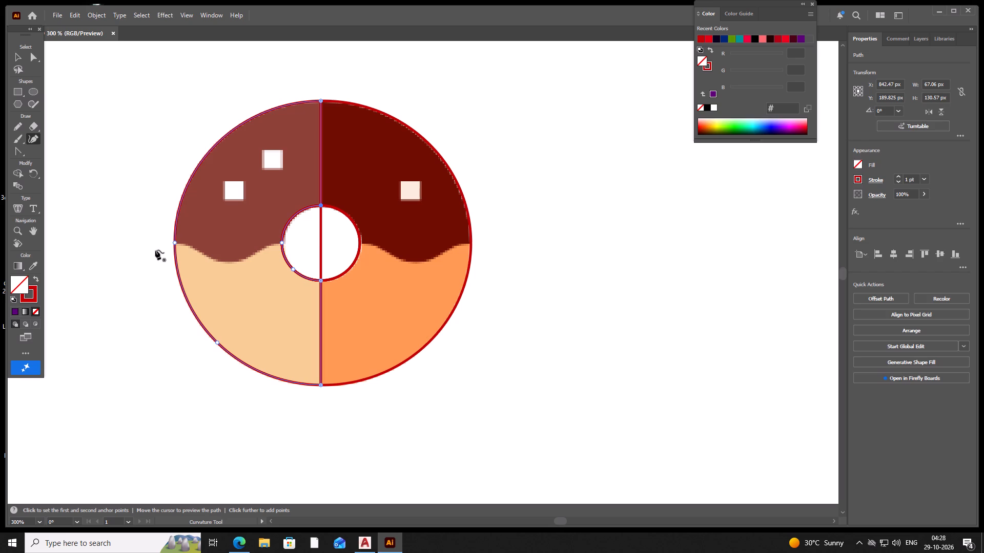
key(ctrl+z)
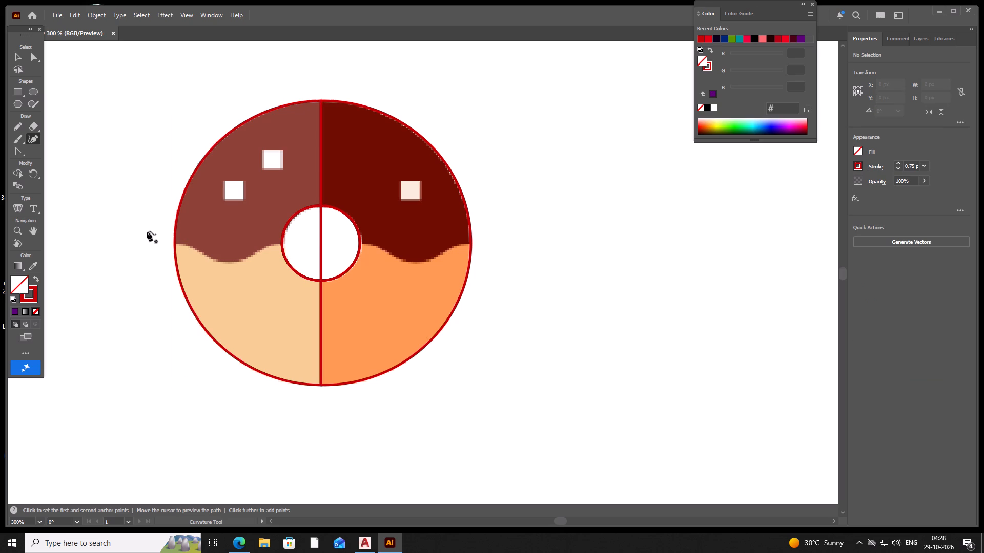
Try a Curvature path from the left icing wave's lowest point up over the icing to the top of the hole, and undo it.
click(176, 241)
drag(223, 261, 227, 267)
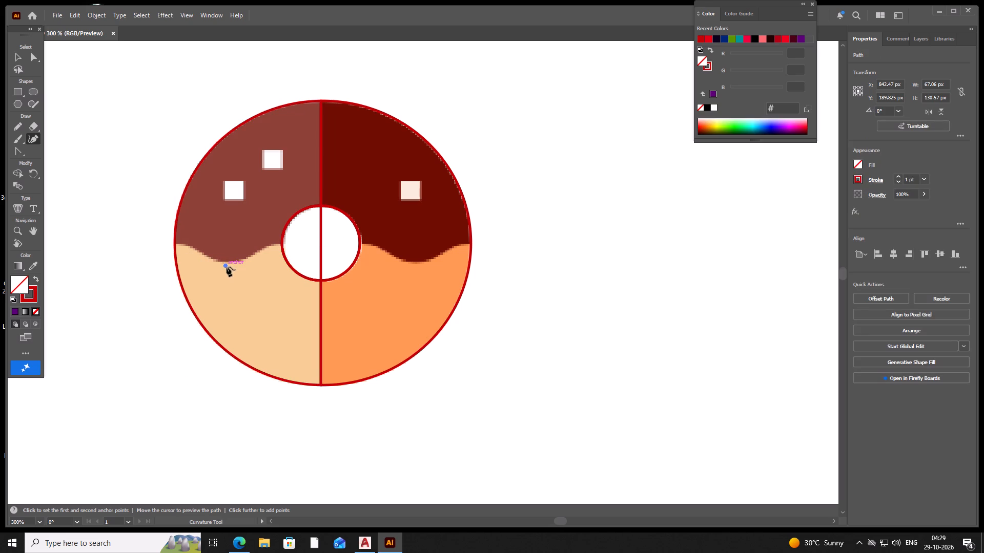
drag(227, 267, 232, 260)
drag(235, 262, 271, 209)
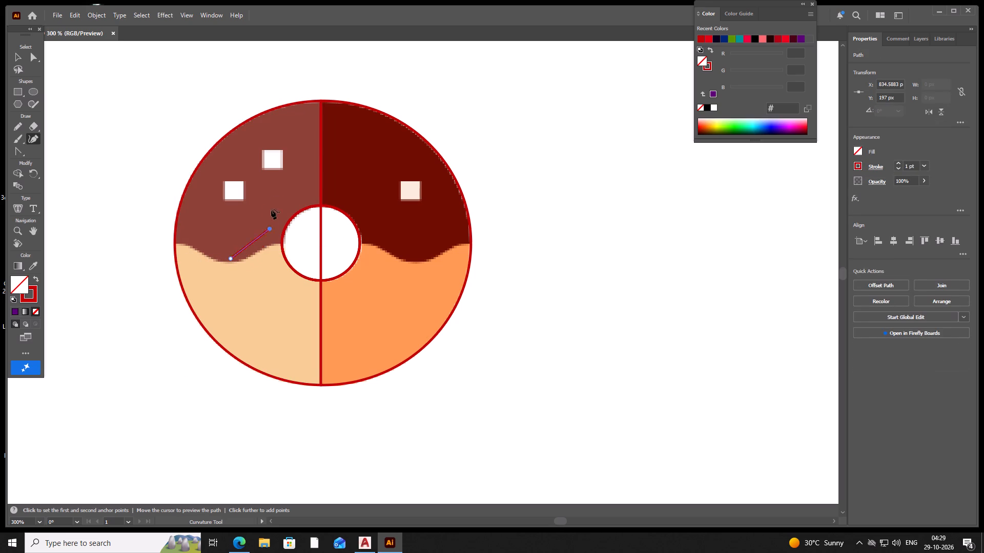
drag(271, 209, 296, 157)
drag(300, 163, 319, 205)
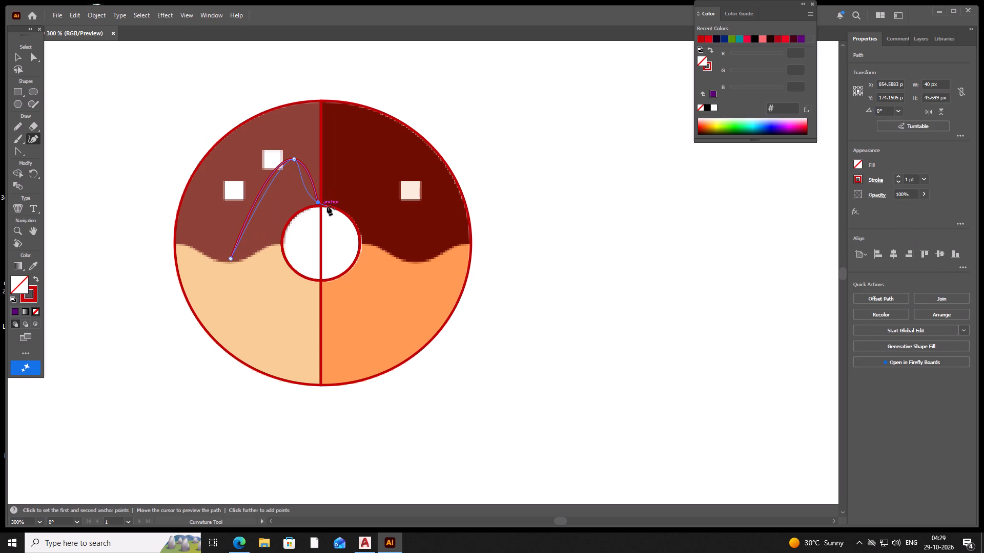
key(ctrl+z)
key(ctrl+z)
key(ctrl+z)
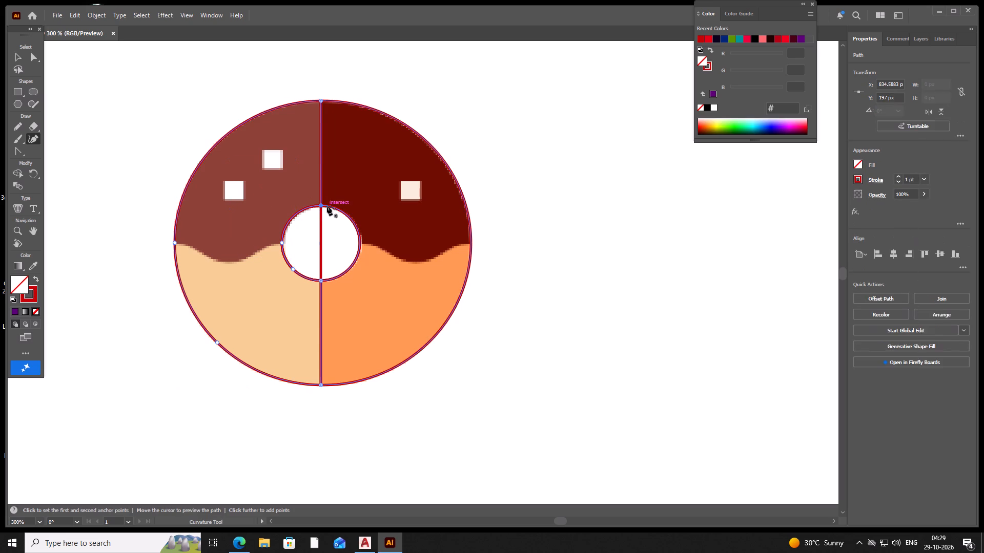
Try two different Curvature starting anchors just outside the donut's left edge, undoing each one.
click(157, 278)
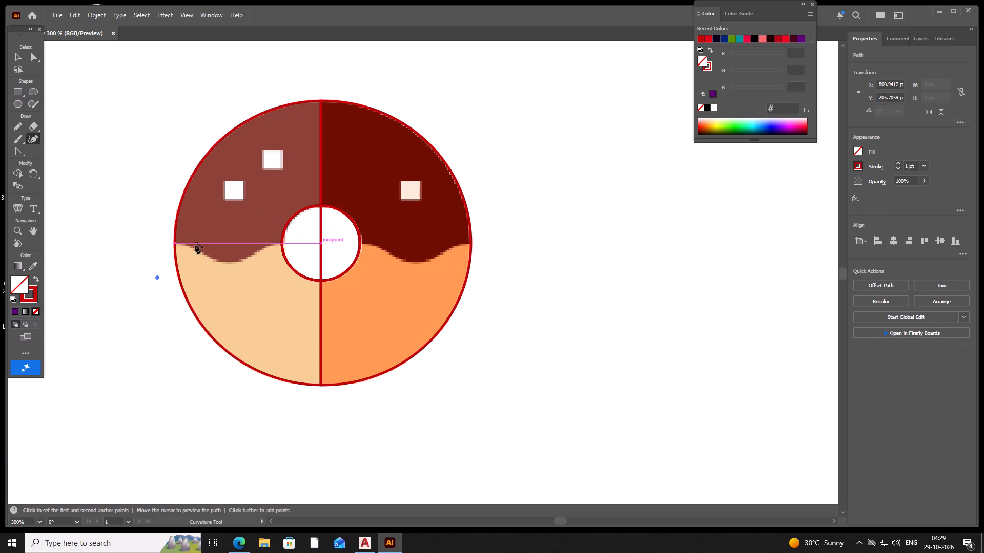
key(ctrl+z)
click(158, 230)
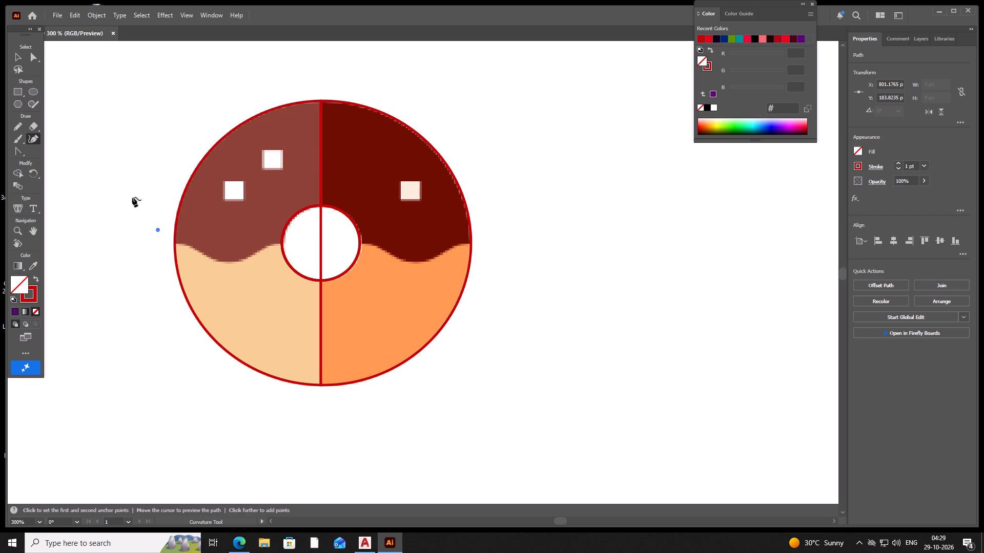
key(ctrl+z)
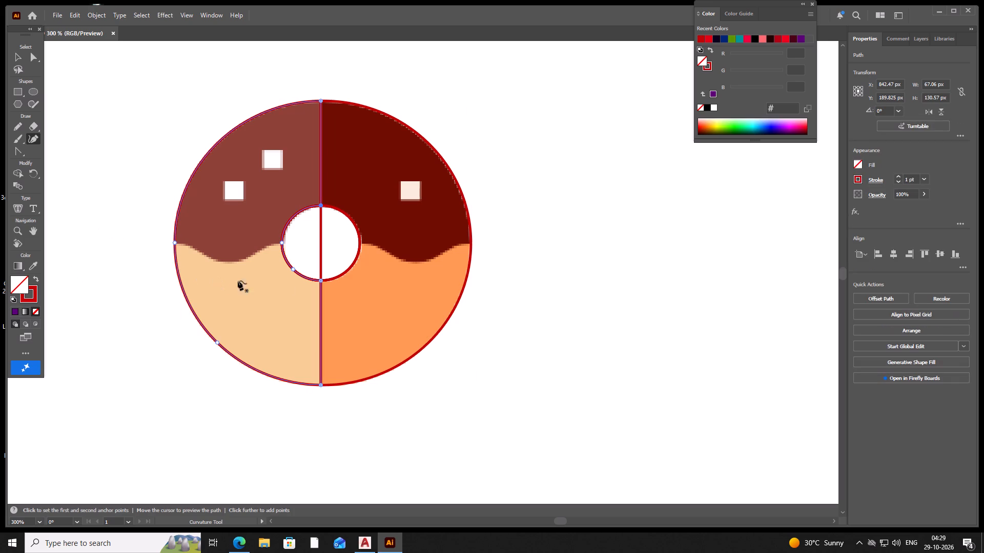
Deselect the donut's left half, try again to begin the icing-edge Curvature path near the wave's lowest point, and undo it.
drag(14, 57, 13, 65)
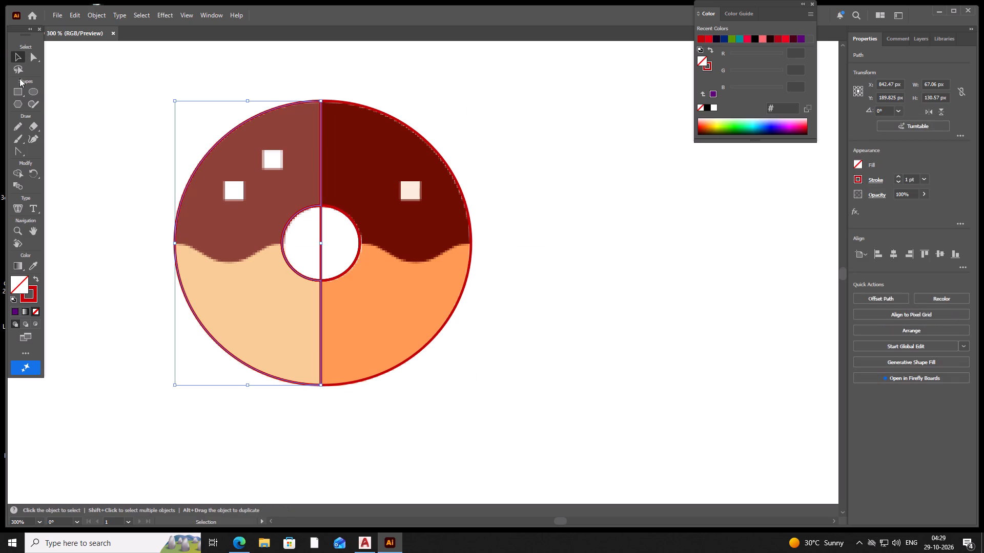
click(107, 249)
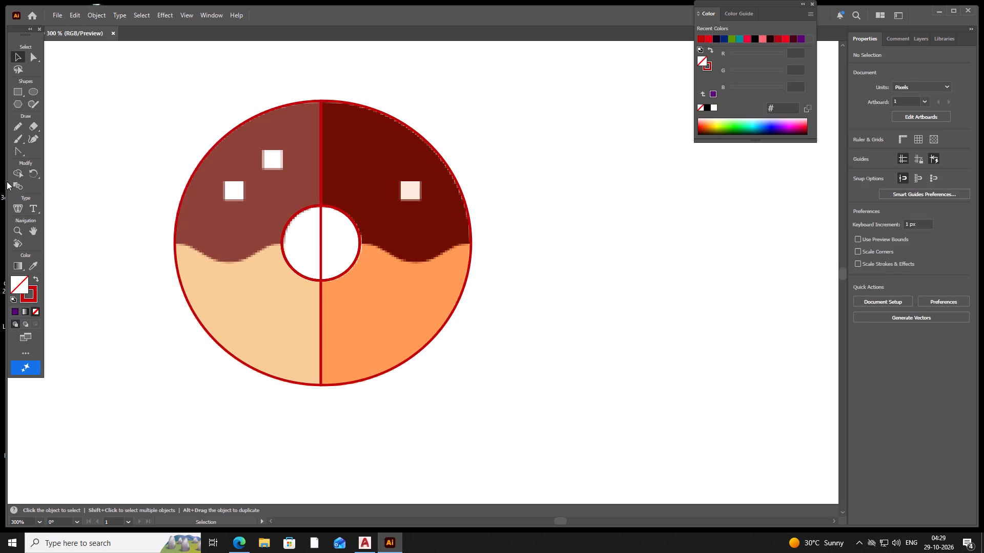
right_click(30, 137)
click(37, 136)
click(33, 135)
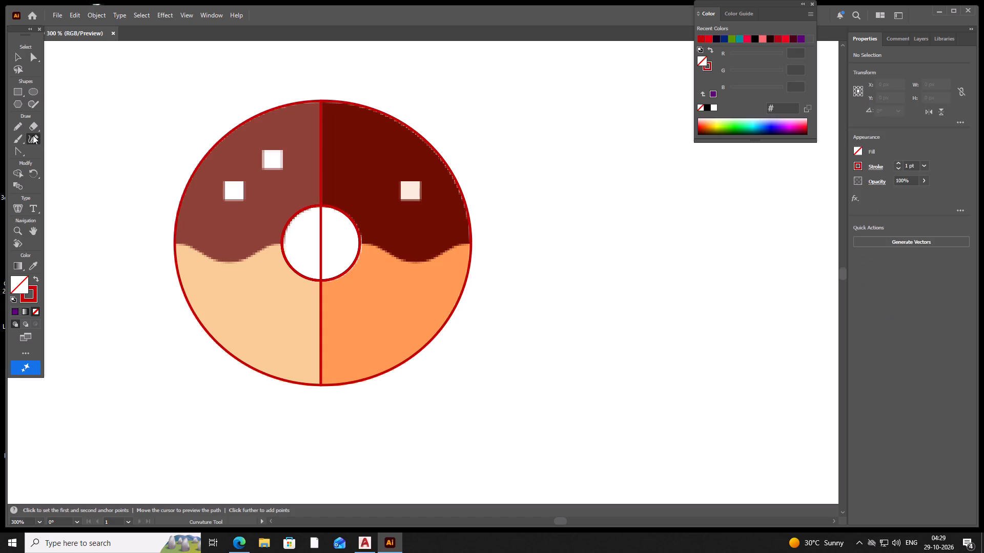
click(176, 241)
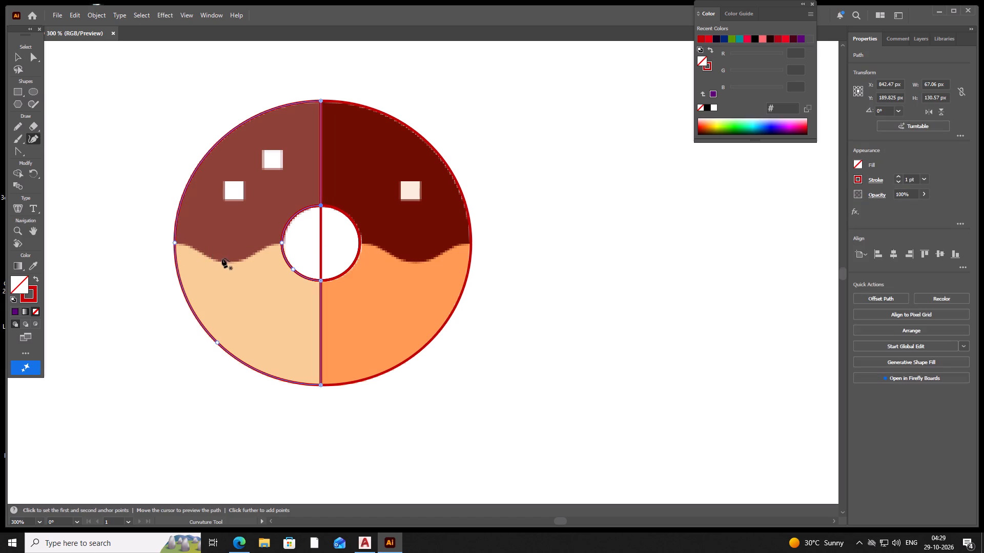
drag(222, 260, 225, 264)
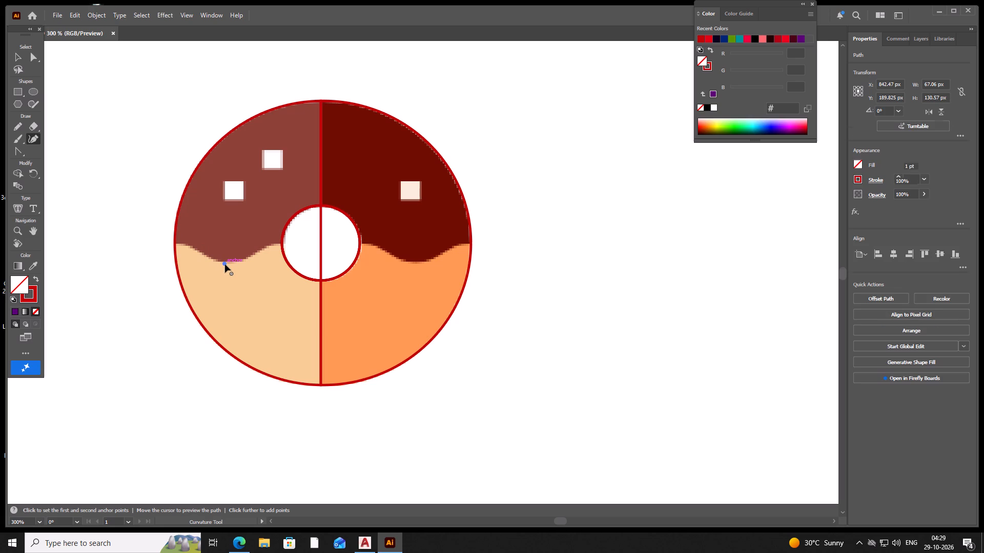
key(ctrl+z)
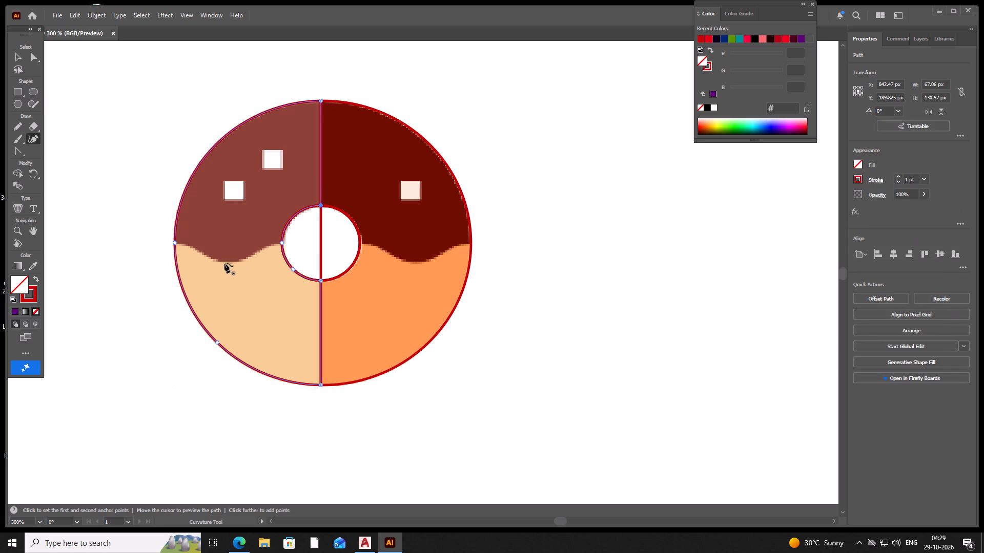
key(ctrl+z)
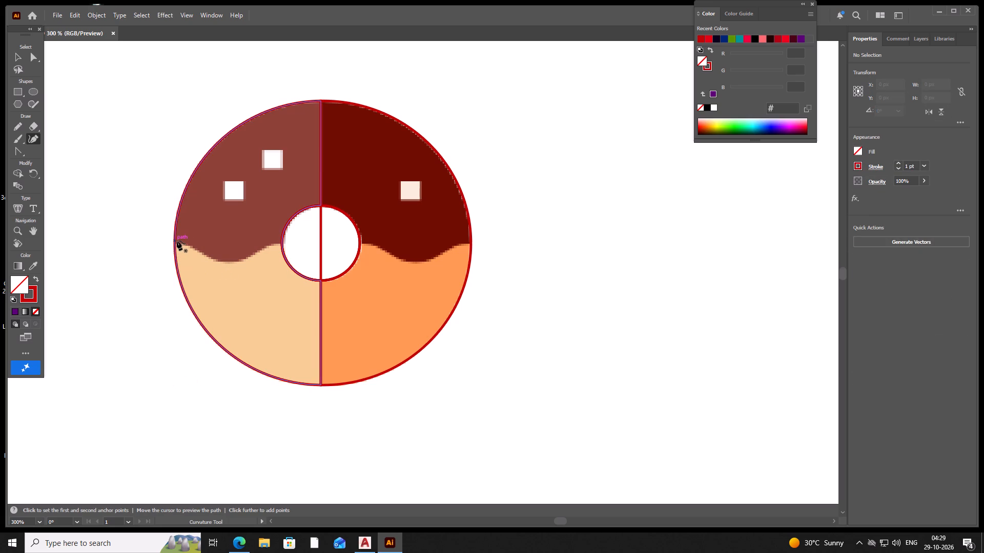
Start a Curvature path on the donut's left outline, where the wavy icing edge begins.
click(177, 241)
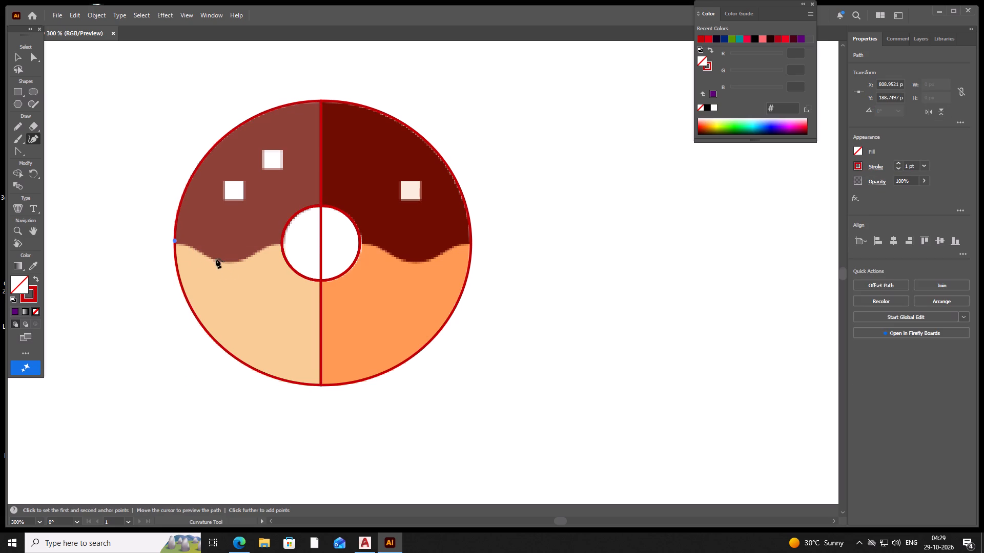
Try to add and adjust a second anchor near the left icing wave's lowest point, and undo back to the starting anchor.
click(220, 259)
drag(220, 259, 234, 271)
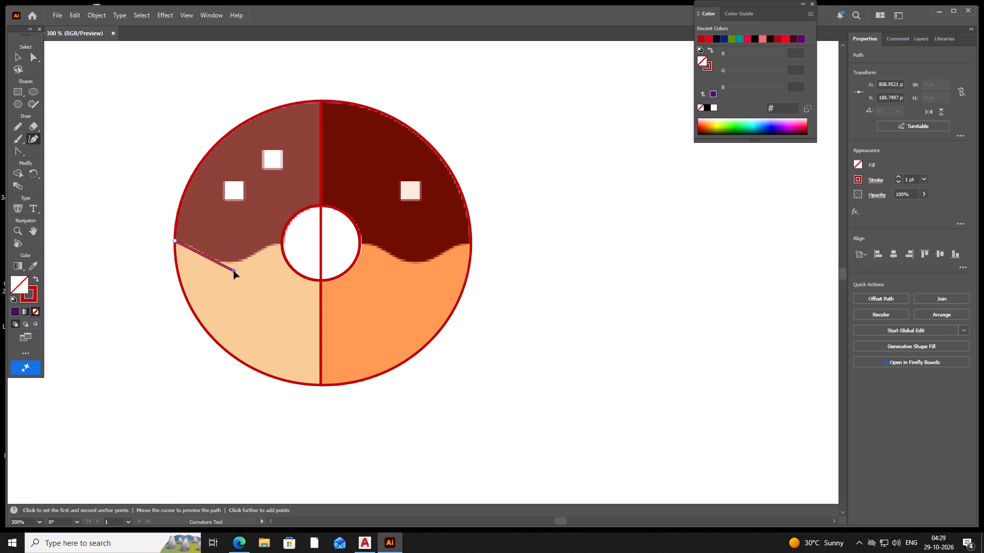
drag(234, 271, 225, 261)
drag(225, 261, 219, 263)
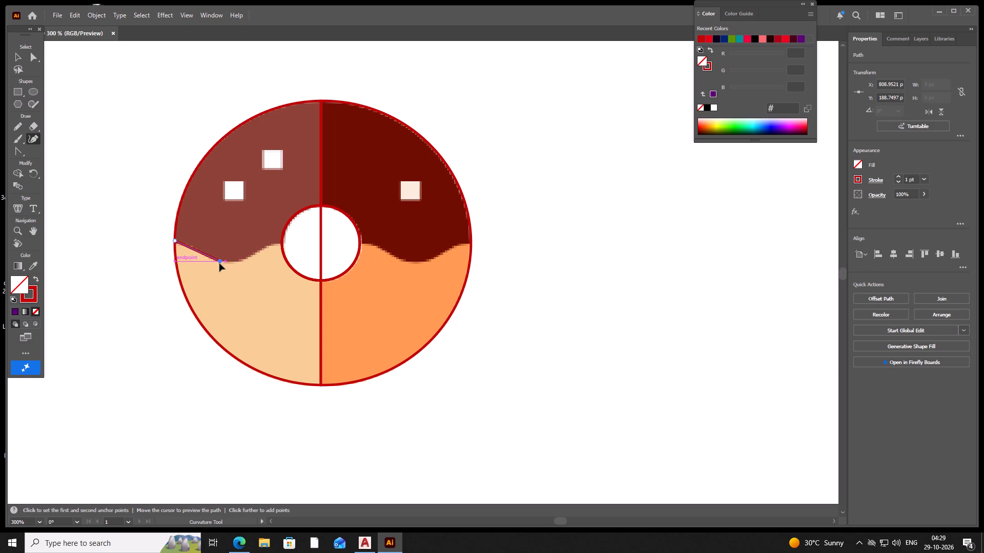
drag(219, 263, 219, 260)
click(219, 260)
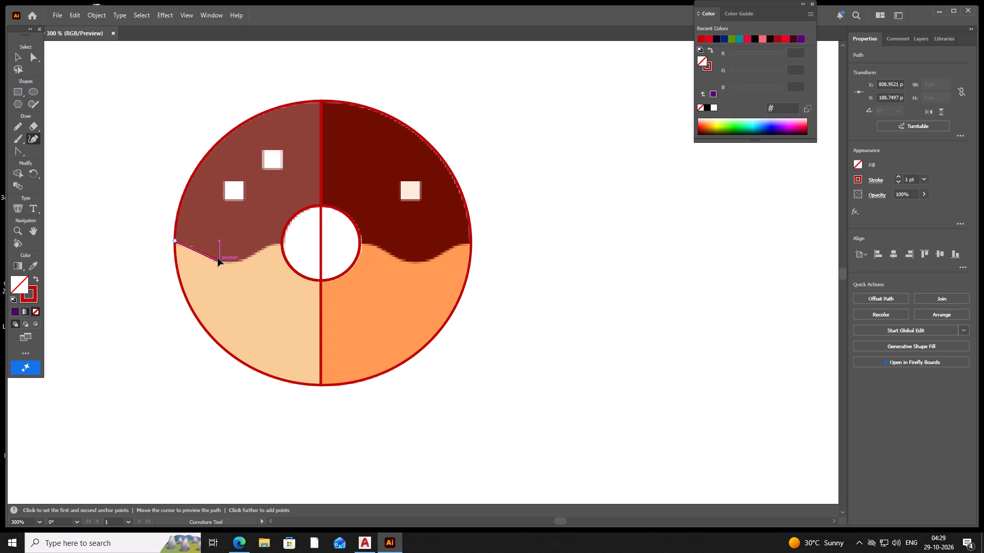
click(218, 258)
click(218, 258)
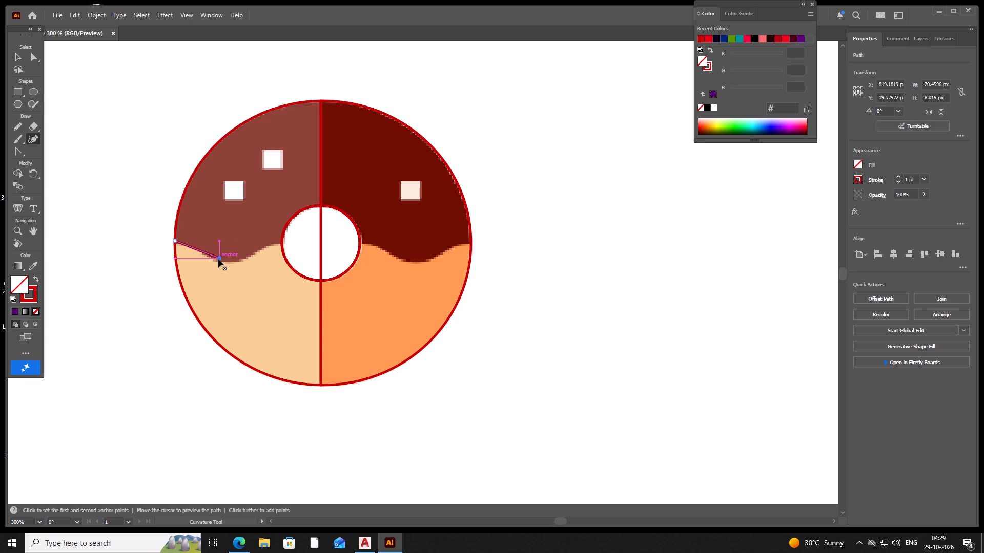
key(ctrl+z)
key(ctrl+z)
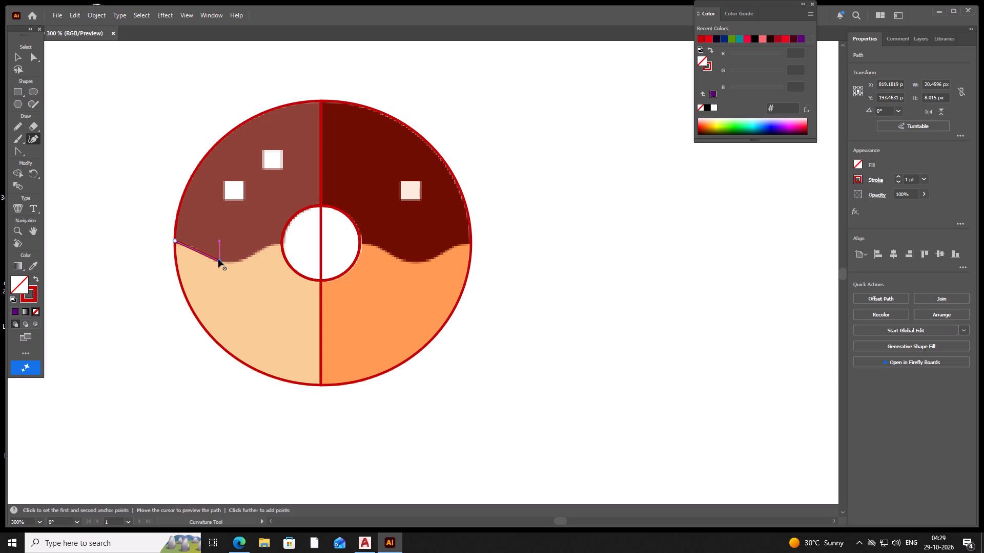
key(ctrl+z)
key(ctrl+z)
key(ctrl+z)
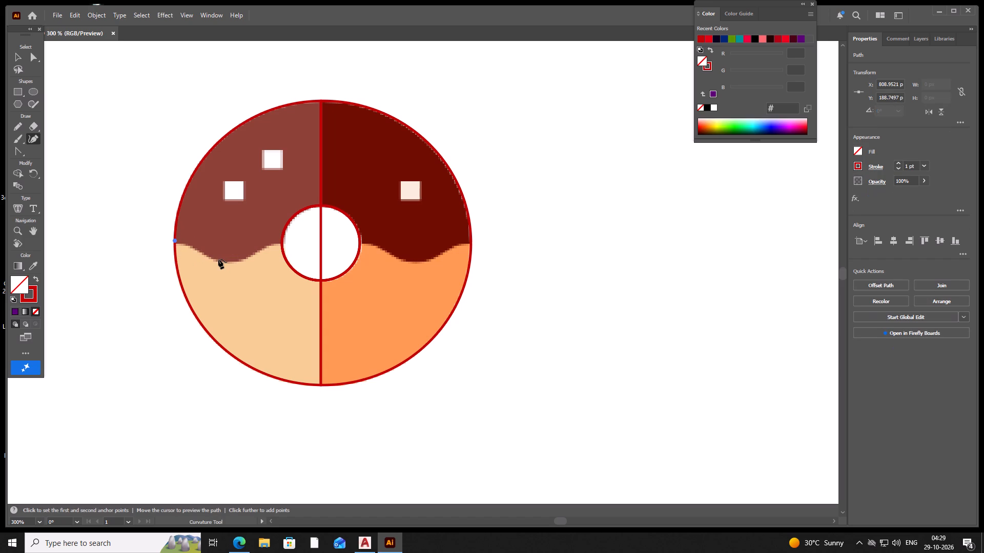
Switch the toolbar from the Getting Started set to the Advanced set.
click(22, 351)
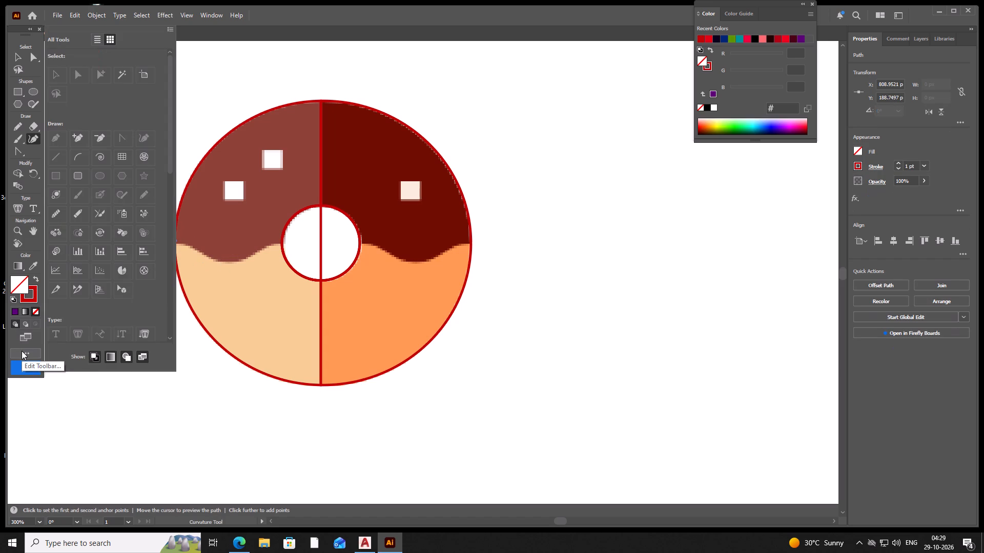
click(97, 138)
click(51, 141)
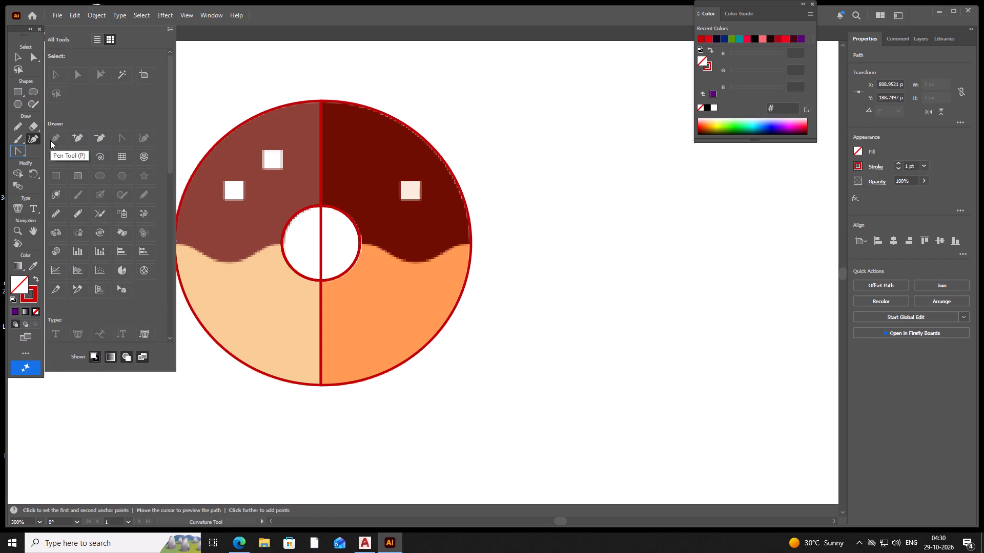
click(50, 140)
click(167, 28)
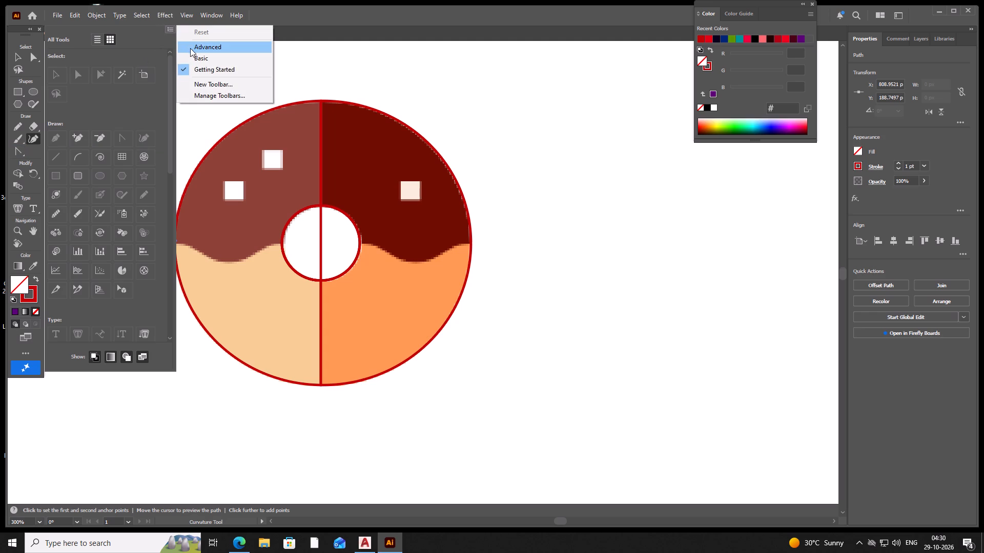
click(193, 49)
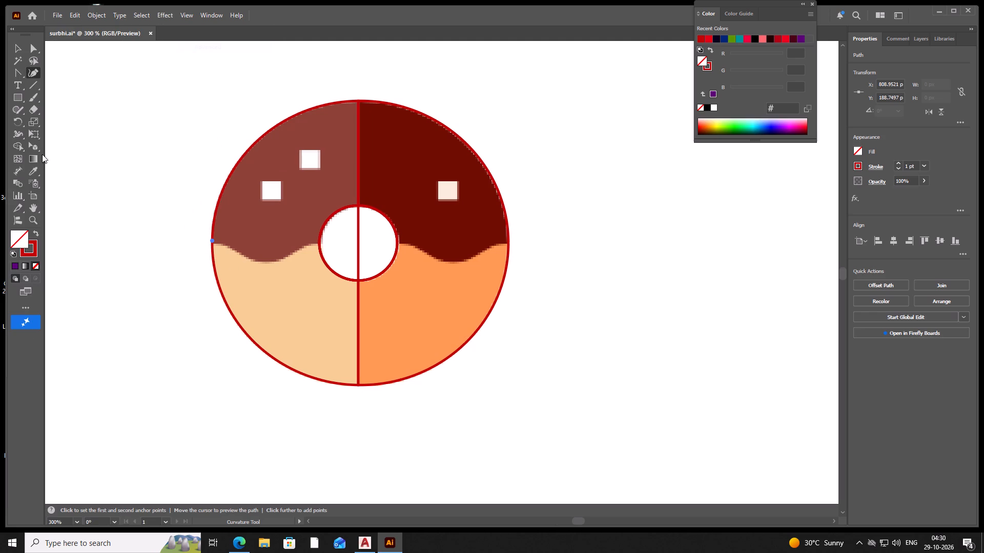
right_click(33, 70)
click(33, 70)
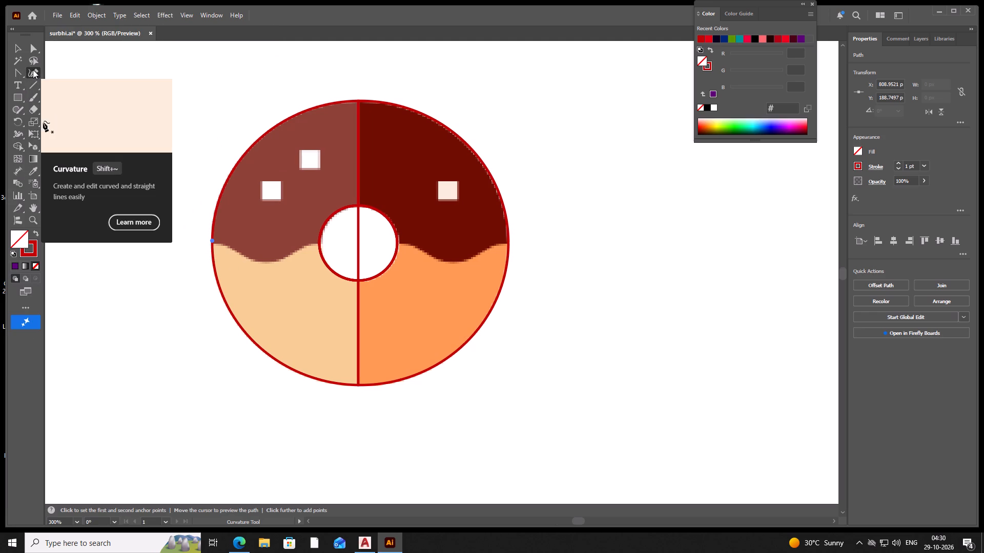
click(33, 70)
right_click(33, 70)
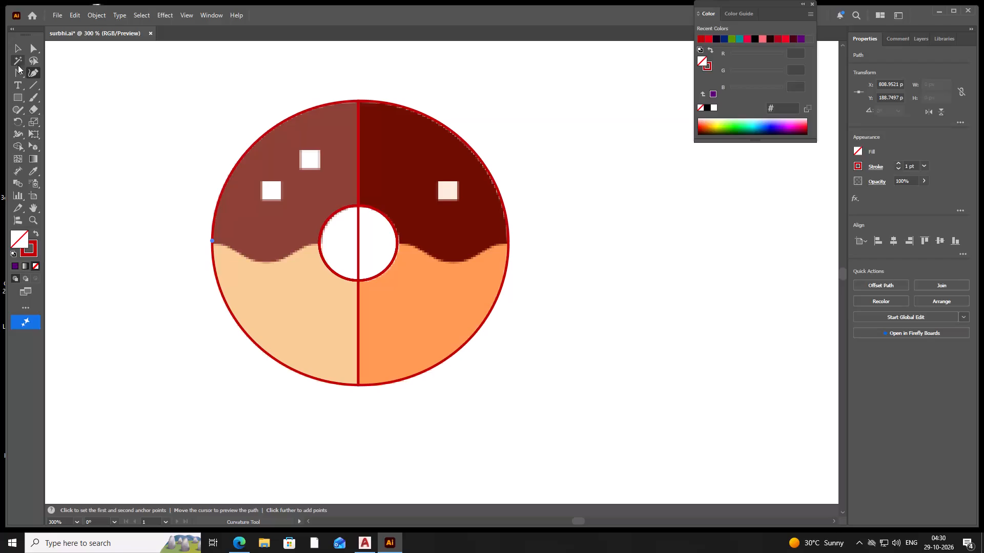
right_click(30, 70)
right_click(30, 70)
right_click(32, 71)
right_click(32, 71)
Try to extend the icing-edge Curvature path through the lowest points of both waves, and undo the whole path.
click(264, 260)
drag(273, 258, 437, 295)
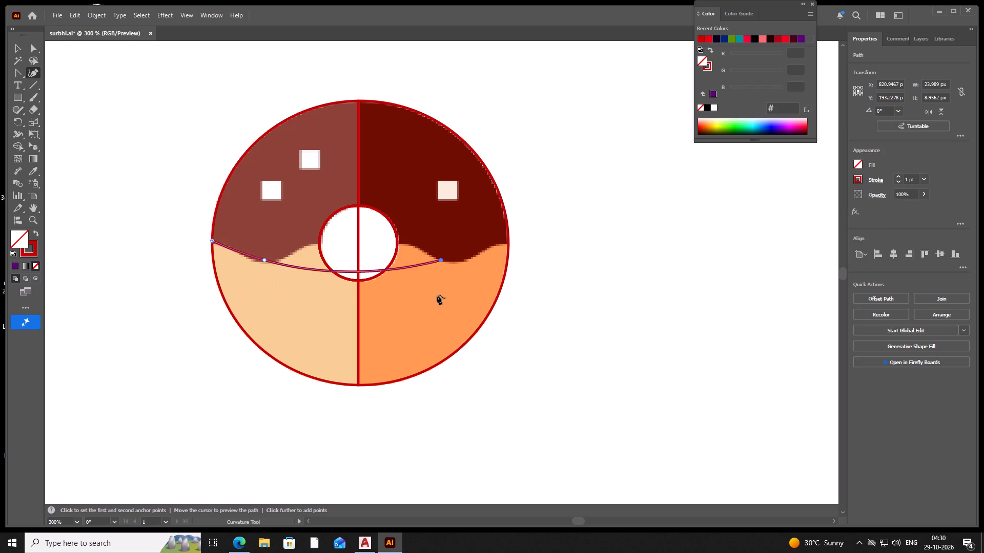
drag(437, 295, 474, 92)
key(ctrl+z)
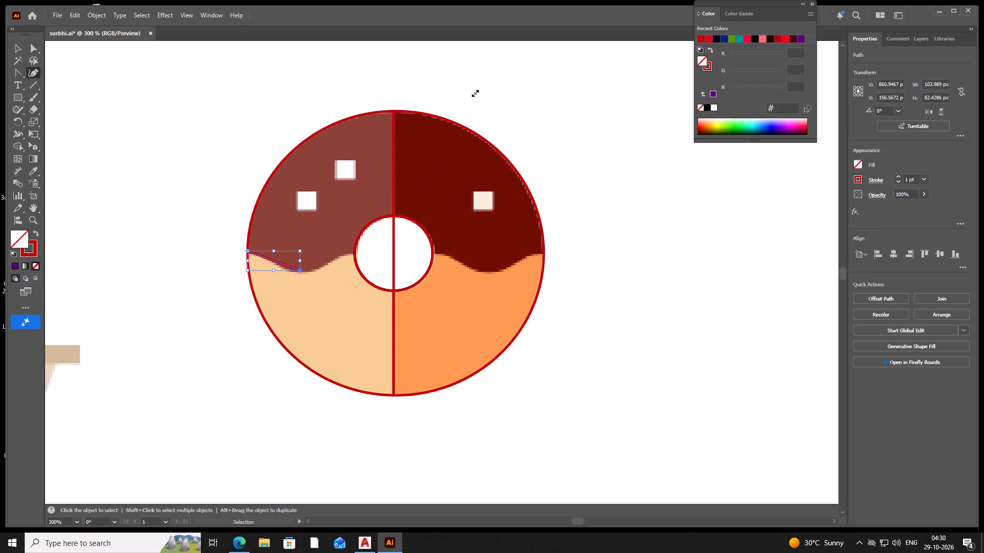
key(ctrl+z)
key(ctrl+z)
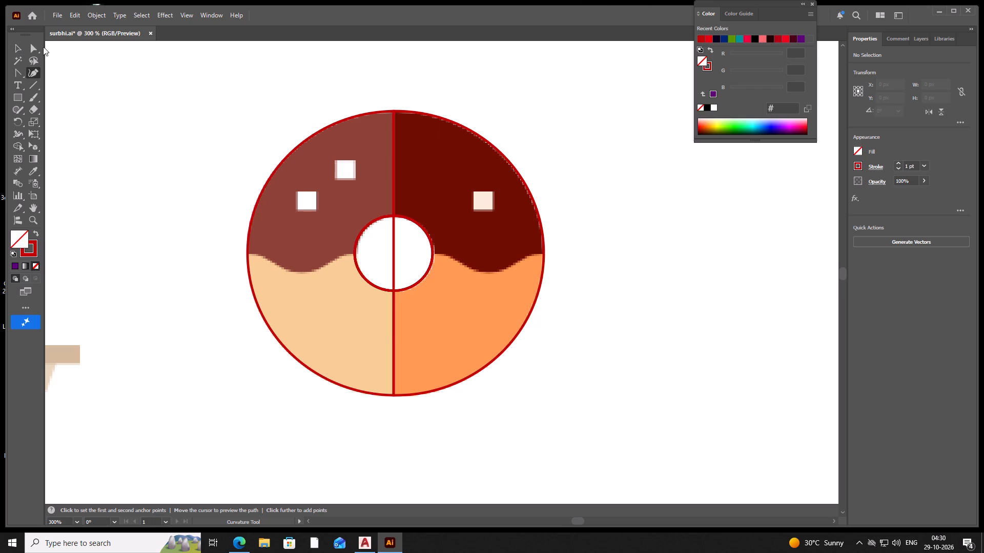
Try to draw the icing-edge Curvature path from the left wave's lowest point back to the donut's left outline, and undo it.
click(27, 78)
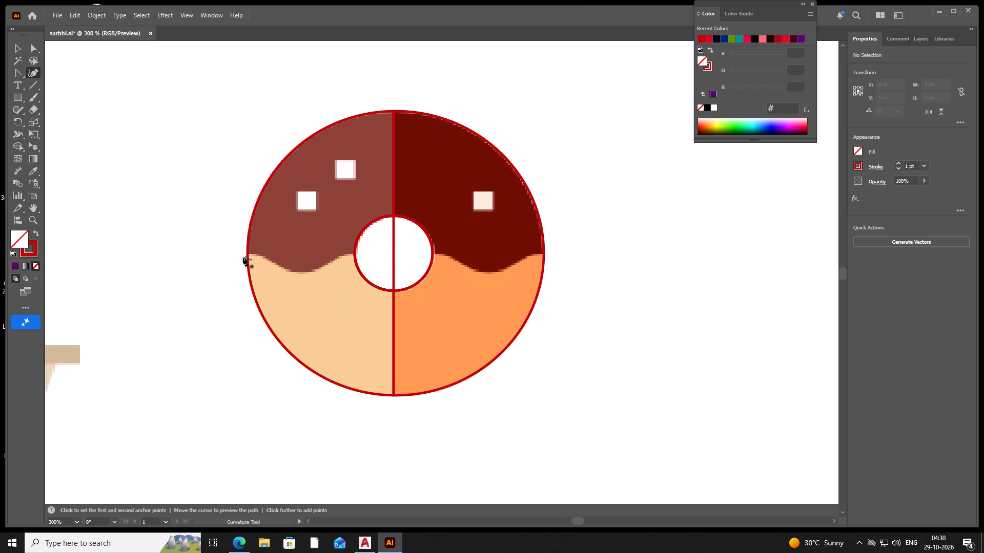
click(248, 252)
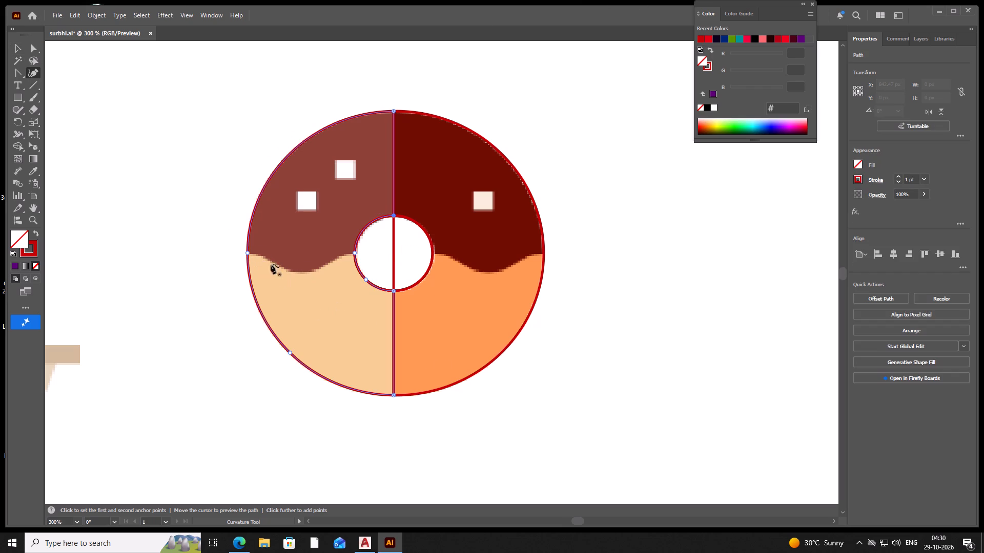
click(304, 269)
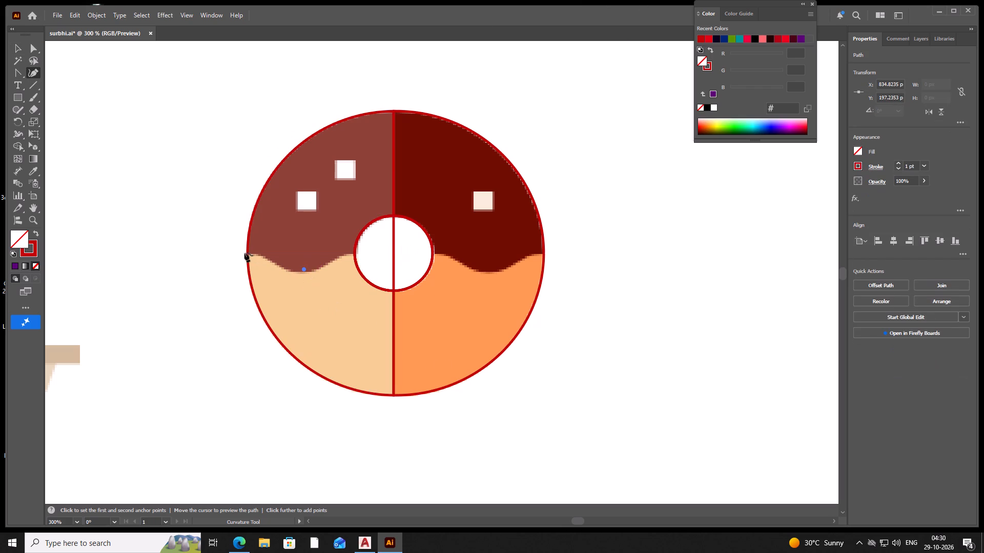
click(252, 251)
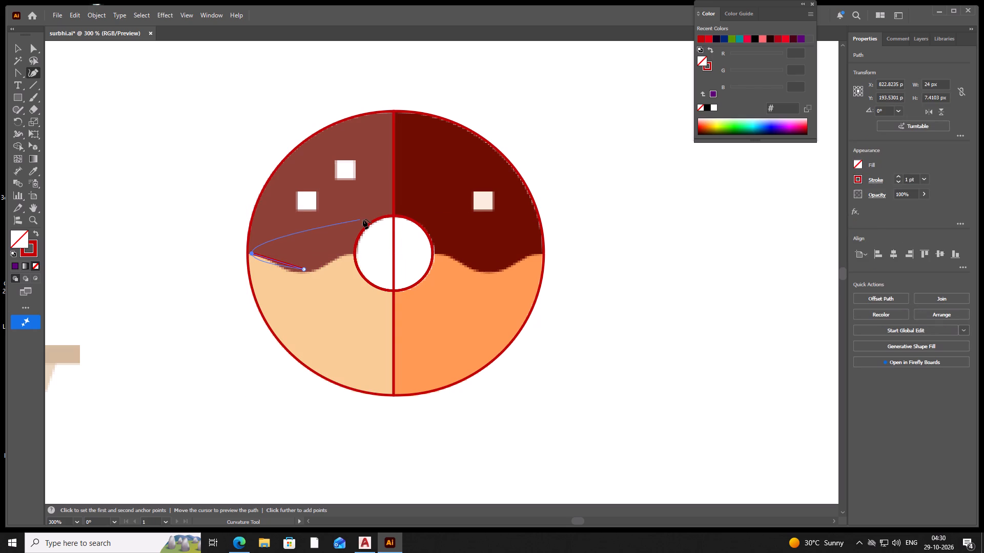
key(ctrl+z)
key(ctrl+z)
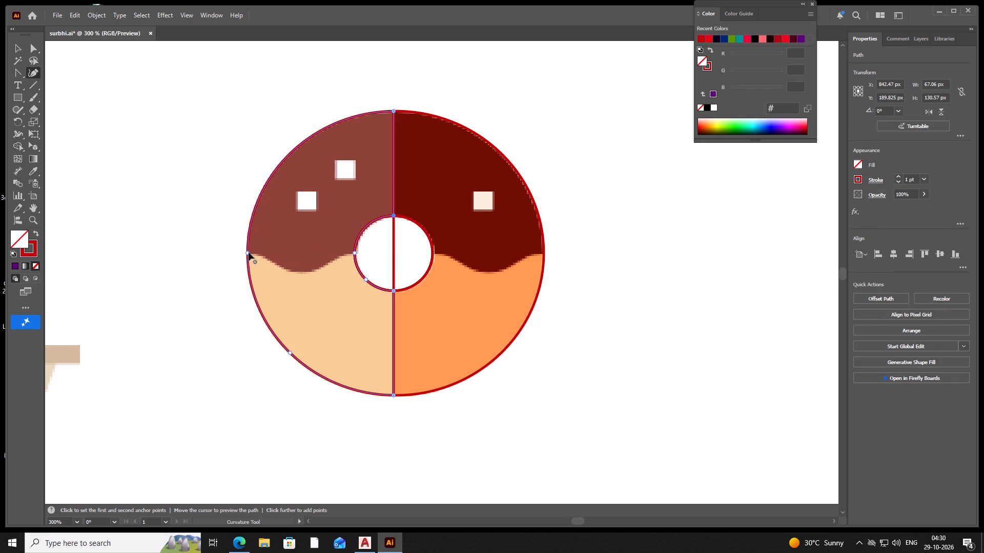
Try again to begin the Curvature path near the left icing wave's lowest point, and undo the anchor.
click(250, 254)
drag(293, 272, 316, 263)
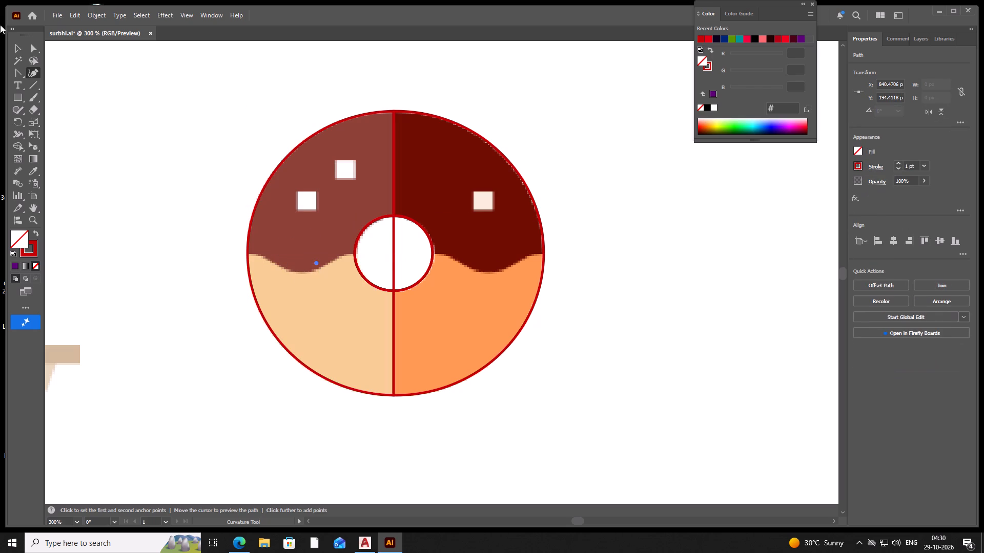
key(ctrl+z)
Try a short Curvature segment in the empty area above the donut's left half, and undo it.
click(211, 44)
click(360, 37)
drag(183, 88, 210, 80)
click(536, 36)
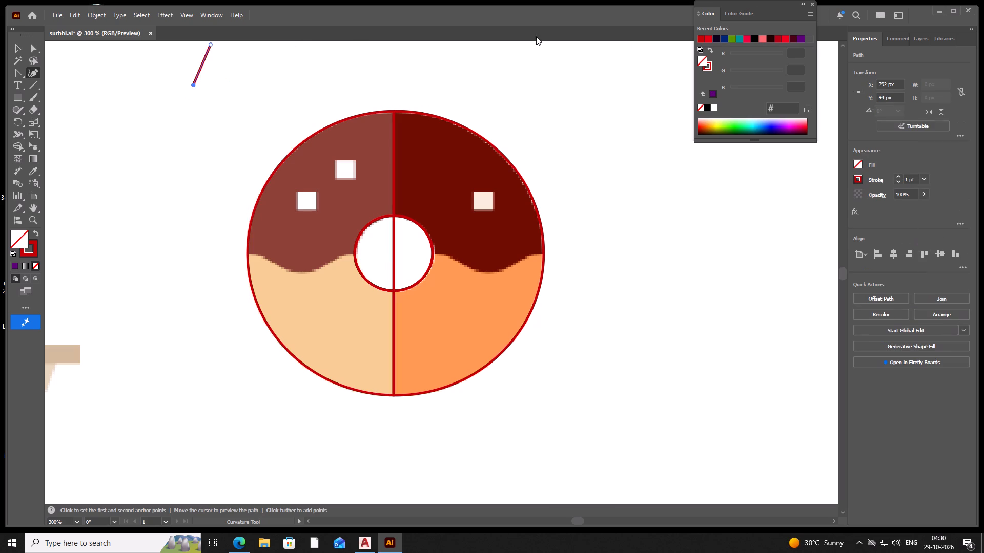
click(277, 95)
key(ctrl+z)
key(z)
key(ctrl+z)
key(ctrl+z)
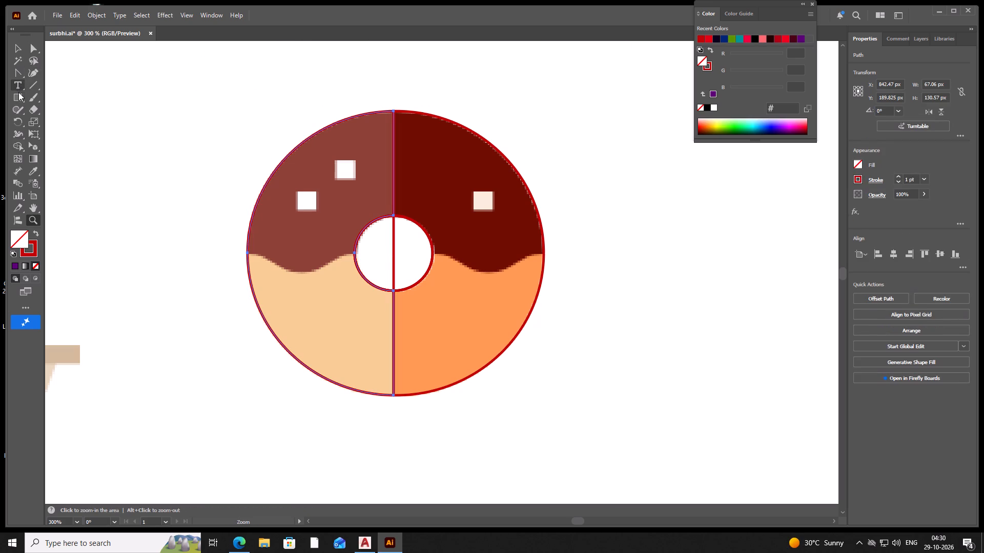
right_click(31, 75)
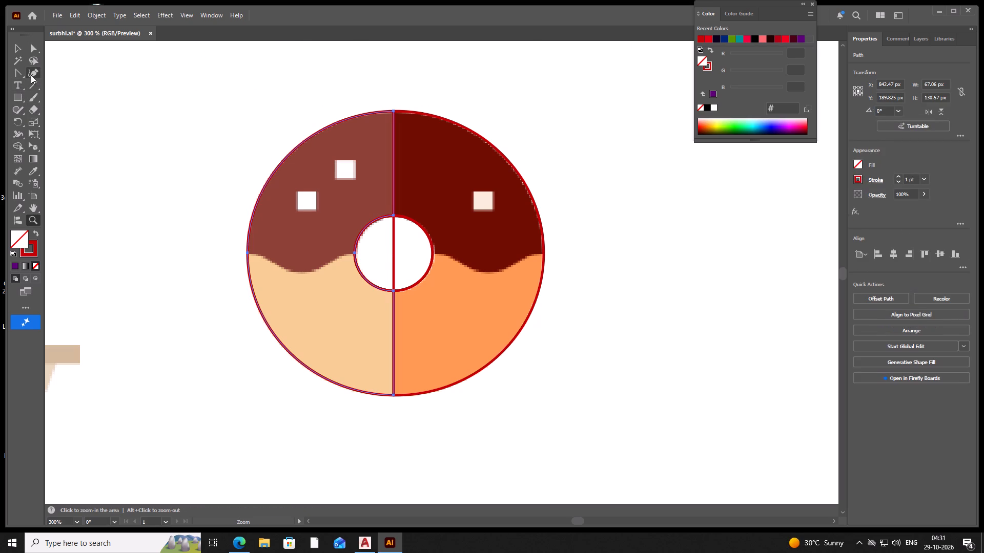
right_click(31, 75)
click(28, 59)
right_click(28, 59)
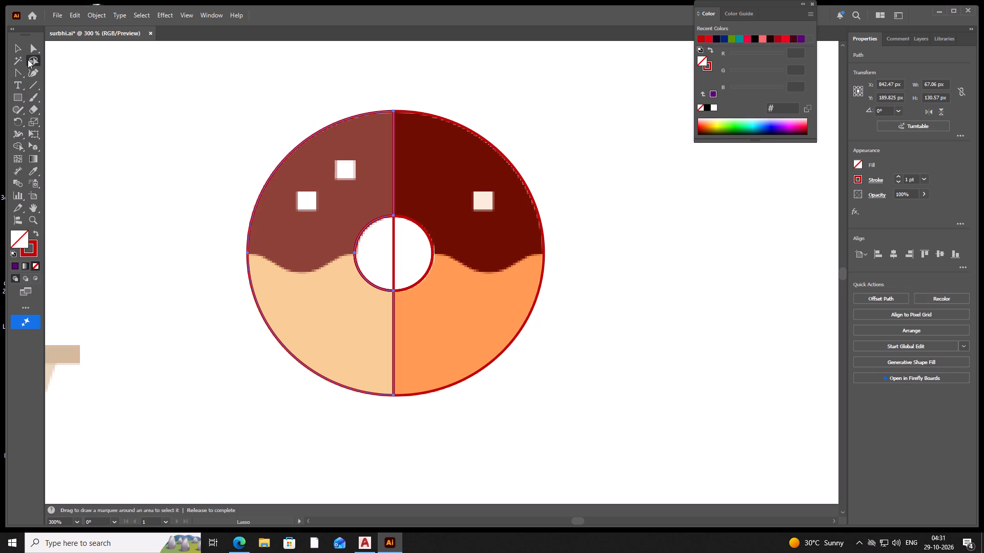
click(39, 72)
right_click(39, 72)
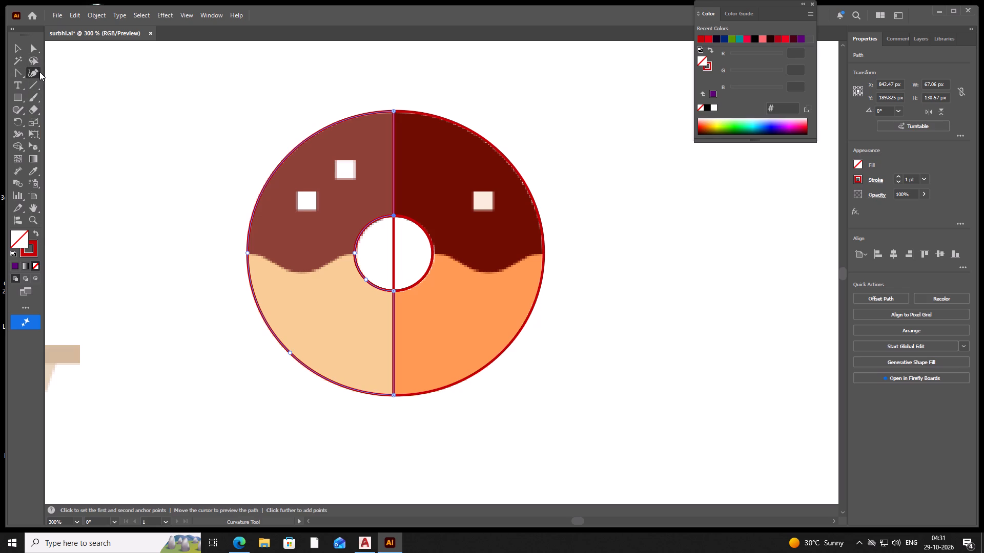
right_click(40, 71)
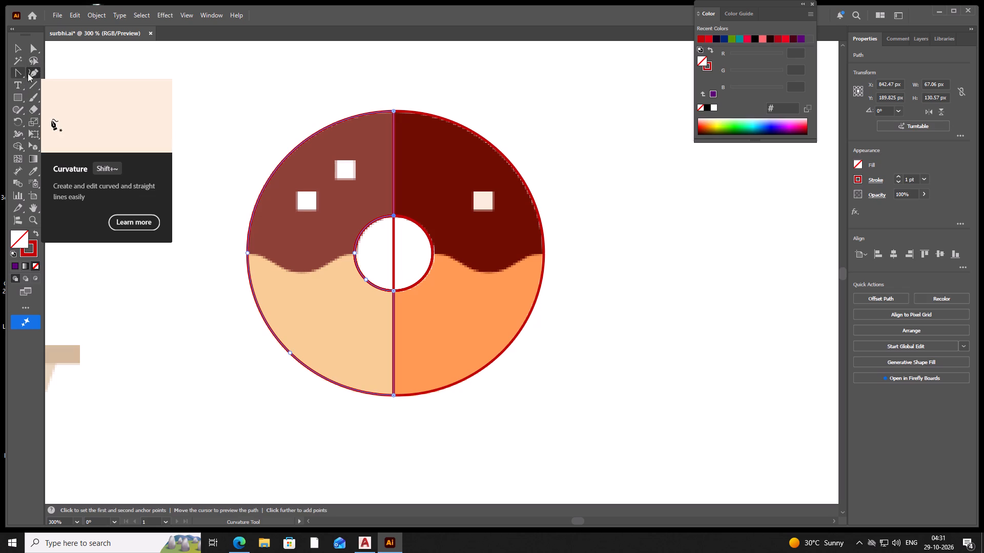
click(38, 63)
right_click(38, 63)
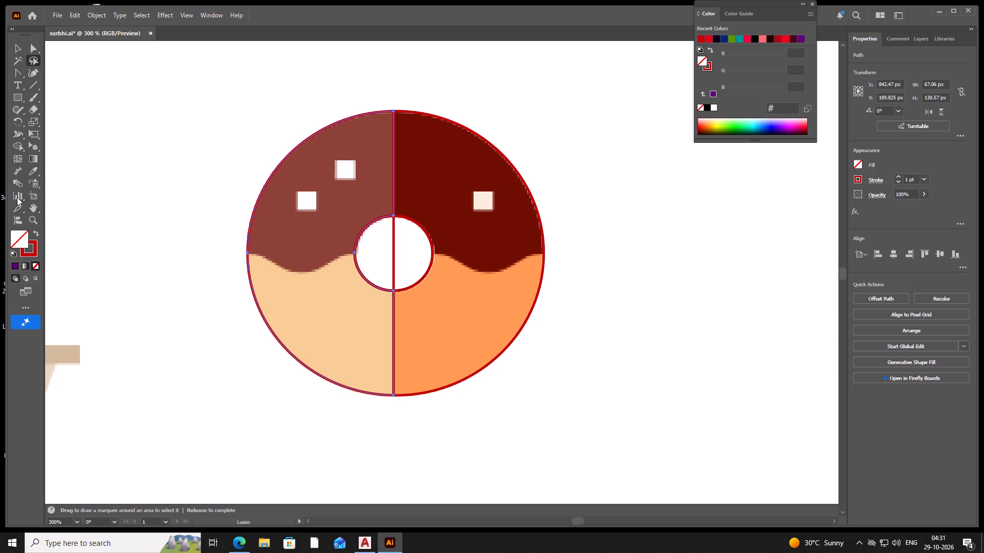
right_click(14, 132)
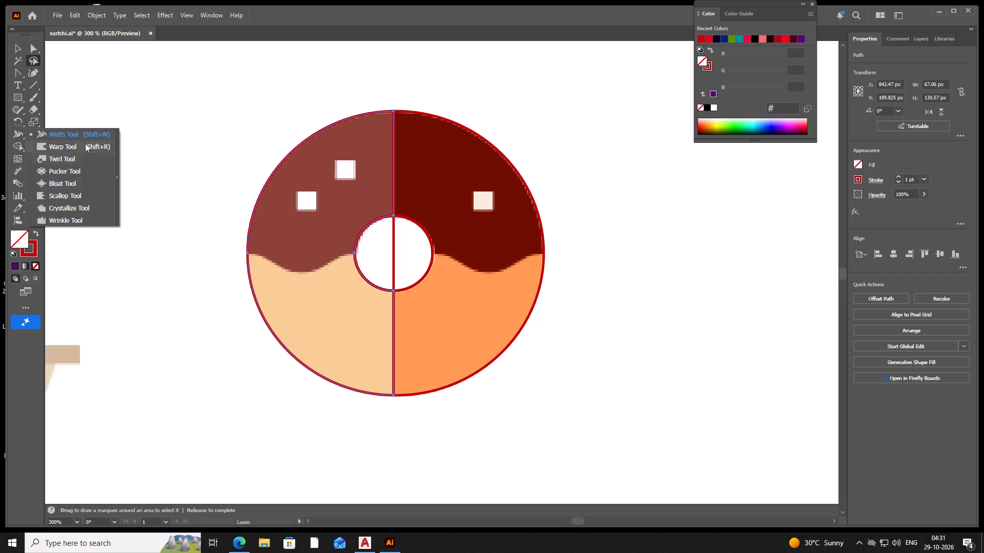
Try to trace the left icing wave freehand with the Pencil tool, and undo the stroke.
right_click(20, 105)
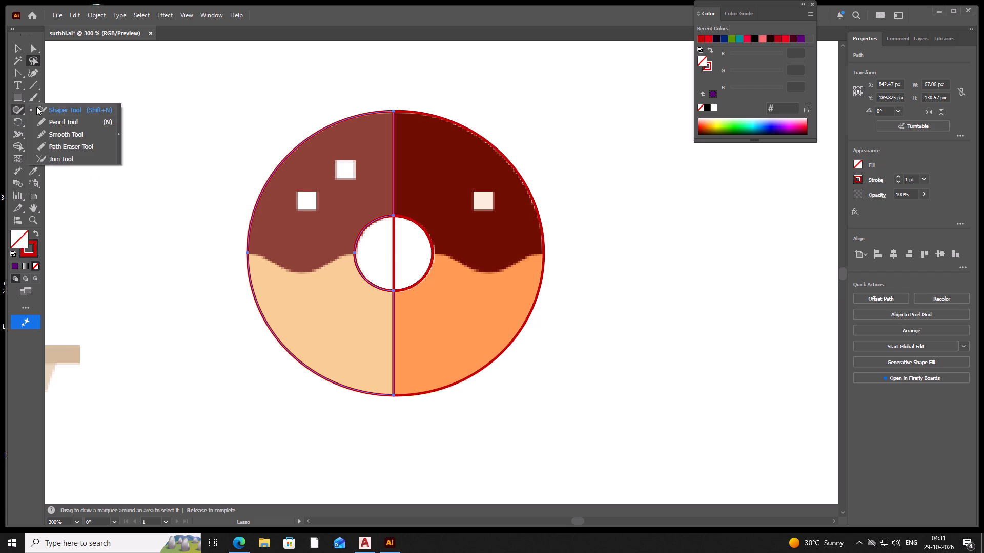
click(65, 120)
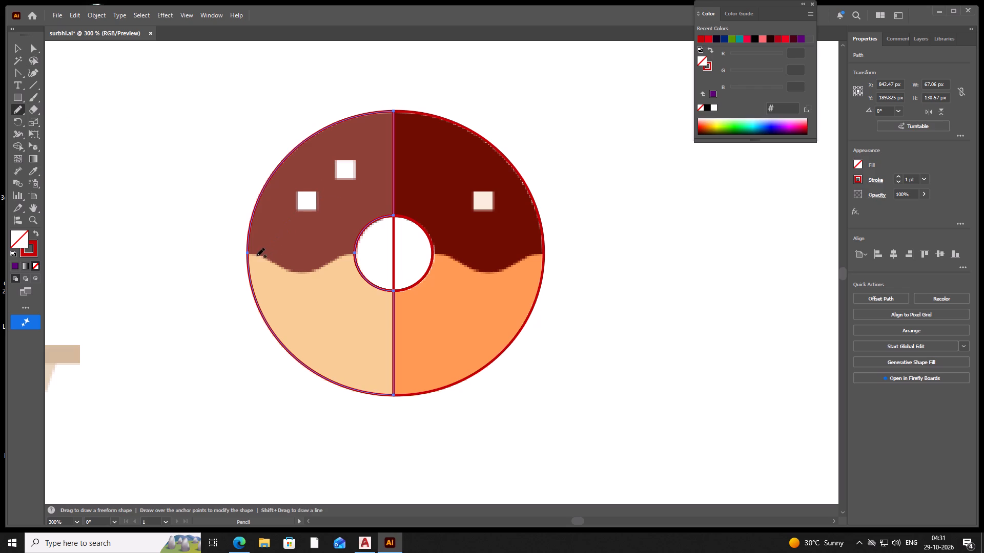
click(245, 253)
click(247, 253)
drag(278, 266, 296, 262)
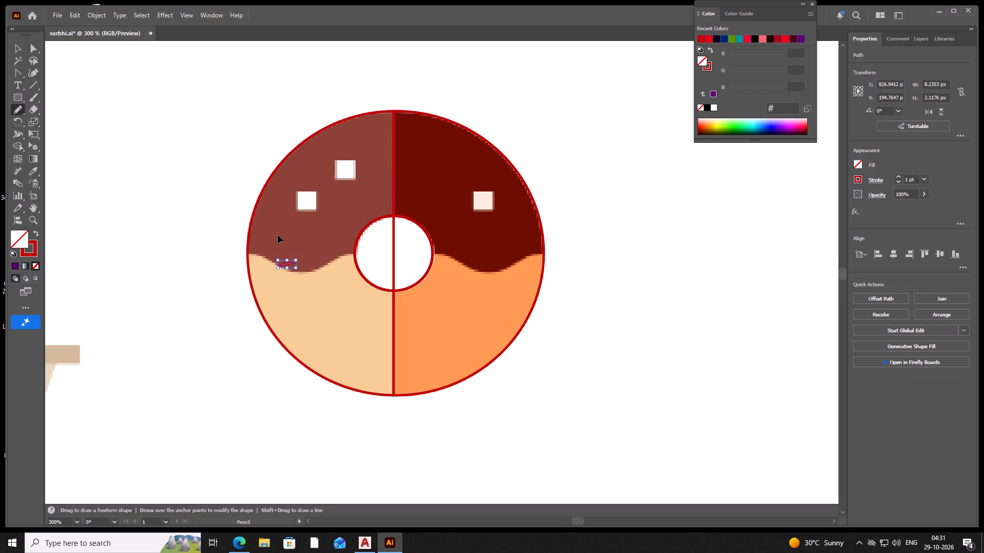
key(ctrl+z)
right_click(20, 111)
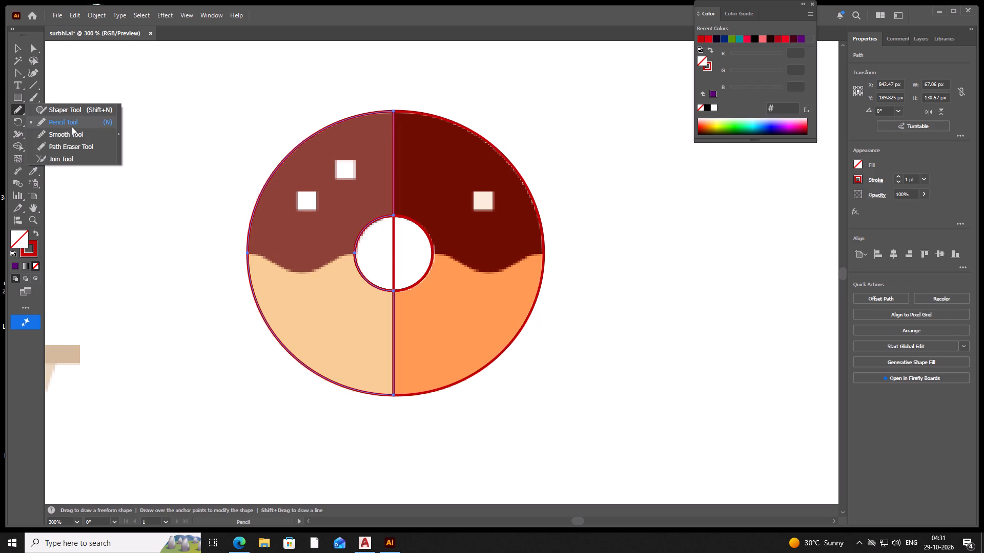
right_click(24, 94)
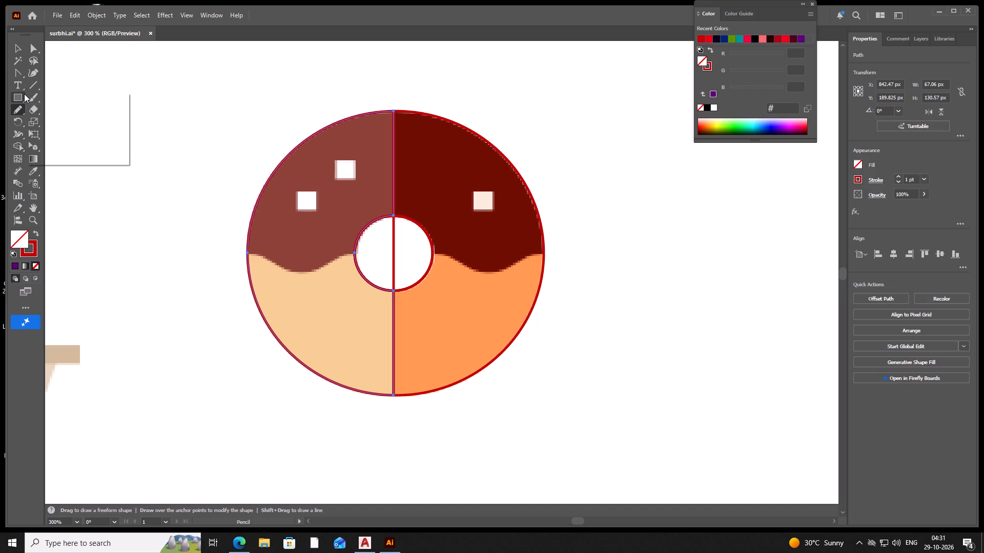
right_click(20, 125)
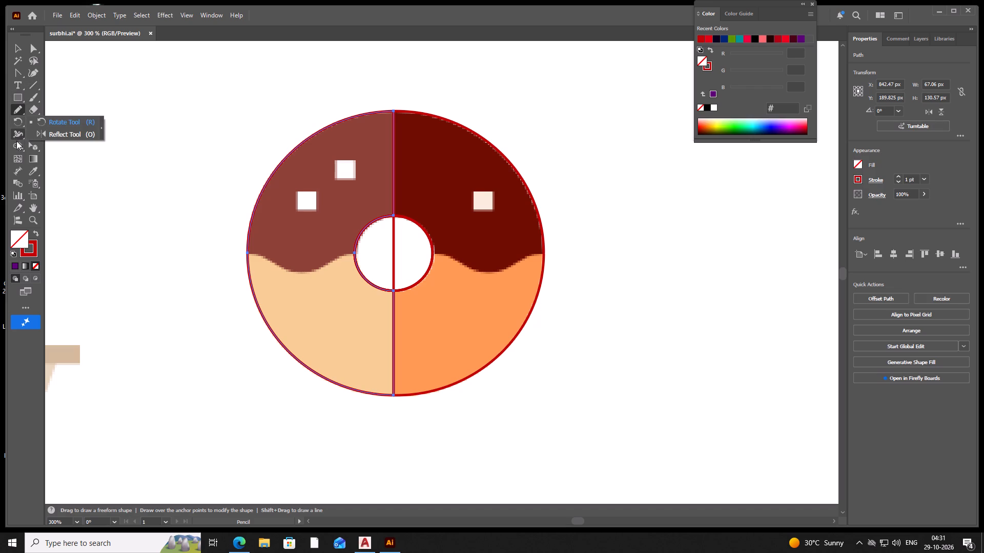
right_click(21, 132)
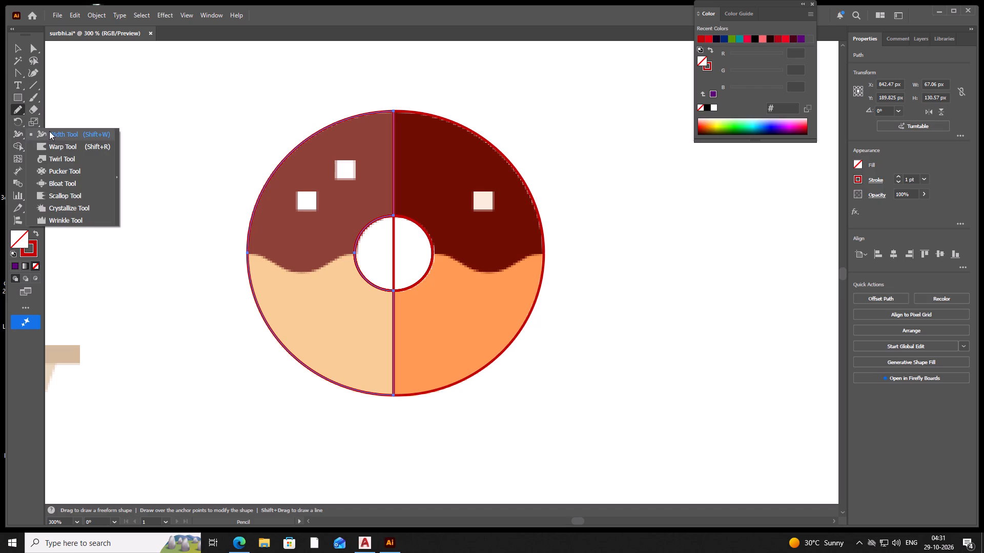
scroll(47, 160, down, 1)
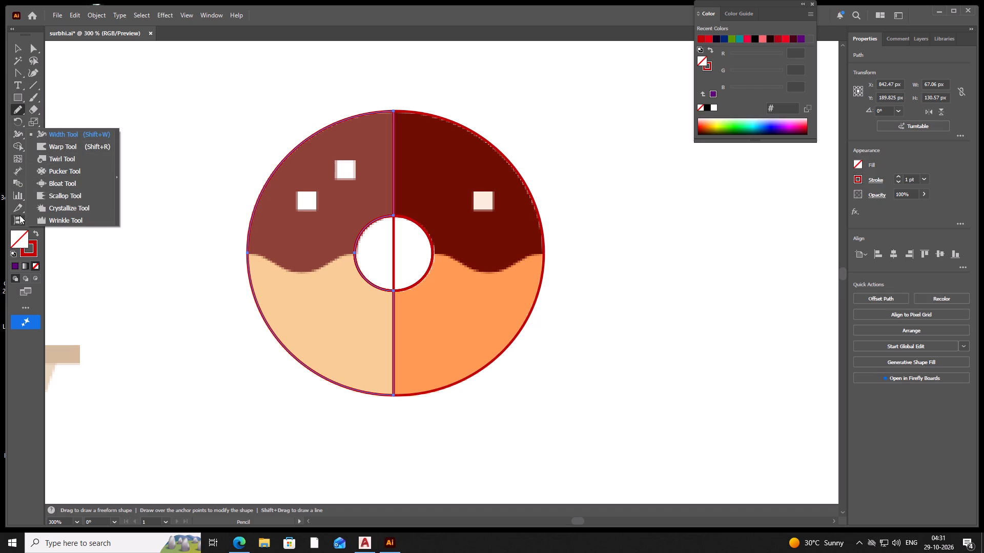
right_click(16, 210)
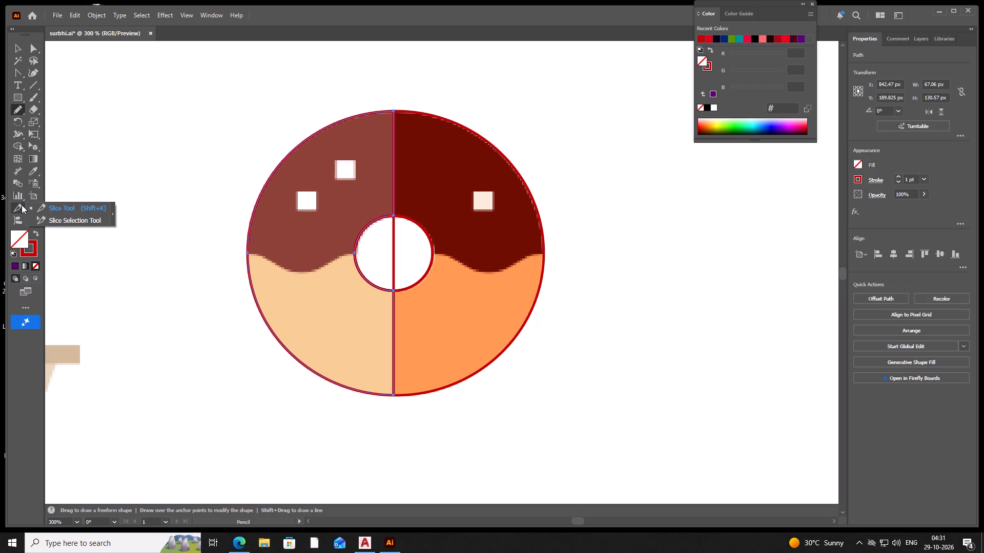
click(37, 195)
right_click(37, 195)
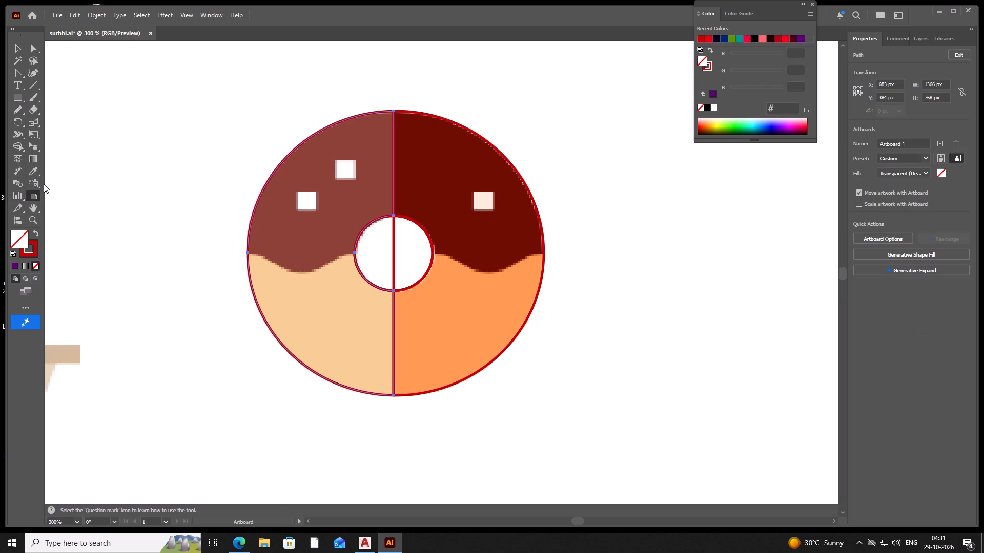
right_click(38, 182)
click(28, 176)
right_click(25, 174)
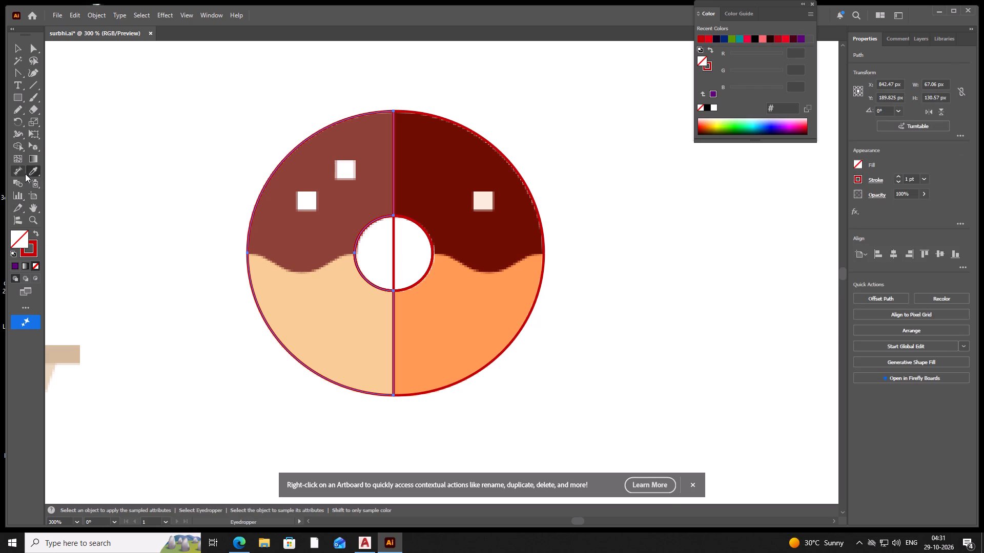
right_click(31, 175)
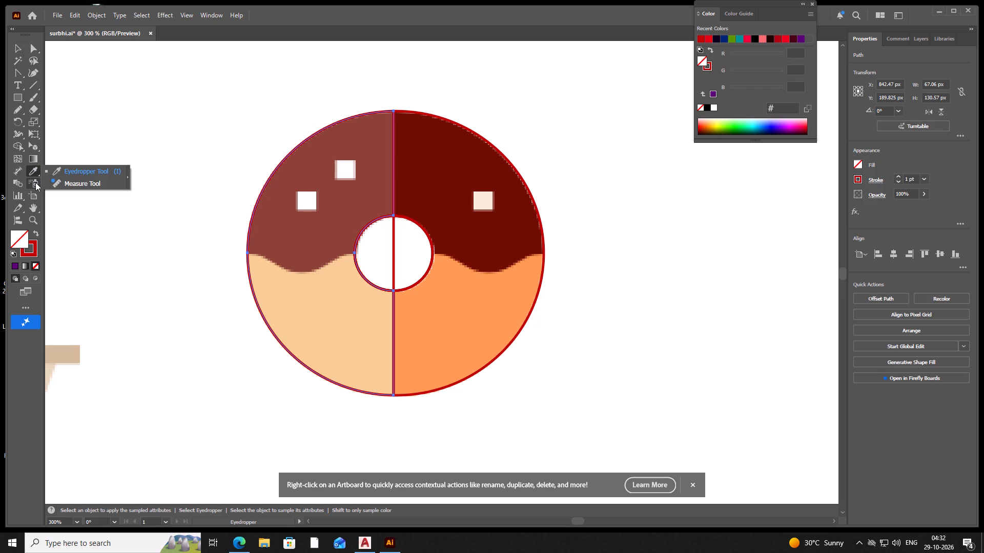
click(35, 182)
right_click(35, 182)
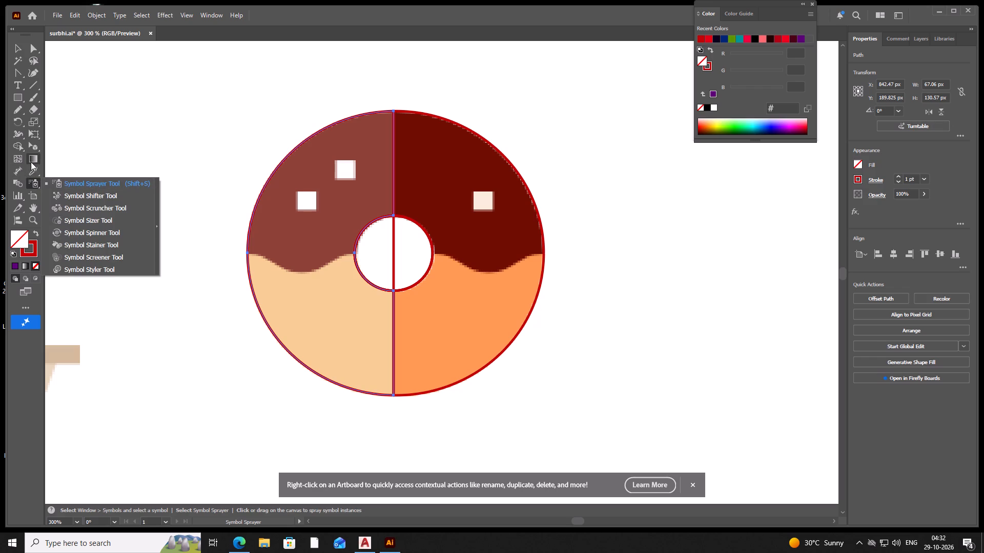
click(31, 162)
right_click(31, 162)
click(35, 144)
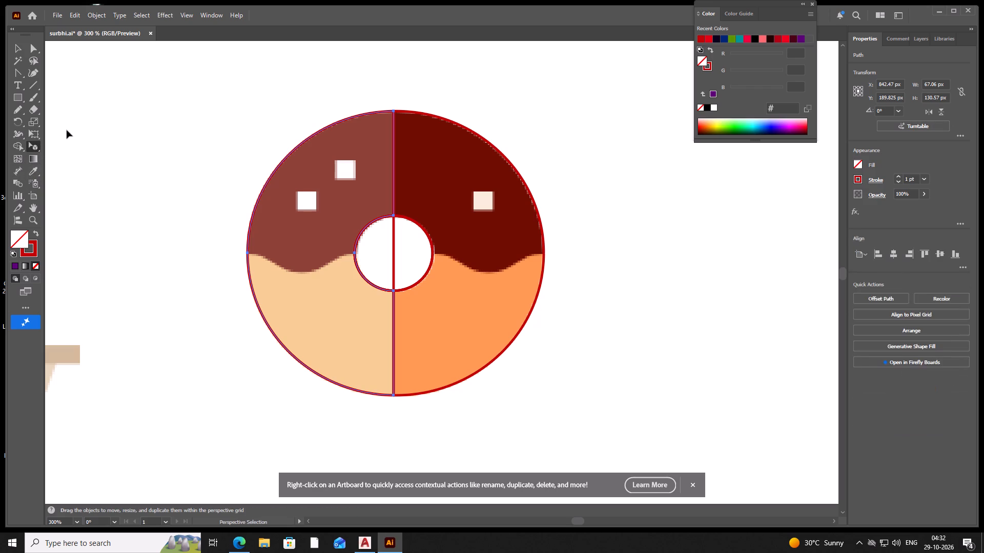
Deselect the donut path and switch the toolbar to the Getting Started tool set.
click(67, 130)
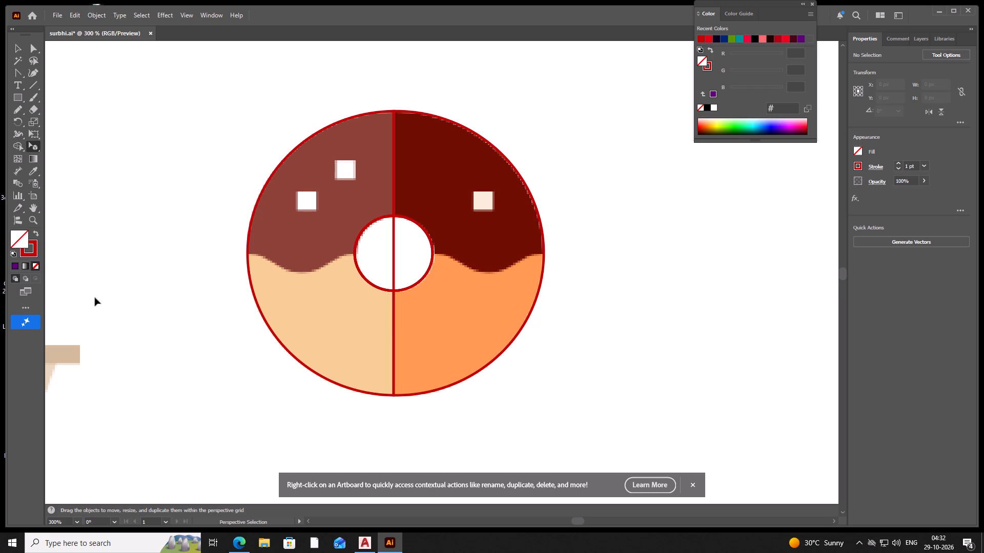
click(28, 305)
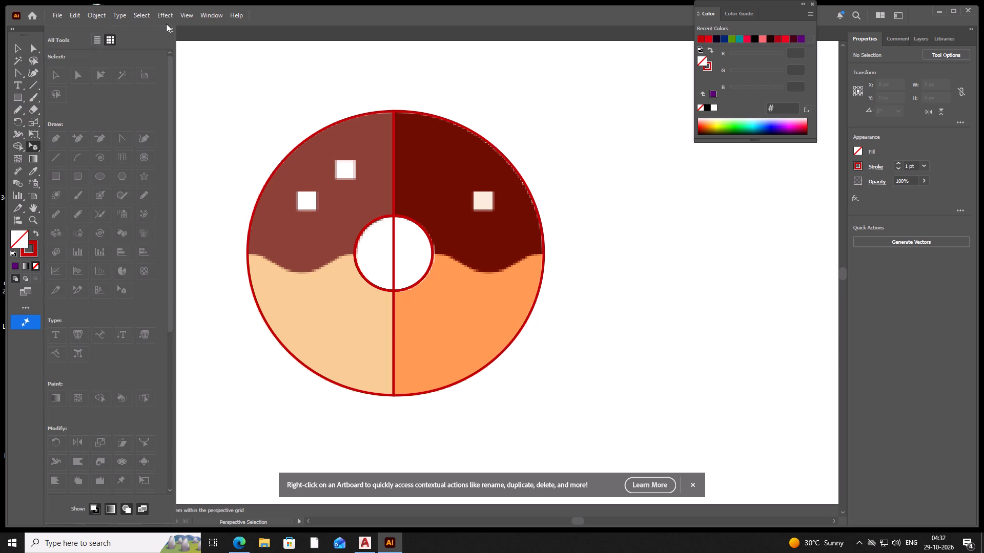
click(170, 26)
click(171, 31)
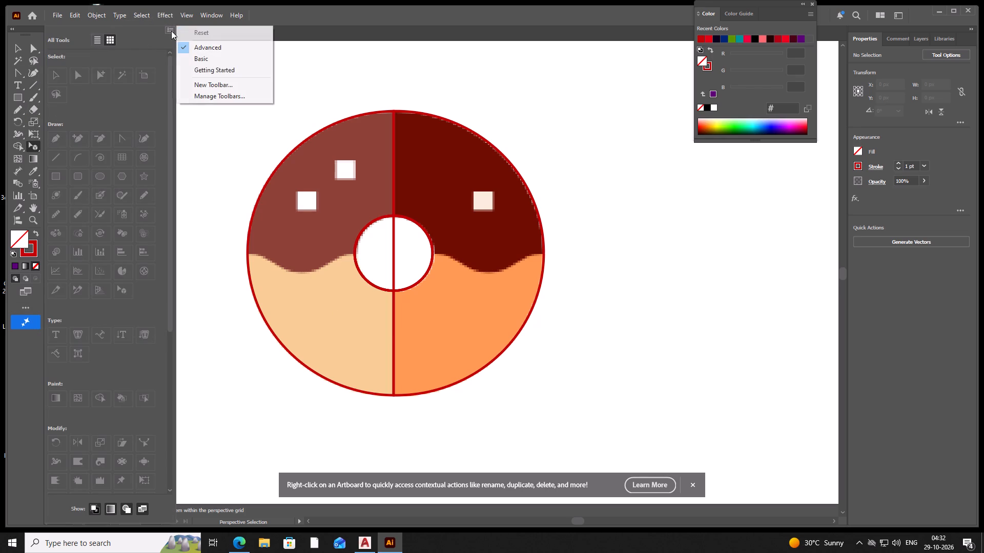
click(194, 74)
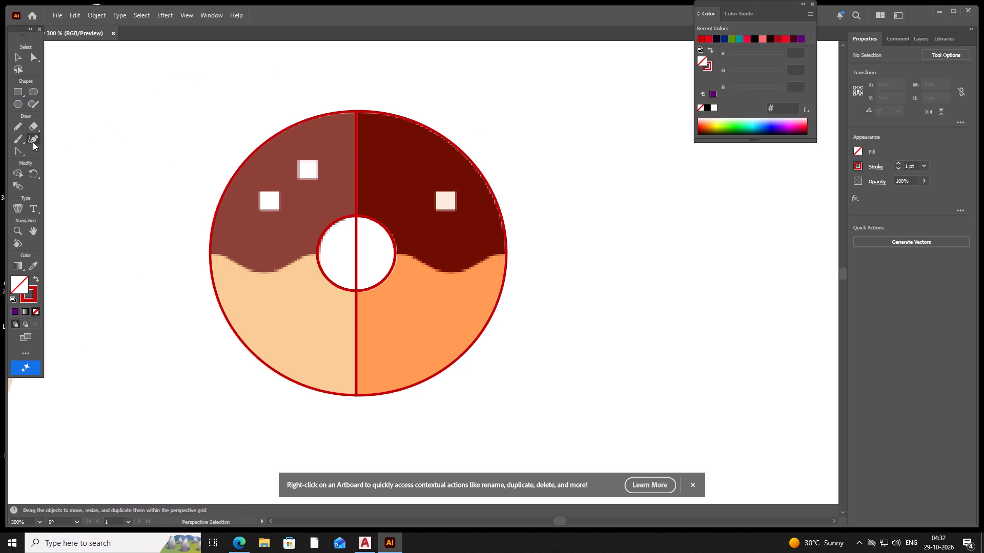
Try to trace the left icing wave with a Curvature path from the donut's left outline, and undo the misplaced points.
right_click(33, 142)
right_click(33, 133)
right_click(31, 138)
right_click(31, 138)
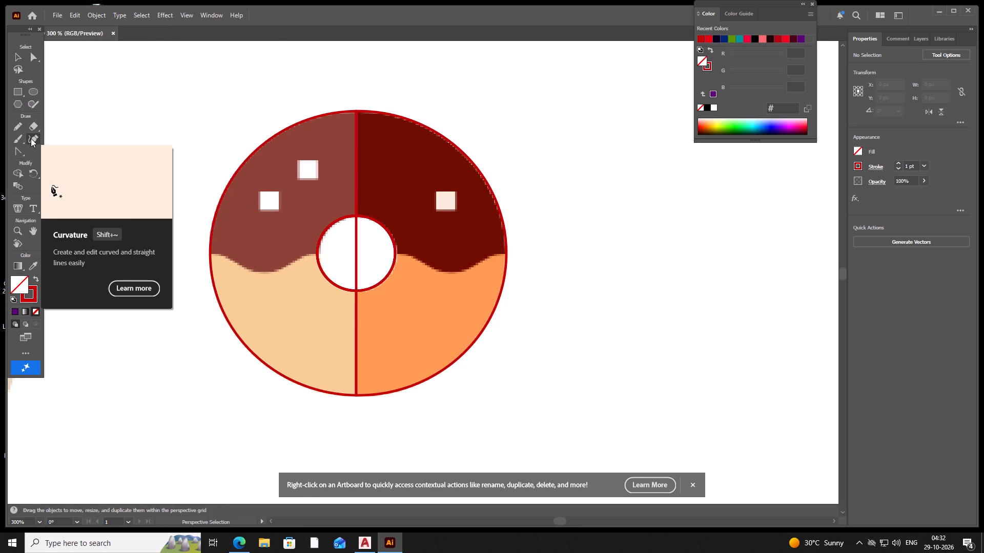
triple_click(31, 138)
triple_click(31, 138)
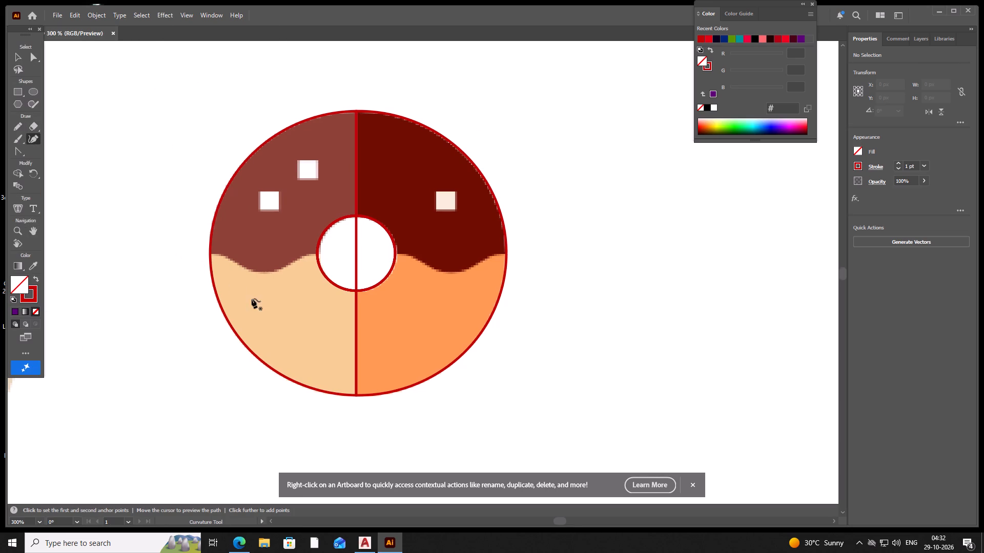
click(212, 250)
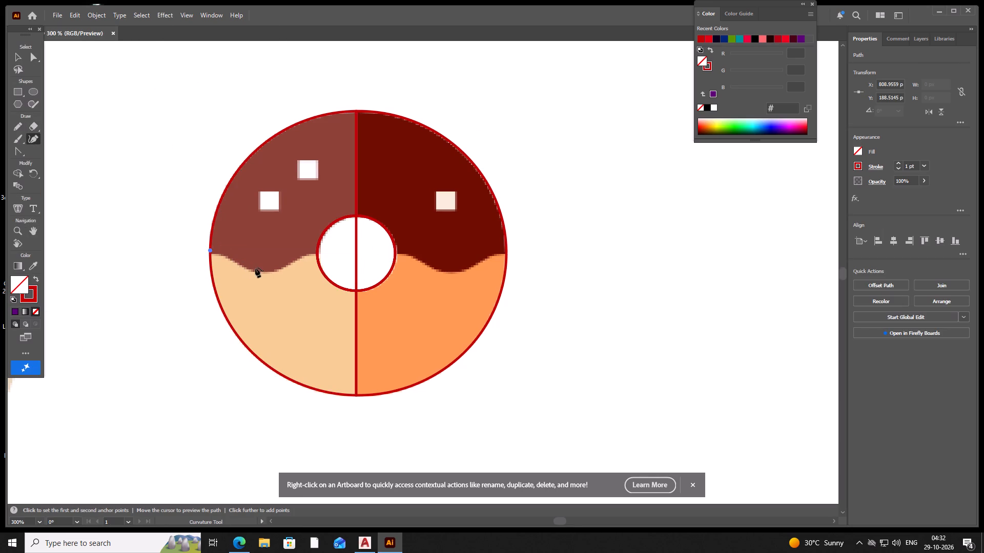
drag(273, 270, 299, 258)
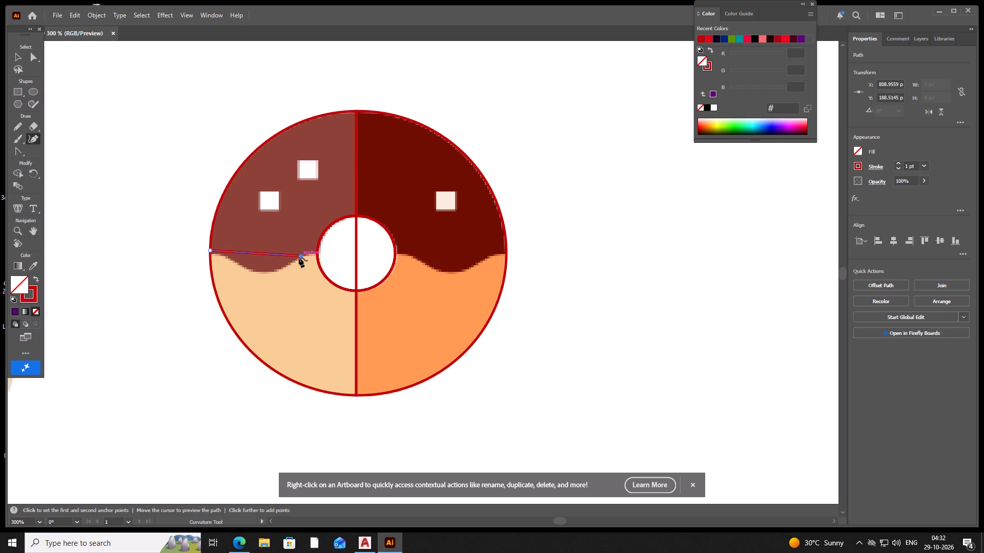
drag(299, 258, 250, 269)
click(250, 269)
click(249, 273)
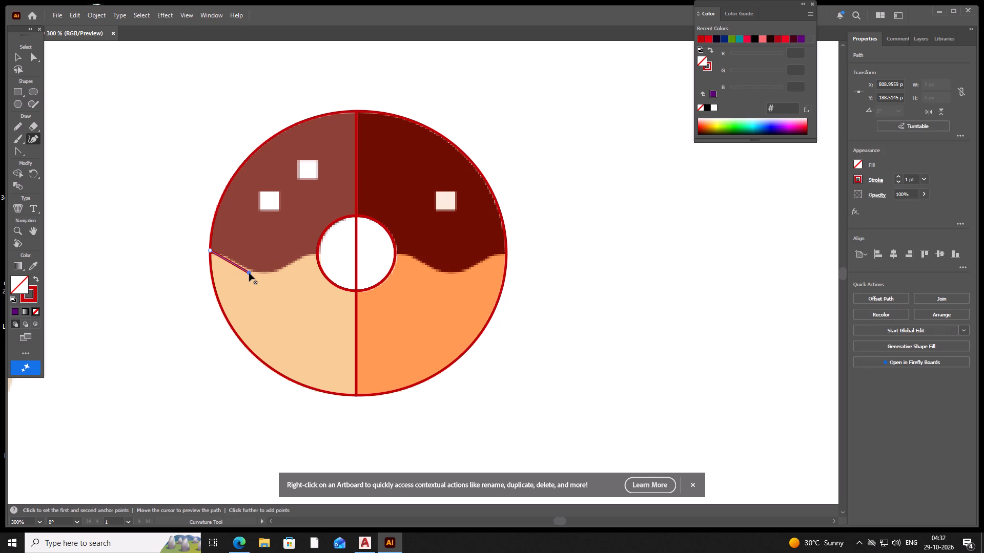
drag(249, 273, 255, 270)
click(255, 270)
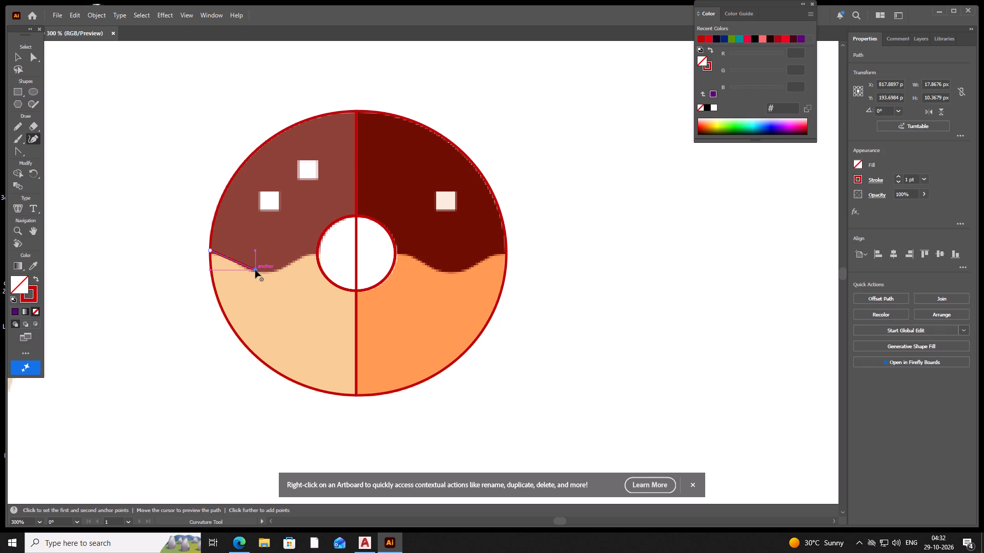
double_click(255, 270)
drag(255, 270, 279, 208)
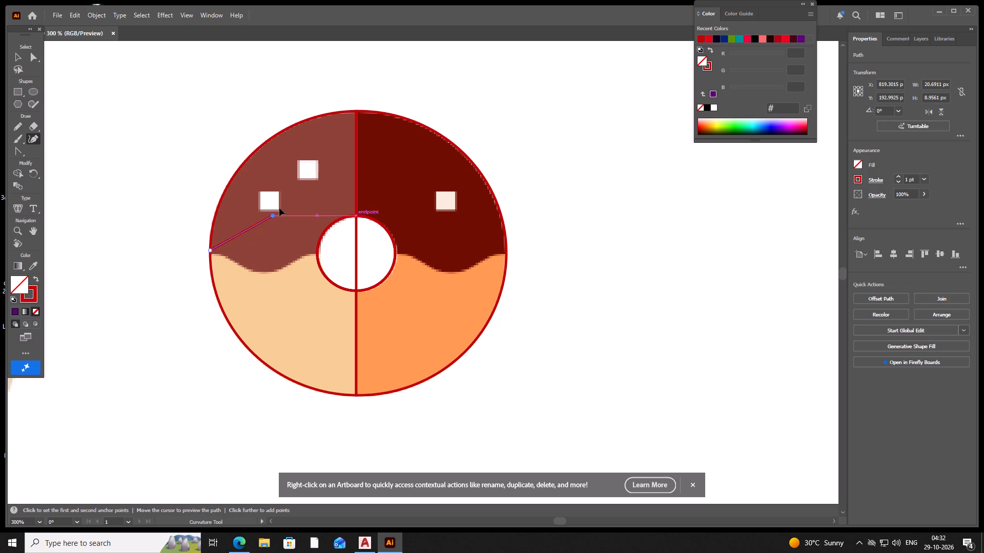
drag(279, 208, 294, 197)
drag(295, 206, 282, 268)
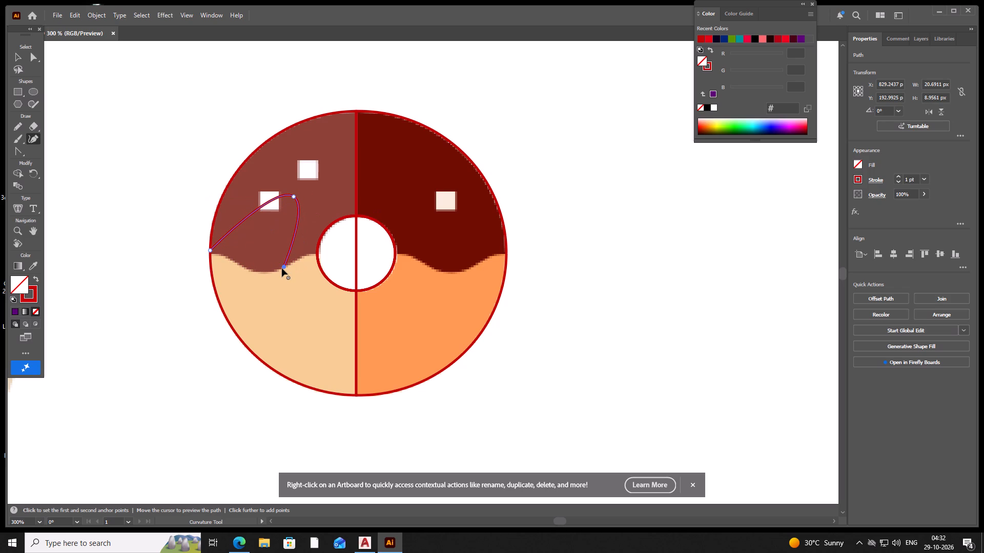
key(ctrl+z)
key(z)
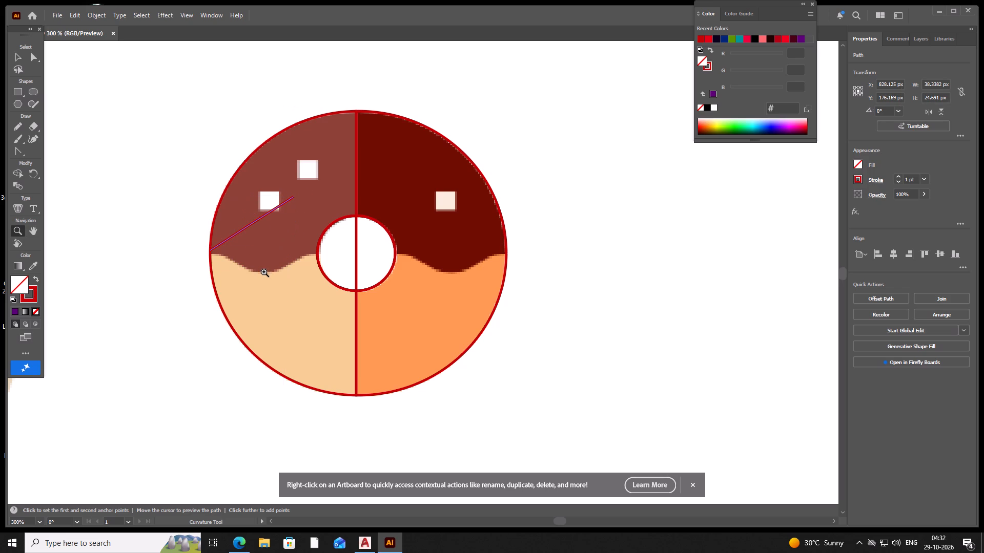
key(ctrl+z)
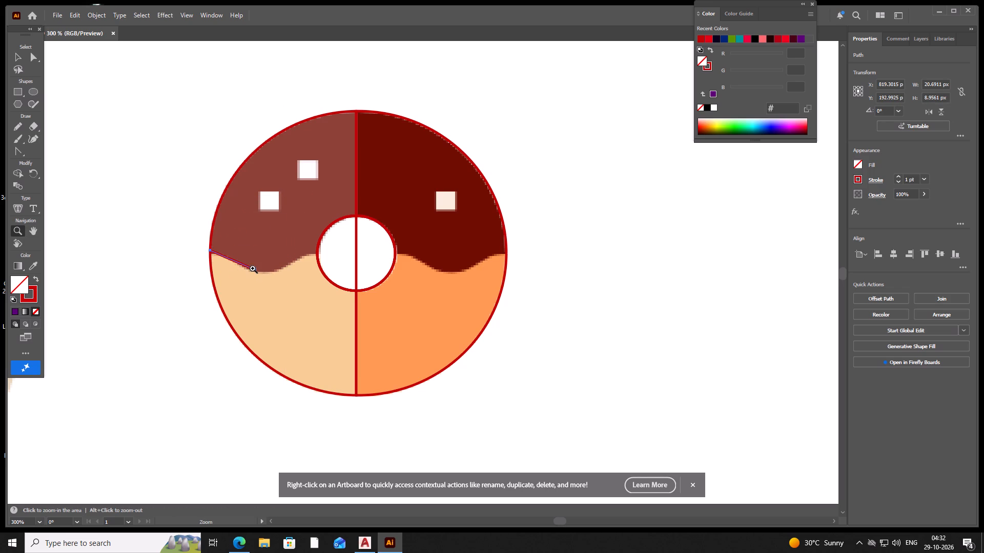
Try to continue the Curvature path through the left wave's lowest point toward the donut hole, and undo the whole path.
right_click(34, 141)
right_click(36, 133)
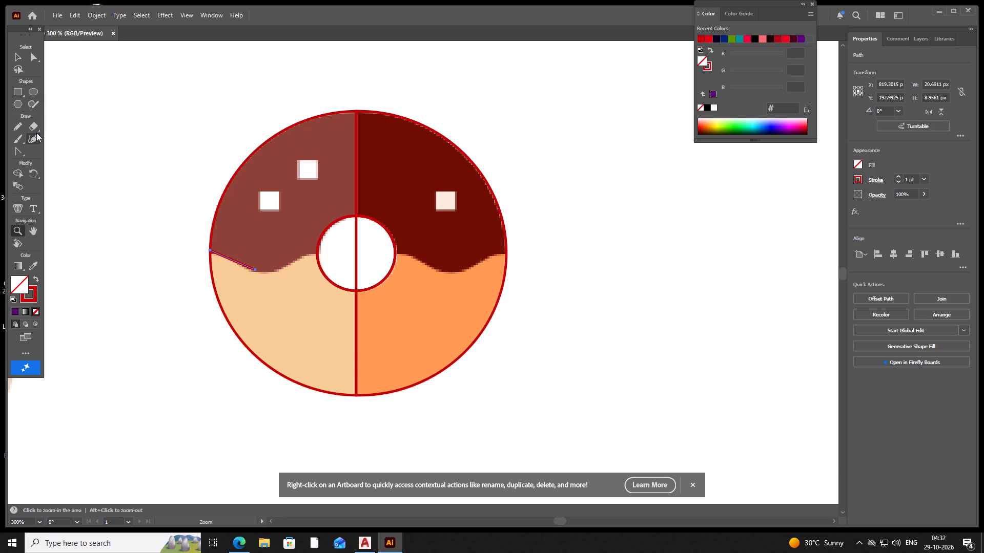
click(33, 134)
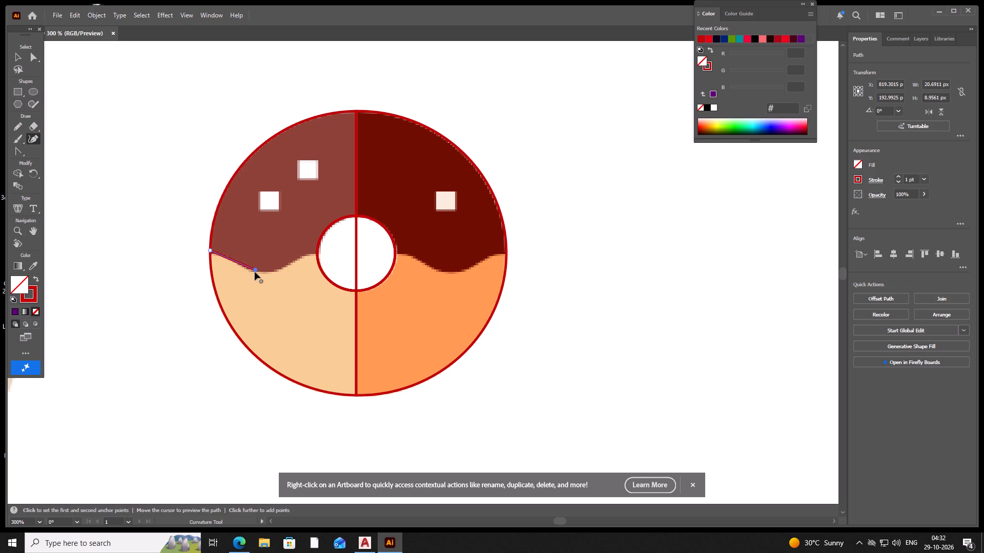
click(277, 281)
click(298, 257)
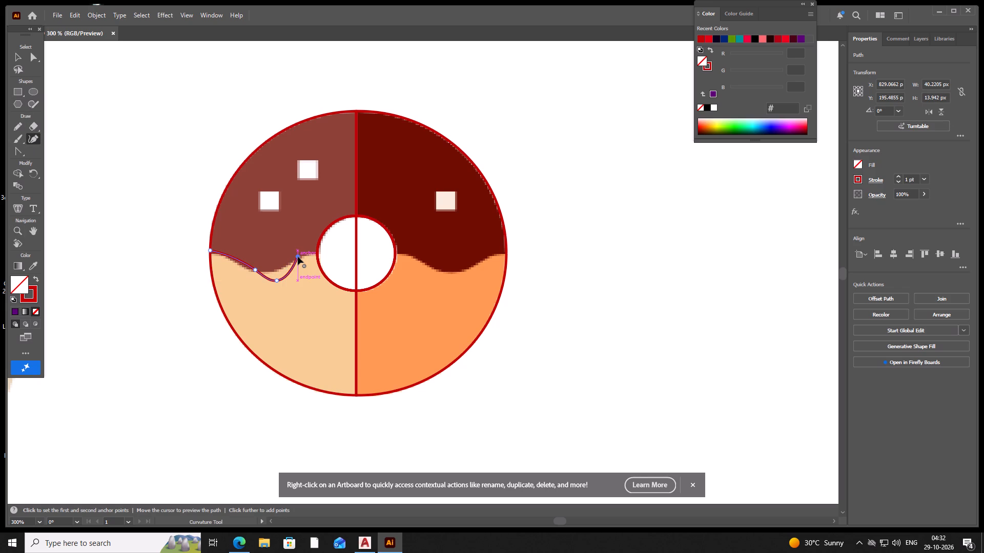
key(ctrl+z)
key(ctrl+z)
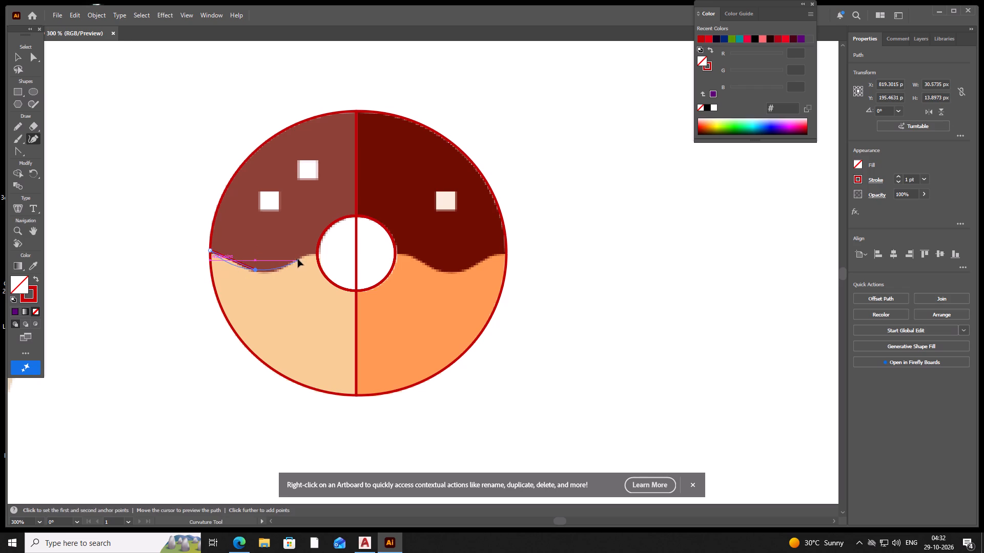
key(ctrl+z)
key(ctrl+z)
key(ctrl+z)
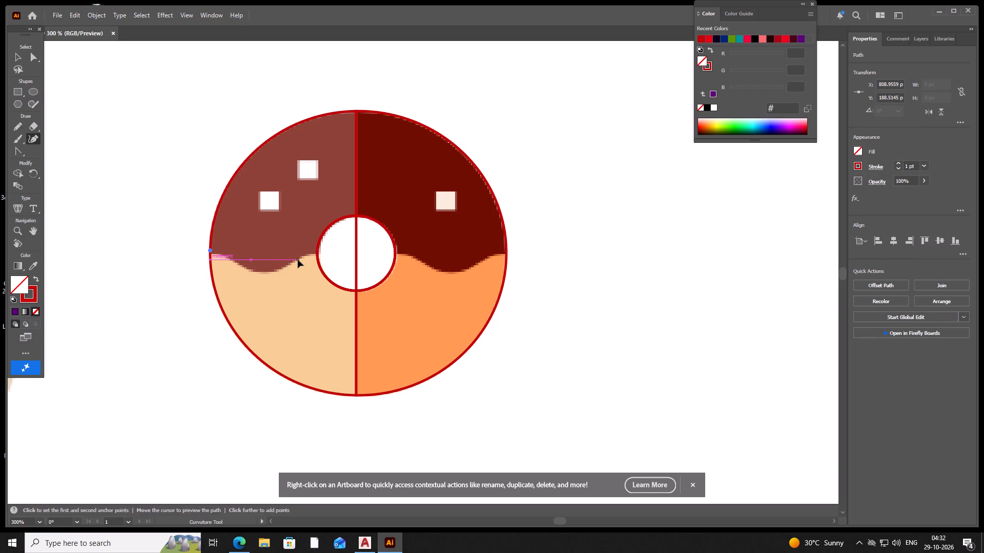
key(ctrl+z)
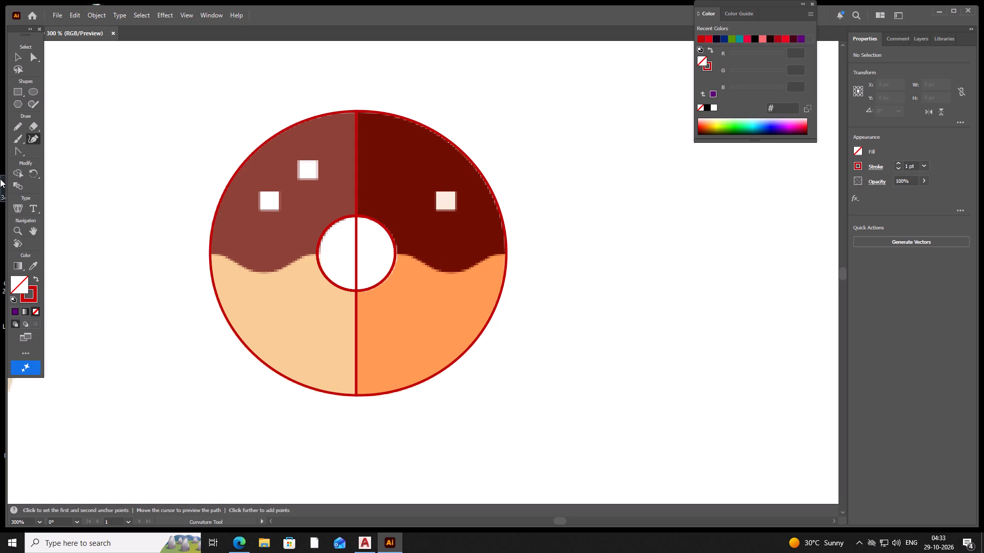
Start saving the document as a new file, creating a folder named surbhi in the Illustrator 26 Oct 12 PM folder and opening it.
key(ctrl+shift+s)
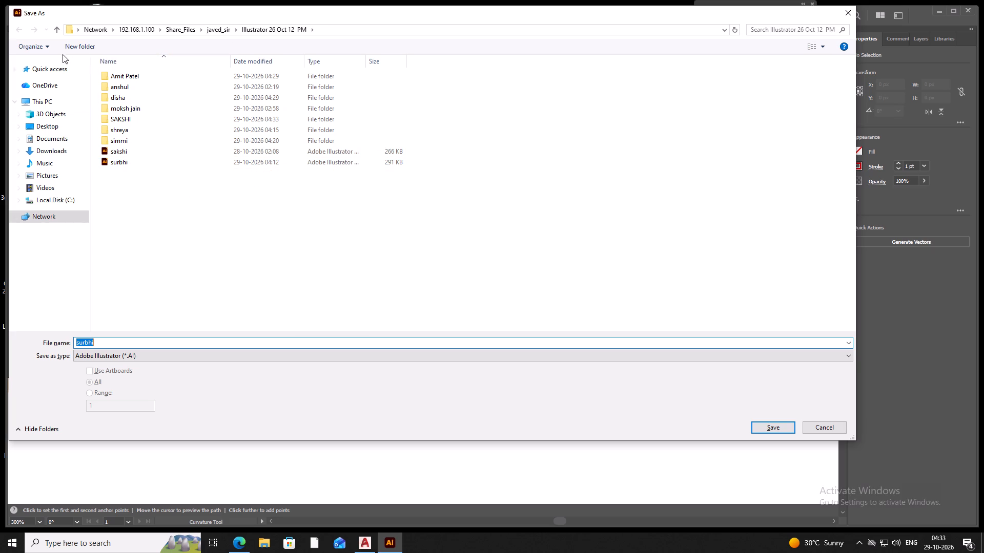
click(70, 40)
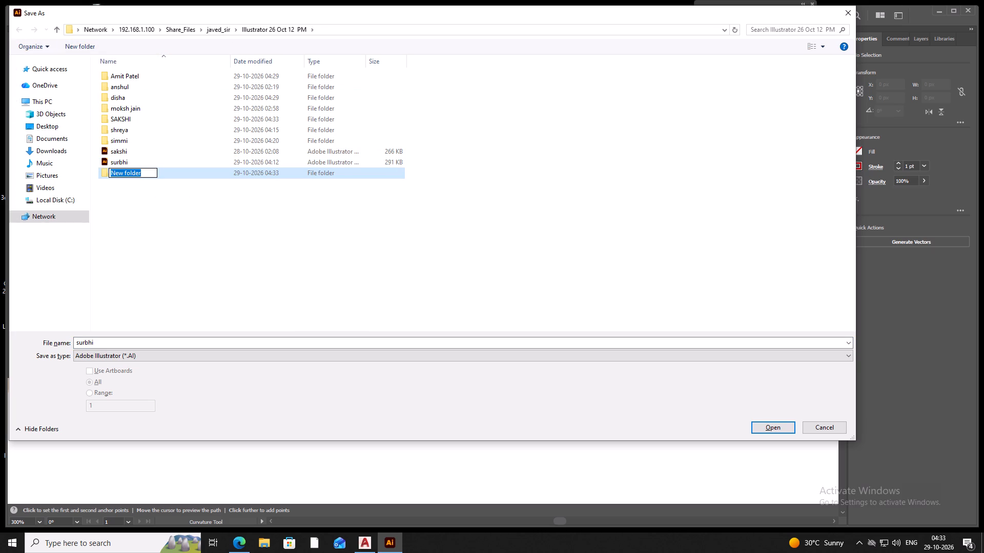
key(BackSpace)
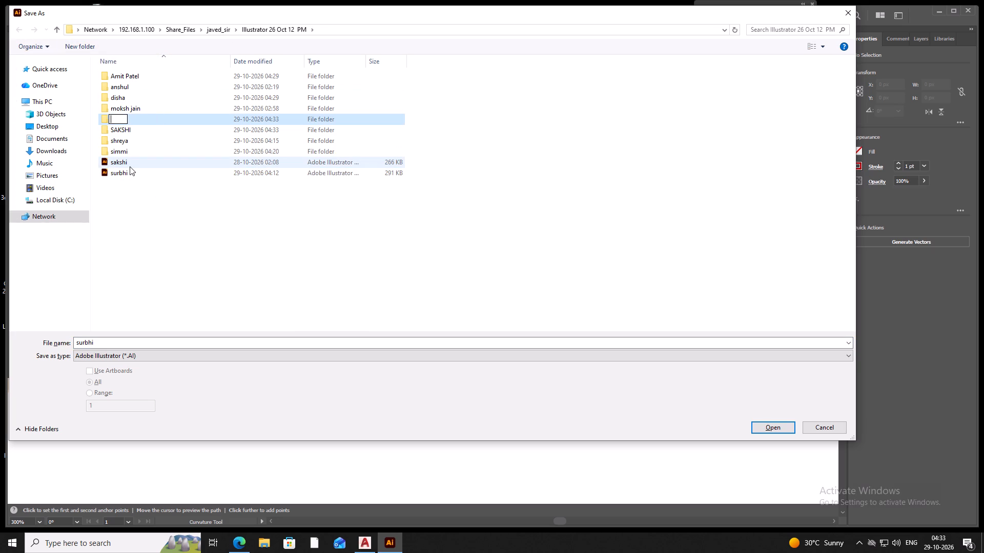
text(surbhi)
key(space)
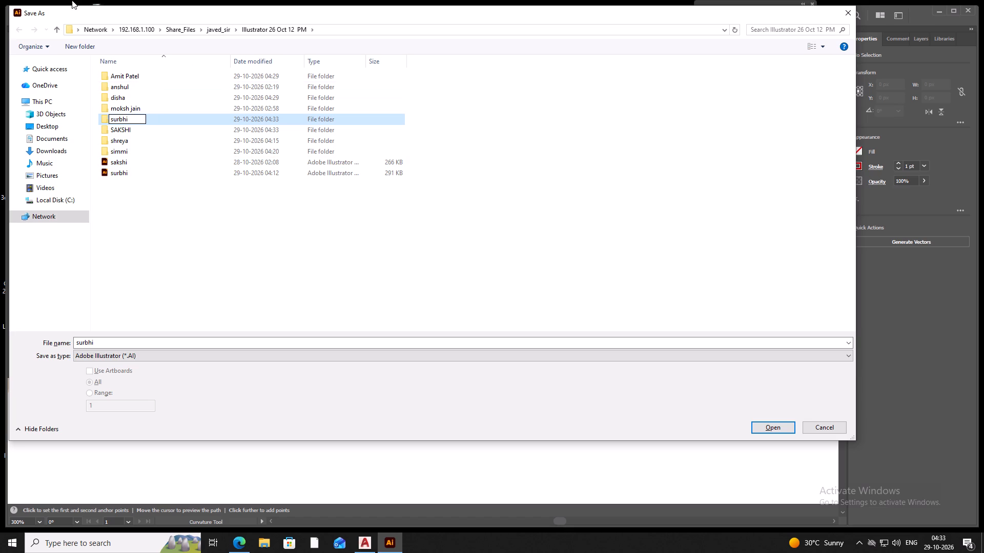
click(234, 118)
click(237, 128)
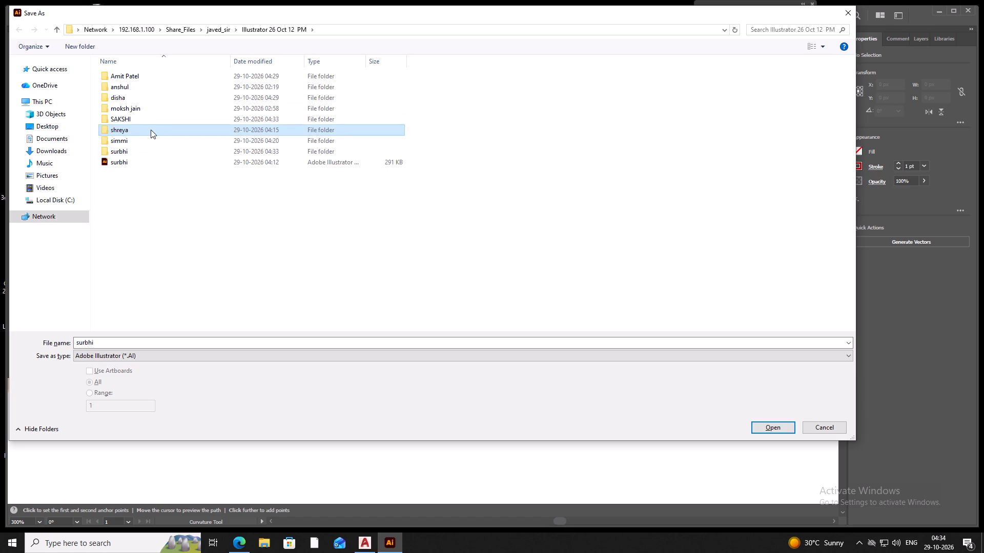
click(146, 152)
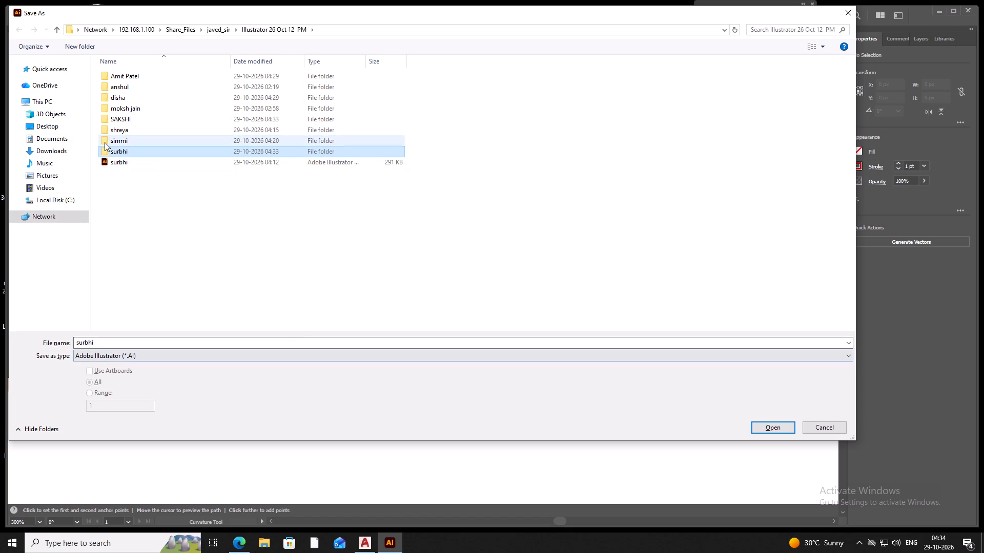
click(752, 433)
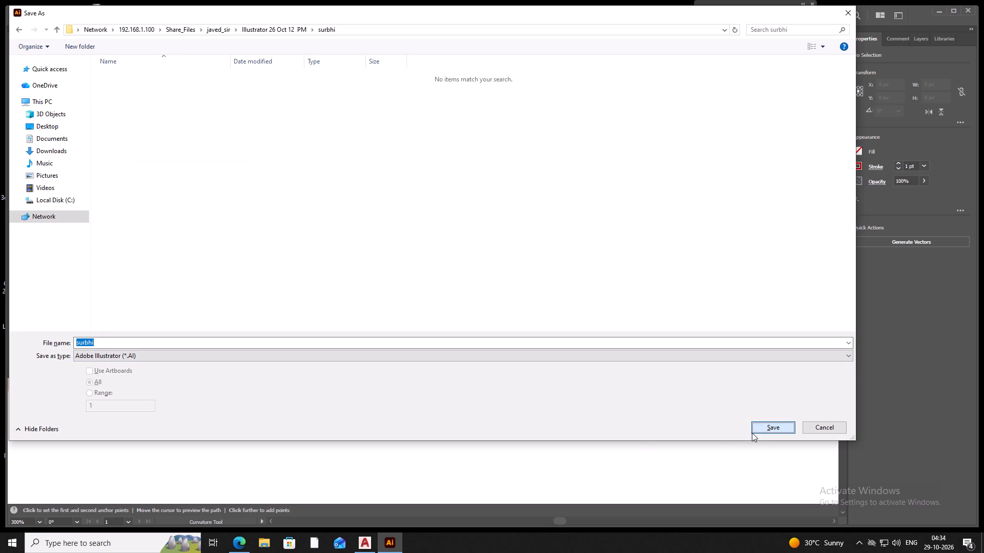
Save the document in the new folder as "pic `" in Adobe Illustrator format, keeping the Illustrator 2020 options.
click(107, 341)
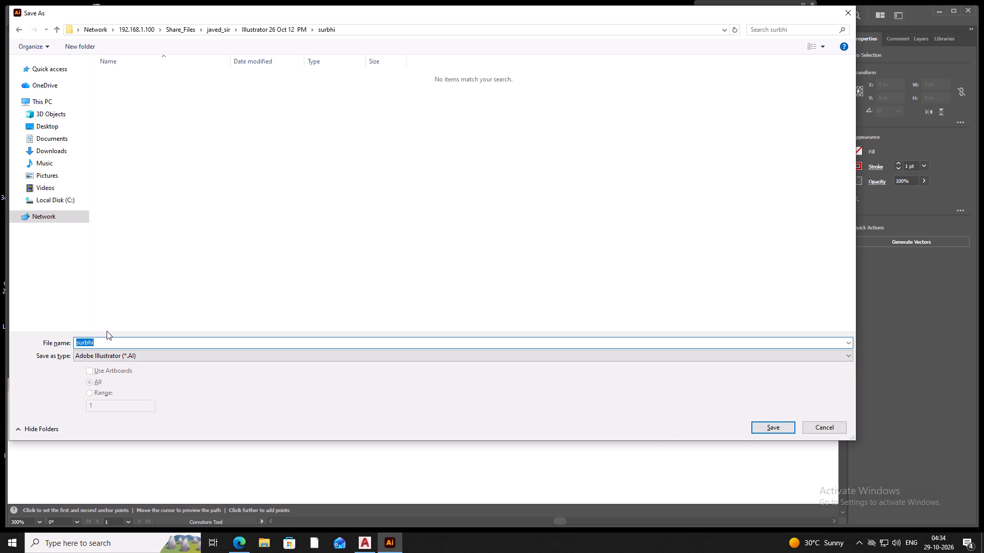
key(BackSpace)
text(pi)
text(c `)
click(776, 428)
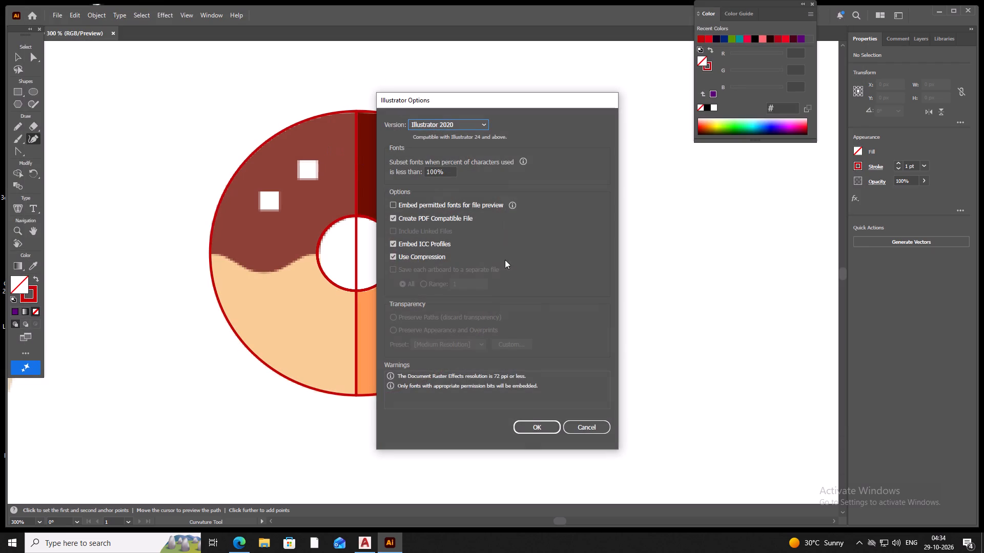
click(542, 421)
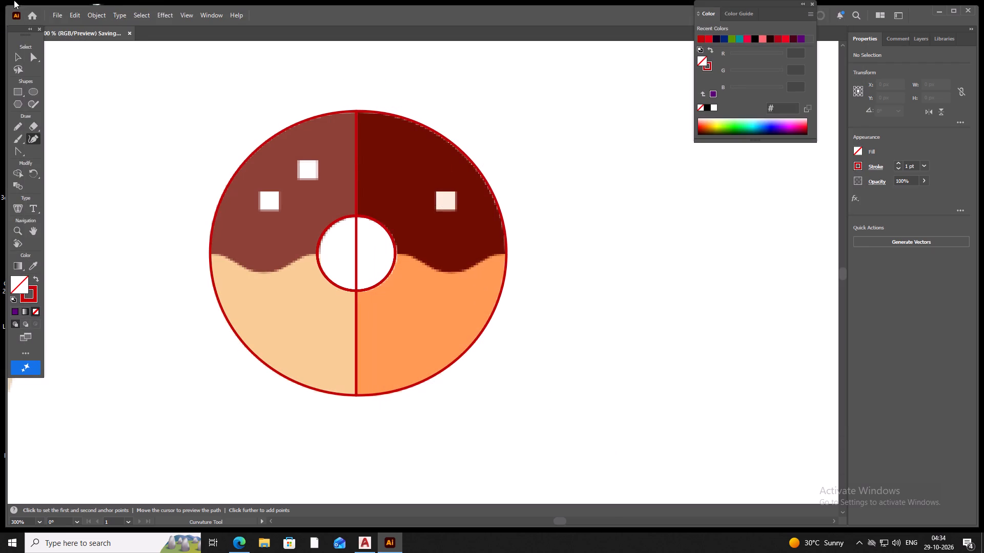
Permanently delete the surbhi Illustrator file from the Illustrator 26 Oct 12 PM folder while browsing for a file to open.
click(54, 17)
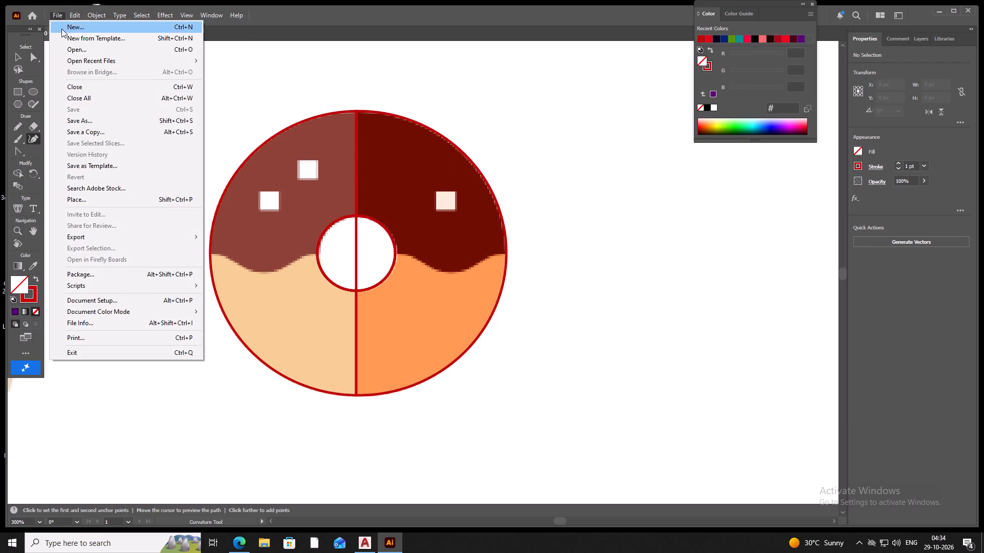
click(73, 50)
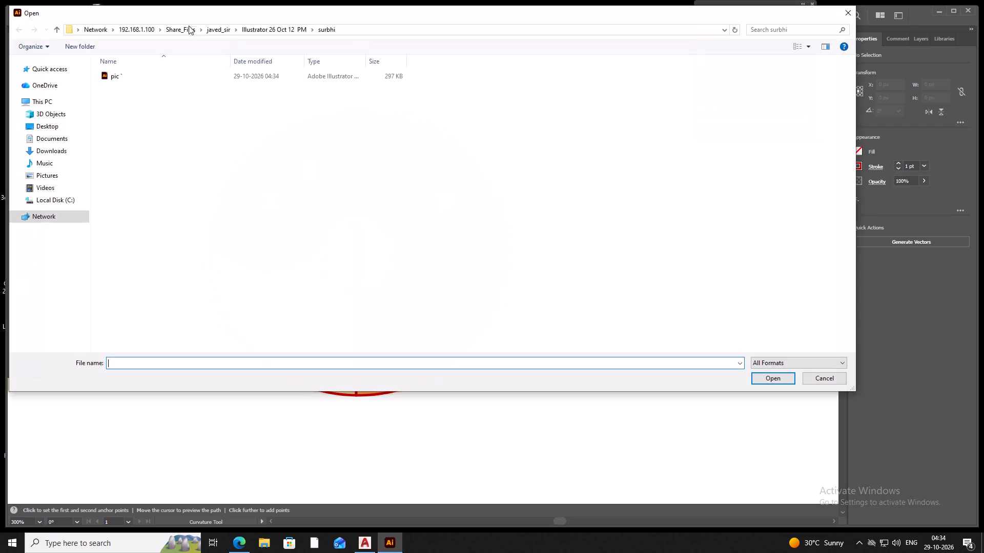
click(289, 29)
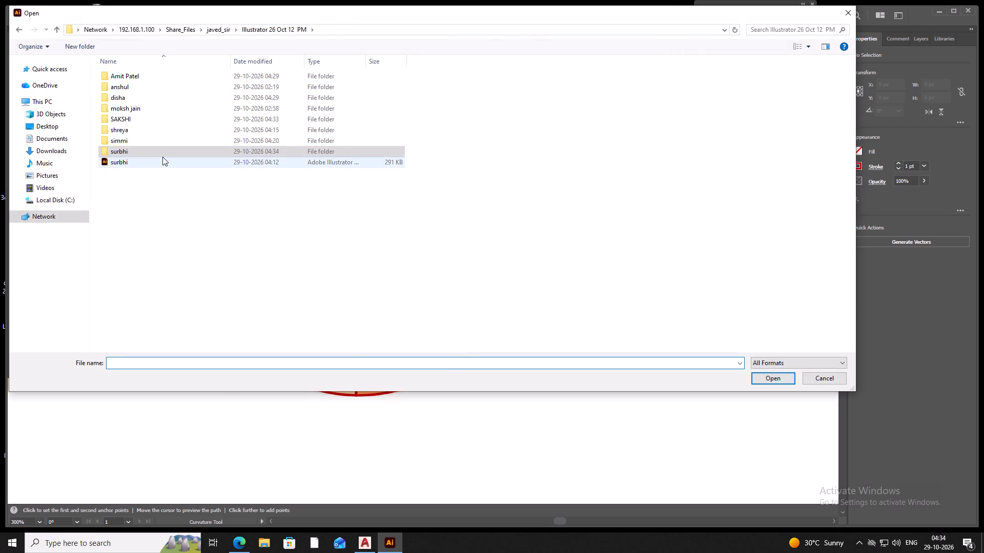
right_click(164, 166)
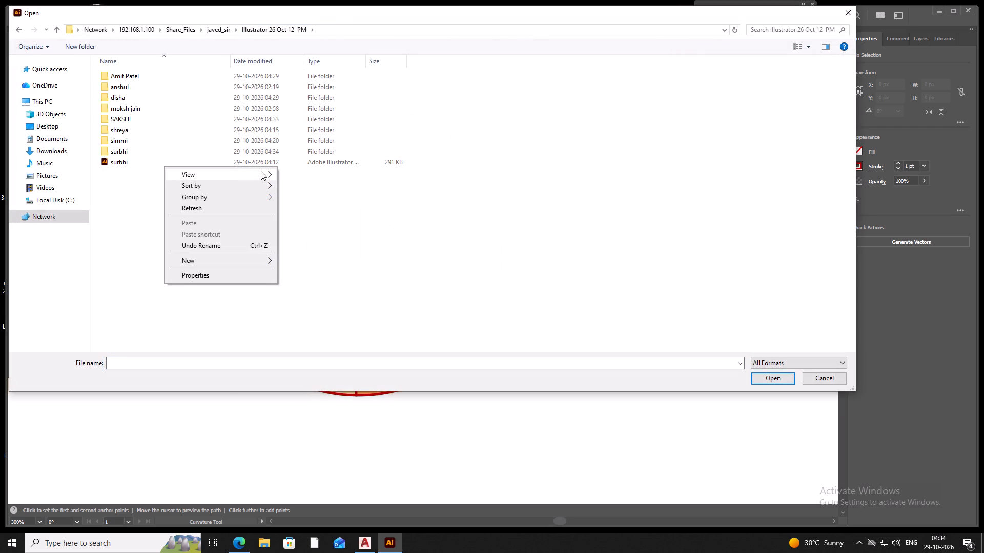
right_click(386, 162)
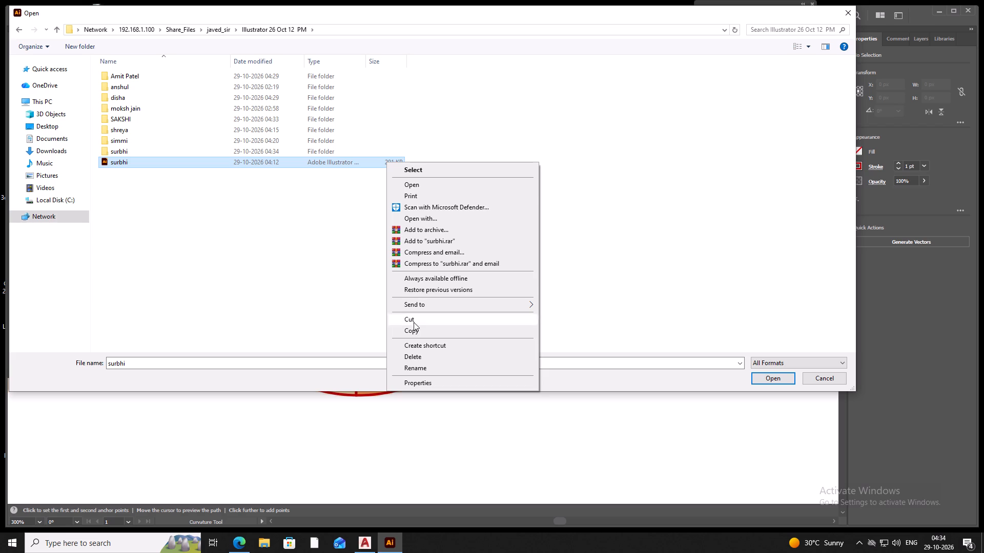
click(423, 353)
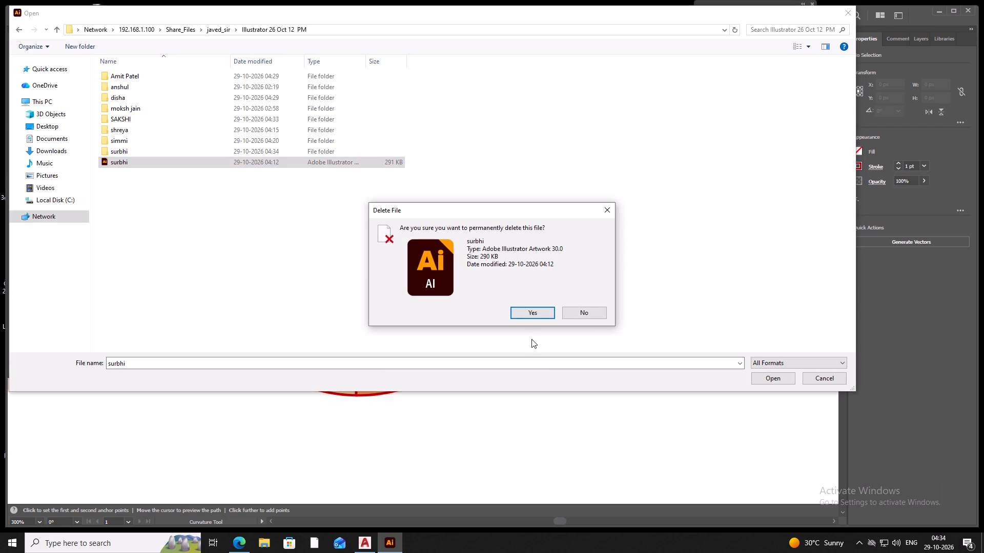
click(534, 311)
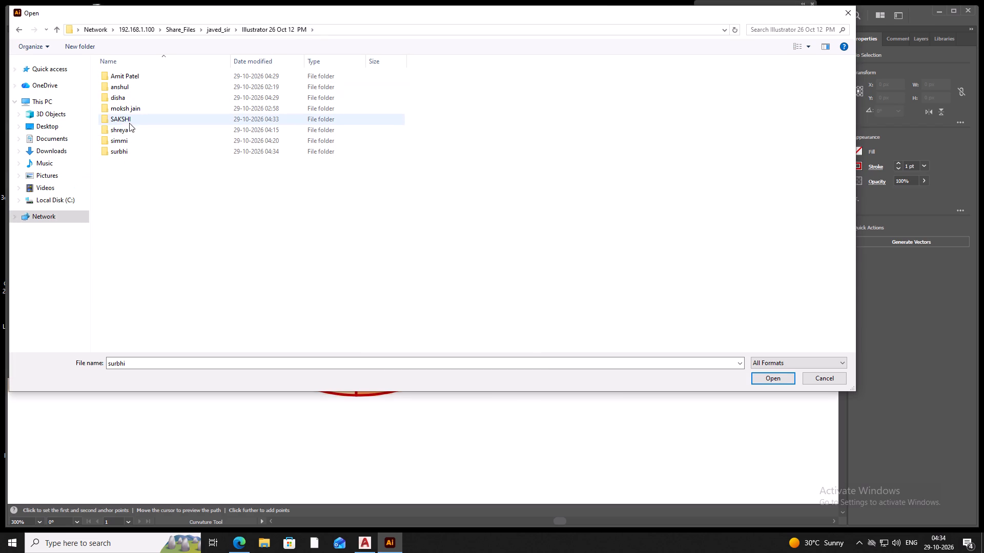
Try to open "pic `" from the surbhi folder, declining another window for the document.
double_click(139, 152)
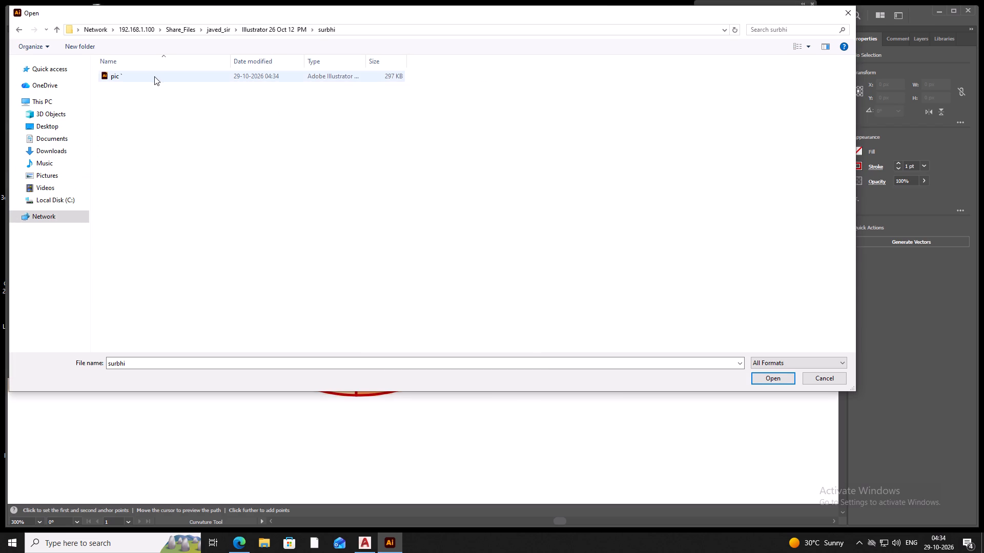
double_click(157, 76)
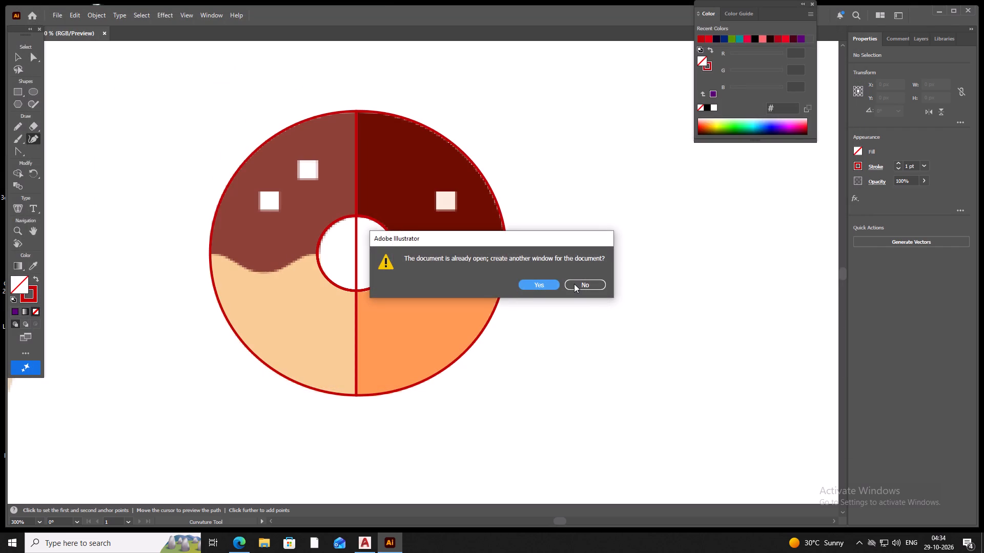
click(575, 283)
Close Illustrator, refresh the desktop and relaunch Adobe Illustrator 2026.
click(967, 6)
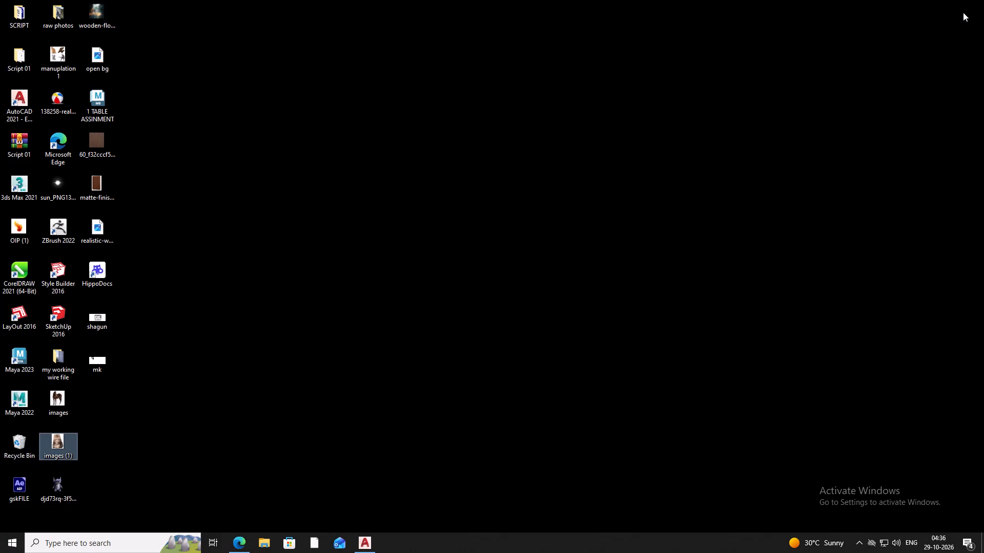
right_click(336, 199)
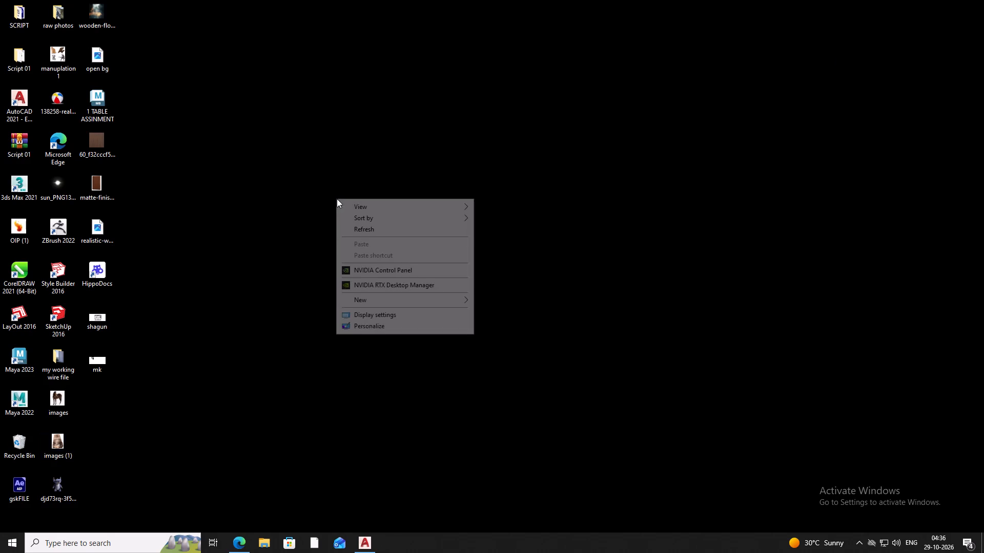
click(376, 227)
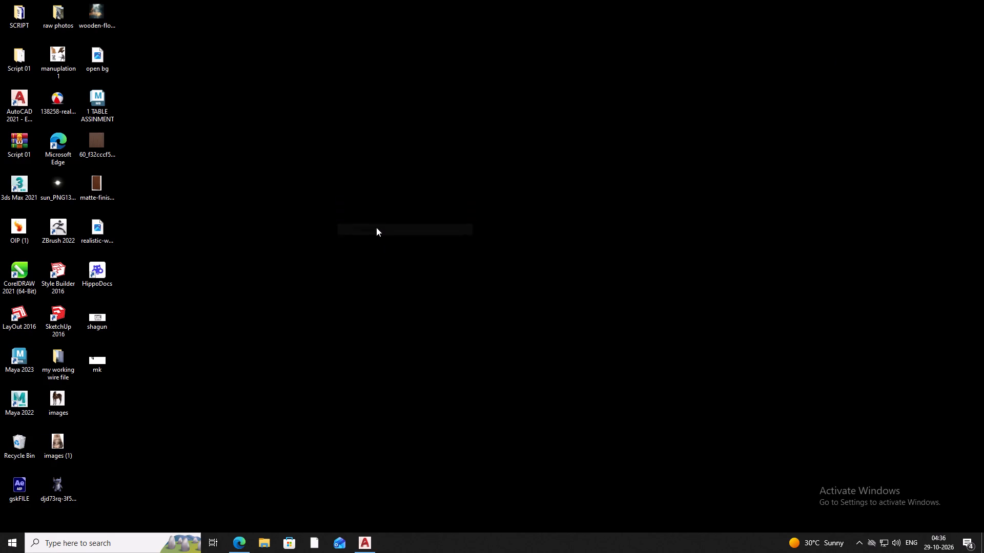
click(1, 542)
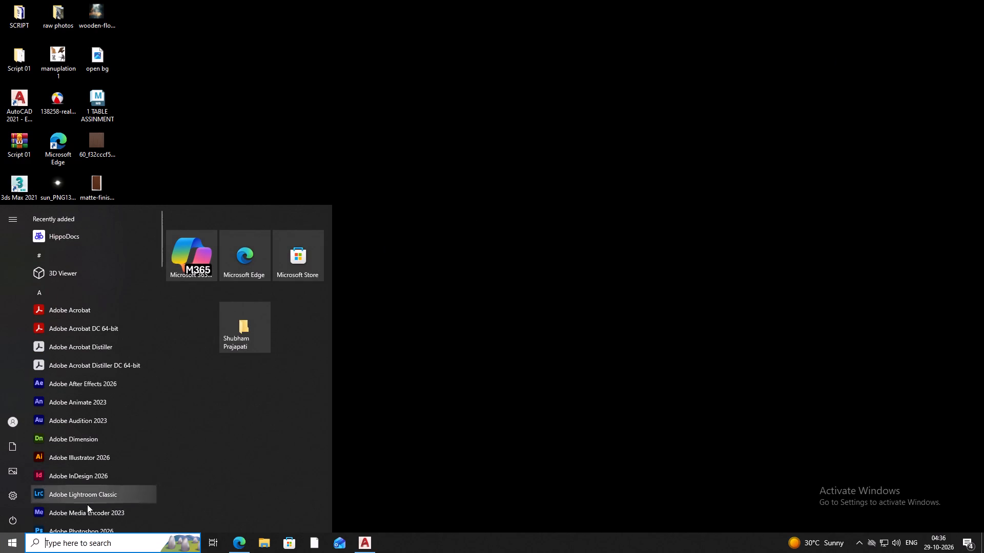
double_click(86, 454)
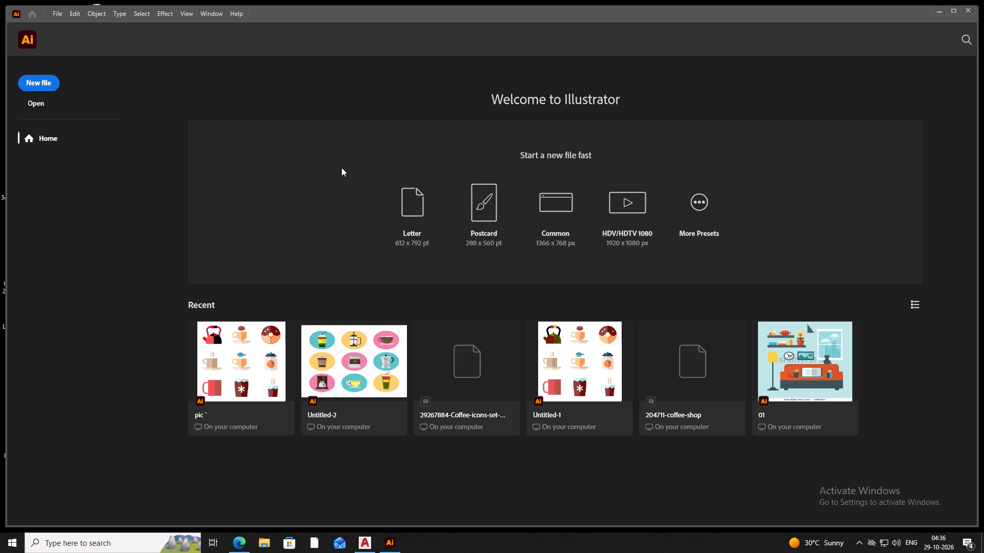
Open the first file in the SAKSHI folder inside Illustrator 26 Oct 12 PM.
click(32, 108)
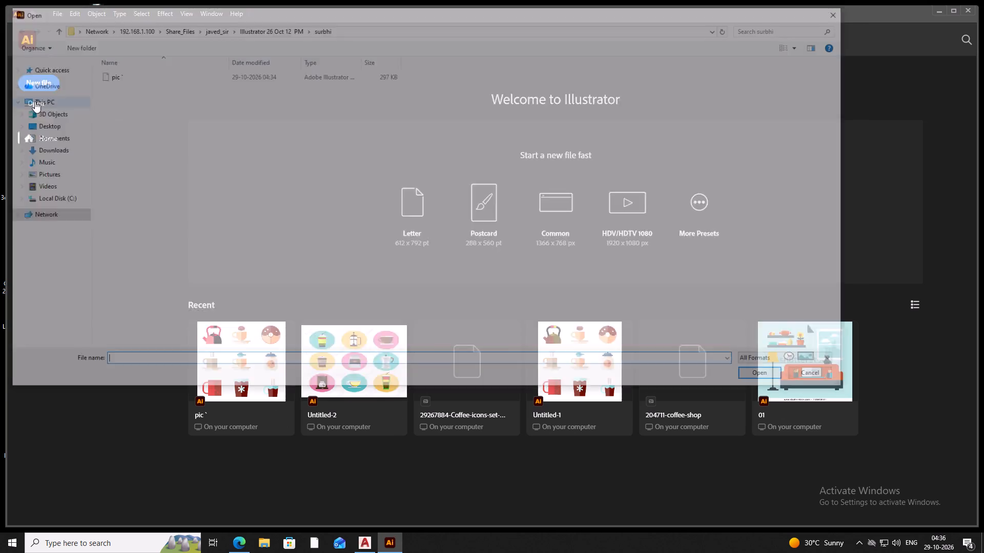
click(283, 30)
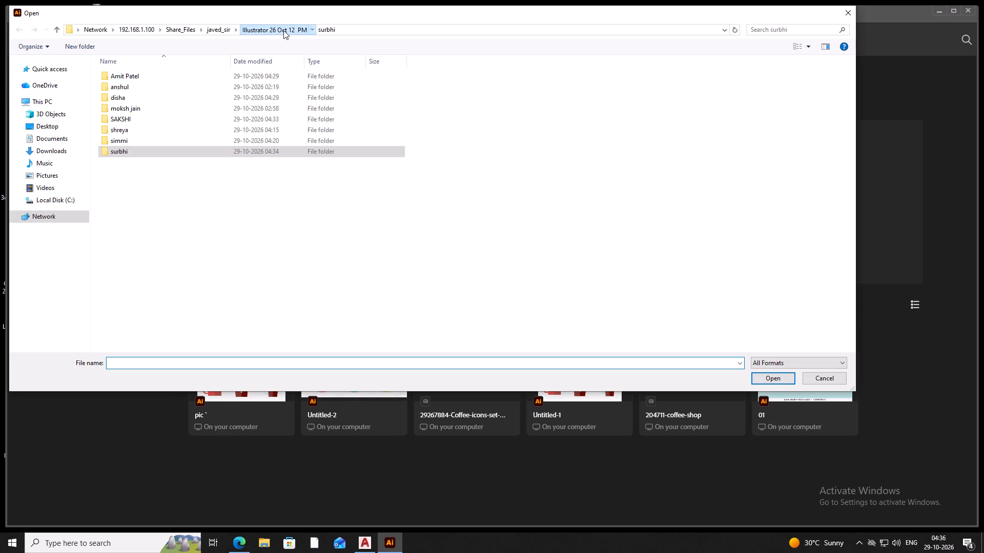
double_click(145, 120)
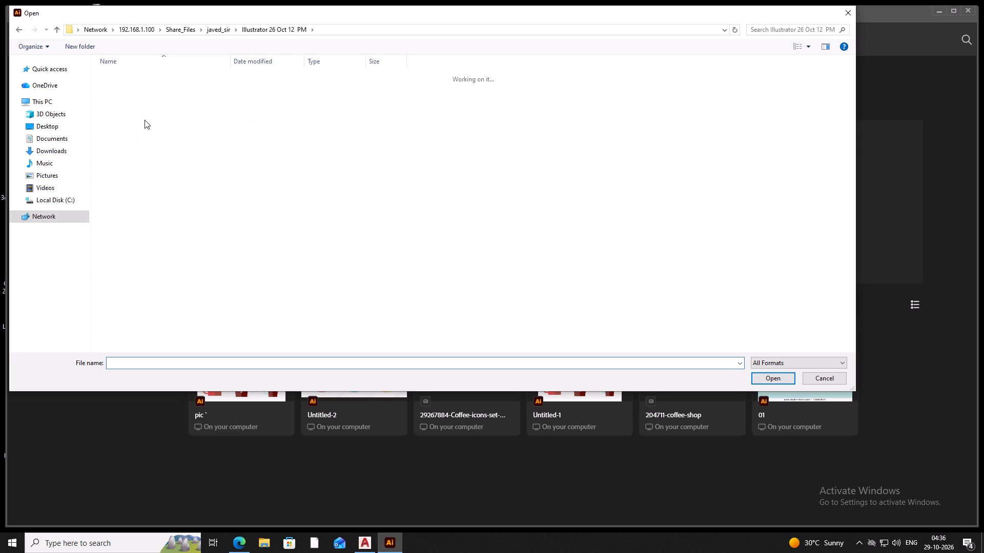
double_click(148, 76)
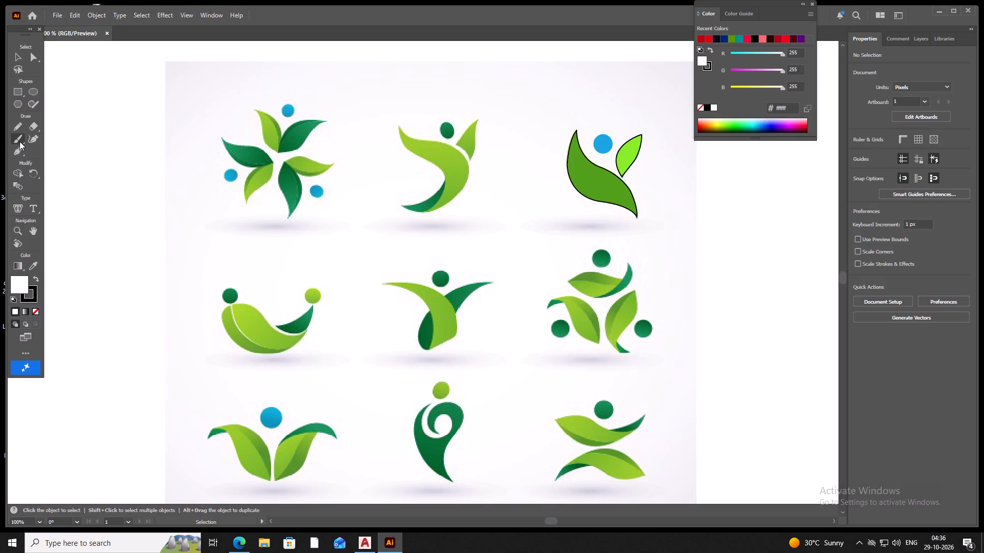
Start a Pen path with no fill and a black 1 pt stroke at the left arm tip of the top-middle leaf figure.
click(16, 150)
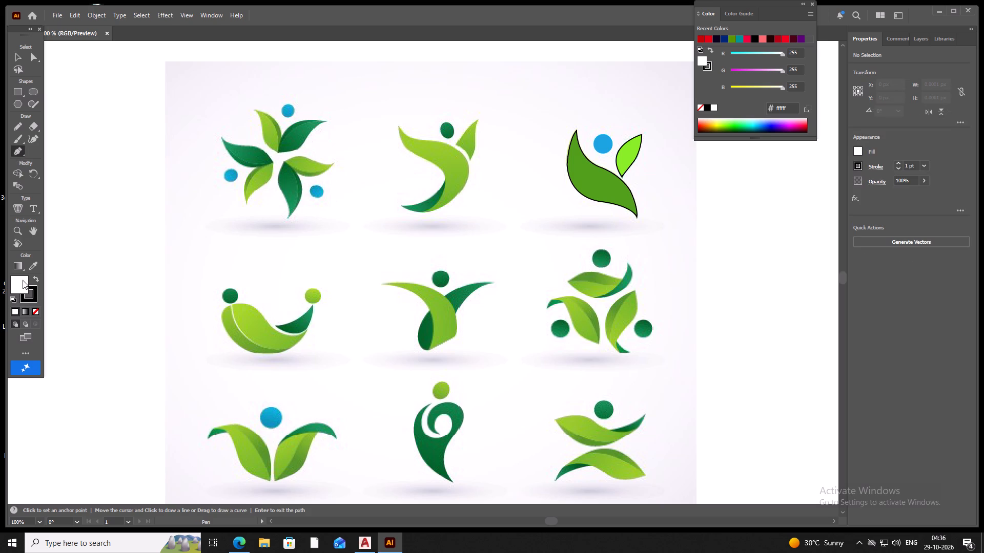
click(33, 312)
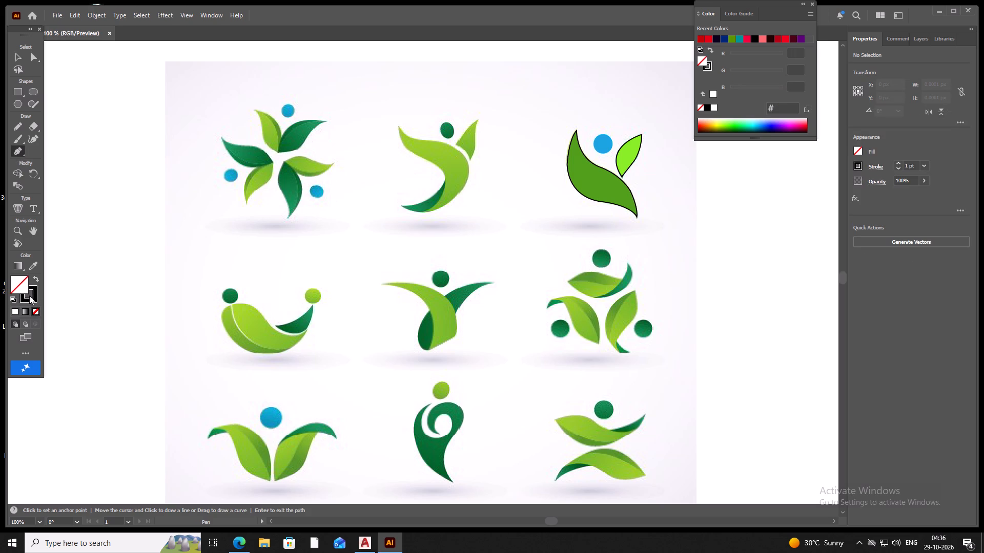
click(32, 299)
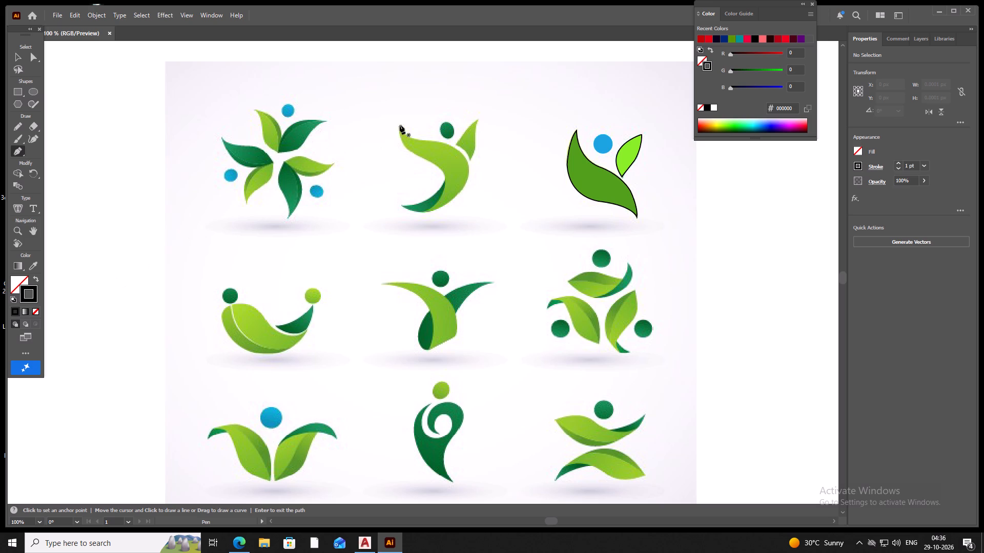
scroll(388, 120, up, 1)
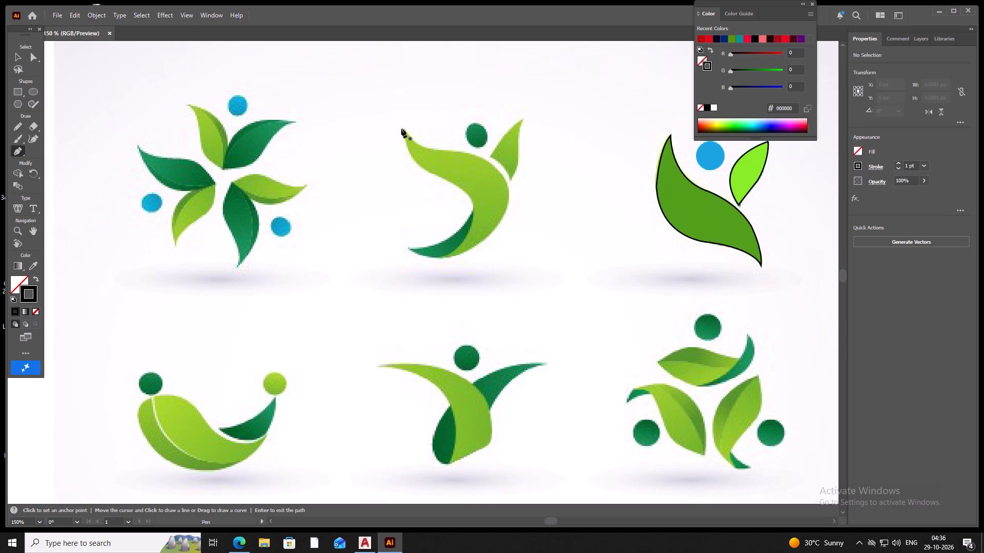
click(403, 129)
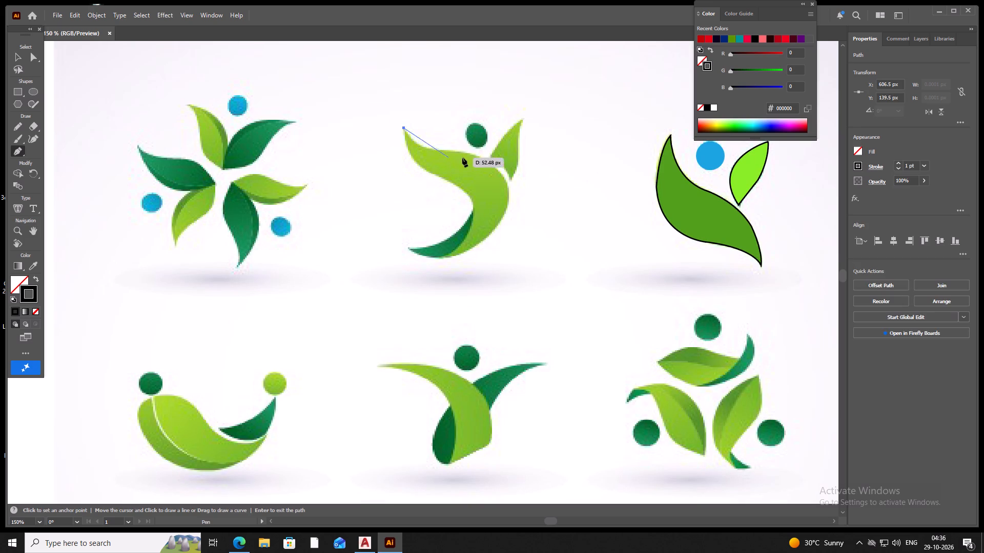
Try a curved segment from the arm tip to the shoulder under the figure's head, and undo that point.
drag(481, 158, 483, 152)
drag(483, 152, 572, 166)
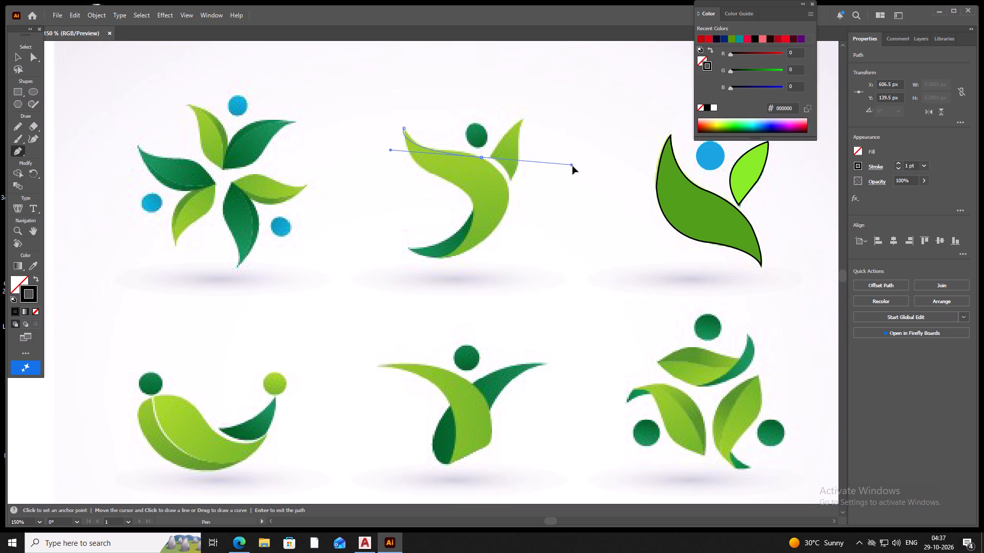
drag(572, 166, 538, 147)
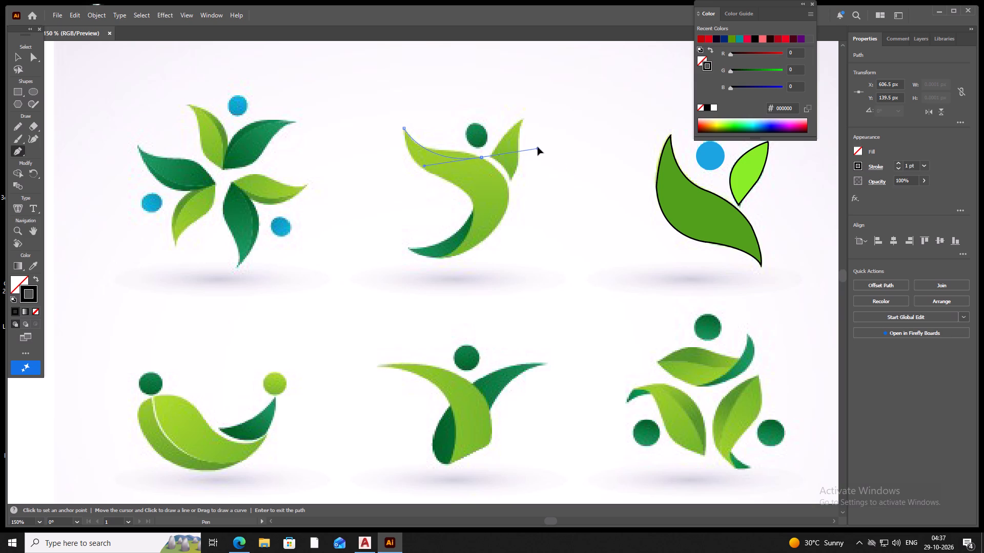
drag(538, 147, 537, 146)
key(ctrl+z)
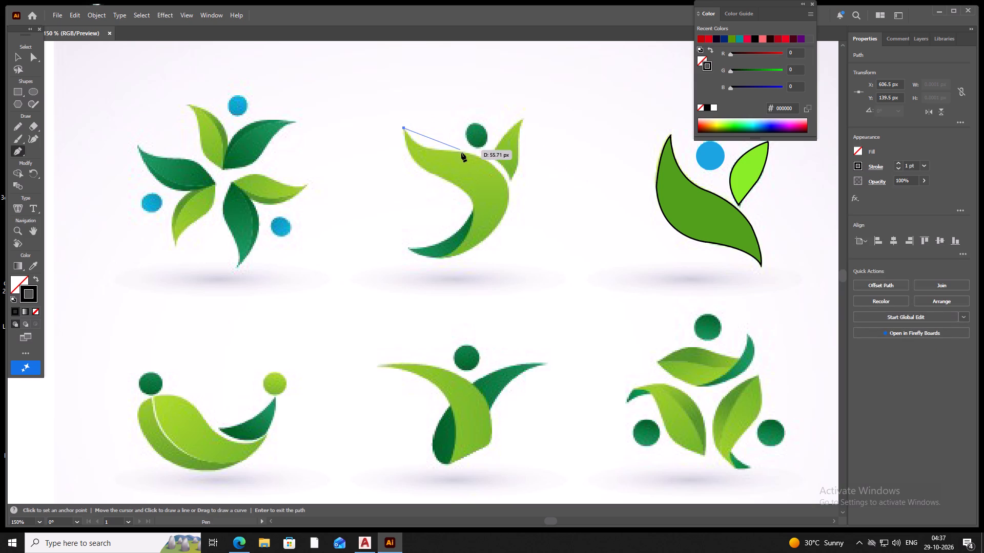
Draw a curved Pen segment from the arm tip to the shoulder under the head, removing the shoulder anchor's outgoing handle.
drag(462, 152, 476, 152)
drag(476, 152, 529, 154)
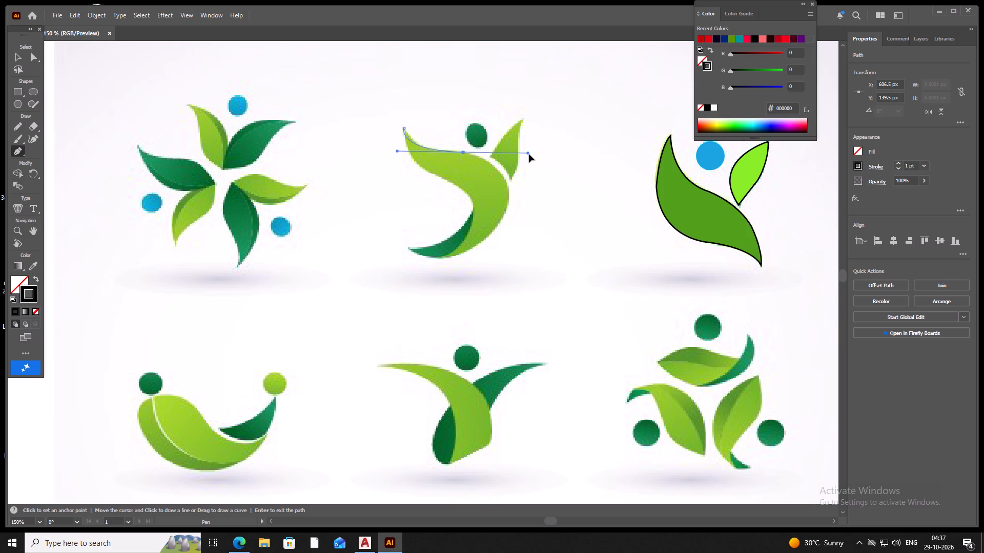
drag(529, 154, 511, 151)
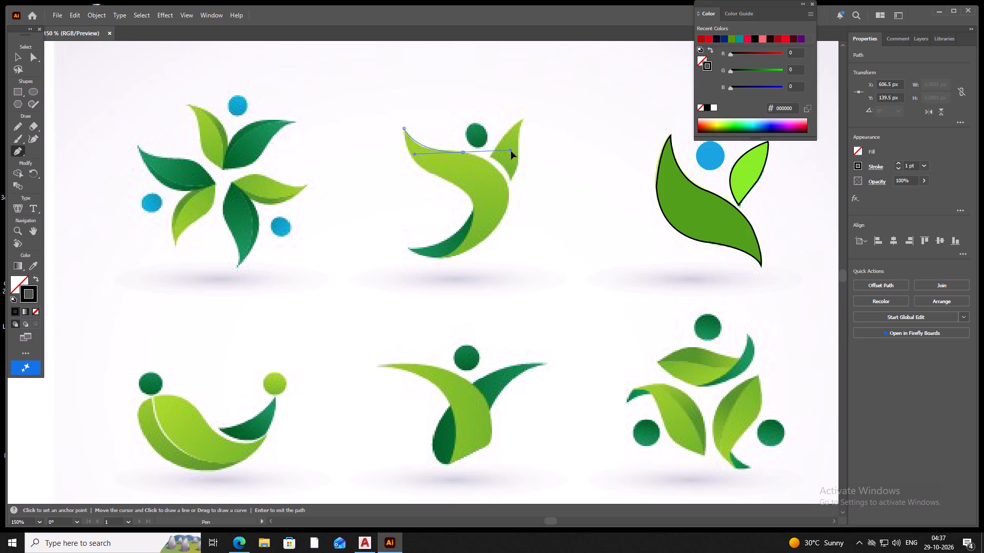
drag(511, 151, 520, 149)
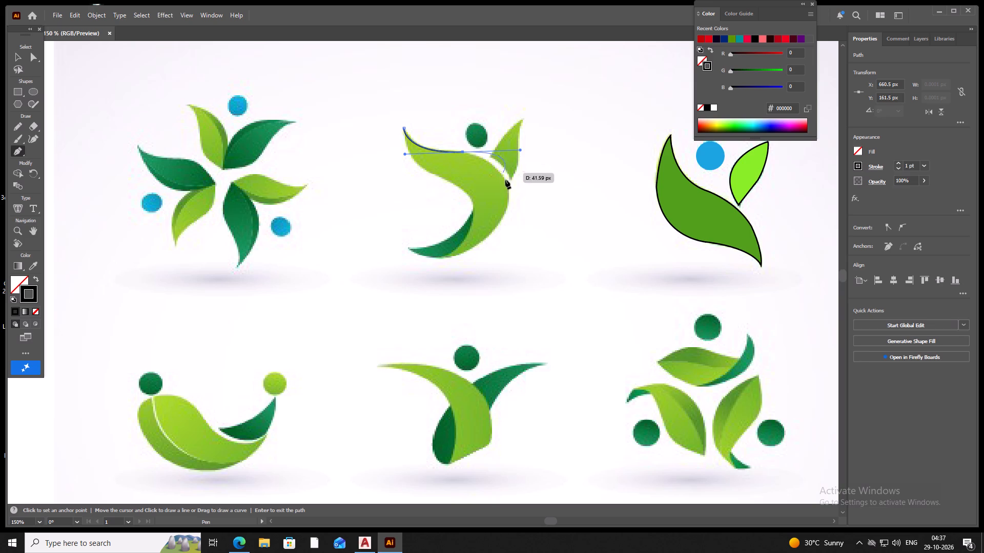
click(464, 153)
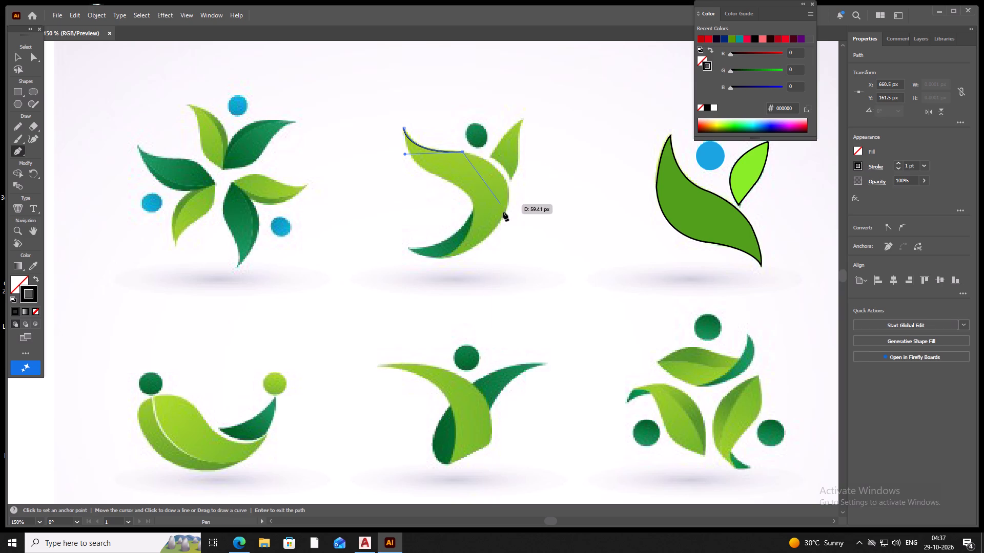
Continue the path with a curve around the figure's right side to its lower back, removing that anchor's outgoing handle.
drag(501, 219, 498, 222)
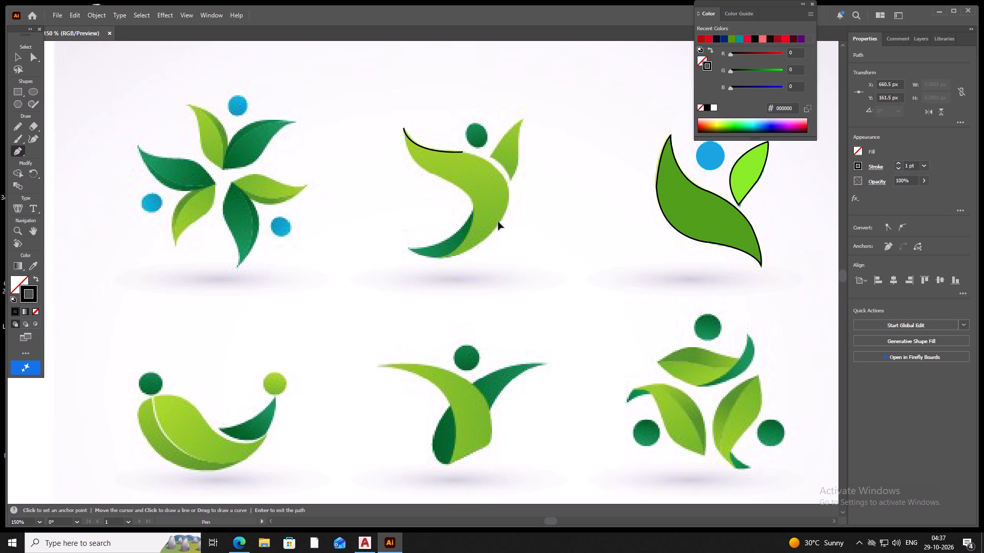
drag(498, 222, 464, 271)
drag(464, 271, 470, 270)
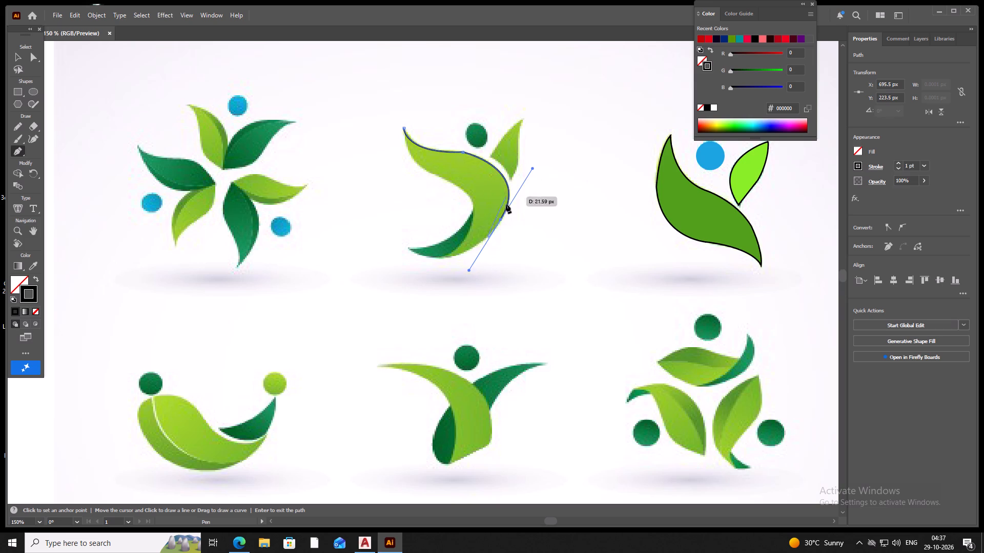
click(502, 219)
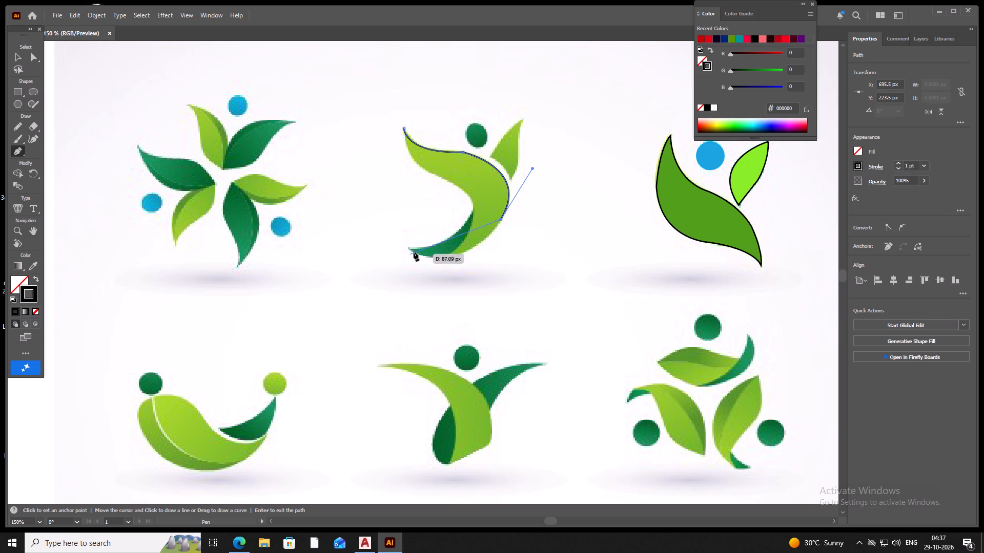
Add a curved segment along the figure's bottom edge to the dark green tail tip, removing the tip's outgoing handle.
drag(409, 248, 347, 231)
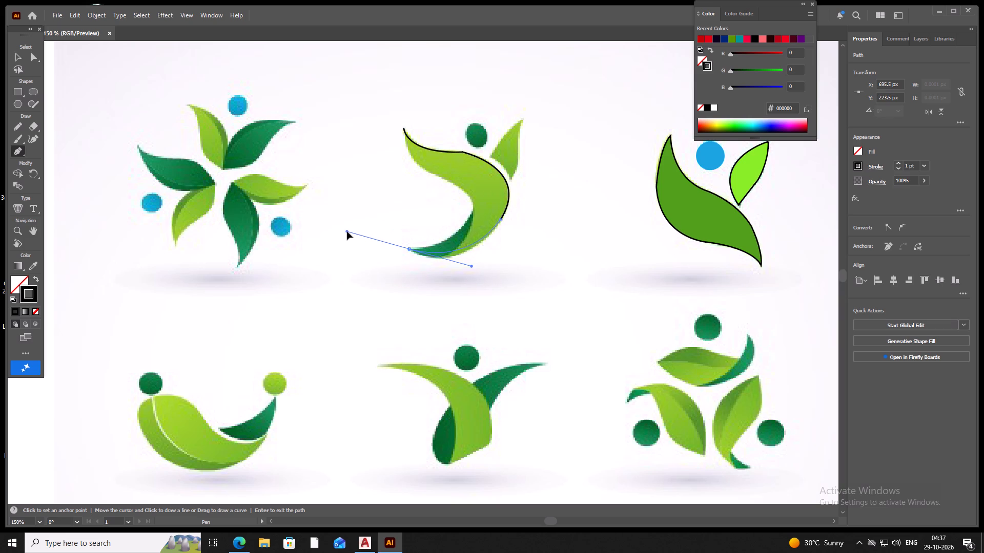
drag(347, 231, 360, 217)
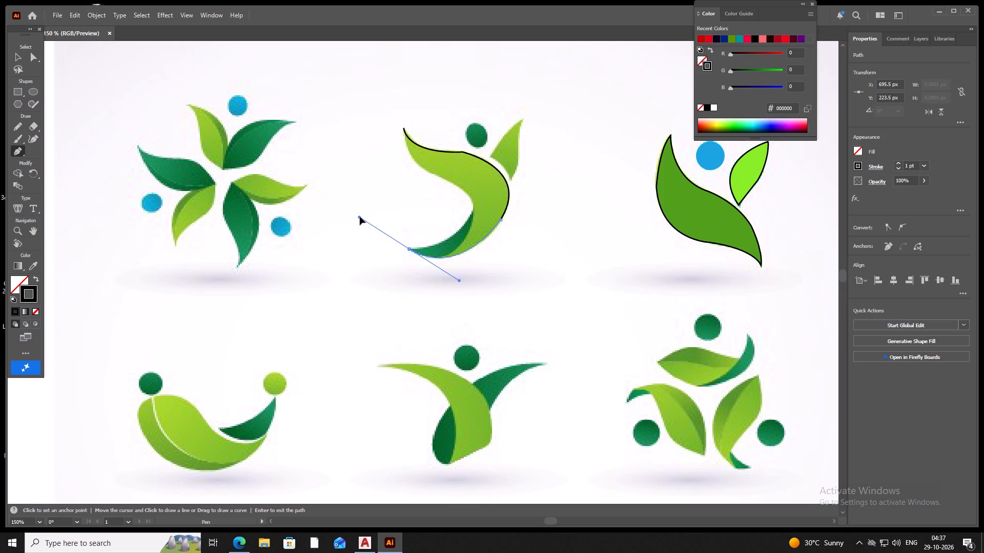
drag(360, 217, 353, 216)
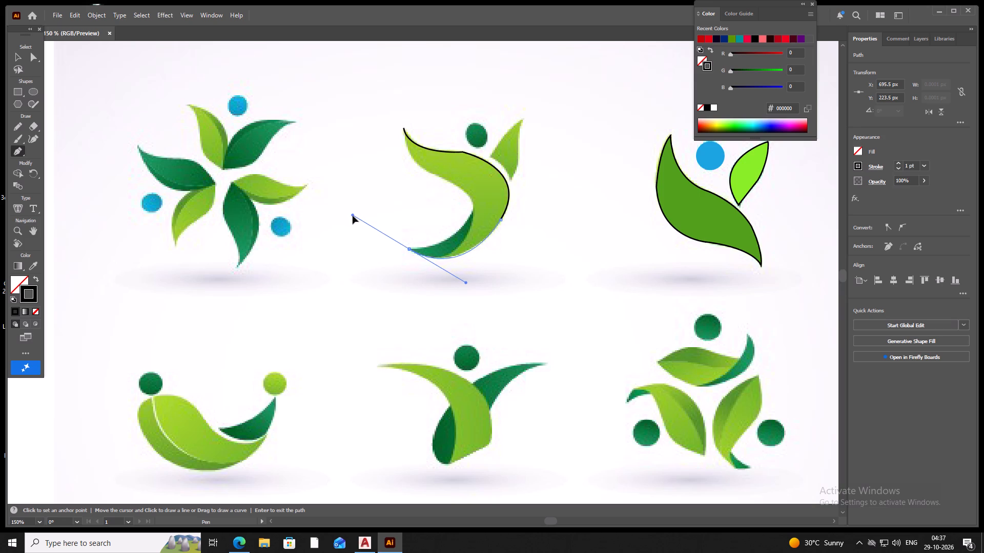
drag(353, 216, 353, 217)
drag(353, 217, 355, 219)
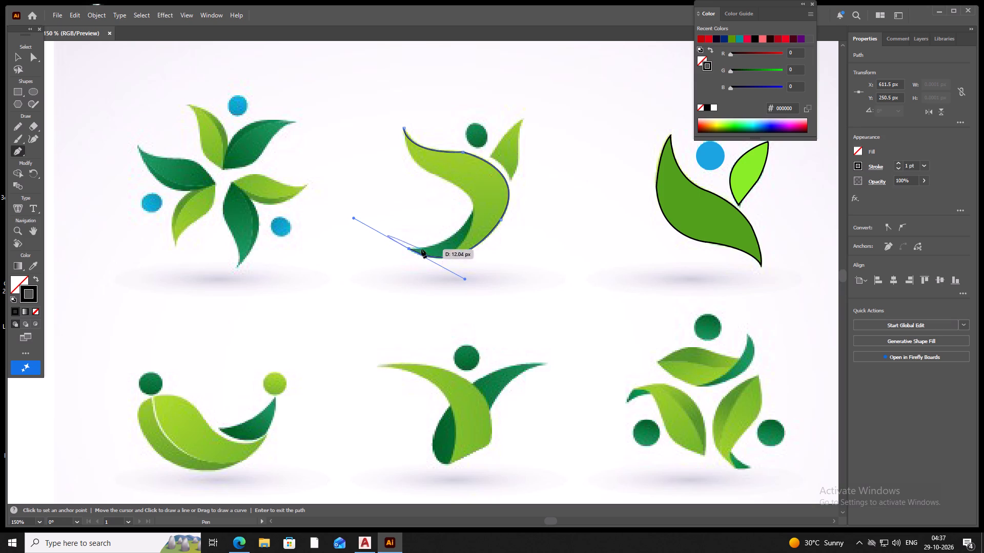
click(409, 250)
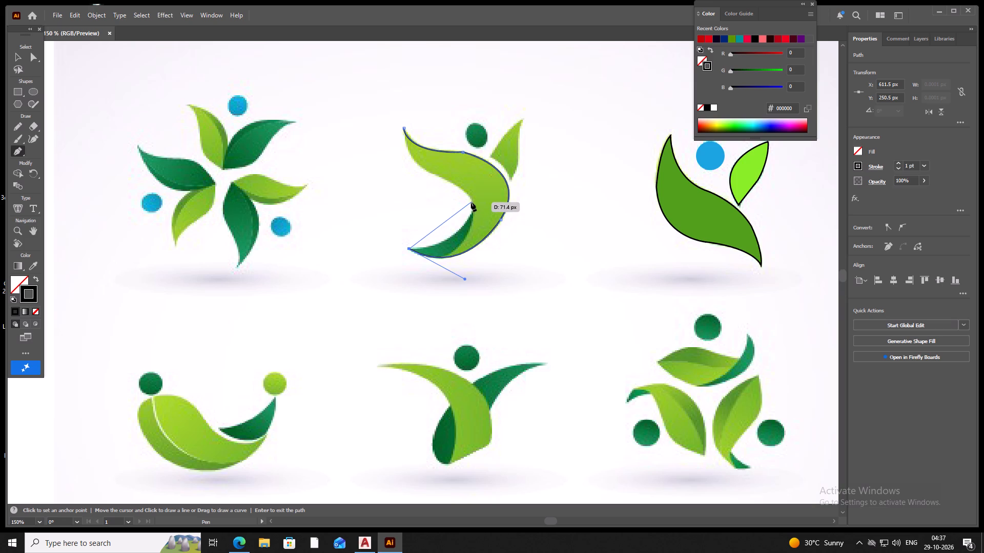
Trace the tail's inner edge with a curve up to the waist notch, removing the notch anchor's outgoing handle.
drag(474, 206, 484, 175)
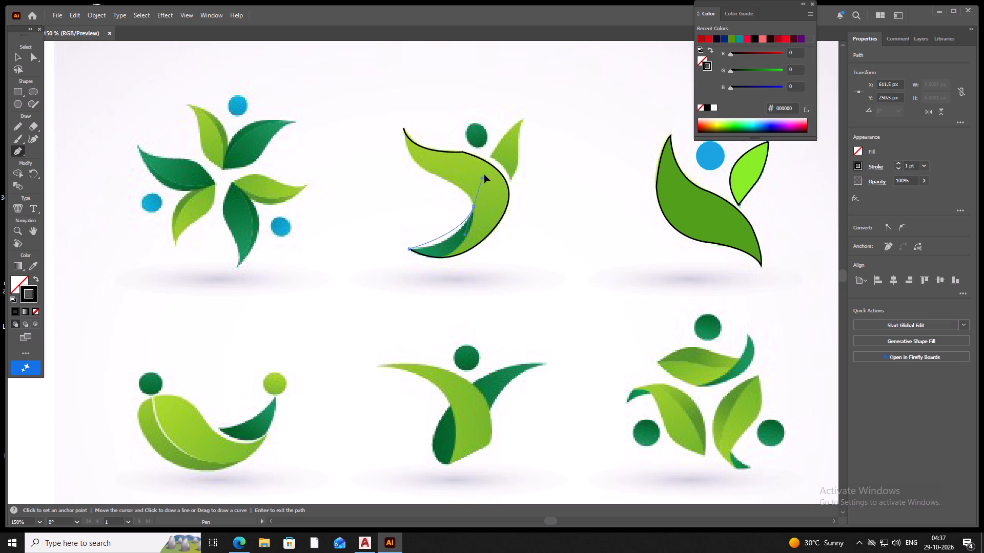
drag(484, 175, 491, 157)
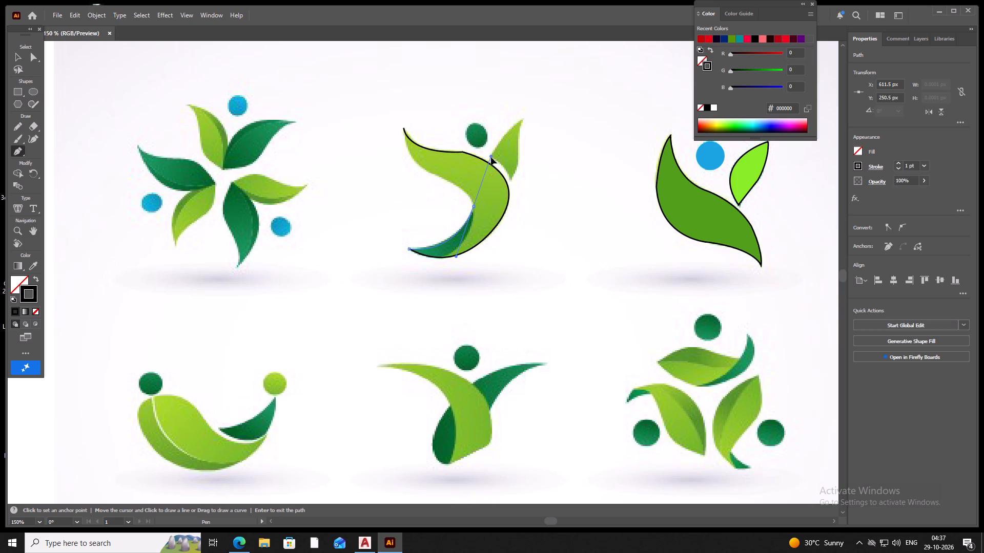
drag(491, 157, 475, 160)
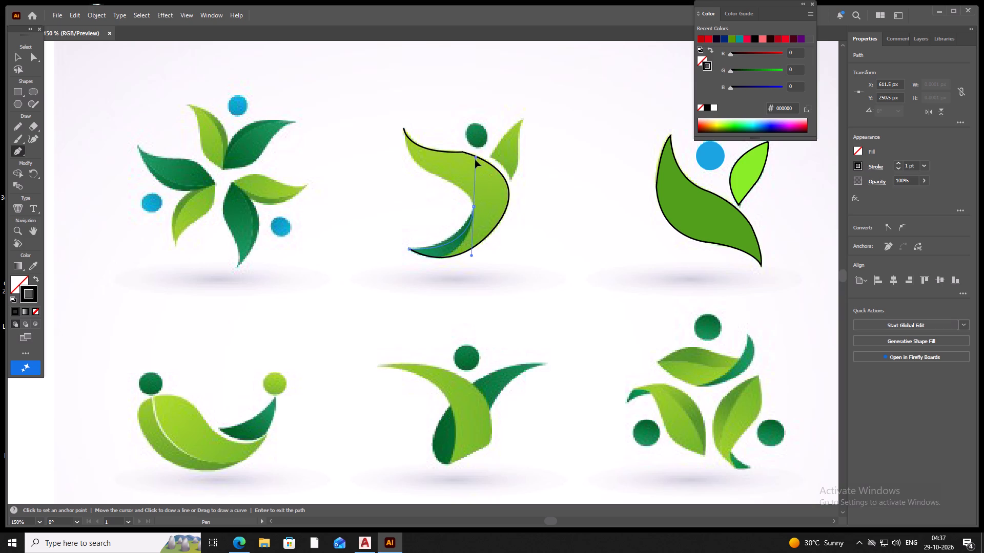
drag(475, 160, 493, 165)
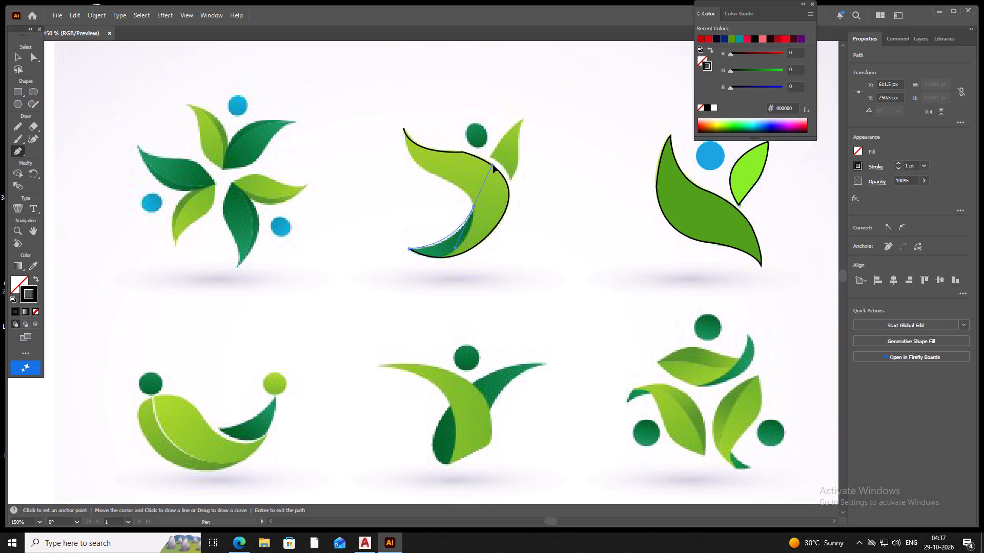
drag(493, 165, 490, 159)
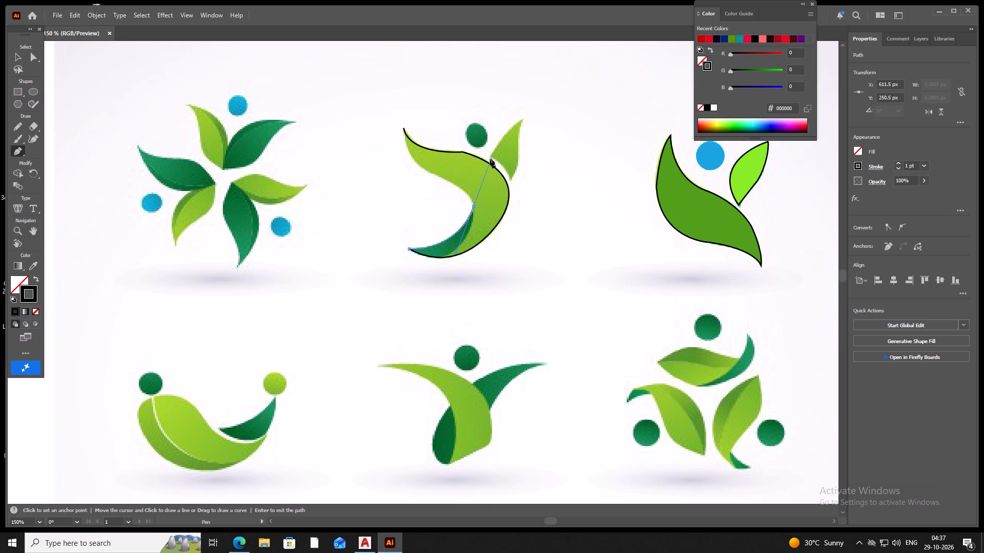
click(471, 205)
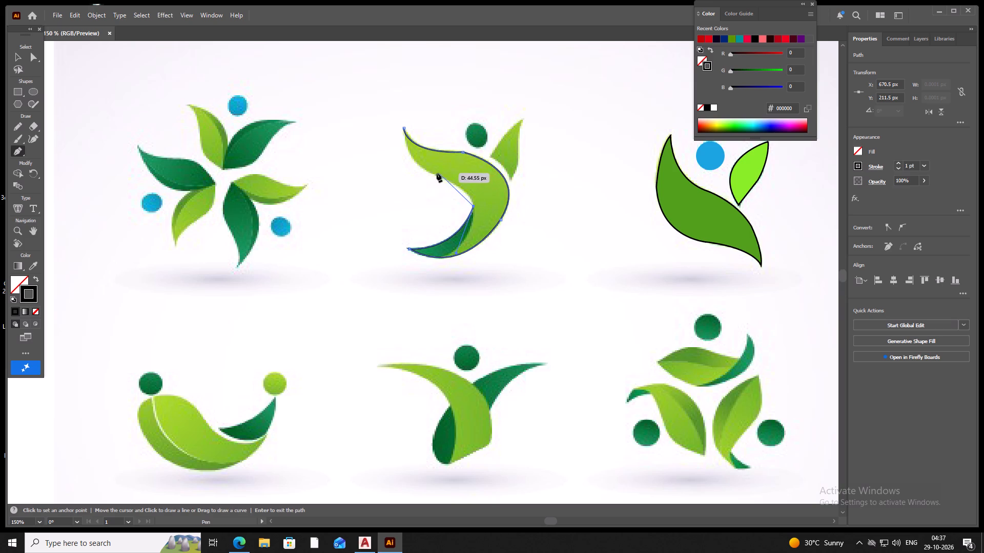
Trace the underside of the raised arm with two curves from the waist notch and close the path at the arm tip.
drag(429, 172, 404, 175)
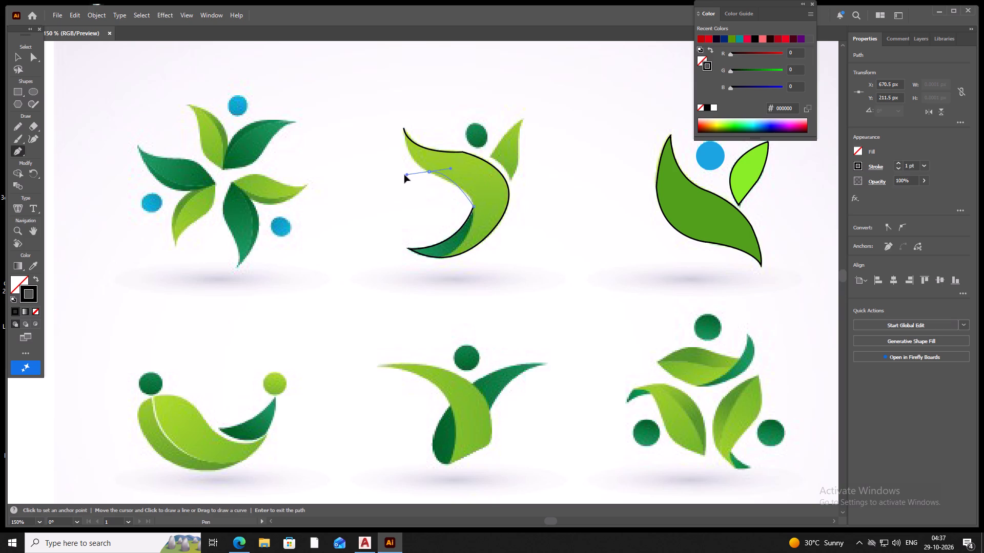
drag(404, 175, 371, 143)
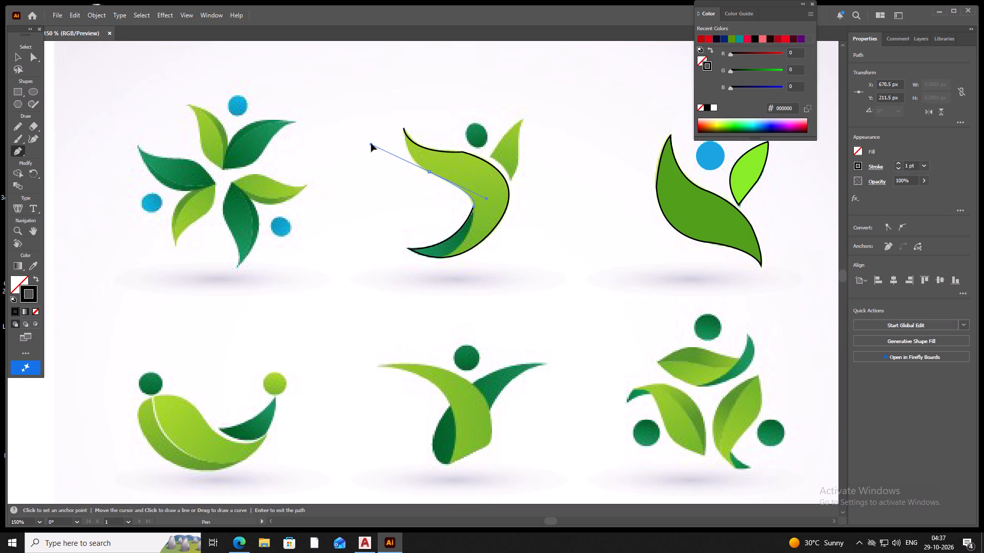
drag(371, 143, 385, 156)
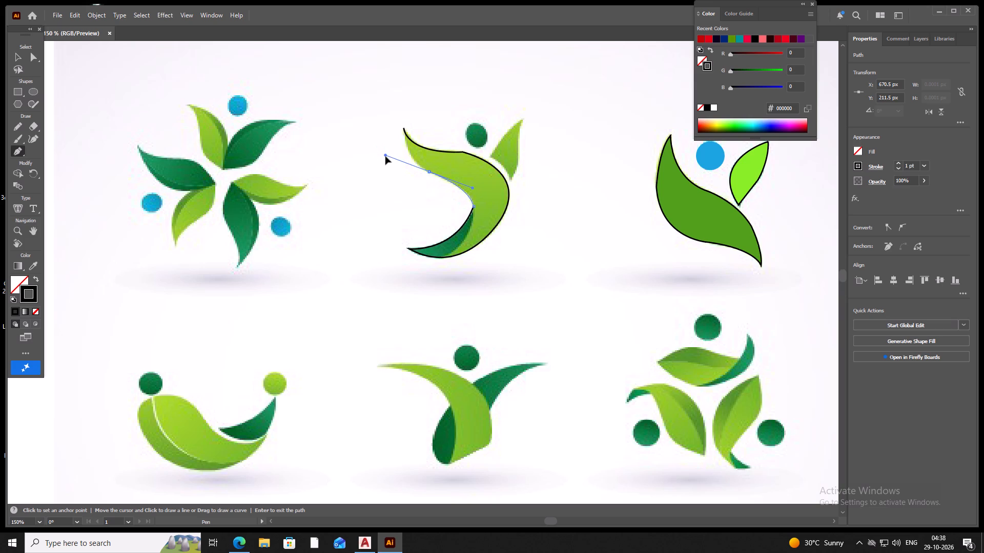
drag(385, 156, 383, 152)
drag(383, 152, 382, 156)
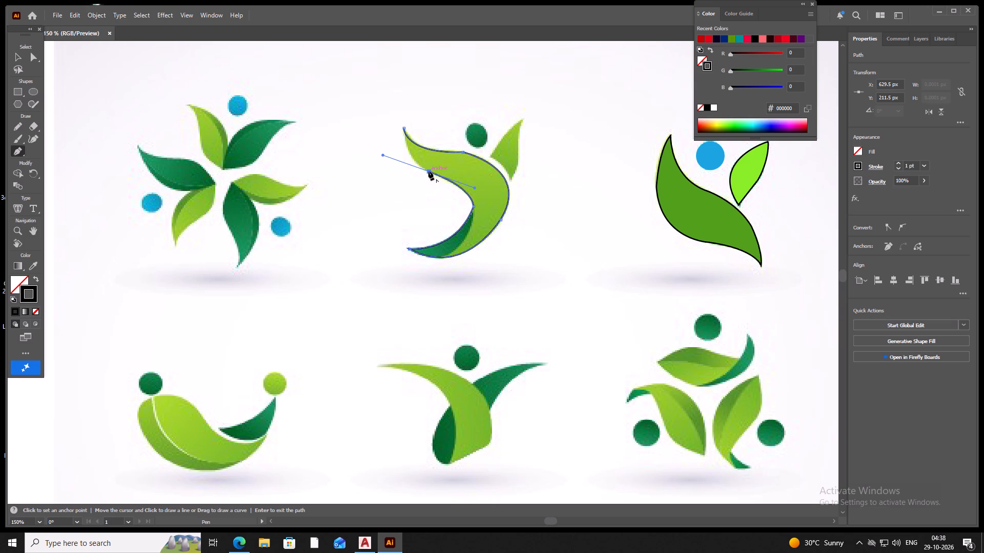
click(428, 171)
drag(403, 127, 413, 111)
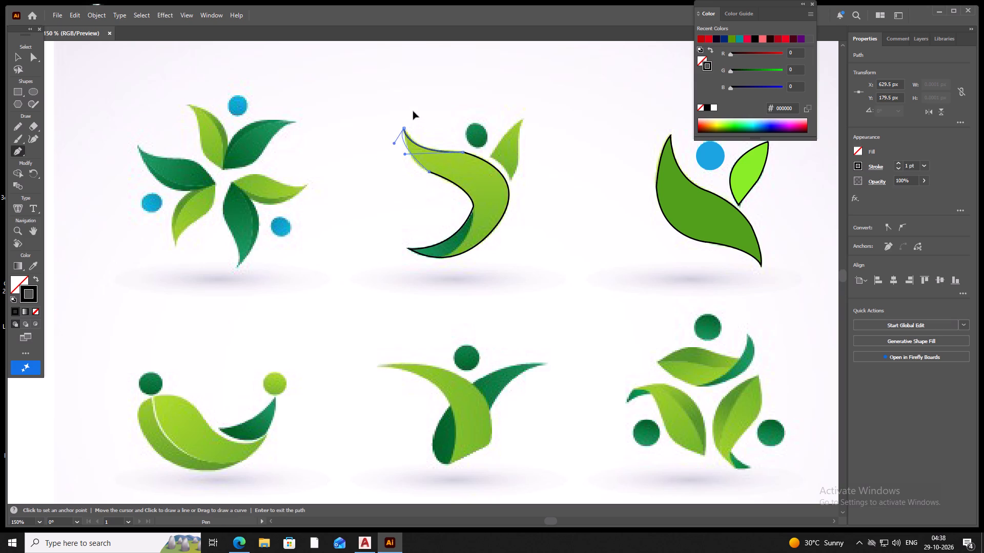
drag(413, 111, 400, 92)
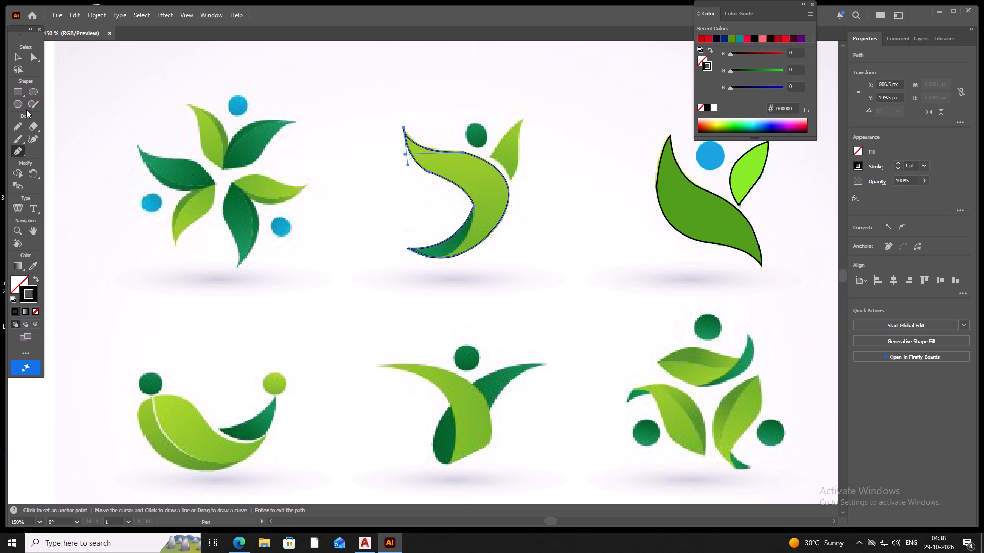
With Direct Selection, nudge the closed outline's lower-back anchor 1 px left and 1 px down.
click(35, 52)
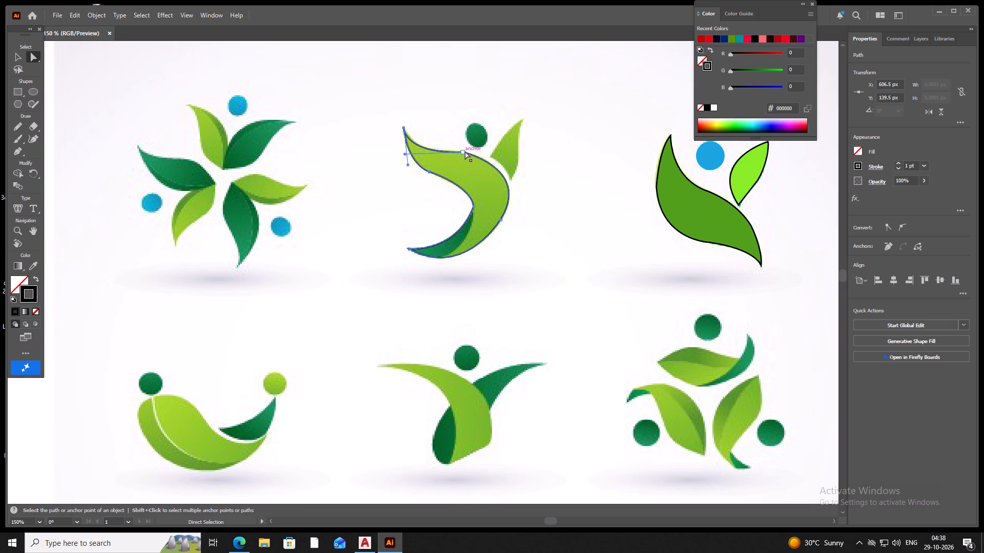
click(463, 151)
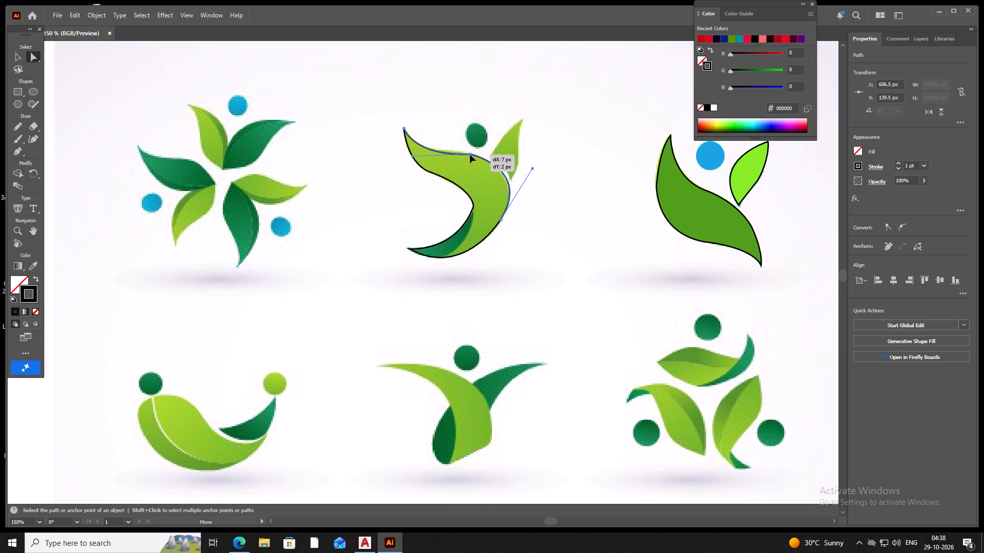
click(501, 220)
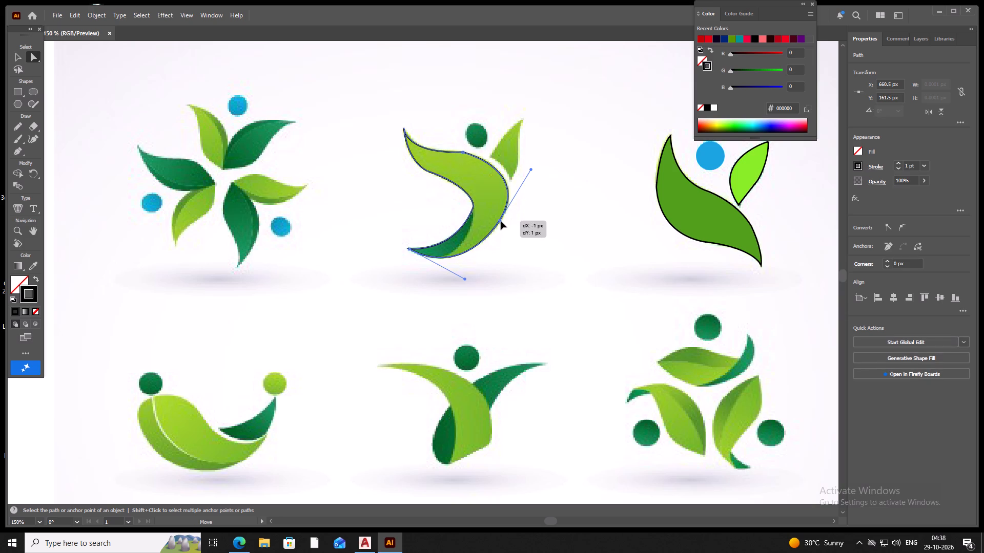
Move the outline's top shoulder anchor to X 658.5, Y 161.5 px and shorten its handle toward the arm tip to match the upper edge.
click(463, 152)
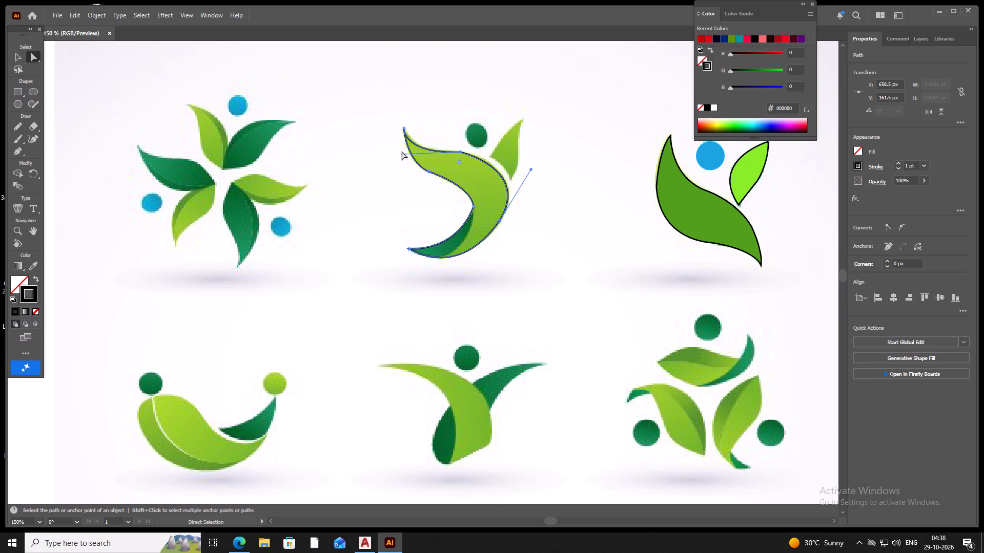
drag(403, 156, 402, 158)
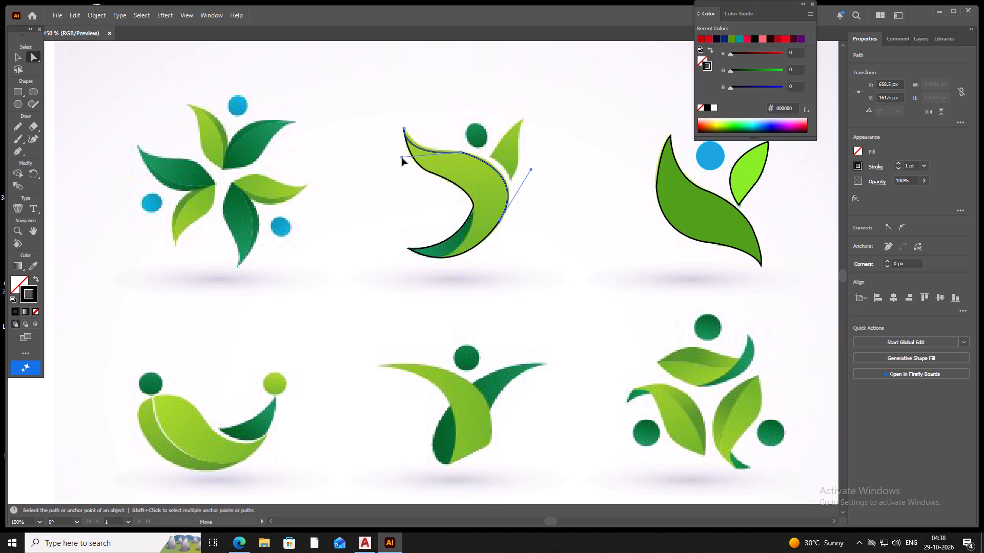
drag(402, 158, 414, 155)
drag(414, 155, 421, 156)
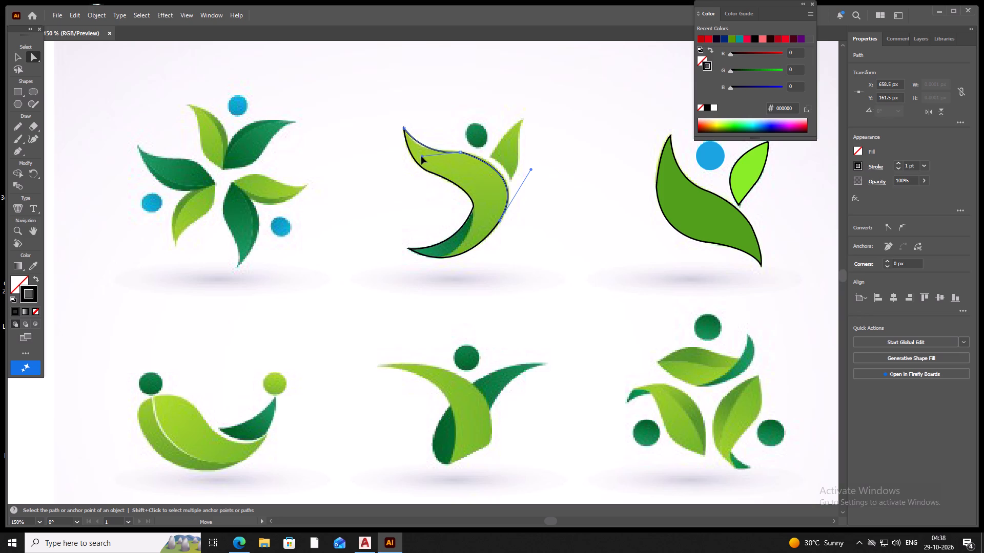
drag(421, 156, 415, 156)
drag(415, 156, 418, 156)
Slightly lengthen the lower-back anchor's upper handle with Direct Selection and reposition the shoulder anchor at X 658.5, Y 161.5 px.
click(459, 151)
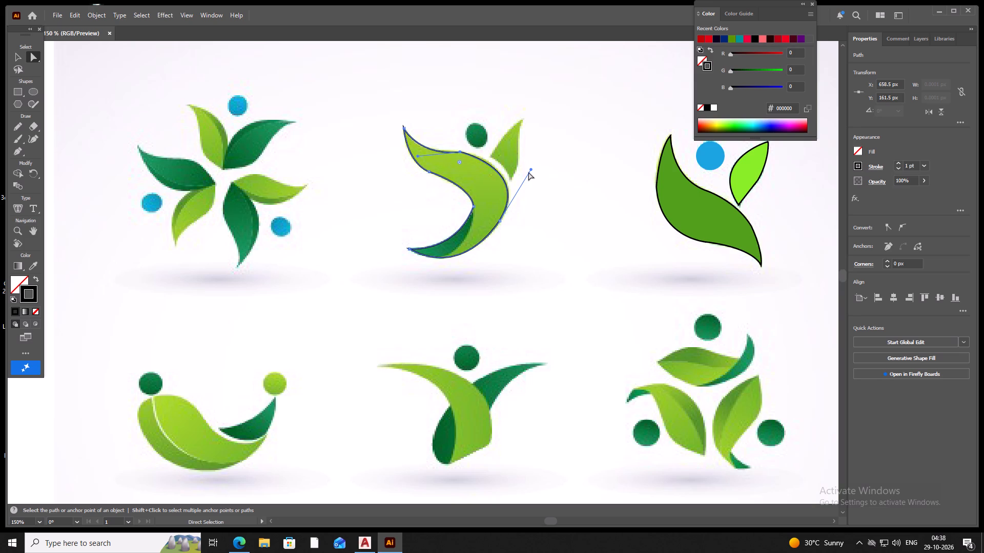
drag(531, 167, 538, 182)
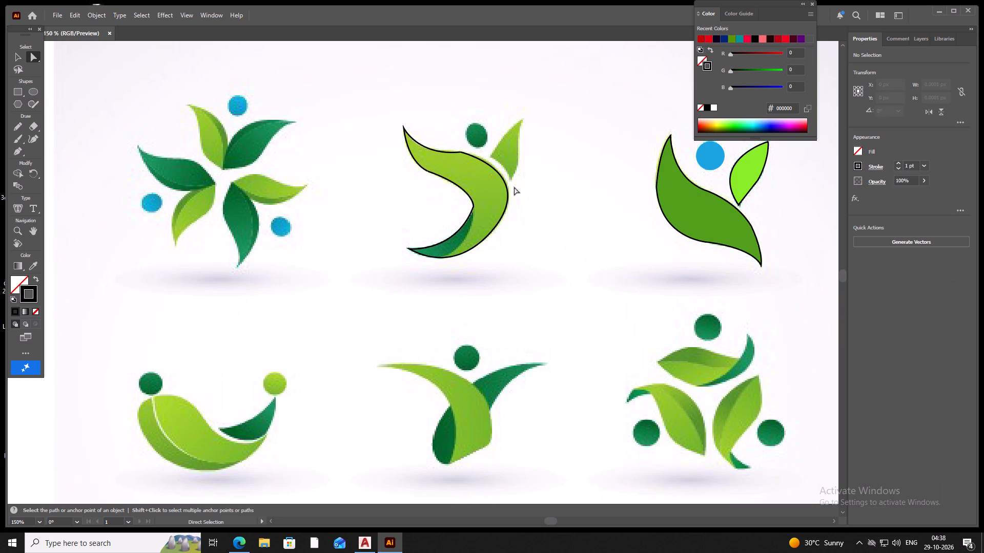
click(31, 57)
click(32, 54)
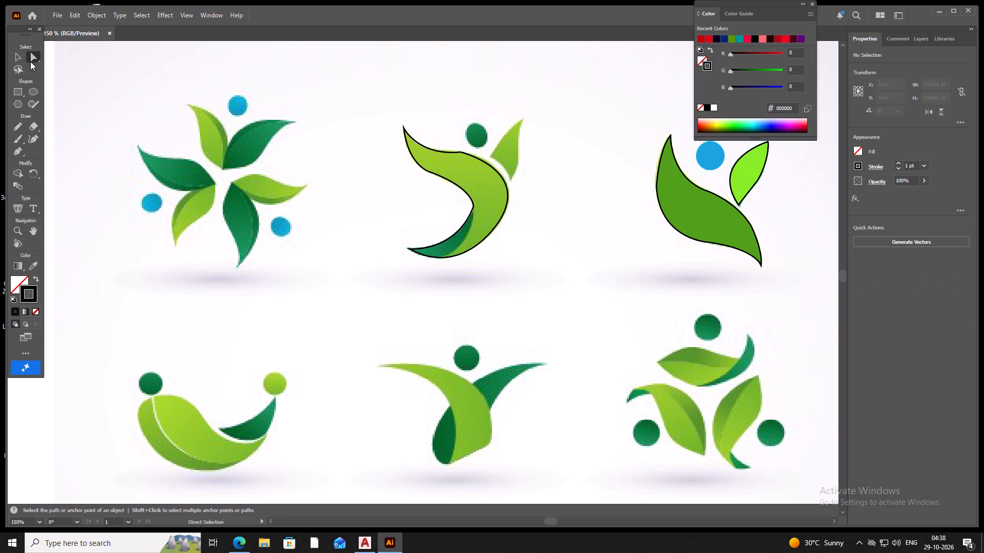
click(19, 59)
click(35, 56)
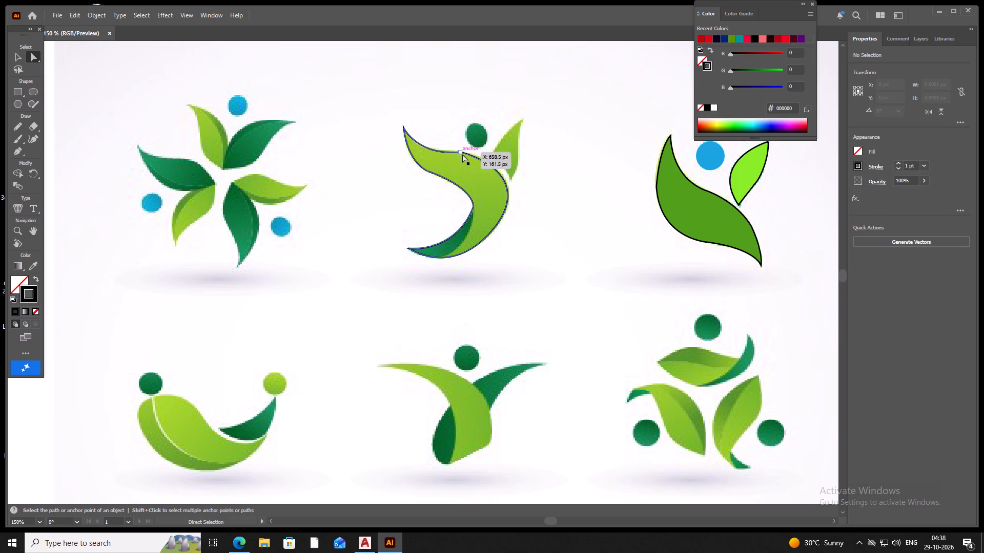
drag(462, 151, 466, 152)
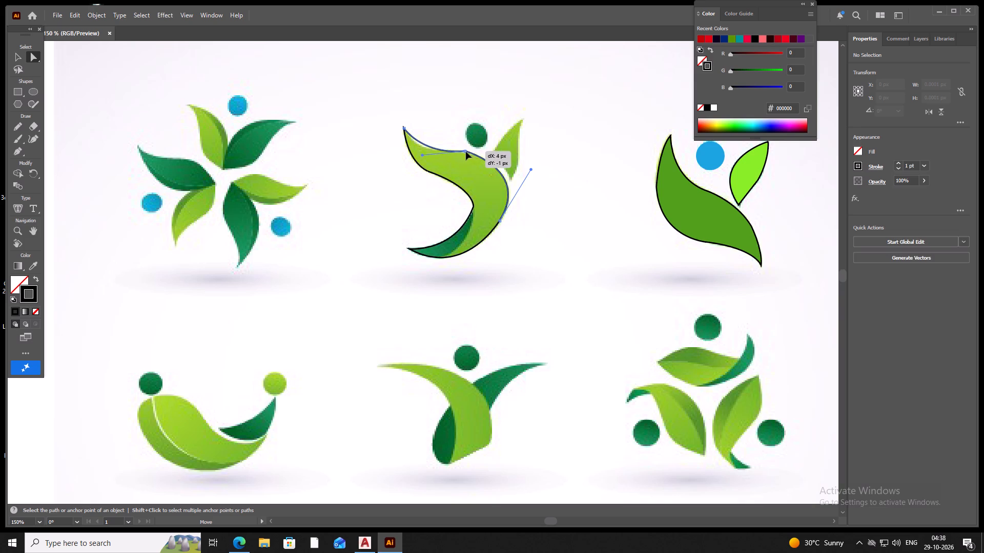
drag(466, 152, 457, 151)
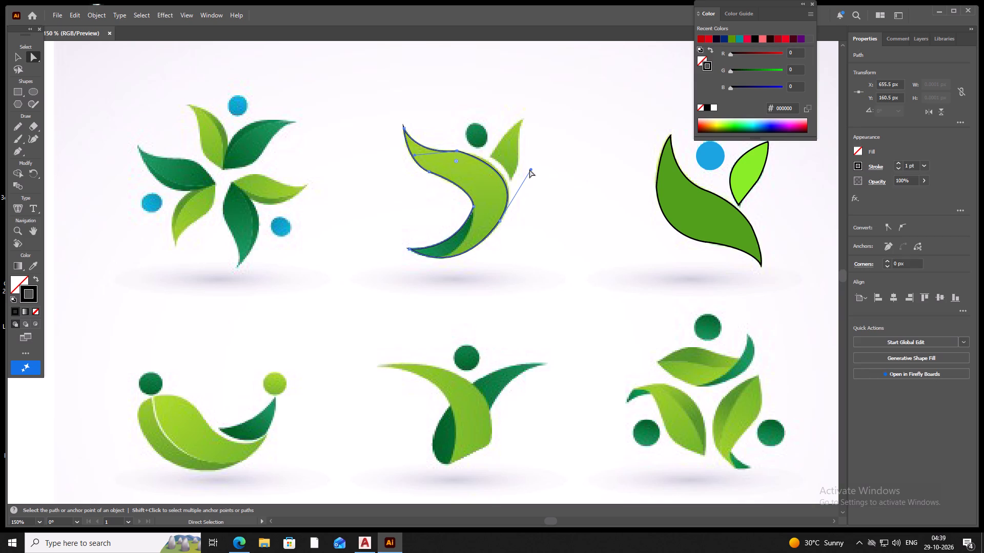
click(531, 169)
click(458, 151)
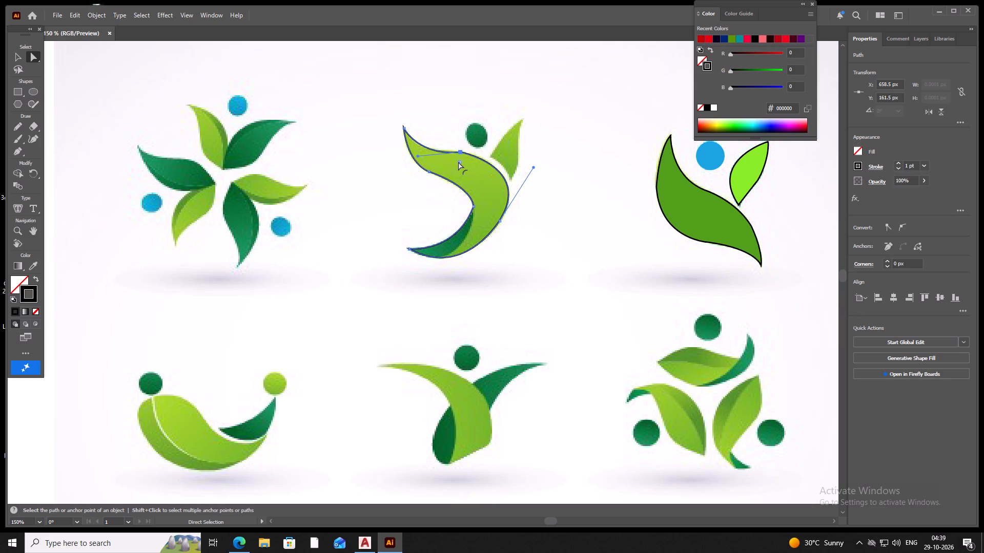
Round the outline's shoulder corner to a radius of about 48.6 px using its live corner.
drag(458, 162, 463, 165)
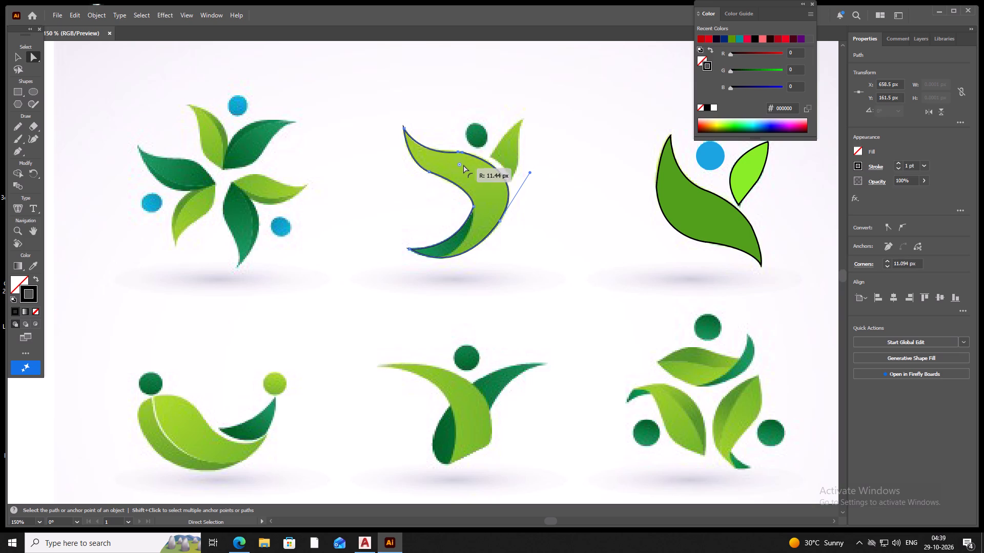
drag(463, 165, 475, 175)
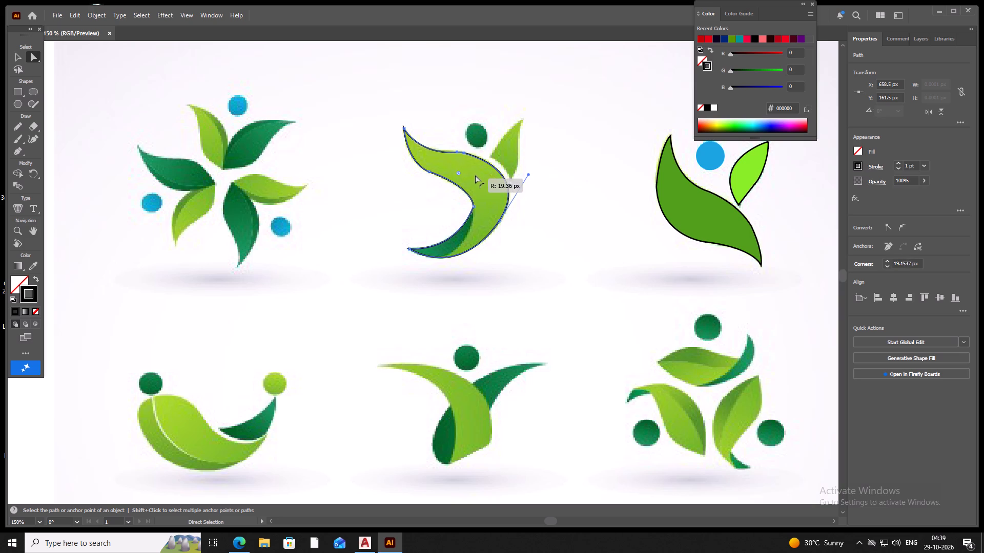
drag(475, 175, 479, 177)
click(572, 201)
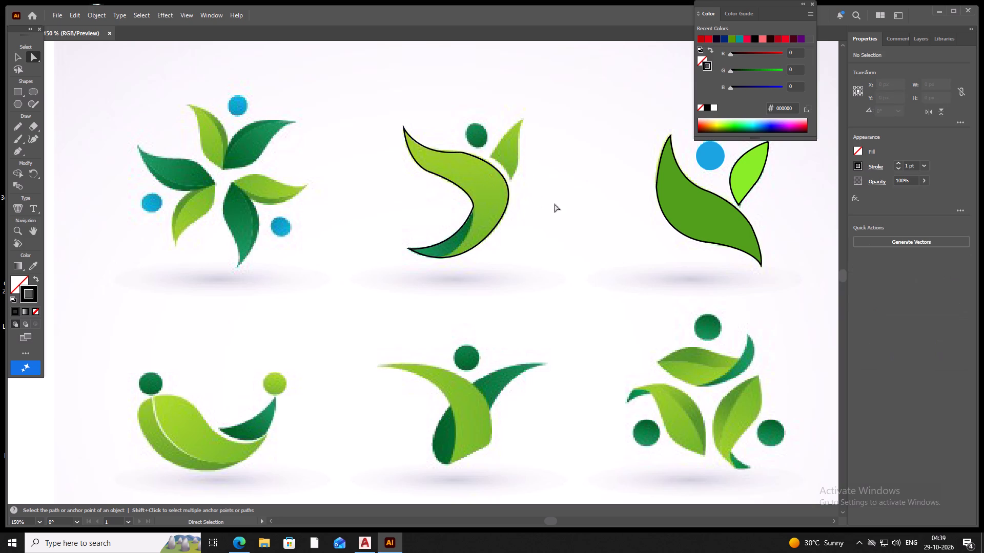
click(464, 155)
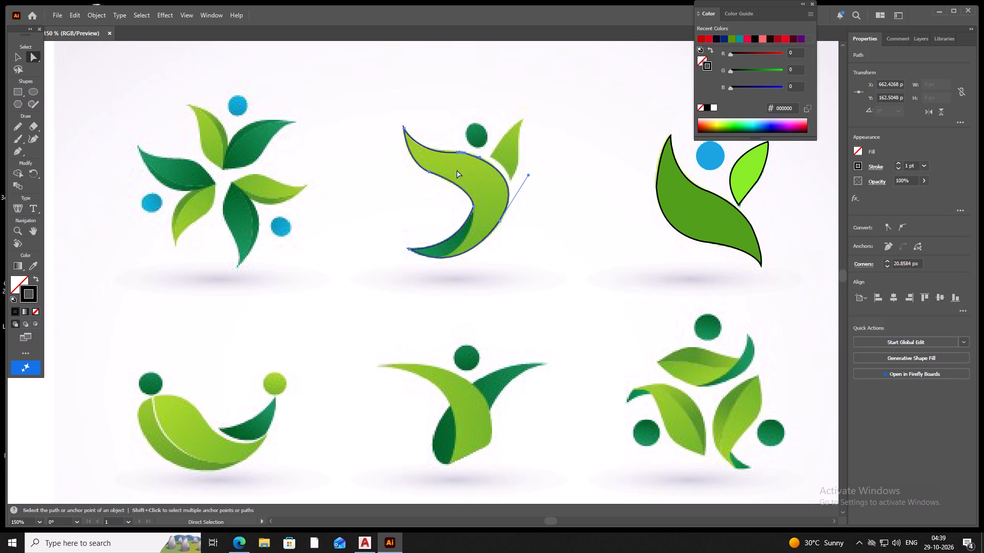
drag(458, 175, 467, 179)
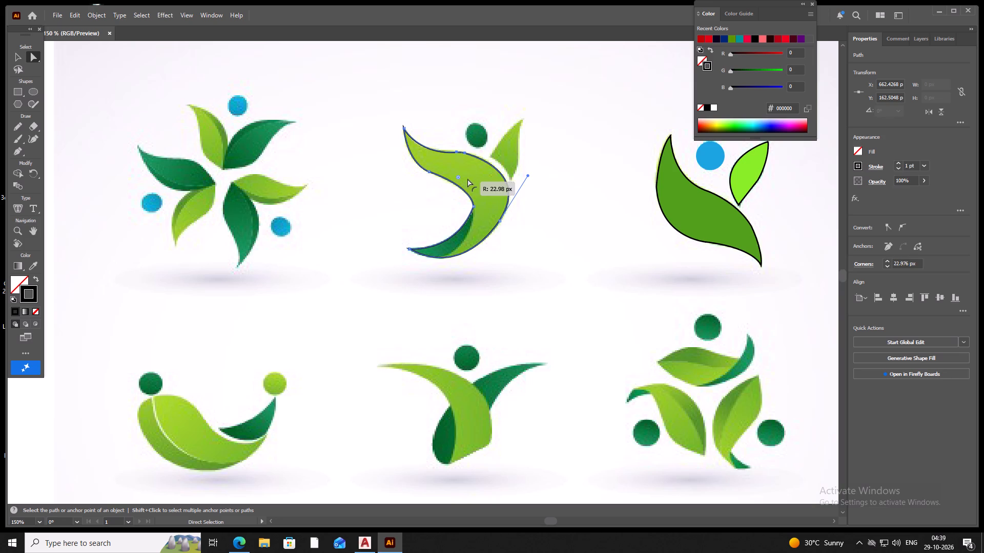
drag(467, 179, 509, 201)
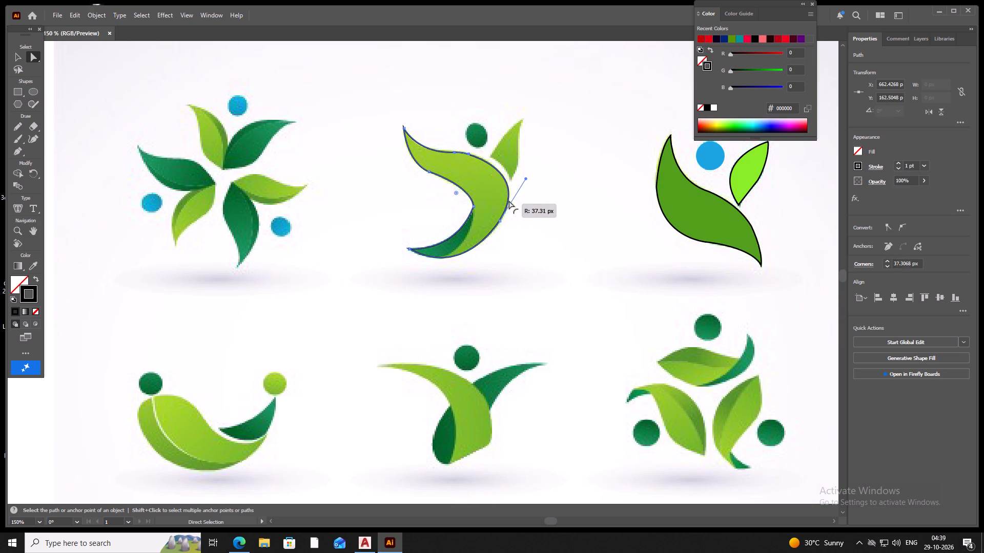
drag(509, 201, 511, 217)
click(557, 205)
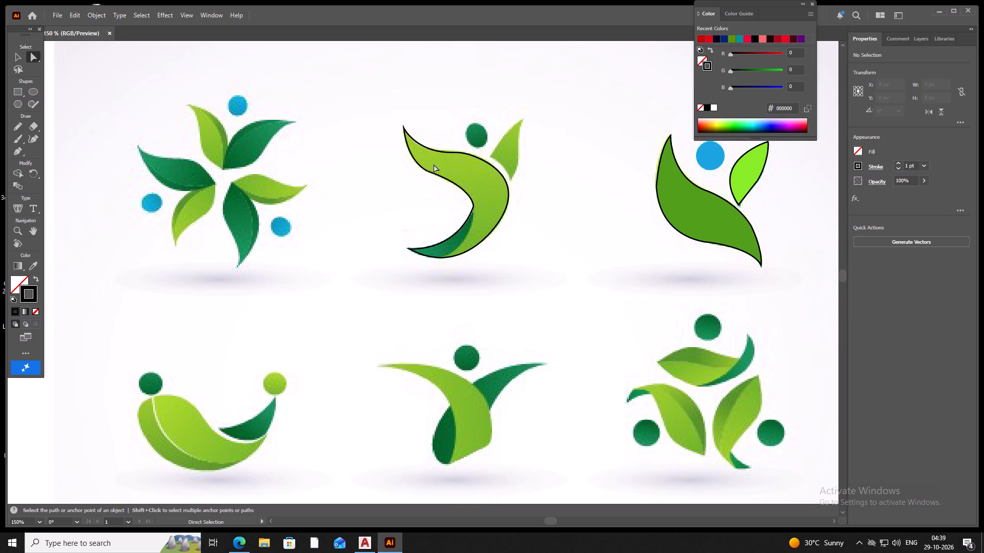
Lengthen the rounded shoulder's handle toward the arm tip to reshape the arm's upper edge.
click(450, 152)
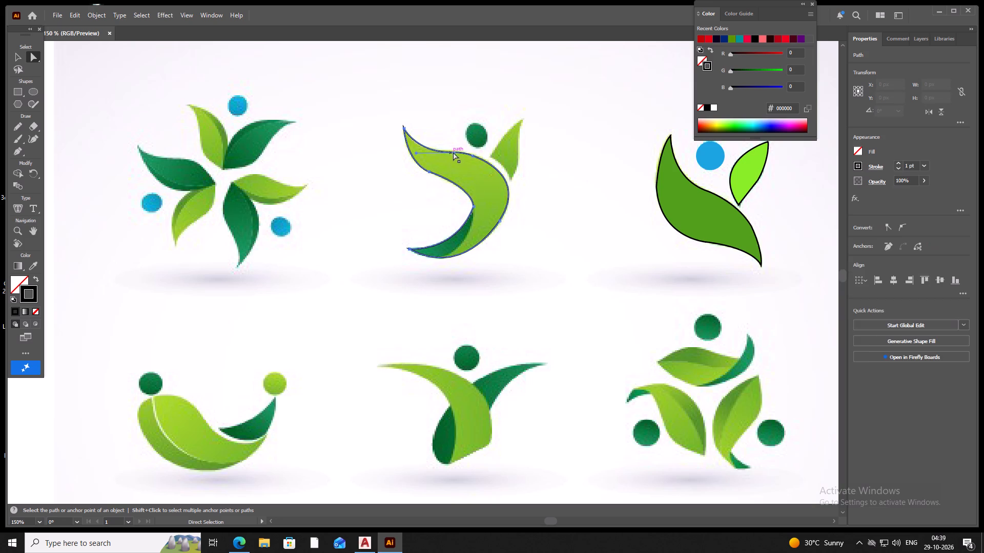
drag(414, 151, 417, 141)
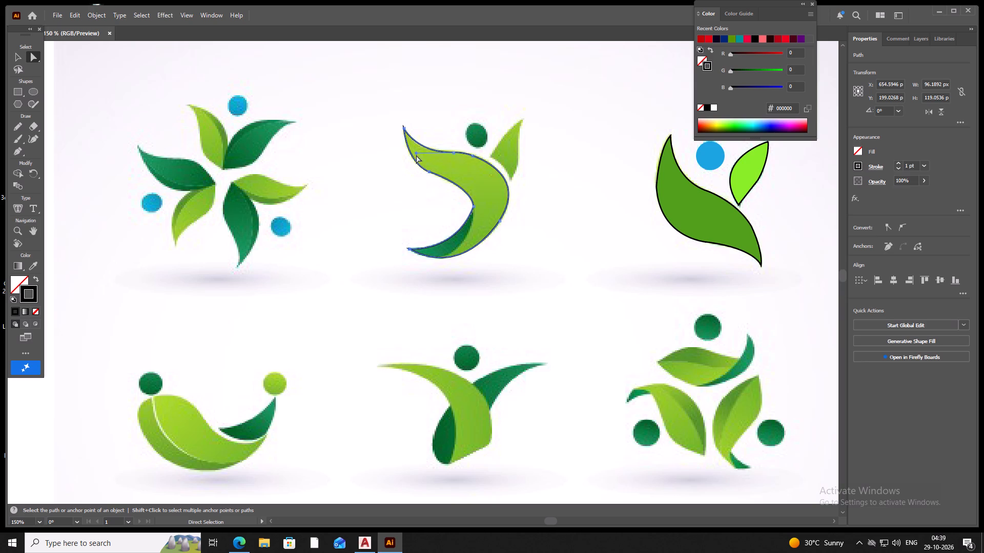
click(416, 153)
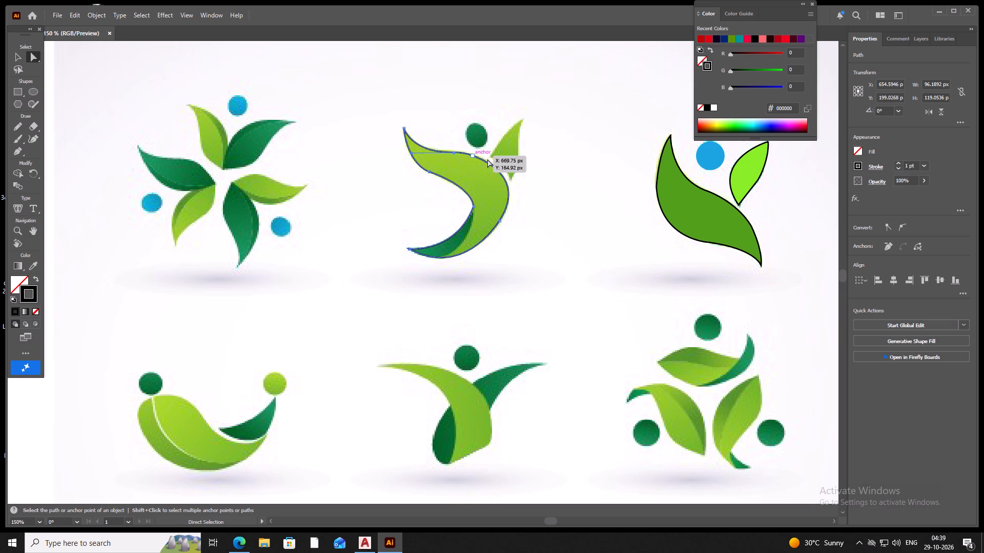
Round the waist notch corner of the outline to a radius of about 10.6 px.
click(428, 172)
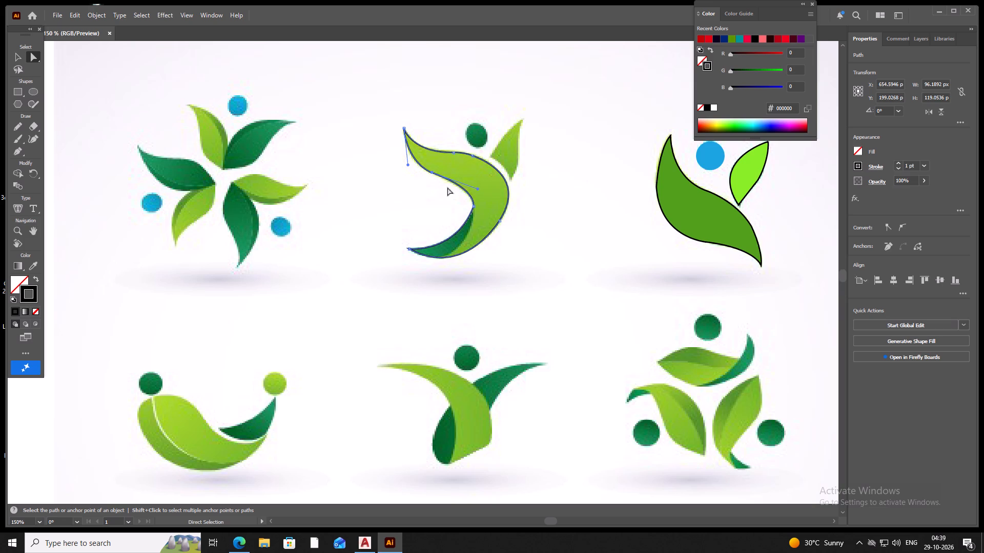
click(472, 207)
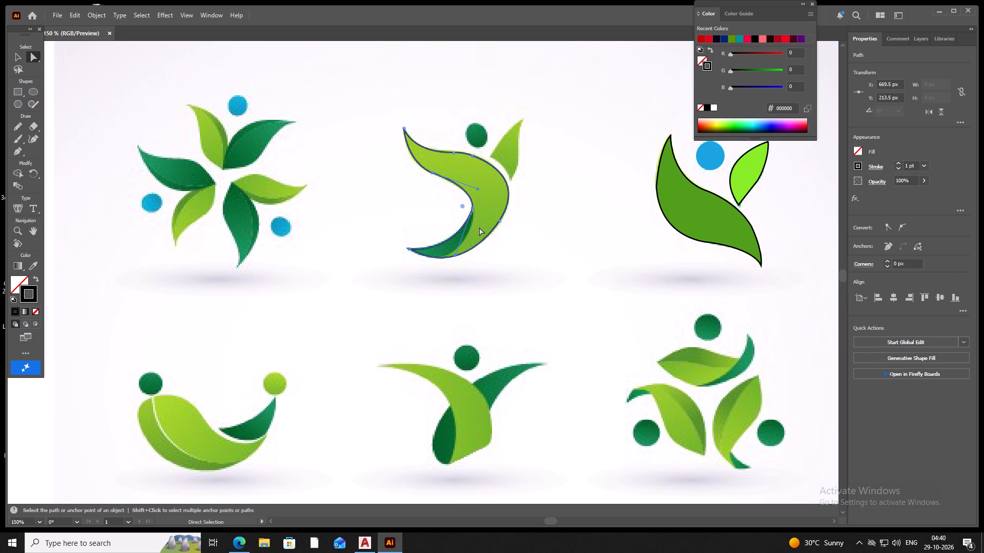
drag(462, 205, 461, 208)
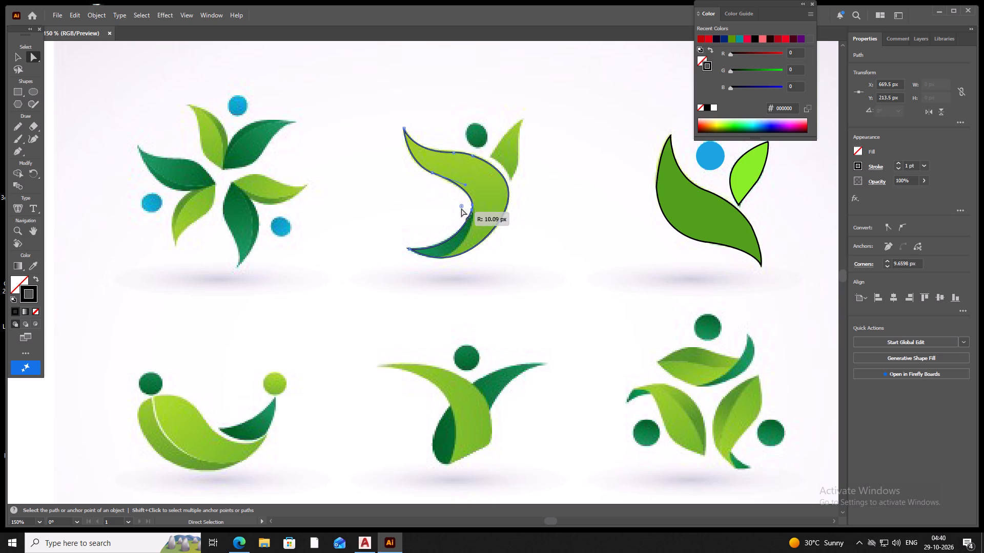
drag(461, 208, 455, 222)
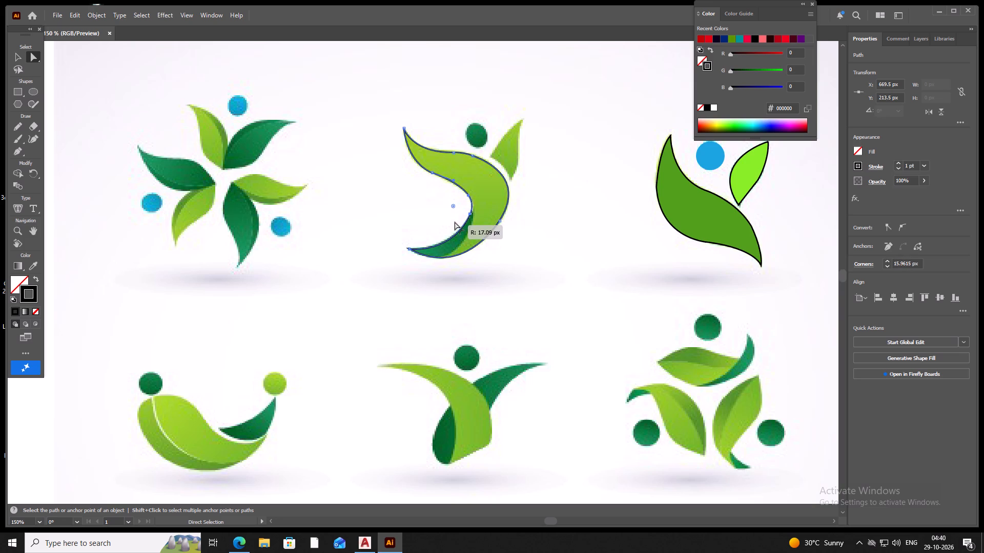
drag(455, 222, 460, 222)
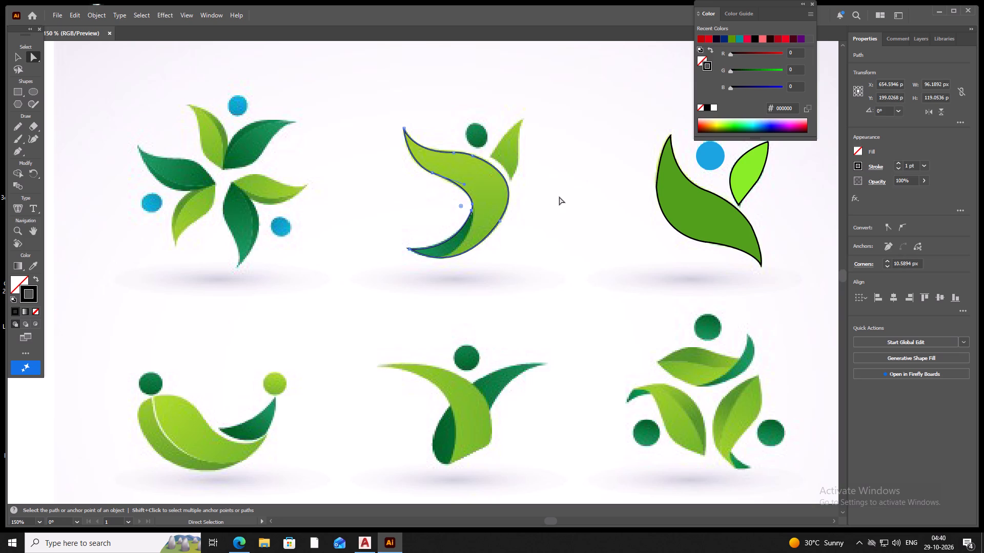
click(559, 197)
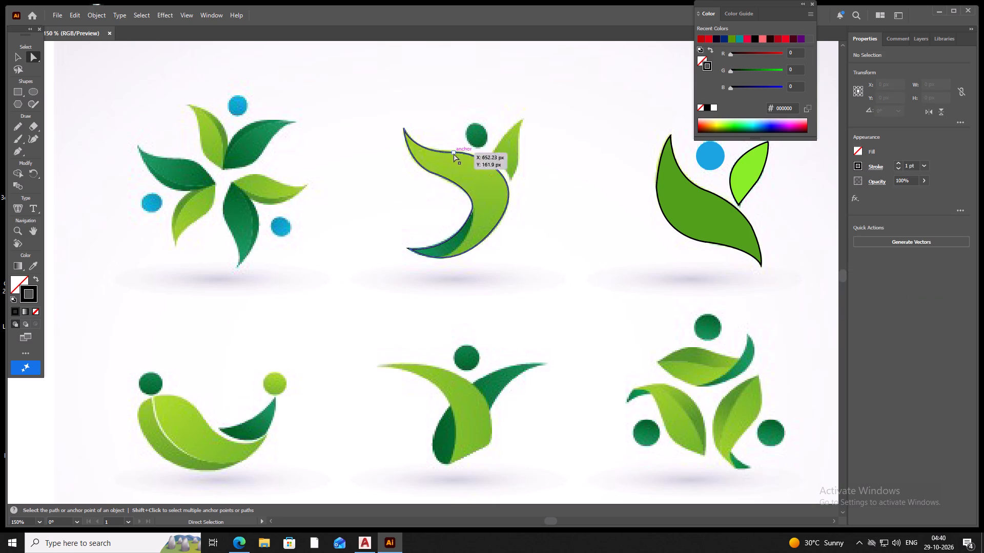
Move the rounded shoulder's back-side anchor to X 669.5, Y 164.5 px and nudge its arm-side anchor about 0.27 px right and 1.4 px up.
click(454, 153)
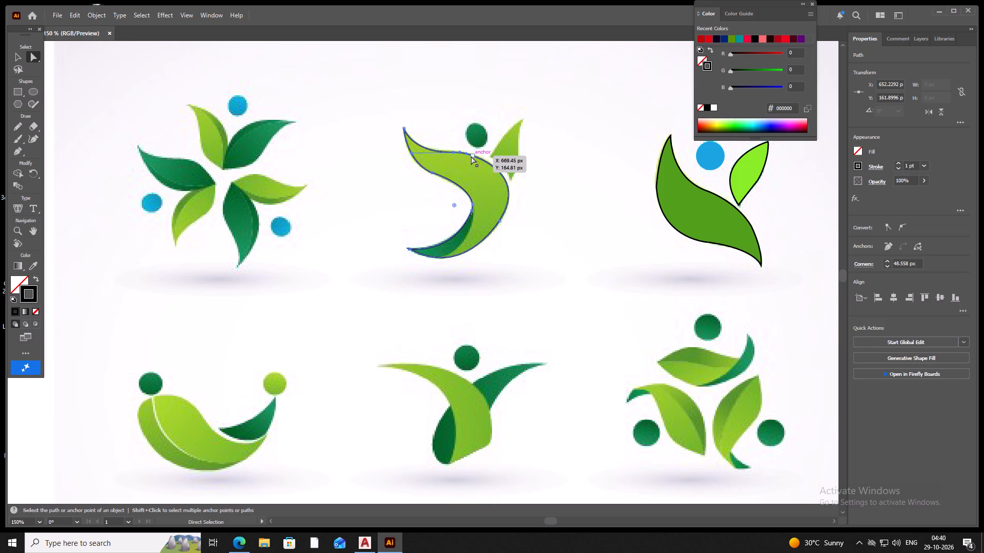
click(471, 156)
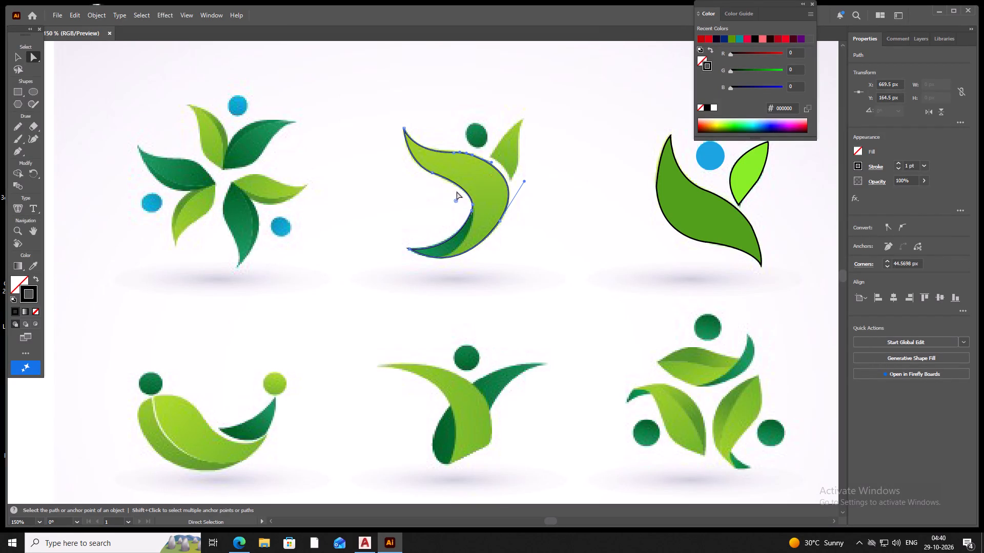
click(461, 155)
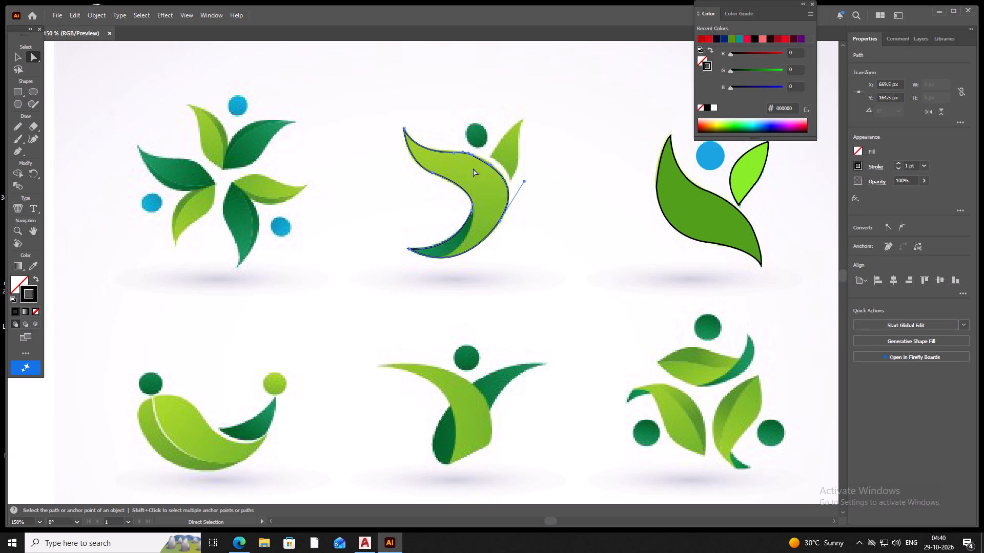
click(453, 152)
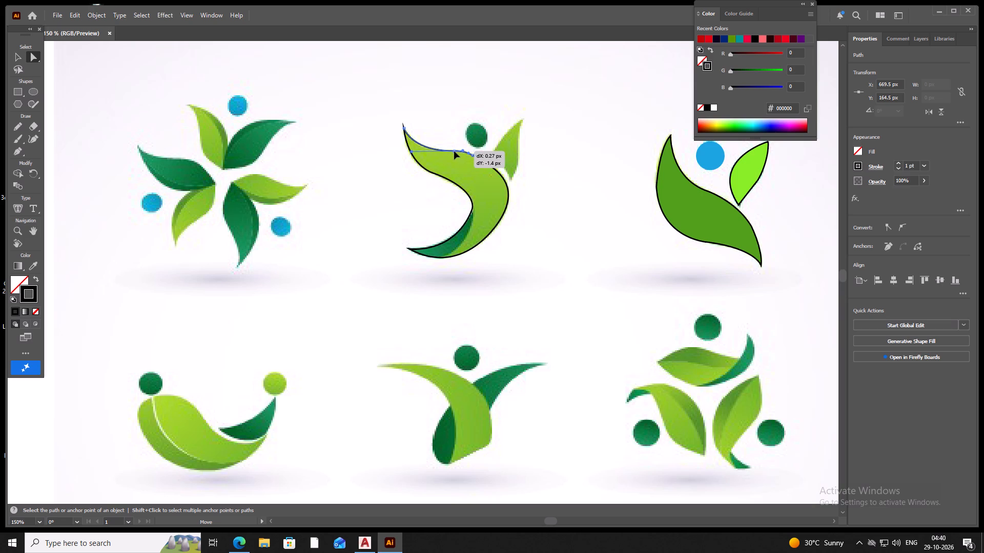
click(557, 157)
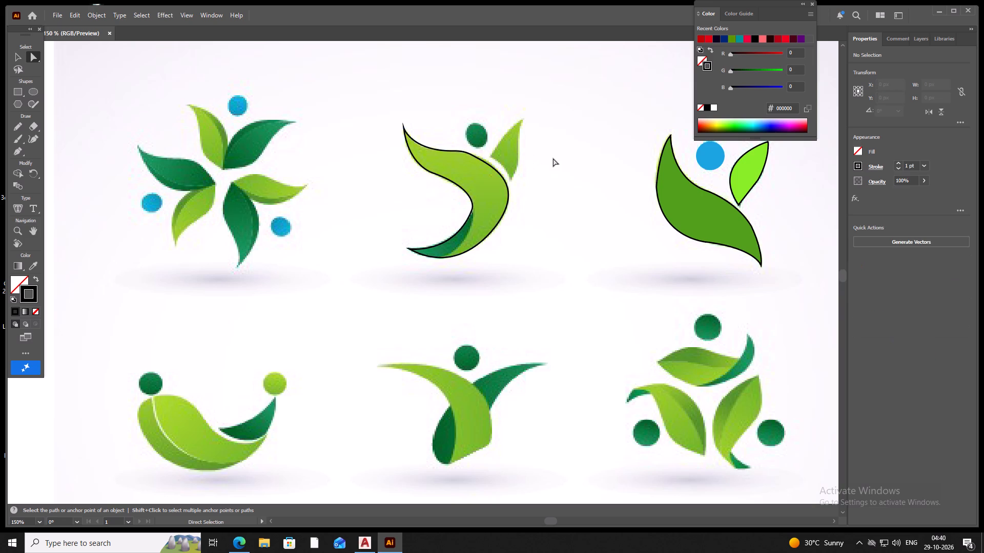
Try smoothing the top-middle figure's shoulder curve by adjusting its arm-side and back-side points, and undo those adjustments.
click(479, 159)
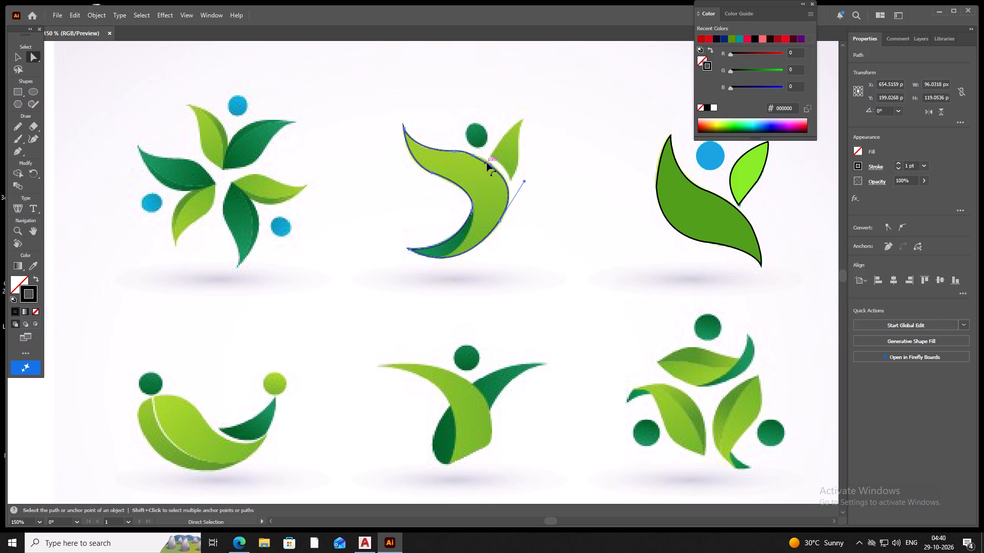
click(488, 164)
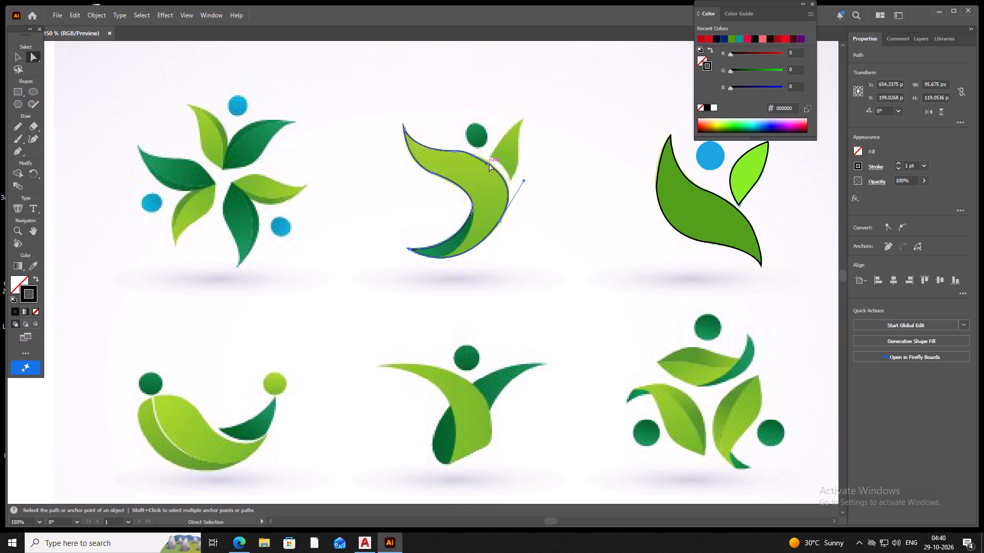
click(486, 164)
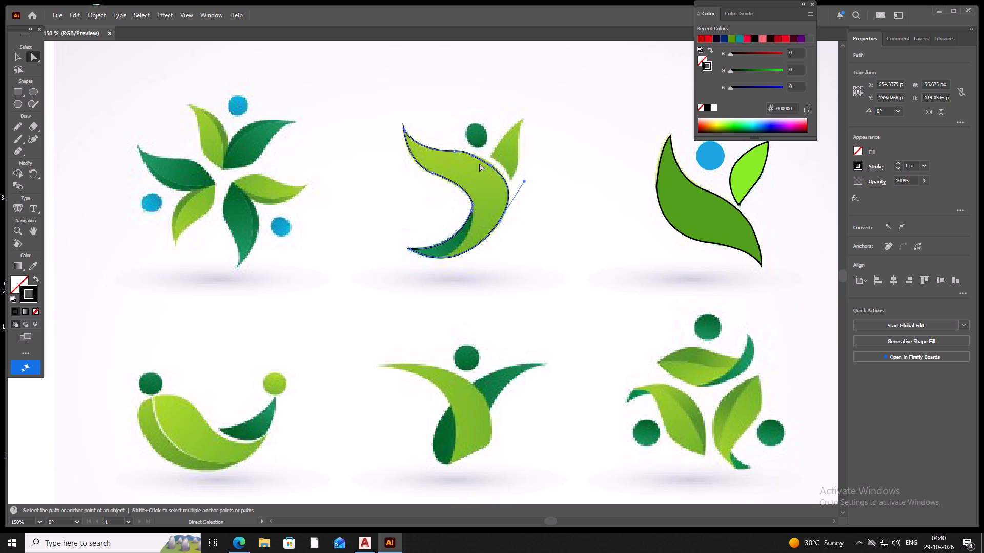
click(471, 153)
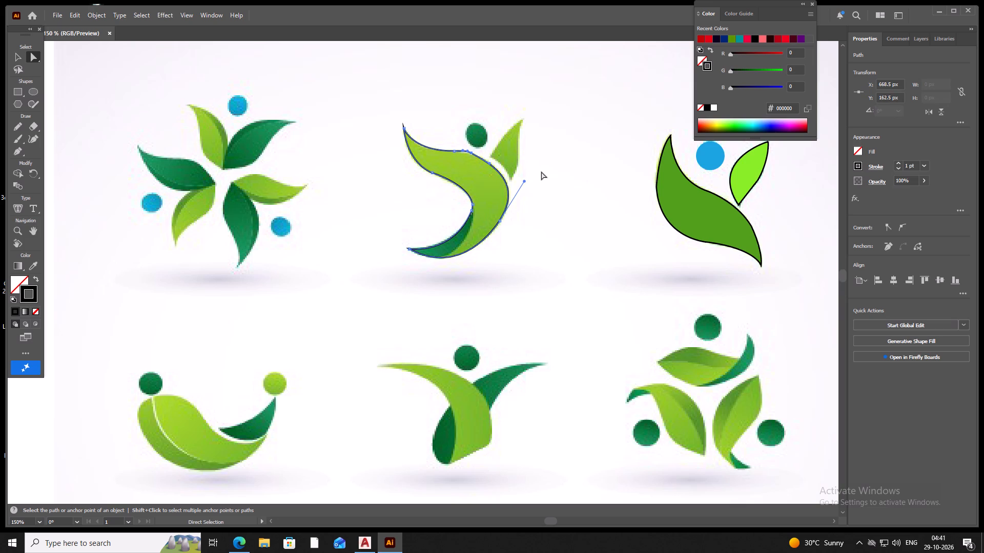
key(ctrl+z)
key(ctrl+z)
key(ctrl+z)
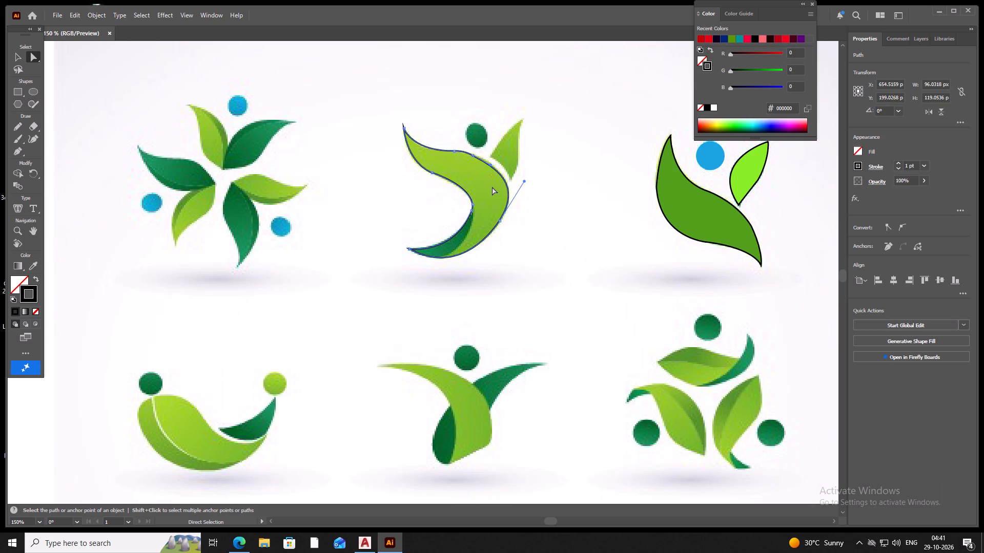
Try repositioning the anchor on the arm's upper edge, and undo the edits back to the shoulder anchor at X 669.5, Y 164.5 px.
click(453, 151)
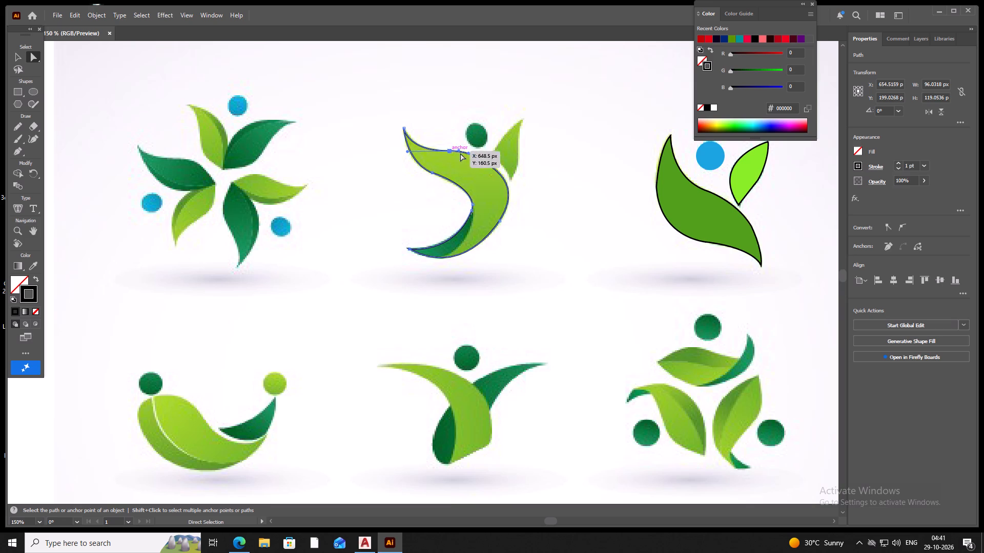
click(573, 171)
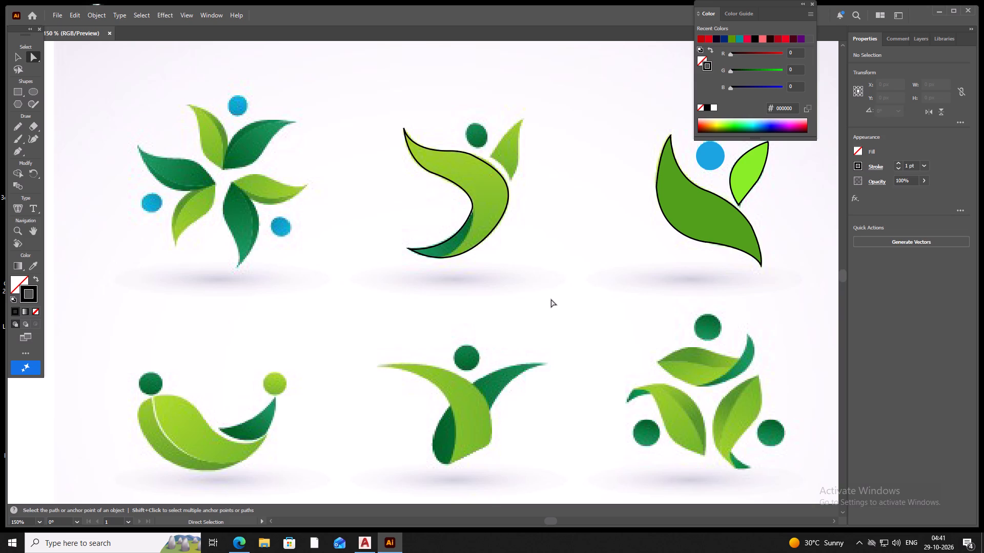
key(ctrl+z)
key(ctrl+z)
key(ctrl+z)
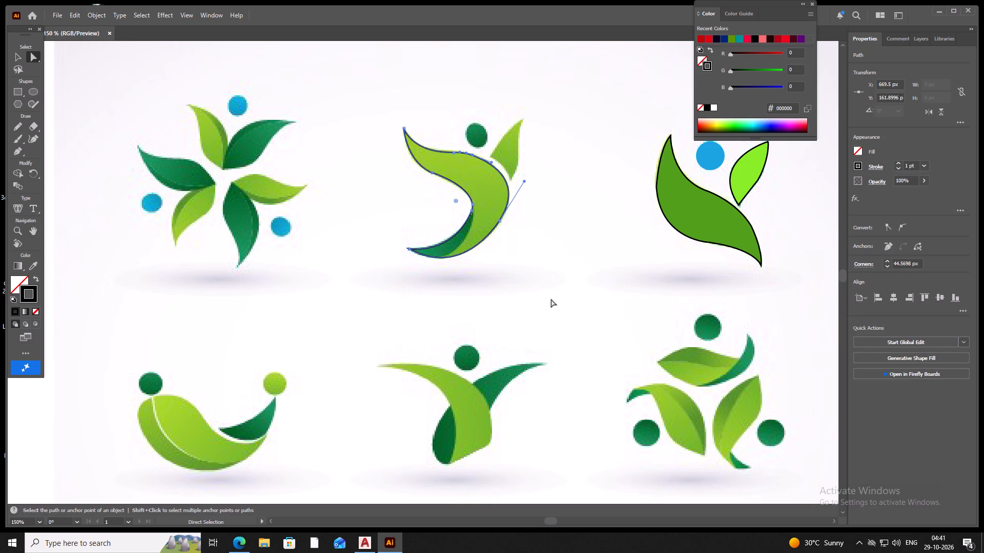
key(ctrl+z)
click(509, 285)
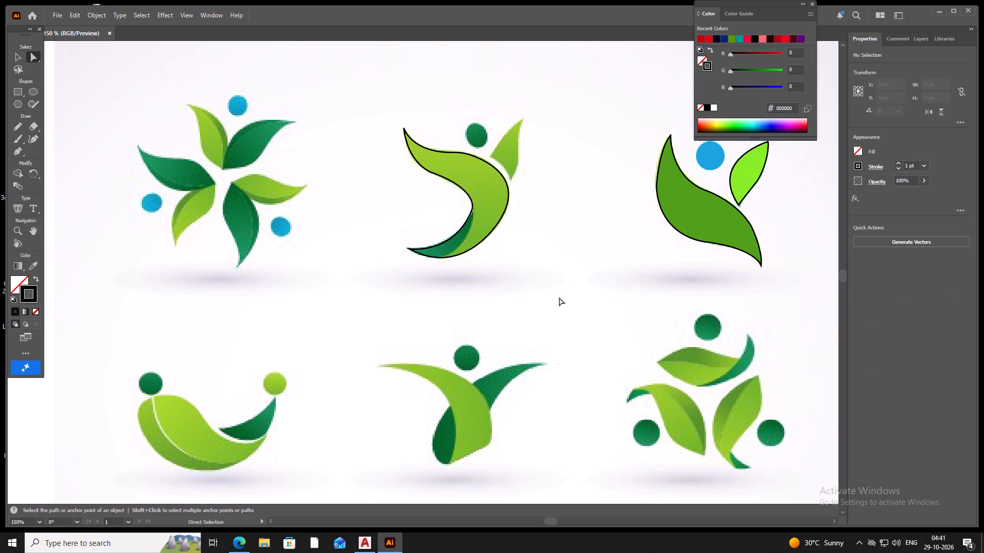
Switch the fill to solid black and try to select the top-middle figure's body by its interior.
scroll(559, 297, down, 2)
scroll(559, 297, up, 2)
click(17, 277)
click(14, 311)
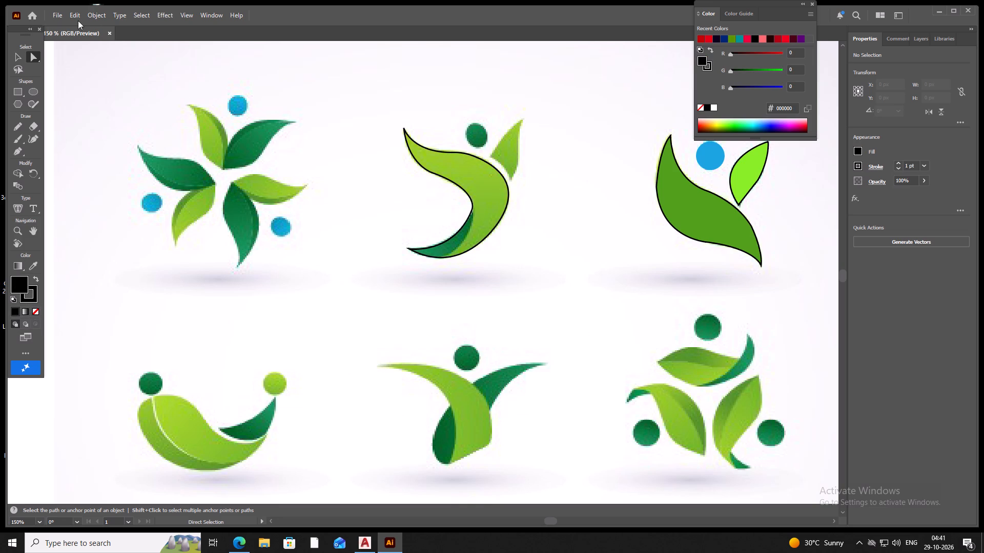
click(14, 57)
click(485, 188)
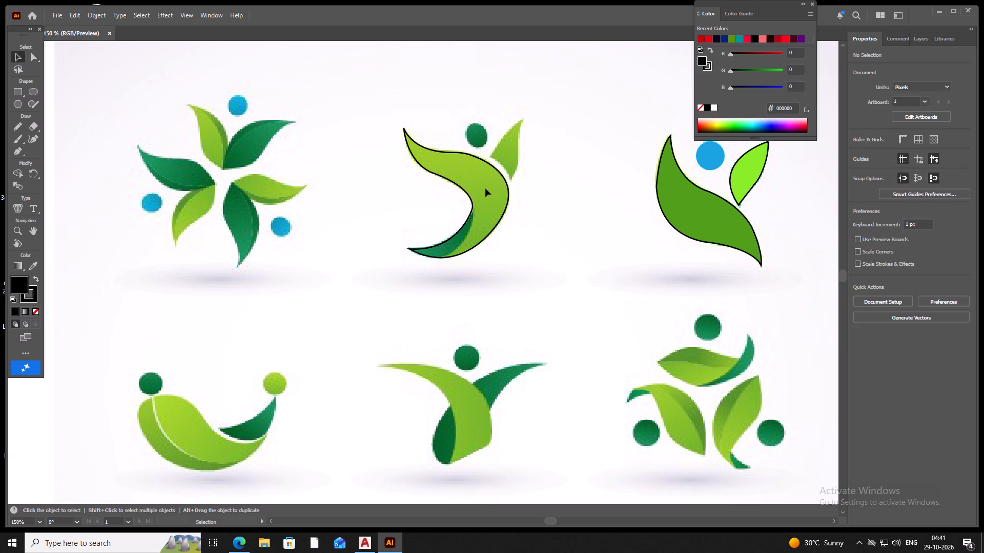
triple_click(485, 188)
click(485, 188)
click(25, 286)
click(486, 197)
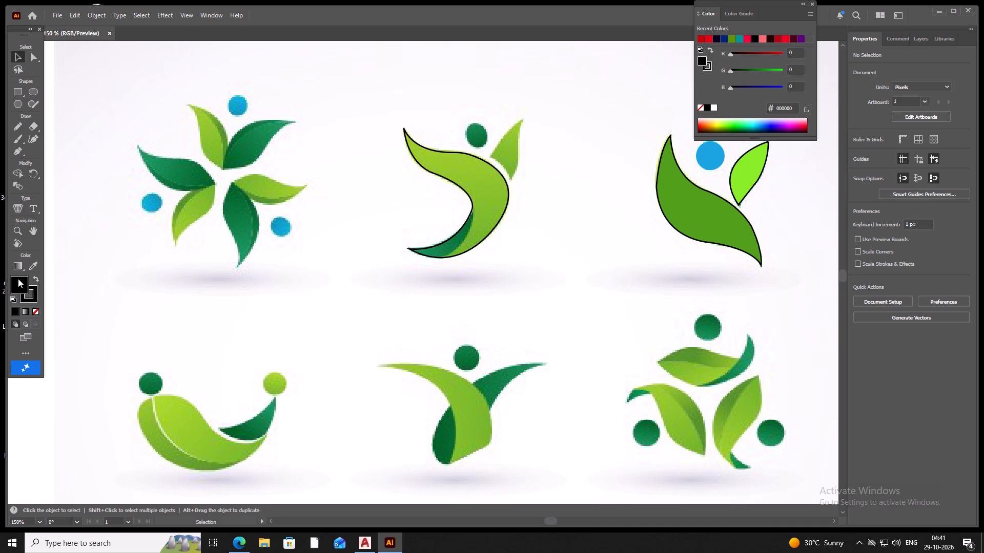
Set the fill color to green #66C612 with the Color Picker.
click(18, 279)
double_click(19, 282)
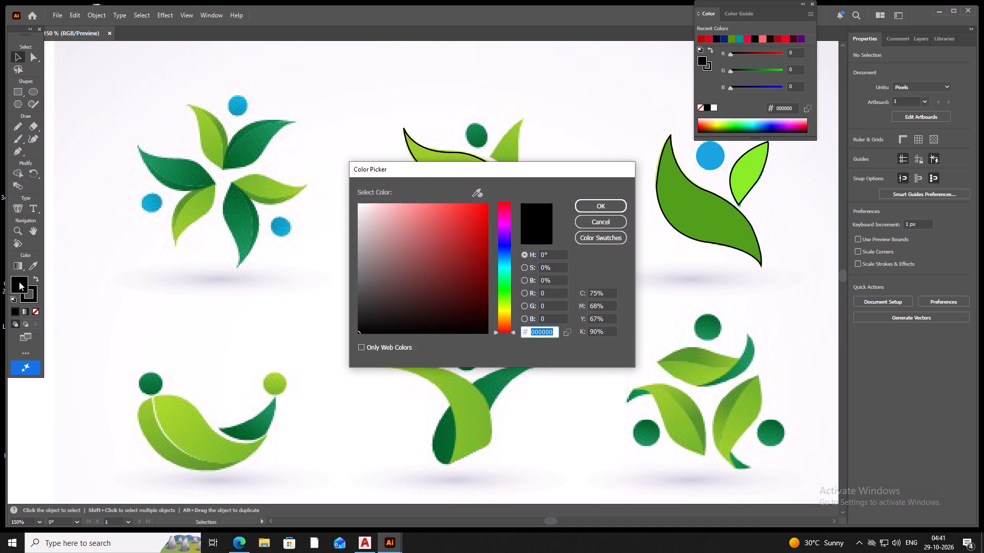
click(19, 282)
drag(483, 253, 478, 232)
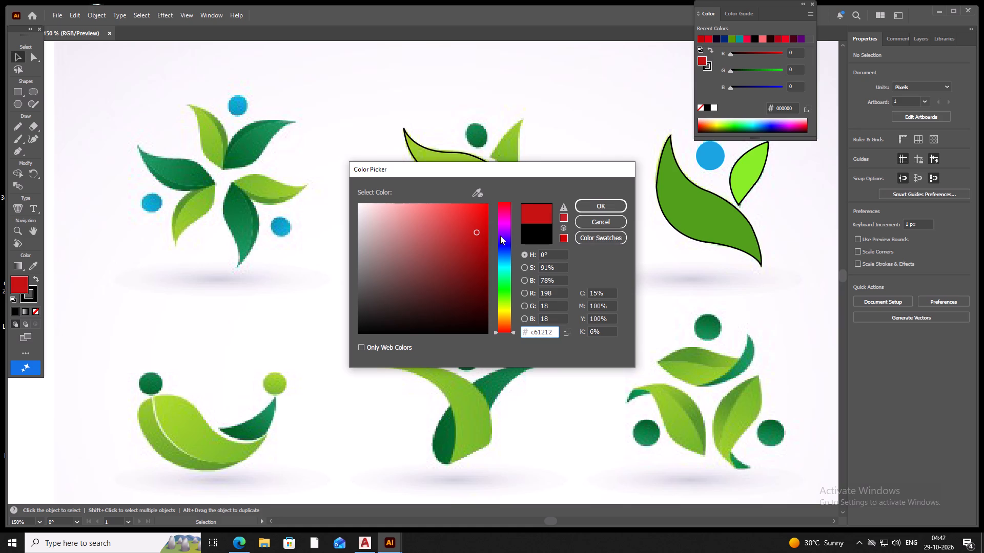
drag(508, 278, 507, 299)
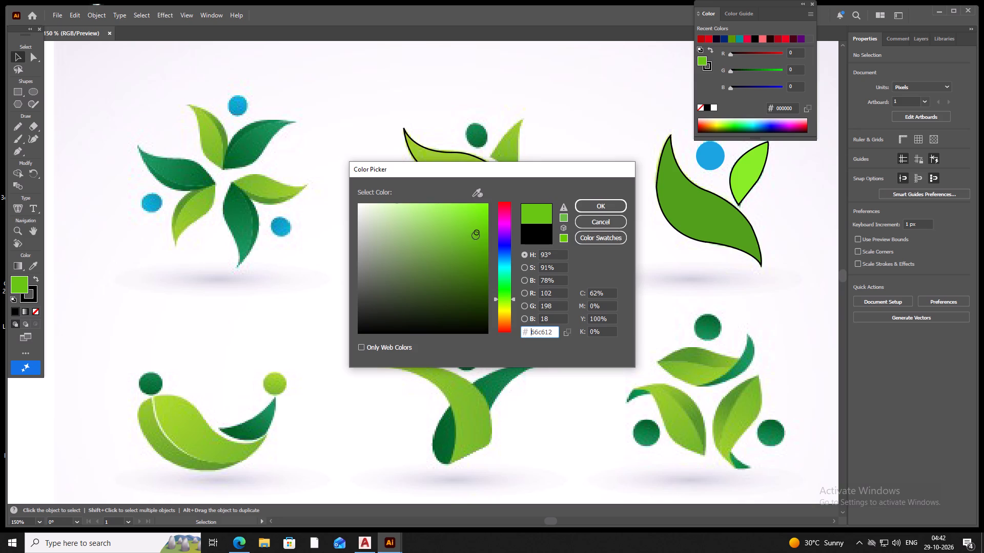
click(601, 206)
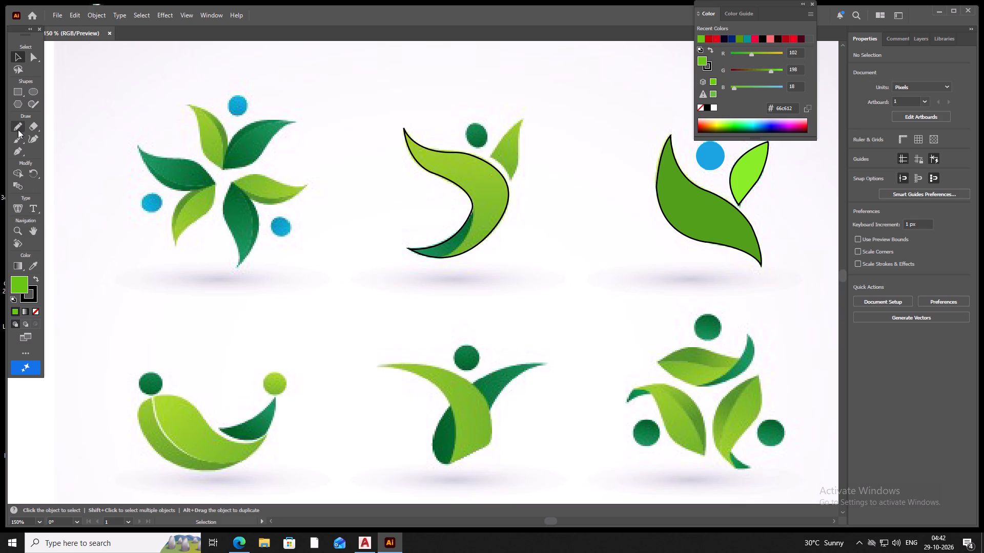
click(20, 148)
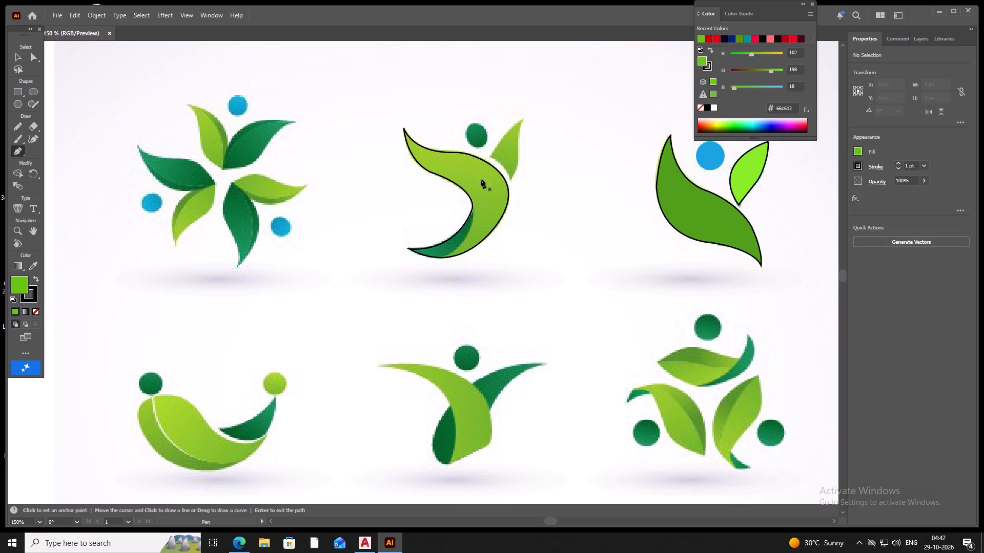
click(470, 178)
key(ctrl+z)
Fill the top-middle figure's body outline with the green #66C612 and set its stroke weight to 0.75 pt.
click(20, 59)
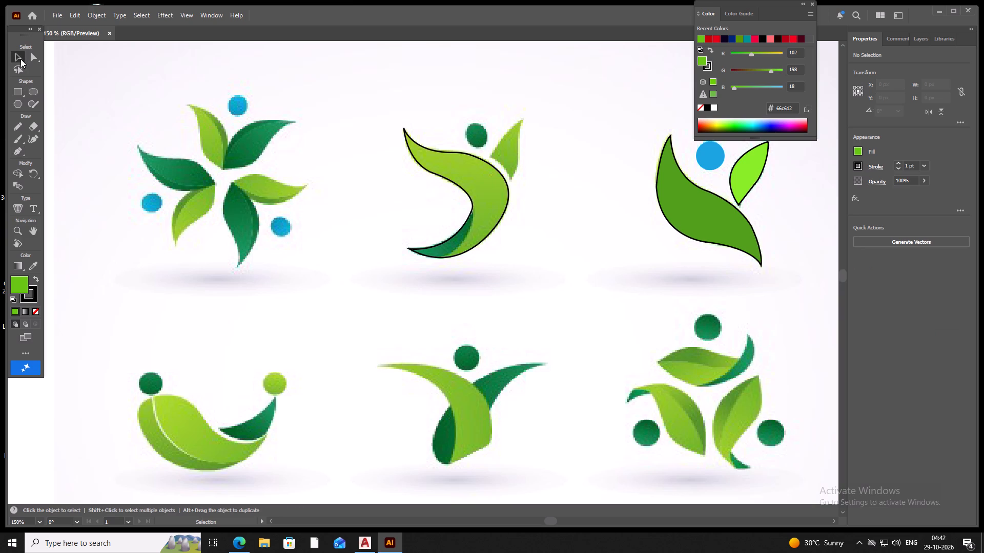
click(461, 188)
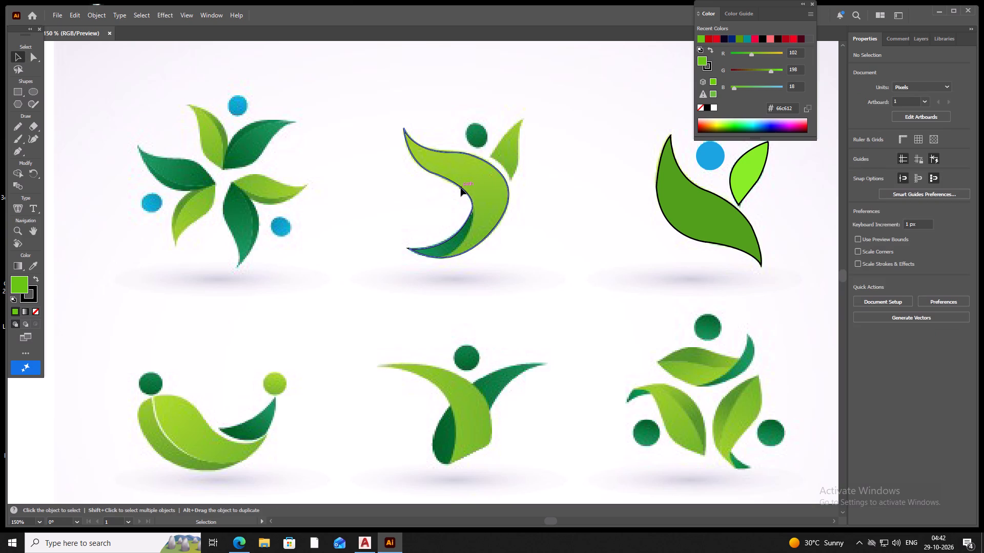
click(15, 313)
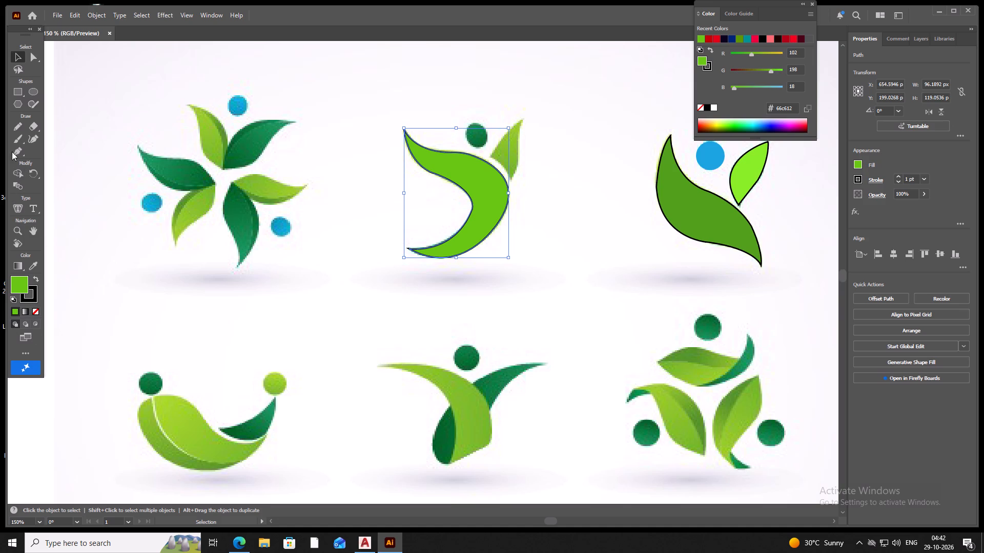
click(30, 295)
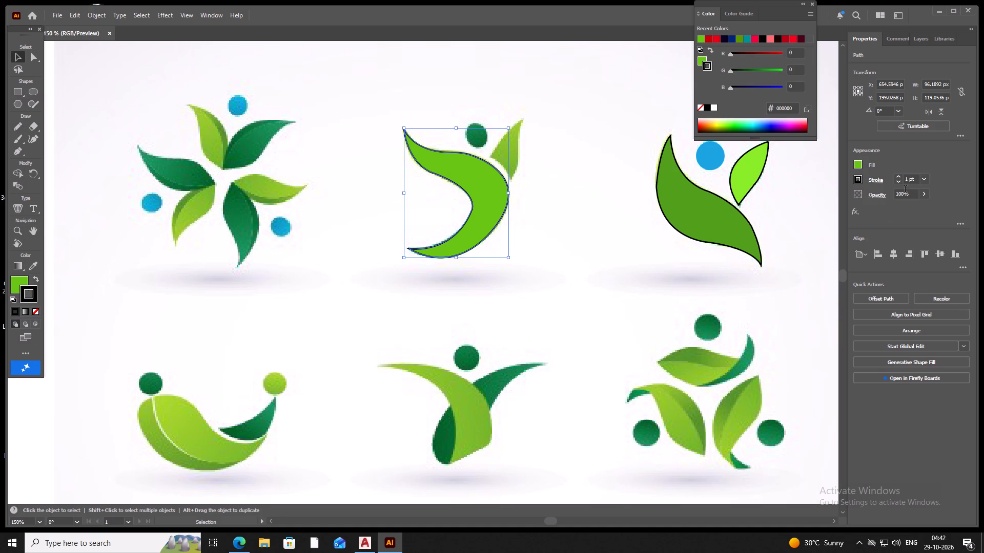
click(898, 180)
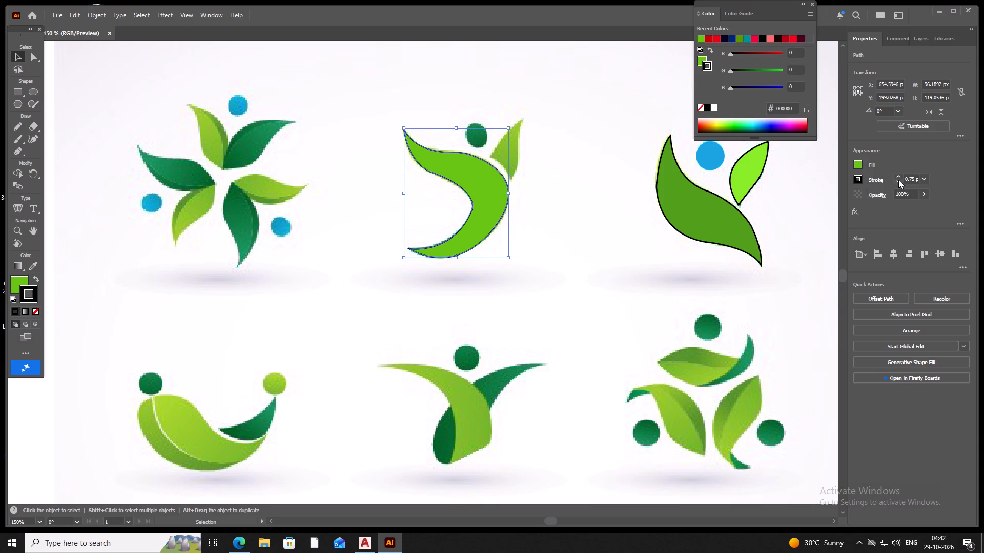
Set the stroke weight of the top-right figure's dark green body and light green leaf to 0.75 pt each.
click(692, 200)
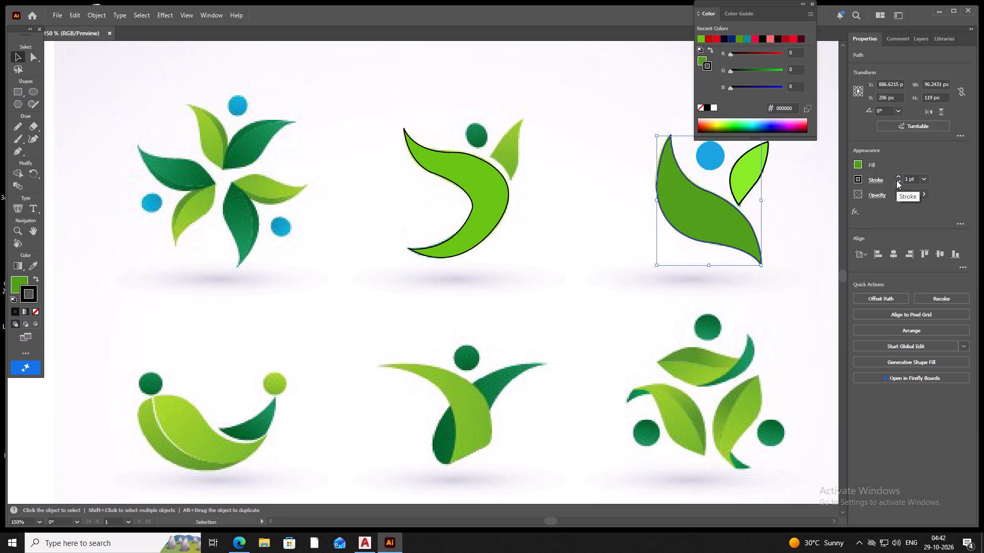
click(896, 180)
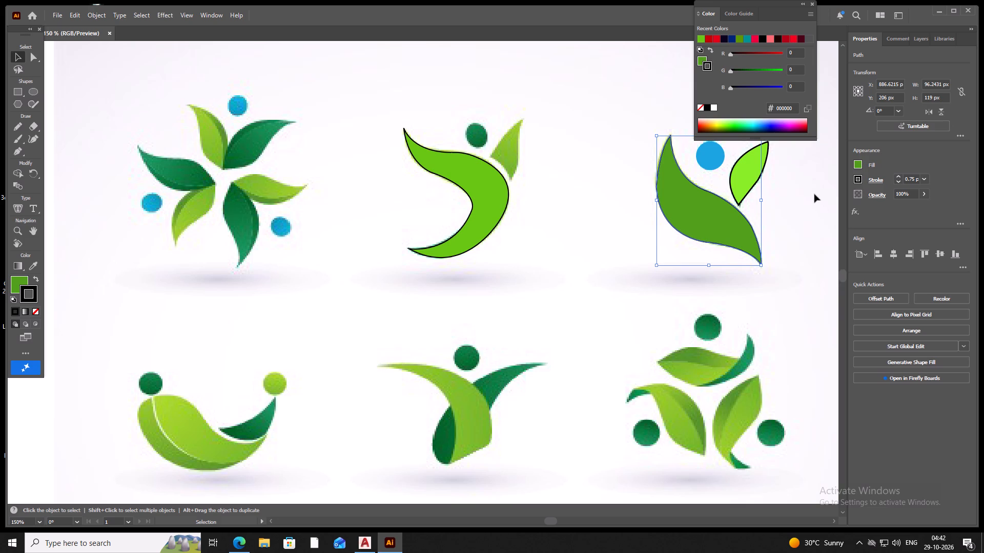
click(767, 151)
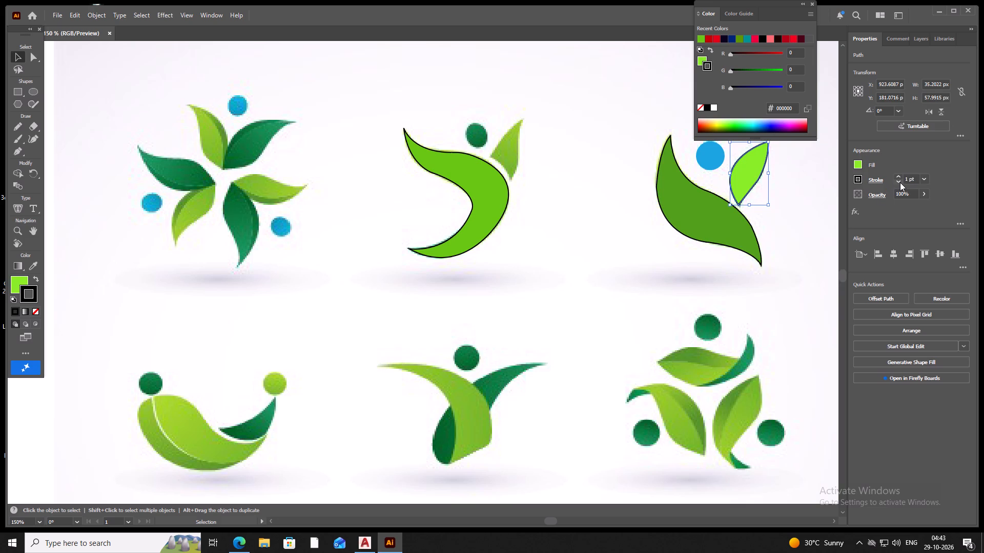
click(900, 182)
click(942, 215)
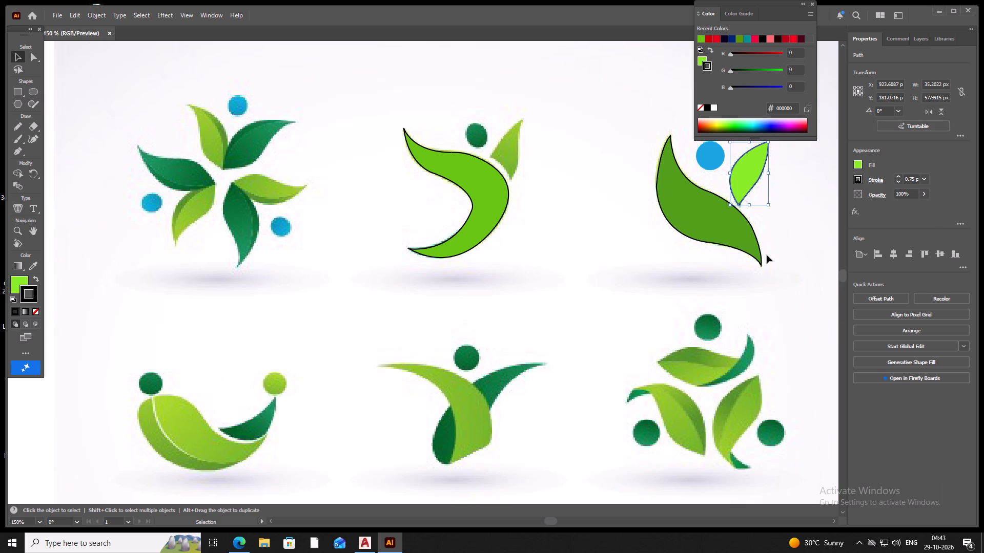
click(770, 257)
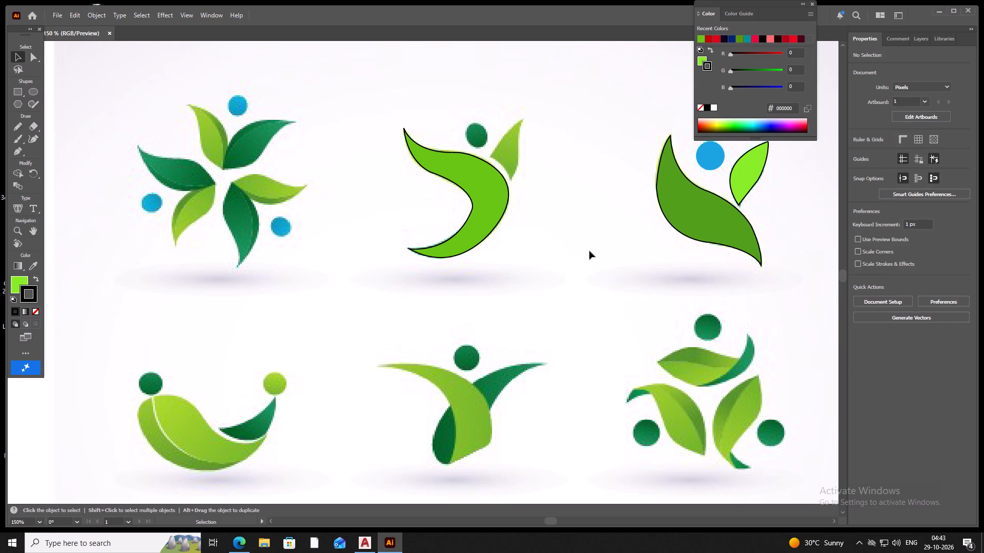
scroll(589, 251, down, 2)
scroll(589, 251, up, 1)
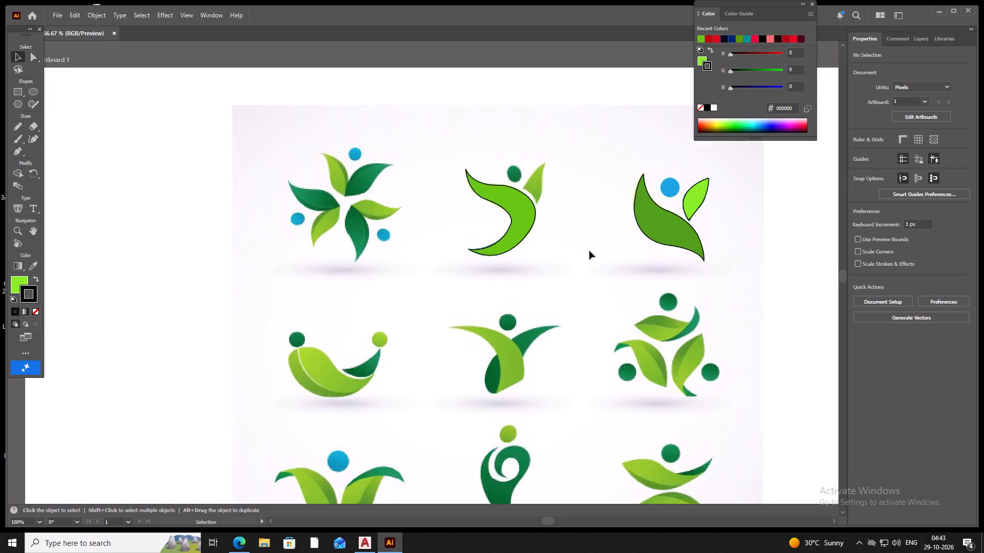
Sample the top-middle figure's light green leaf with the Eyedropper to set the fill to #83C032 with no stroke.
scroll(589, 251, up, 1)
scroll(527, 119, up, 1)
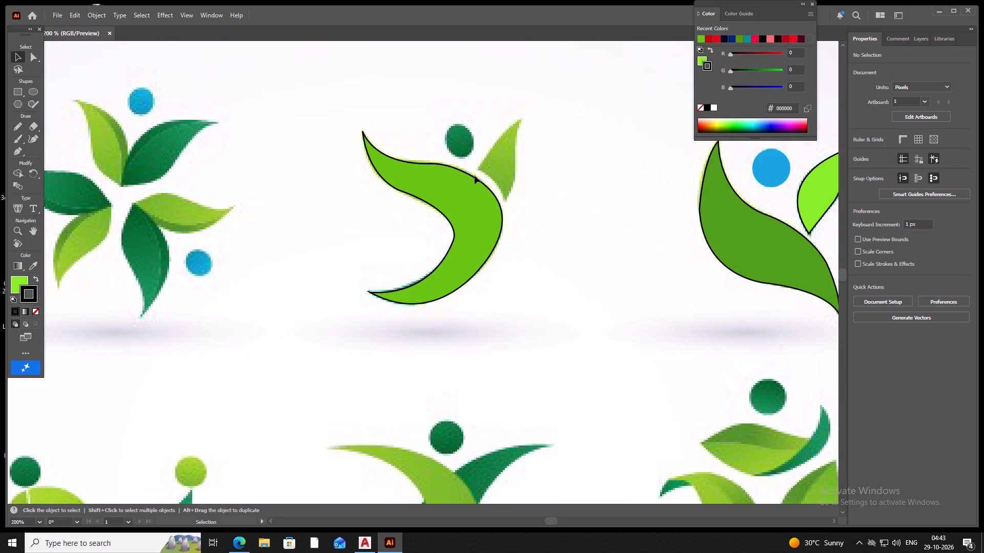
click(15, 286)
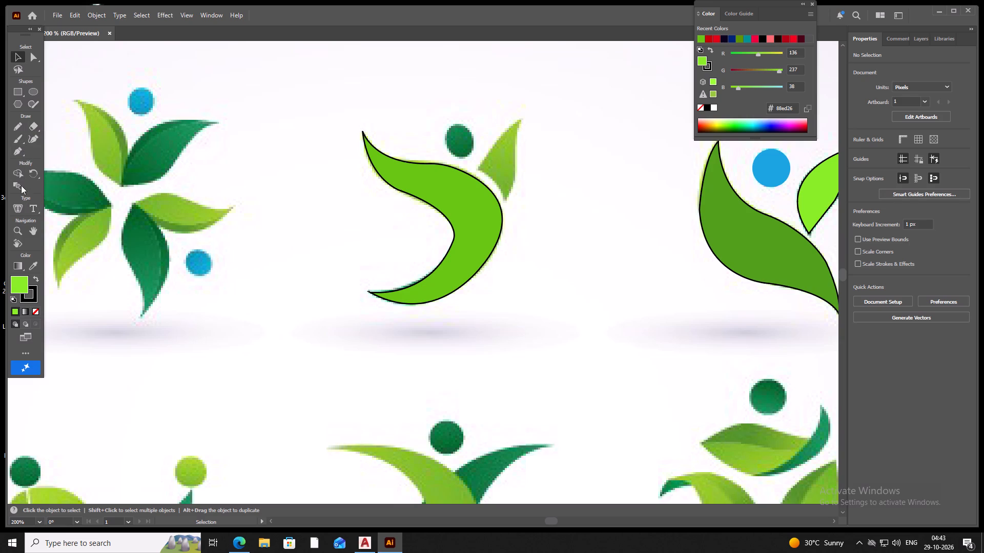
click(38, 265)
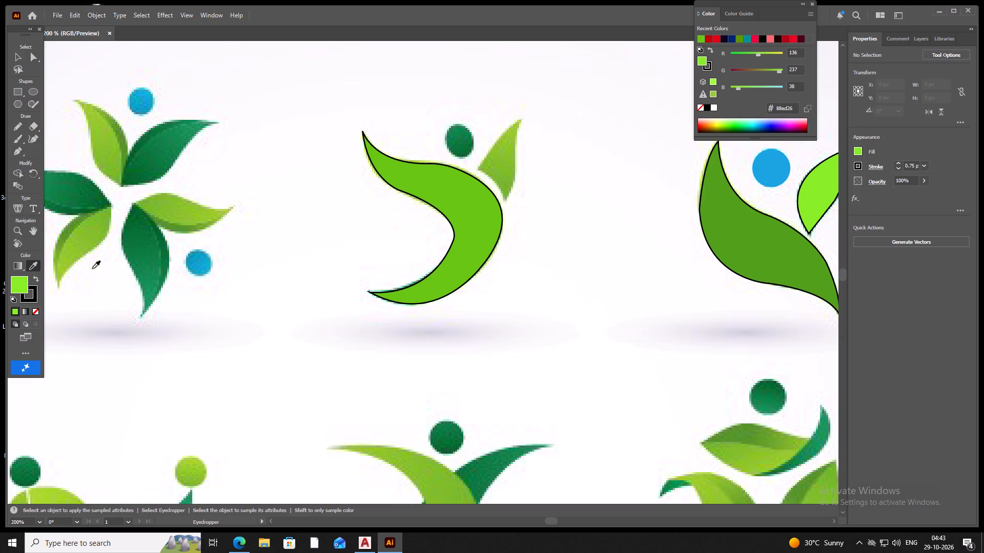
click(500, 157)
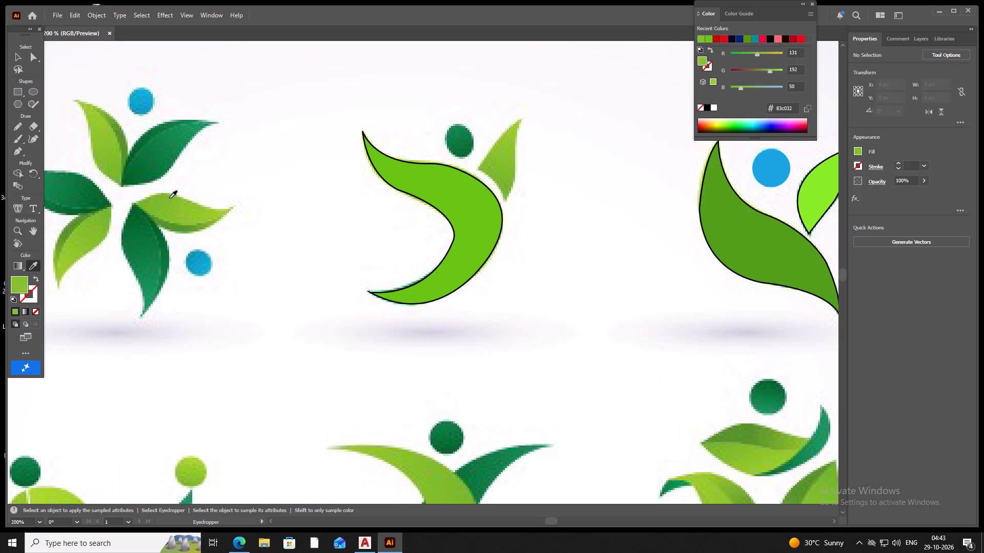
Trace the top-middle figure's leaf with the Pen tool as a closed curved path through its tip, outer edge and bottom point.
click(18, 153)
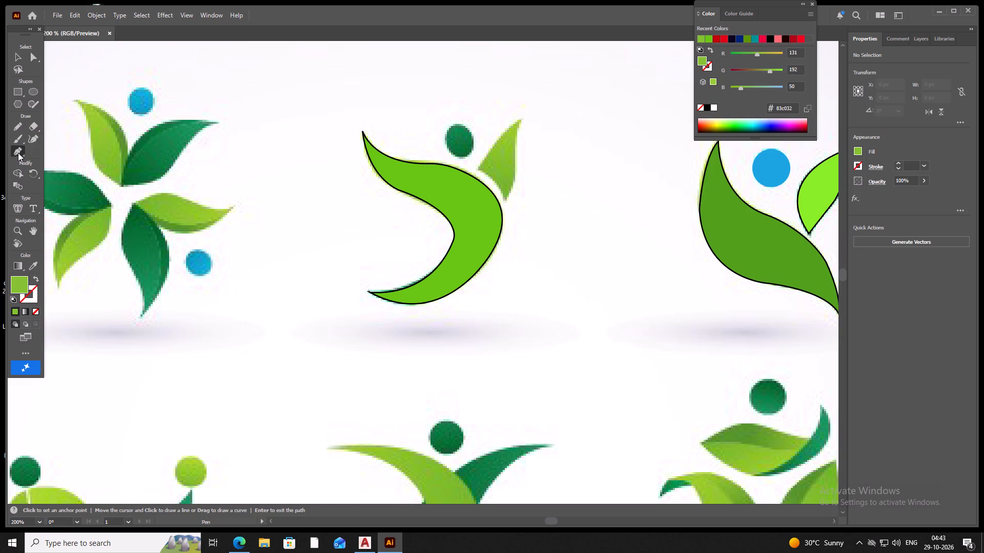
click(479, 170)
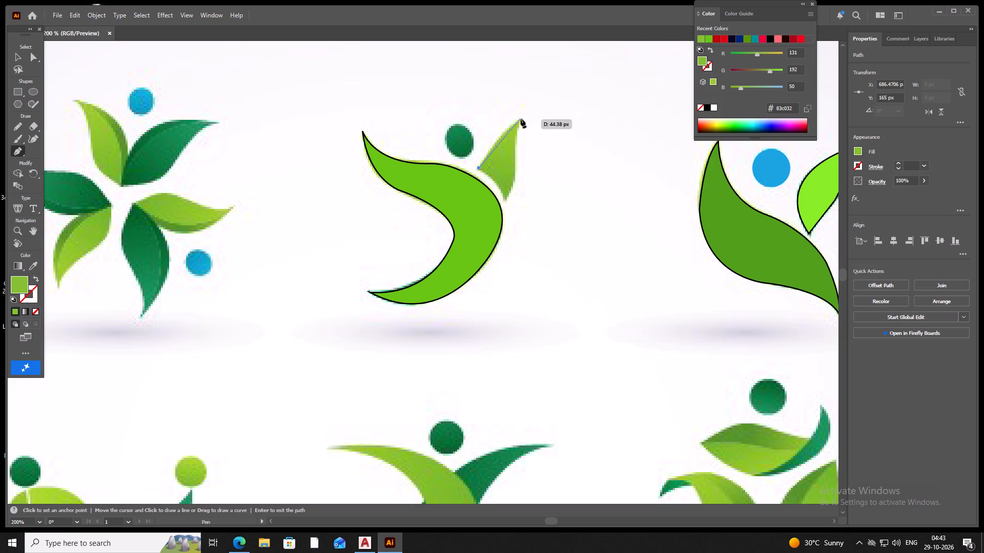
drag(521, 119, 537, 107)
drag(537, 107, 538, 104)
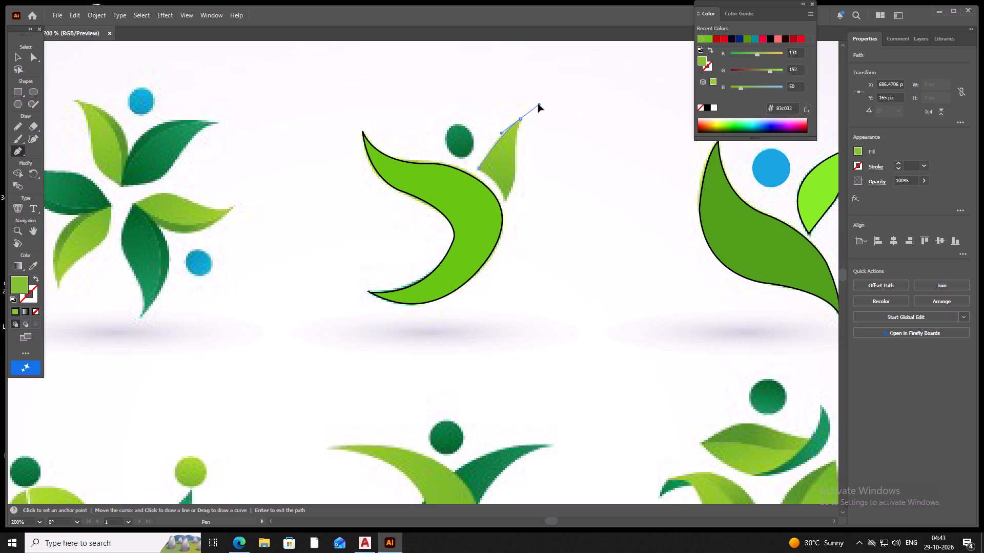
drag(538, 104, 538, 111)
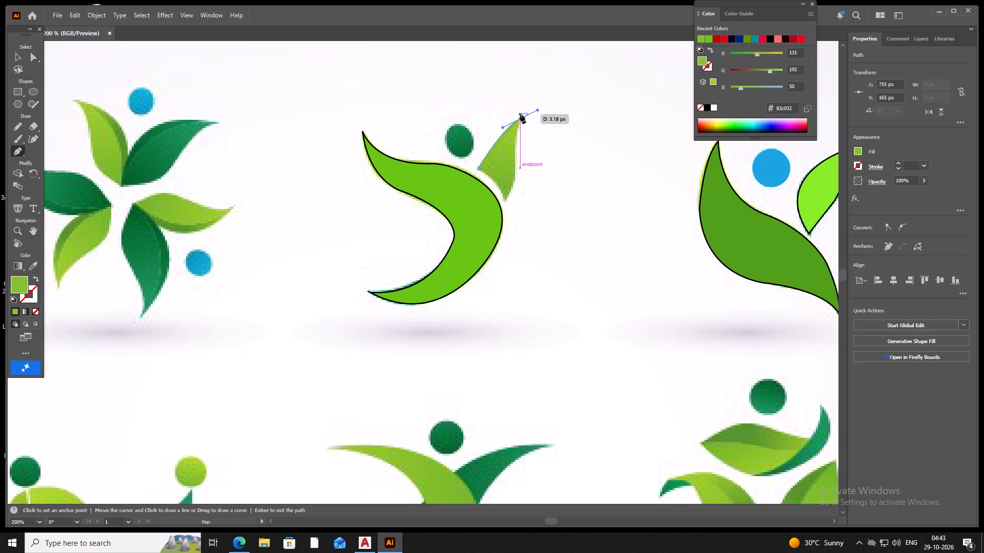
click(521, 119)
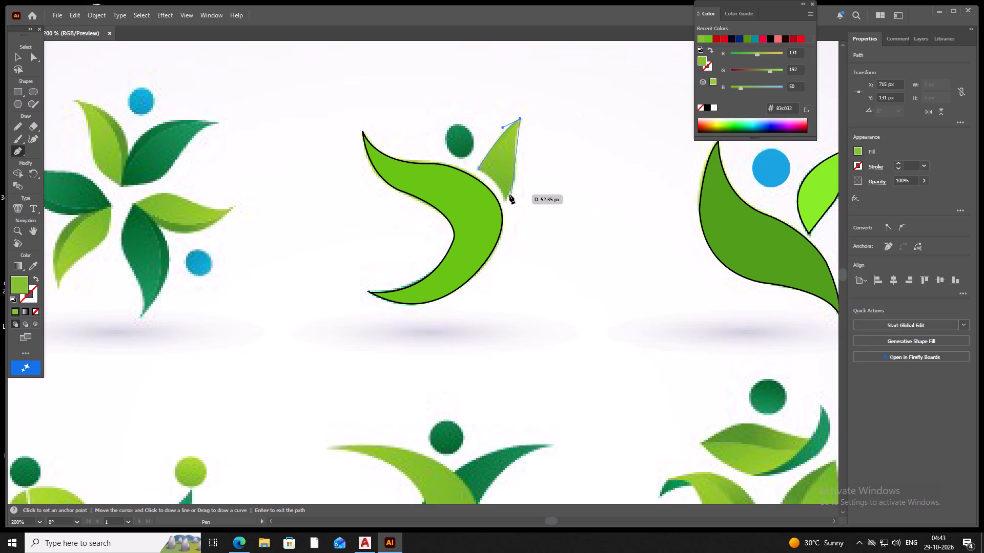
drag(516, 179, 524, 208)
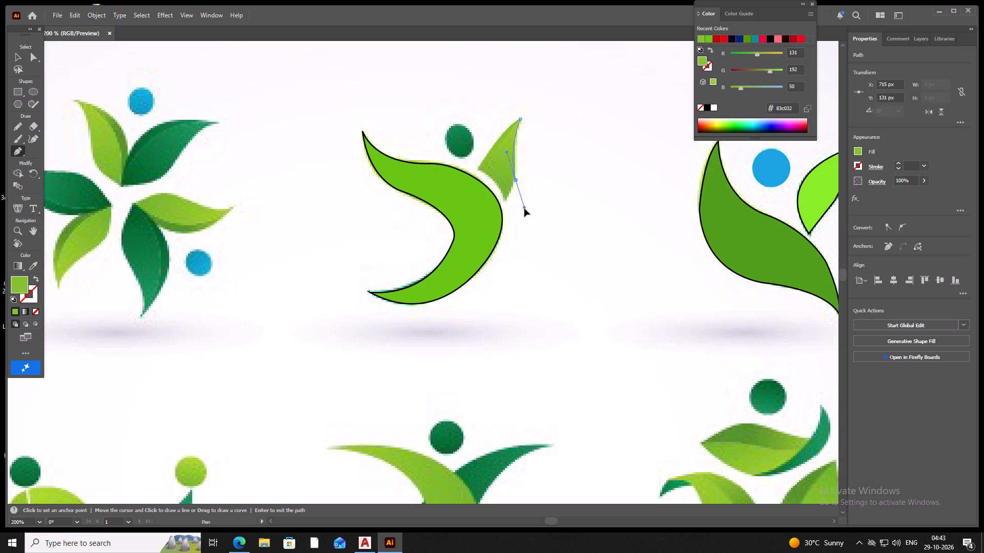
drag(524, 208, 521, 216)
click(515, 179)
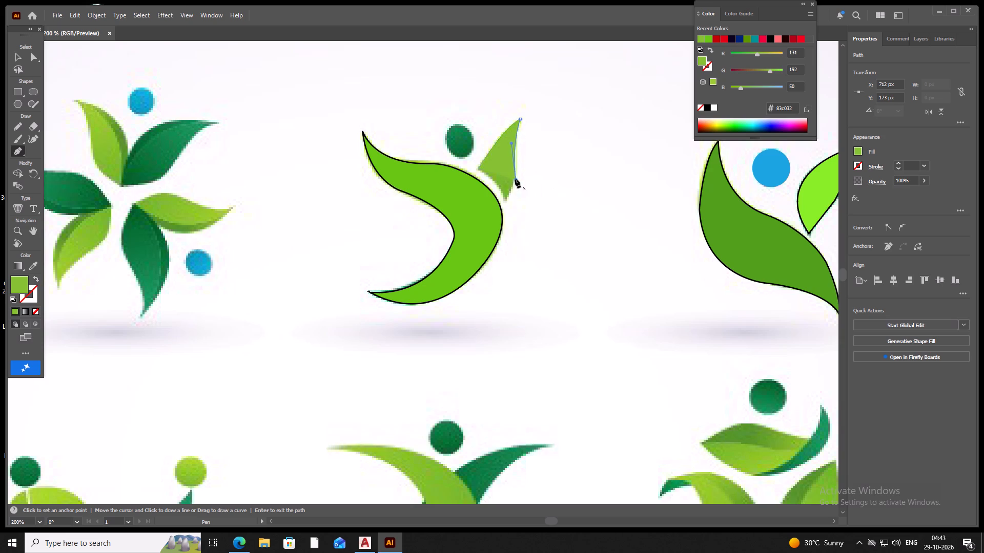
click(506, 200)
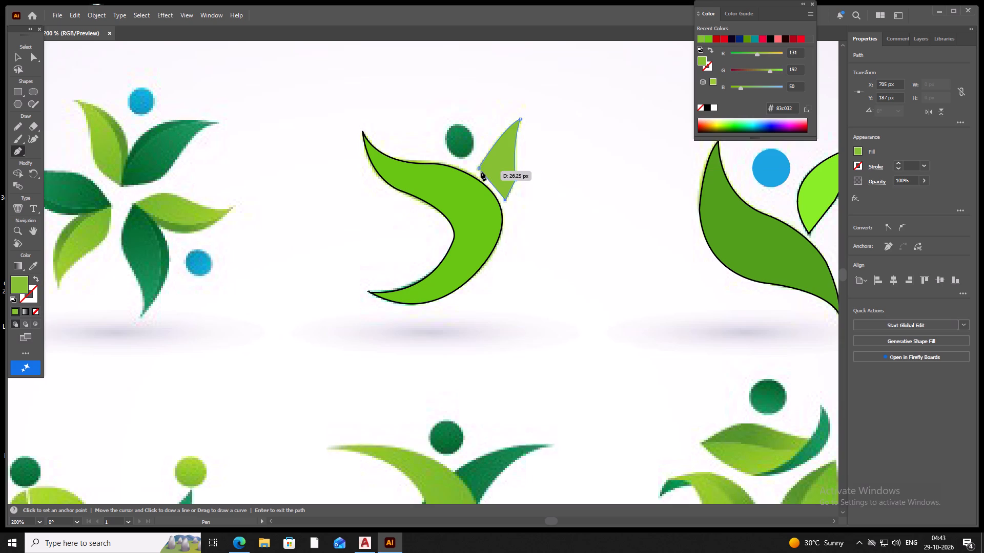
drag(479, 168, 472, 173)
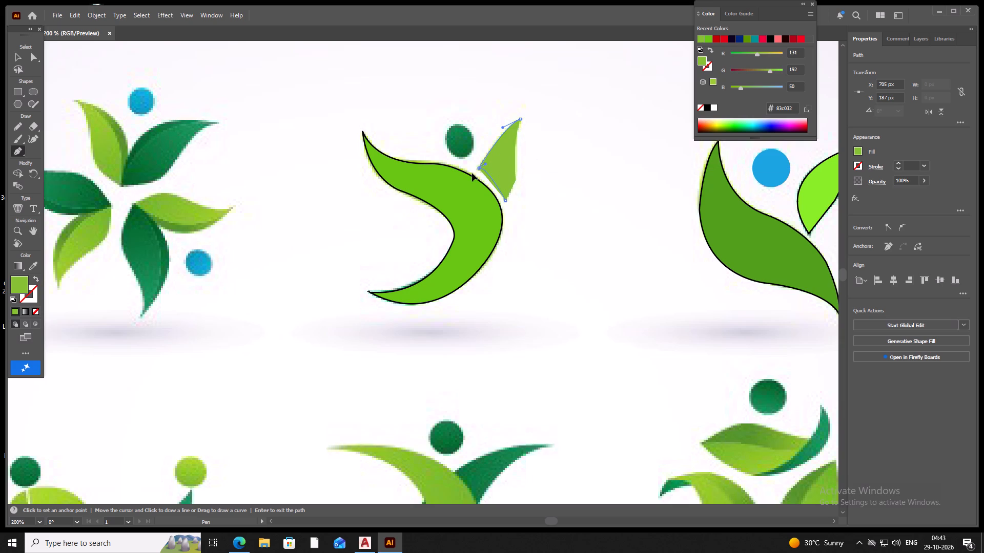
drag(472, 173, 455, 153)
drag(455, 153, 457, 156)
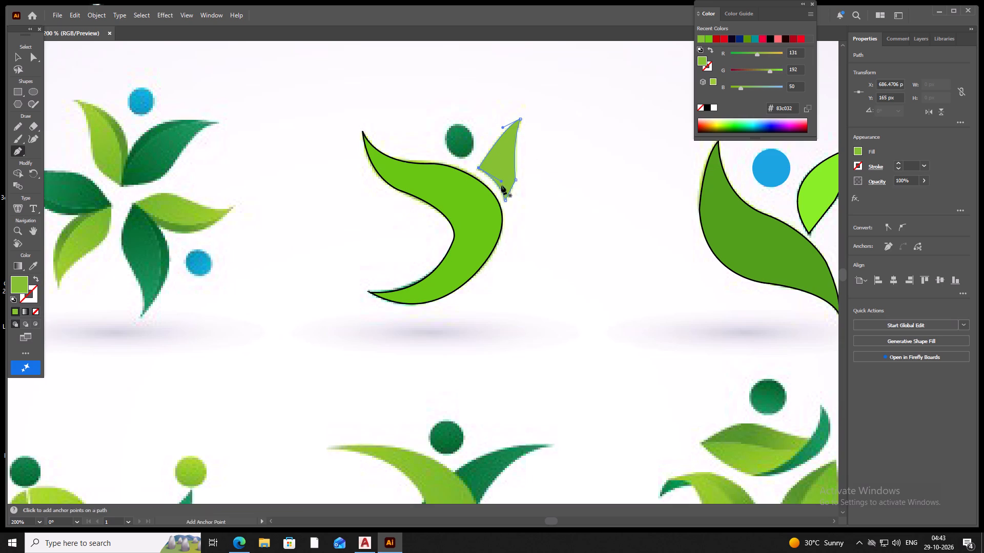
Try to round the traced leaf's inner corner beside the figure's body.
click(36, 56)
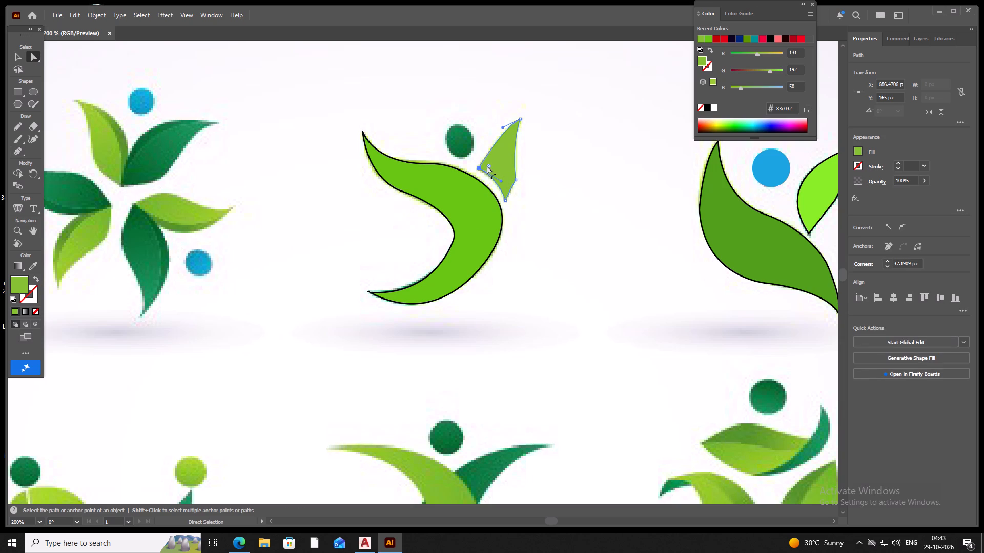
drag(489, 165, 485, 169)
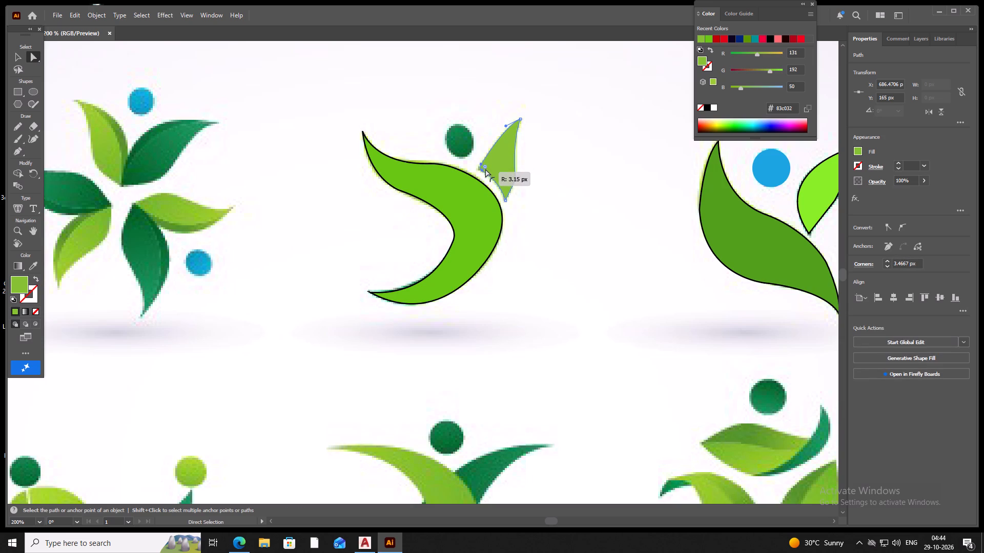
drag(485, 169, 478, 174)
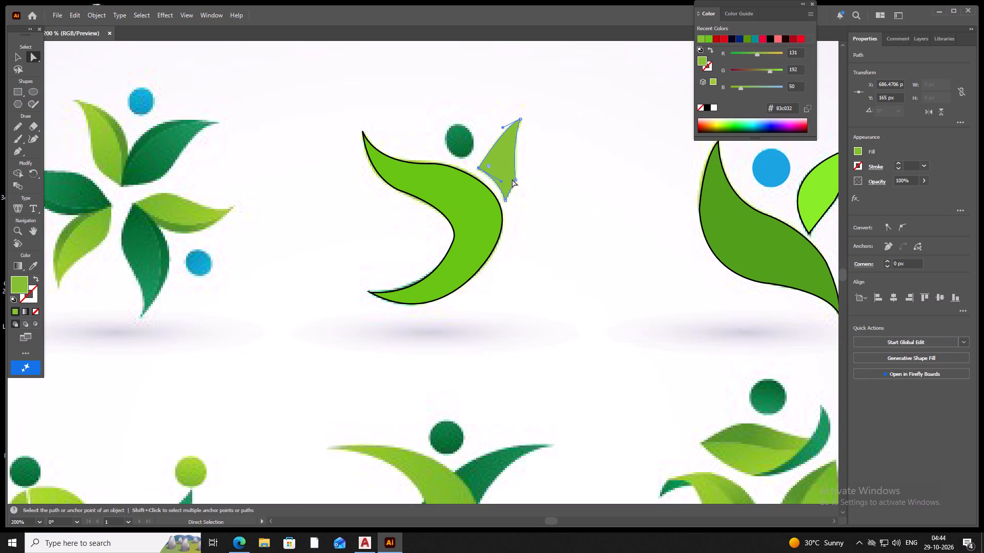
Round the corner on the traced leaf's outer edge to a radius of about 10.7 px.
click(515, 180)
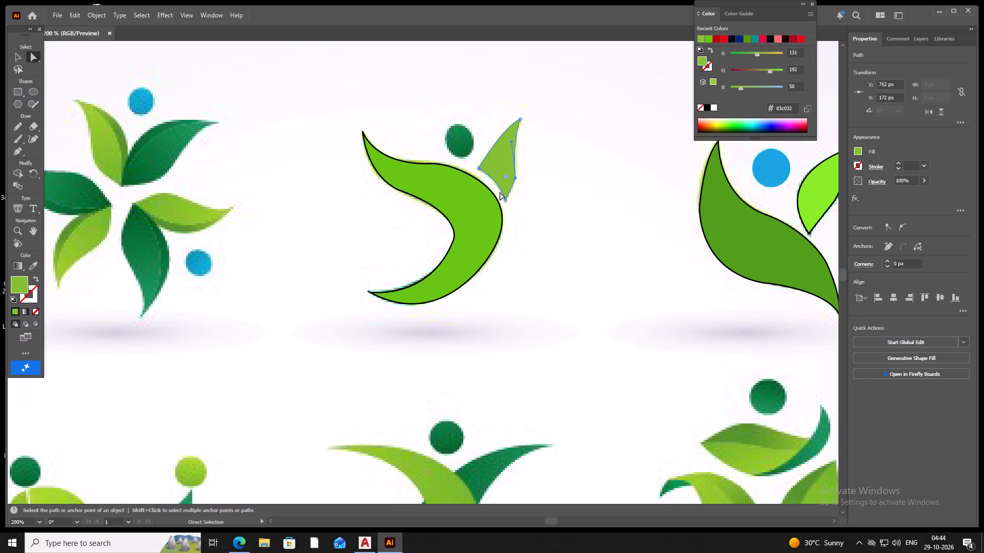
drag(506, 178, 506, 173)
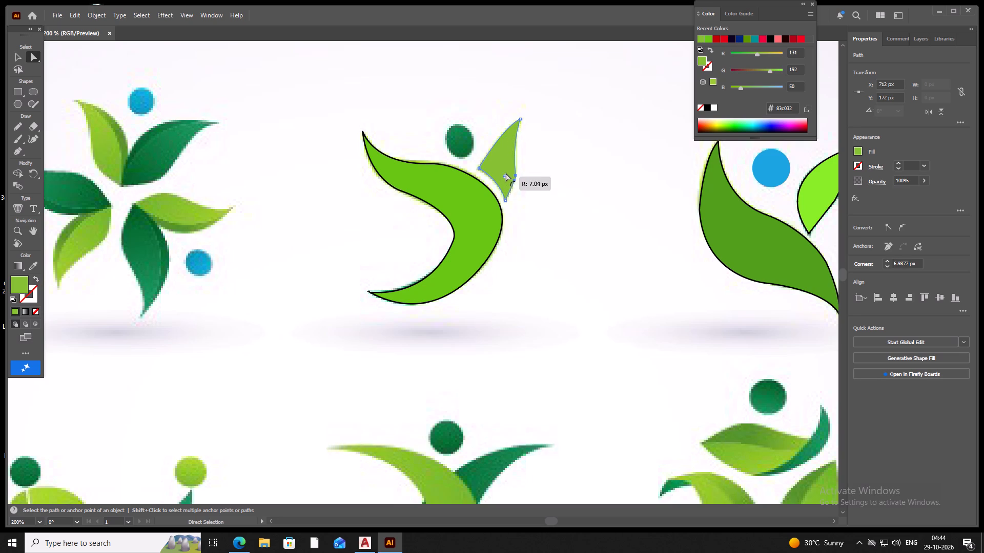
drag(506, 173, 506, 159)
drag(503, 175, 503, 170)
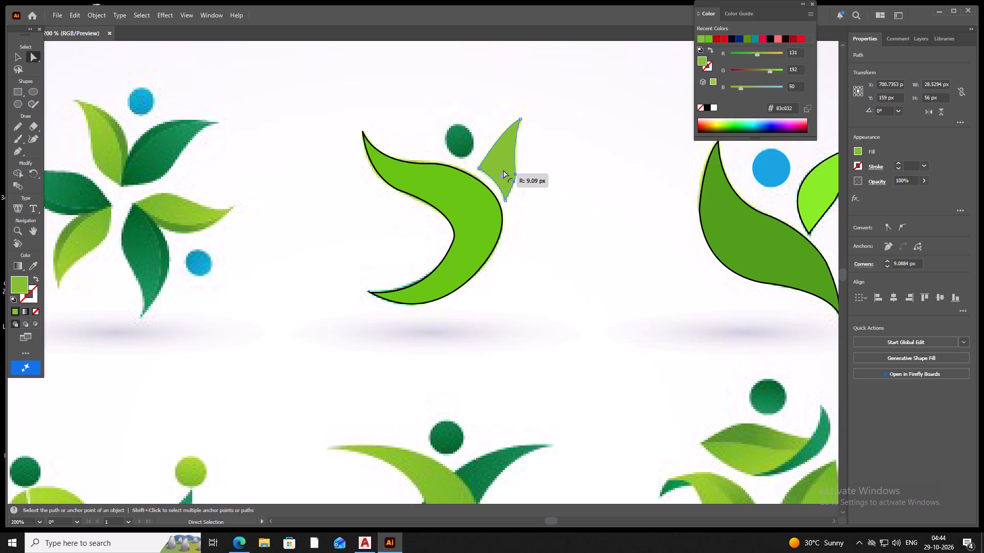
drag(503, 170, 506, 146)
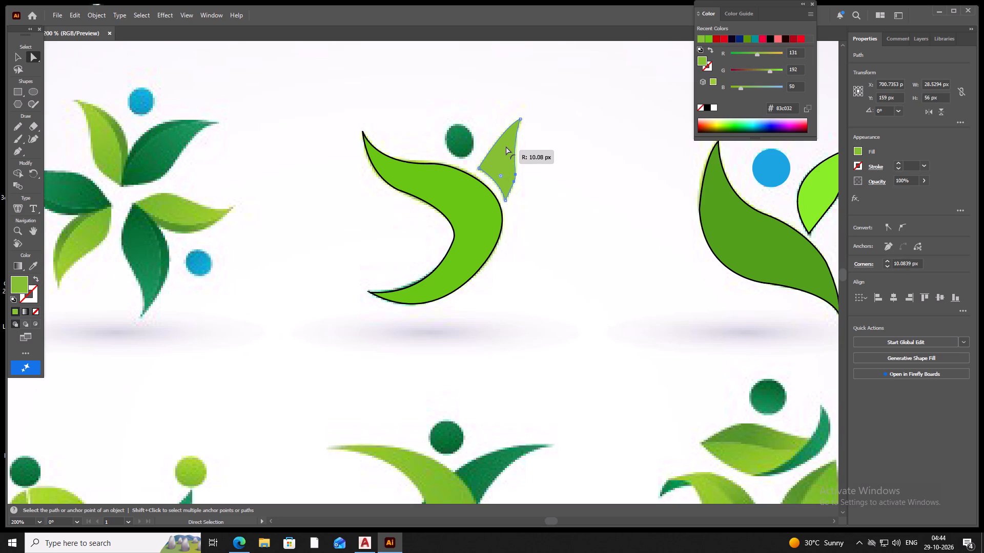
drag(506, 146, 506, 141)
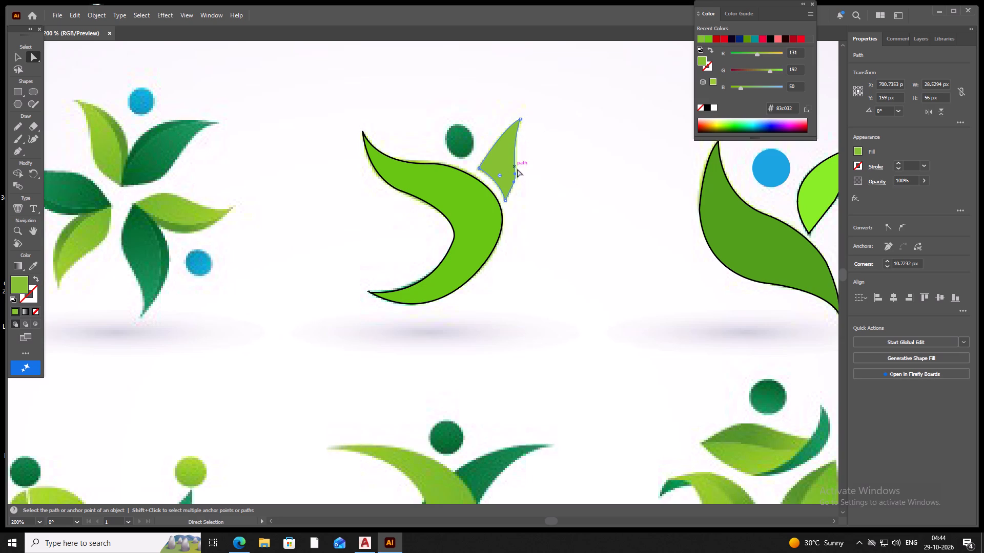
Reposition the anchor point on the traced leaf's outer edge so the curve follows the reference leaf, and deselect the path.
drag(515, 173, 517, 166)
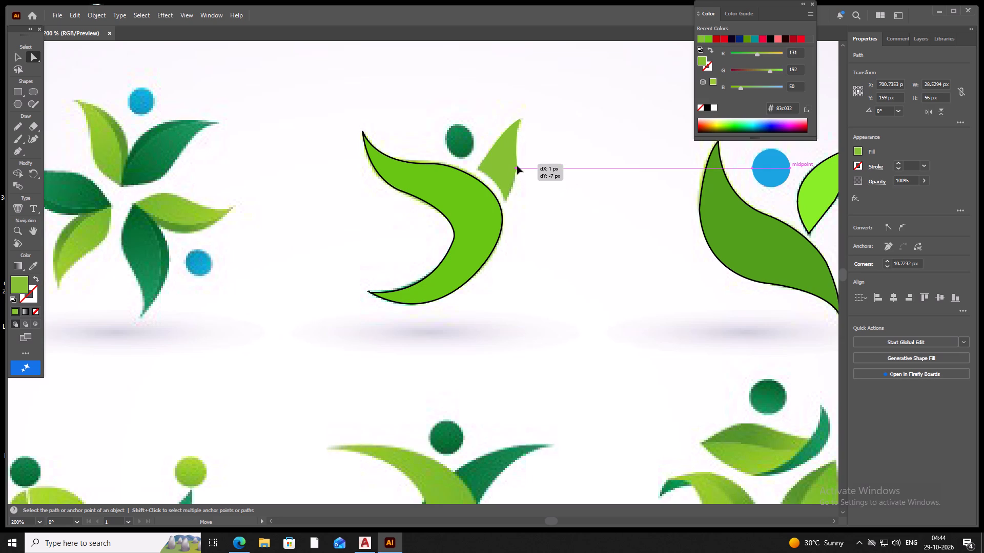
drag(517, 166, 519, 166)
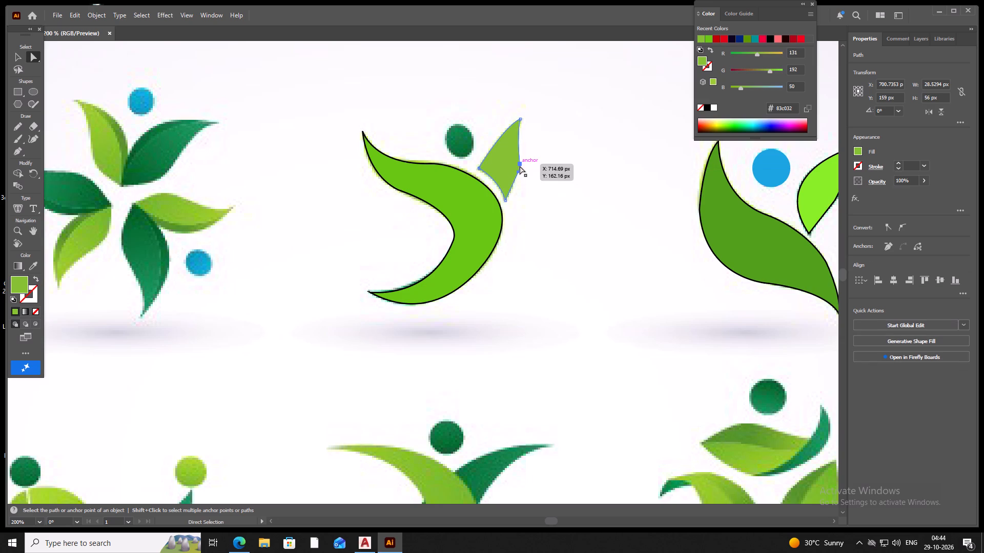
drag(520, 164, 517, 164)
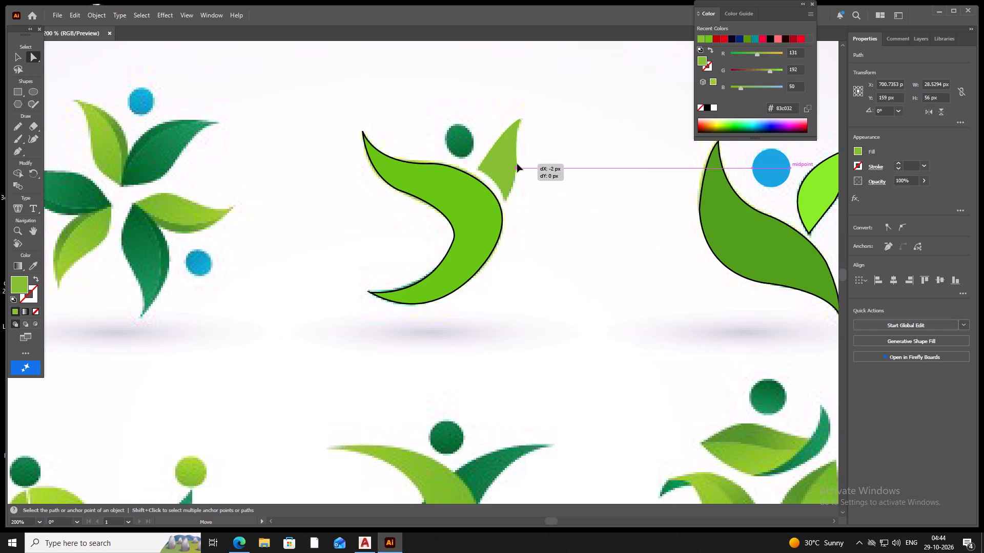
drag(517, 164, 504, 170)
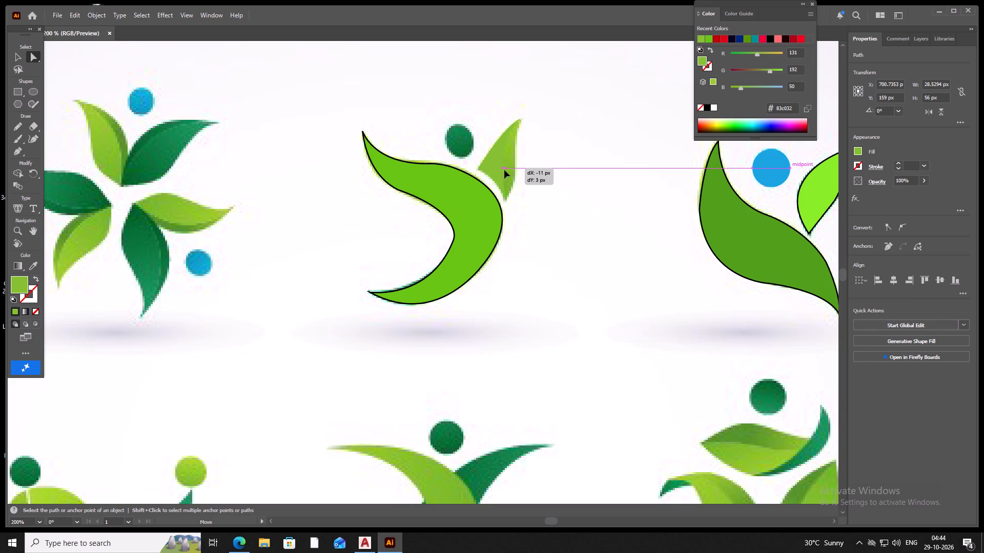
drag(504, 170, 515, 171)
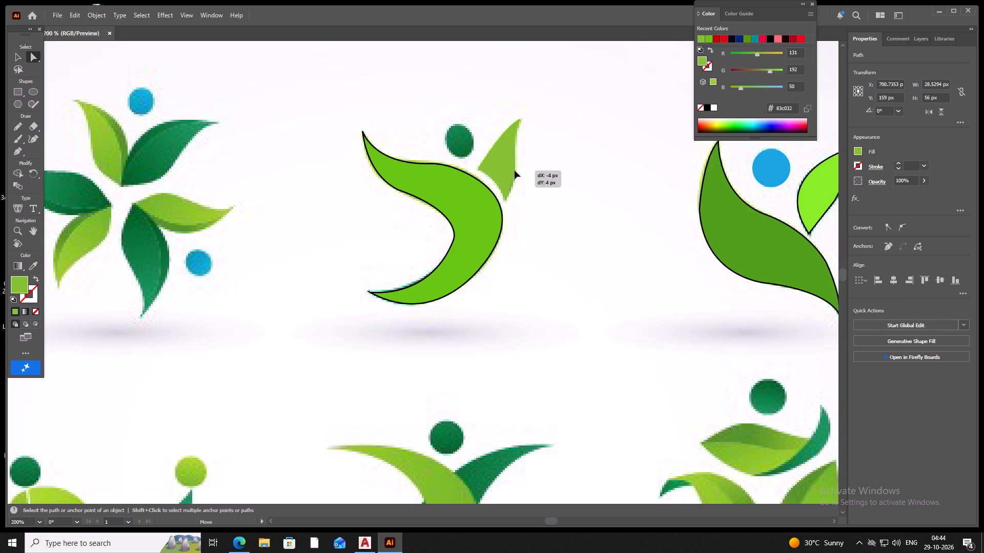
drag(515, 171, 514, 170)
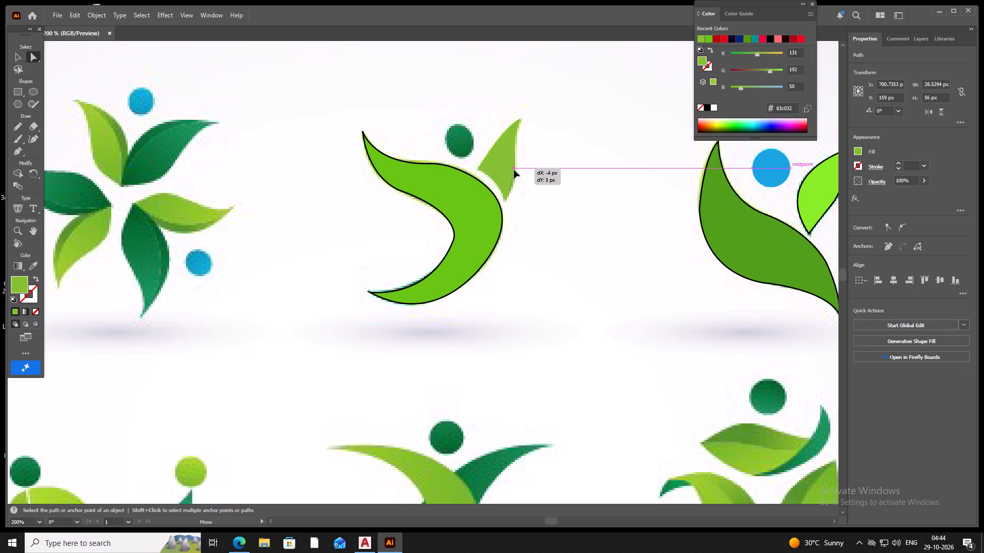
drag(514, 170, 515, 169)
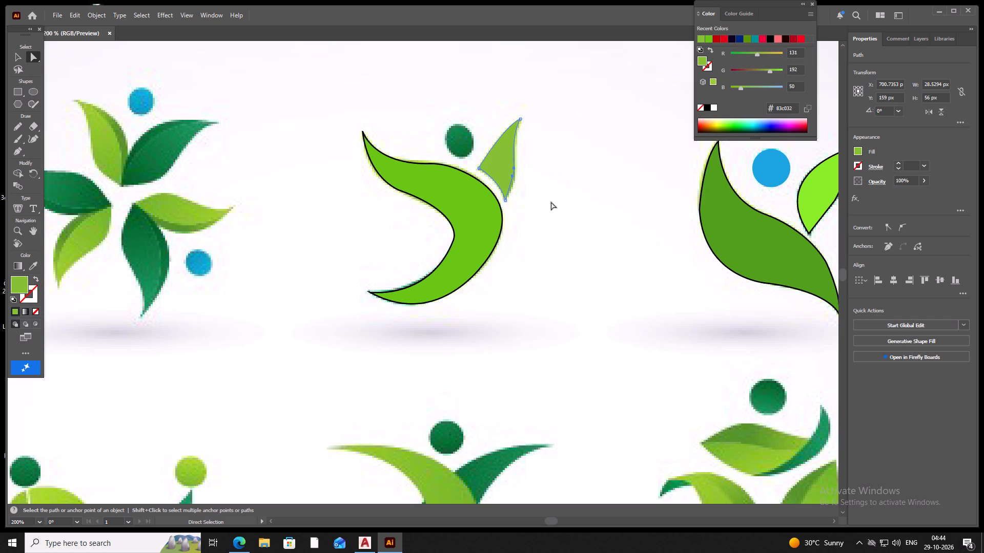
click(513, 178)
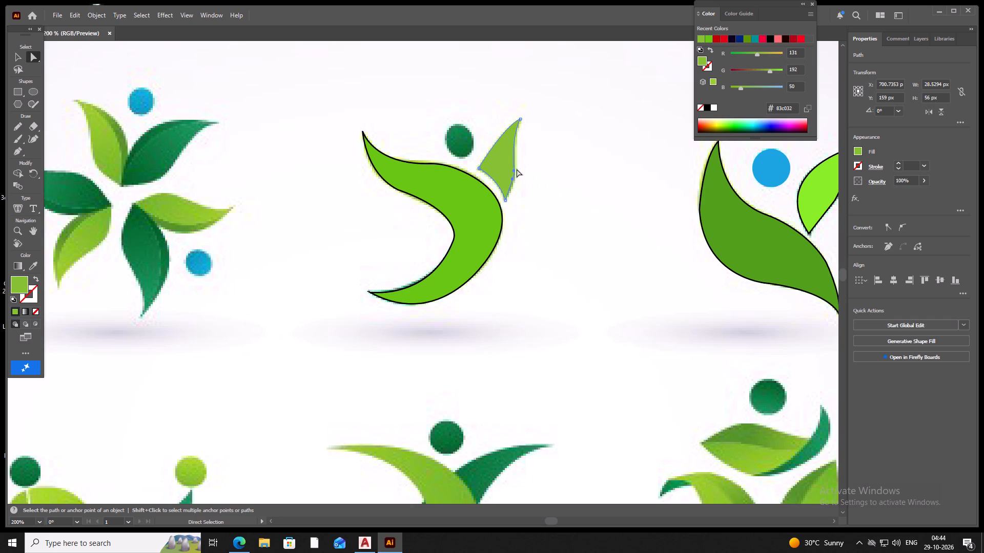
click(515, 169)
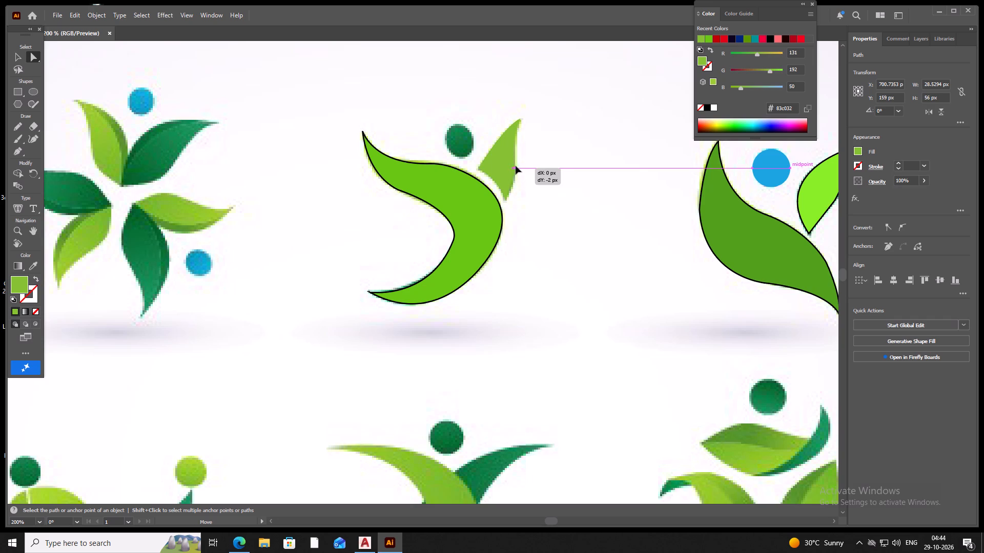
click(541, 174)
Nudge the top-middle figure's traced leaf to about X 700.7 px, Y 160 px over the reference leaf, and deselect it.
click(498, 173)
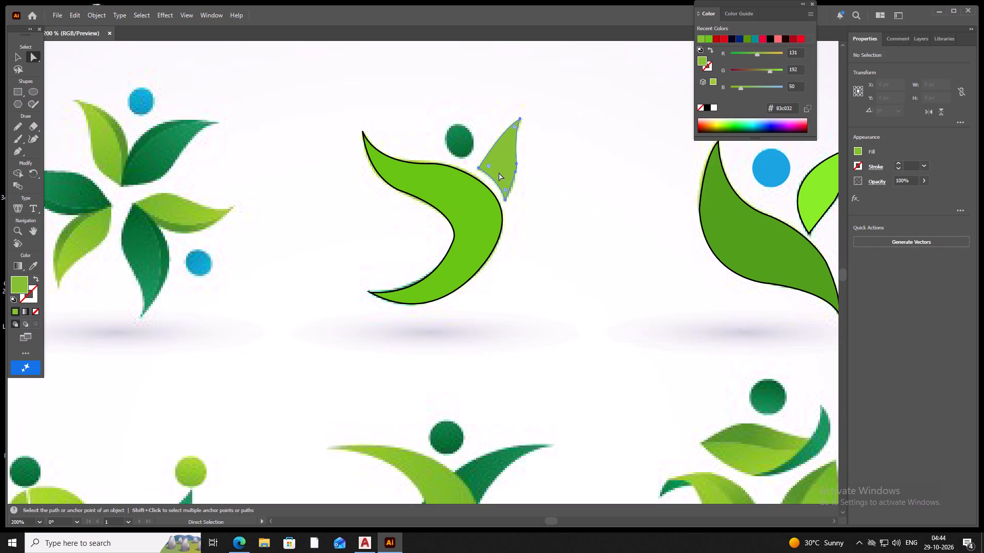
click(504, 198)
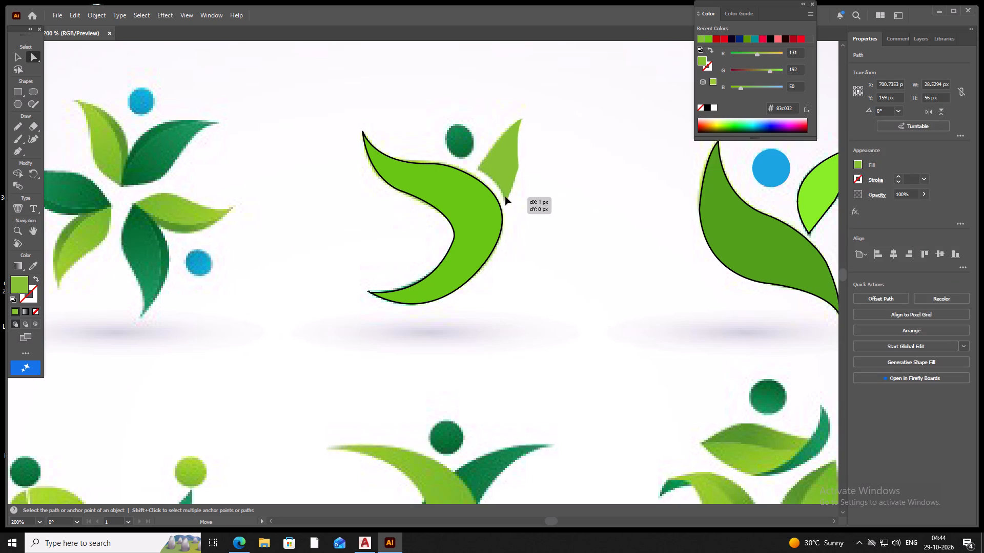
click(506, 166)
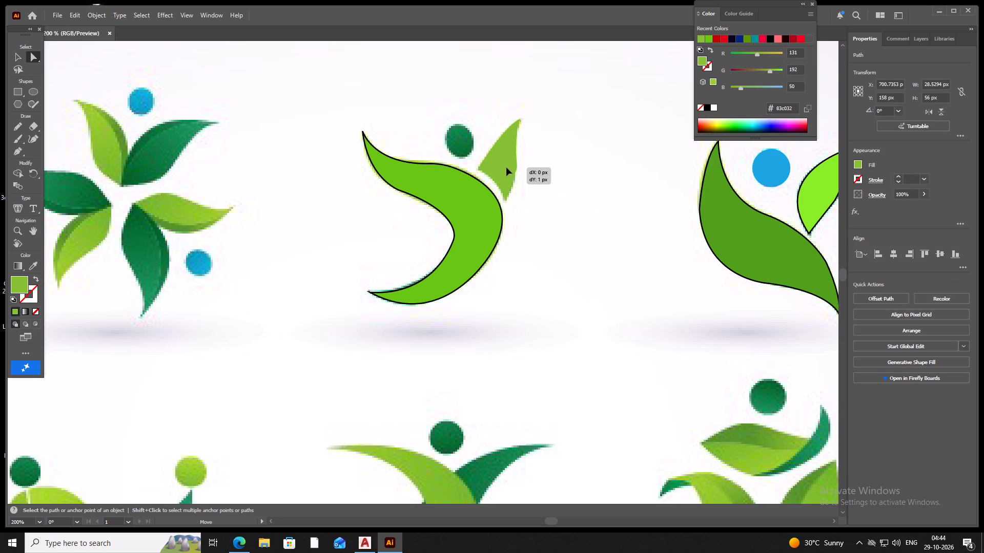
click(579, 147)
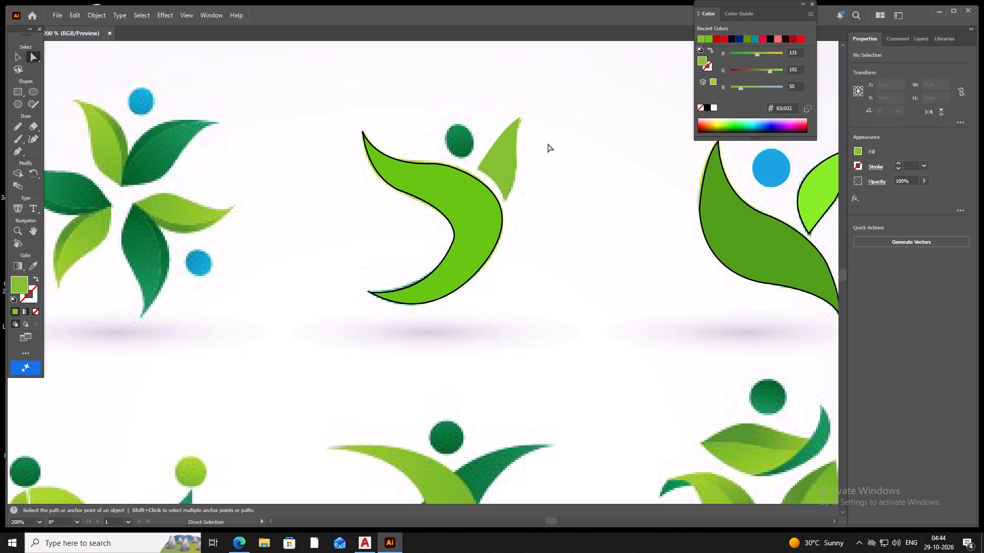
click(499, 149)
click(521, 118)
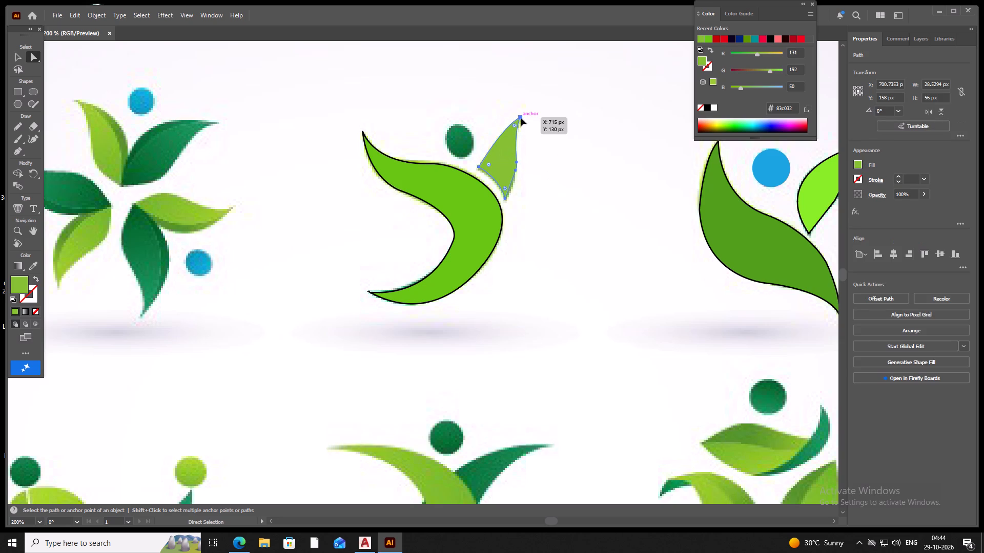
click(480, 168)
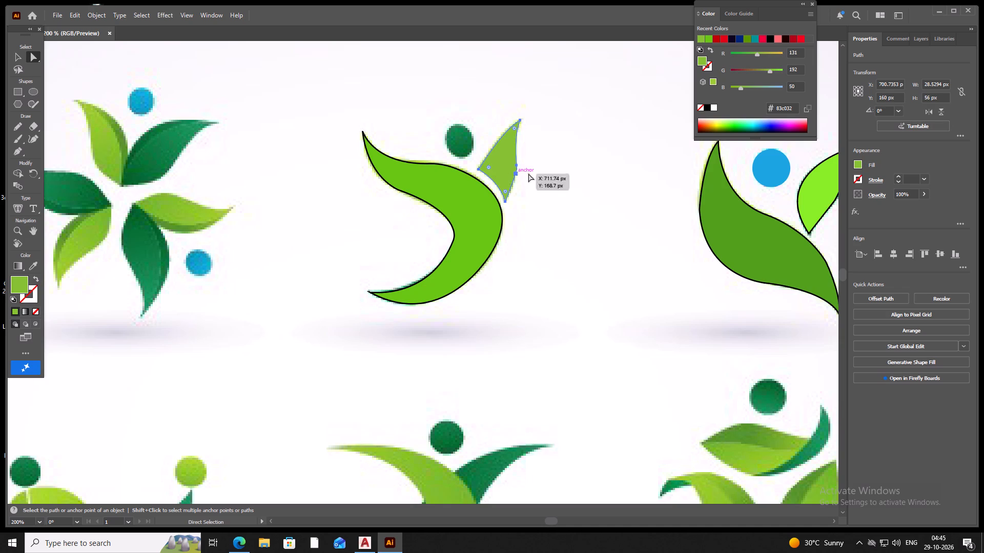
click(565, 175)
Set the default stroke to black (#000000) with a 0.75 pt weight while nothing is selected.
scroll(498, 181, down, 3)
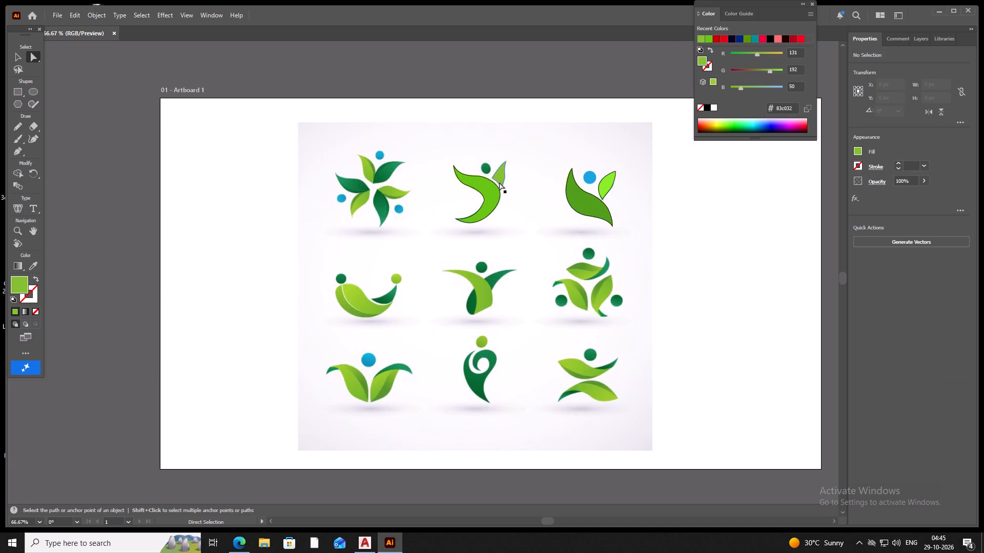
scroll(499, 182, up, 2)
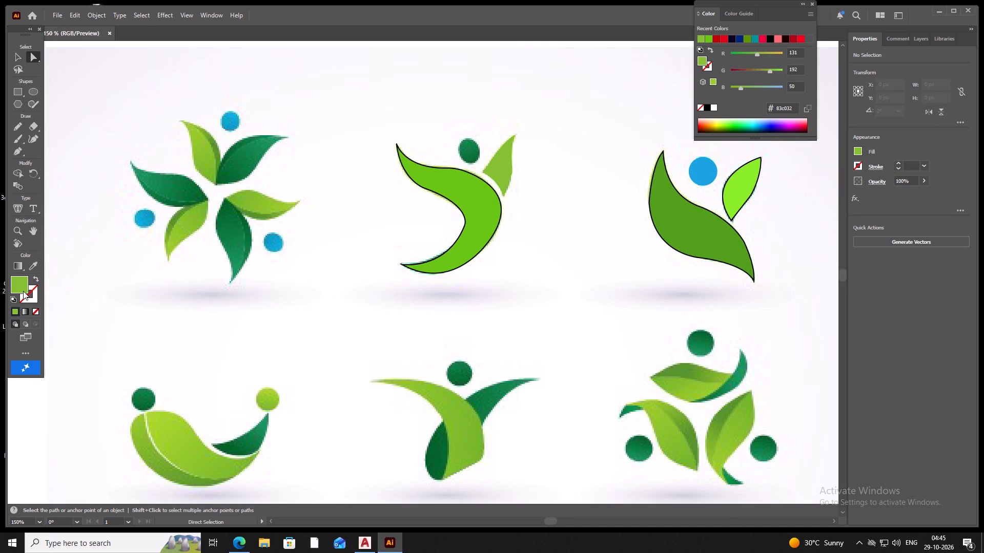
click(35, 295)
click(16, 312)
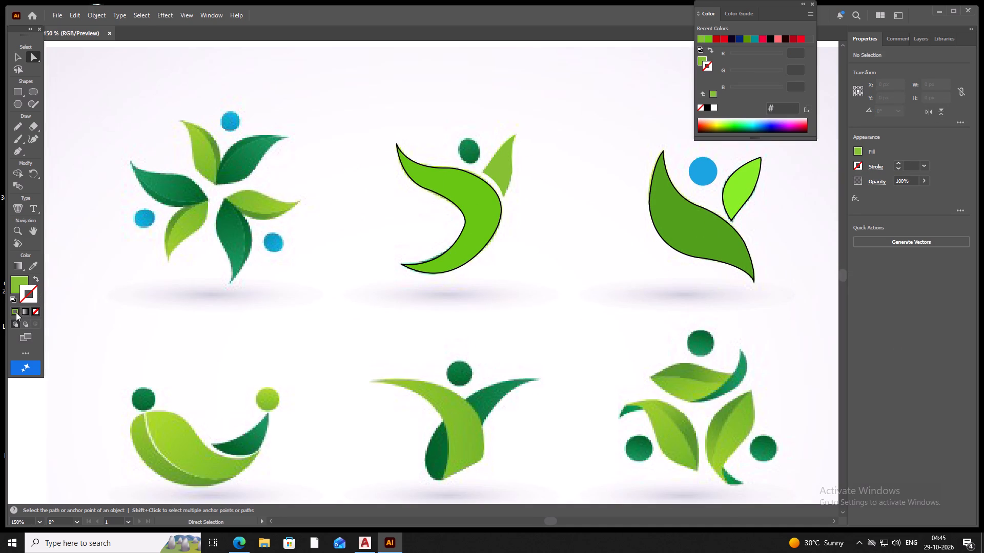
click(708, 107)
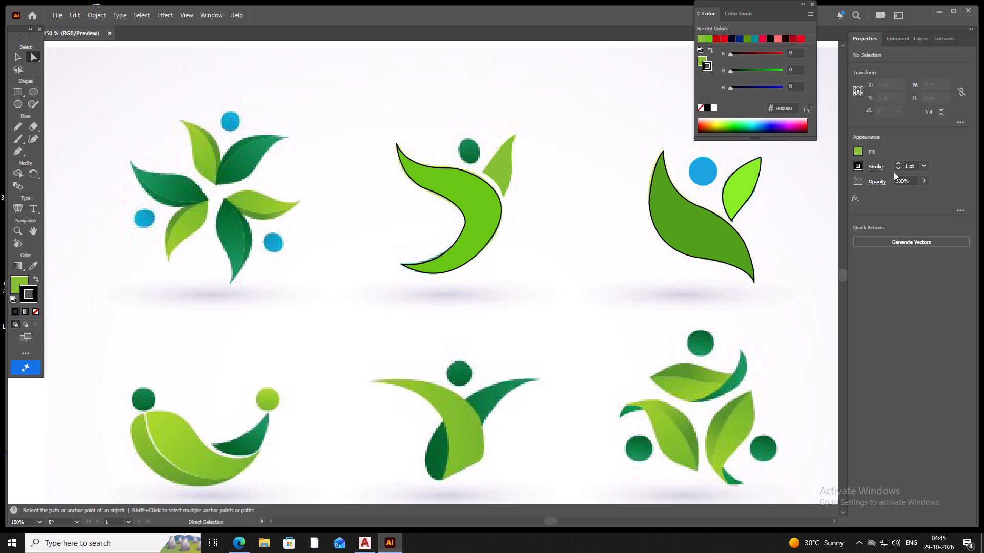
click(897, 168)
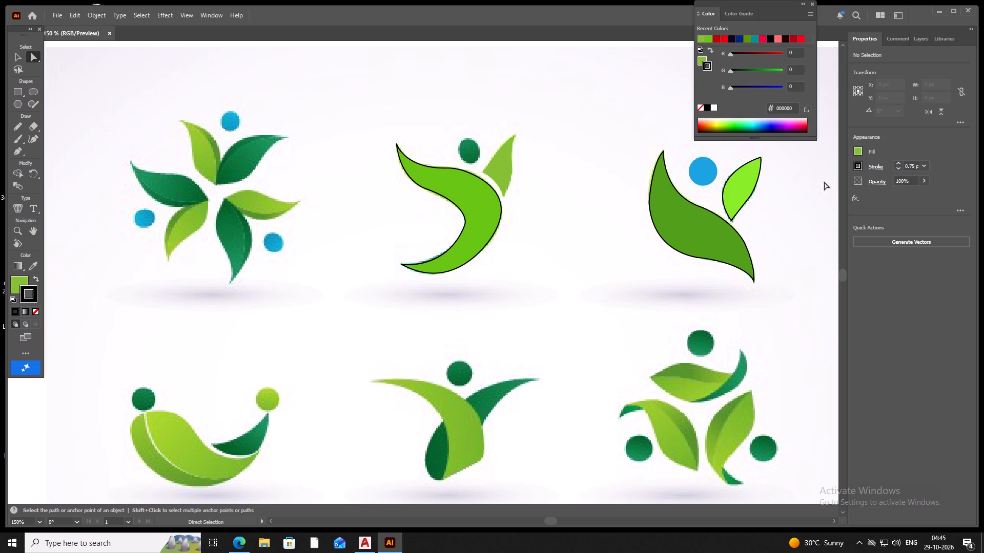
click(816, 182)
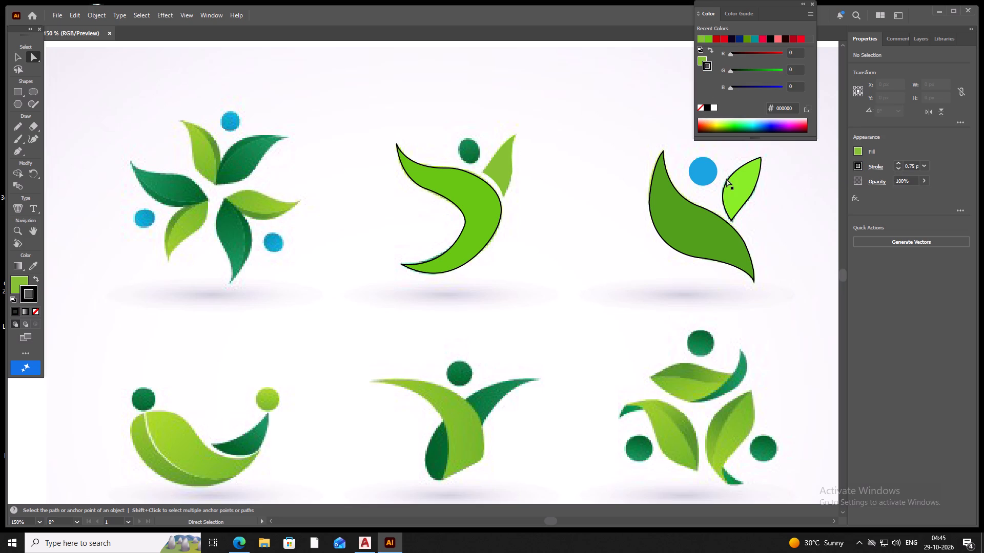
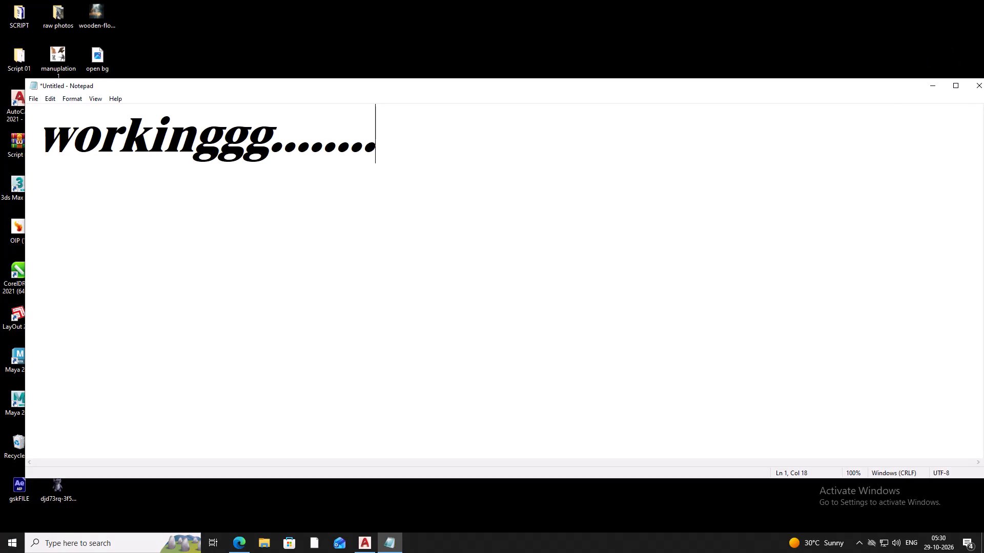
Close the untitled Notepad note without saving it.
click(983, 86)
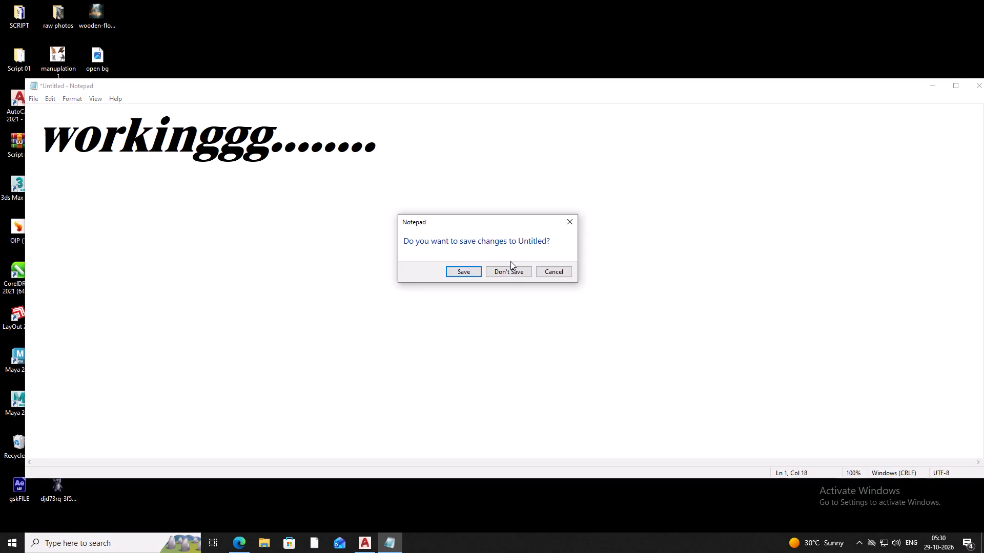
click(511, 272)
Launch Adobe Illustrator and open the recent file LEAF.
click(117, 549)
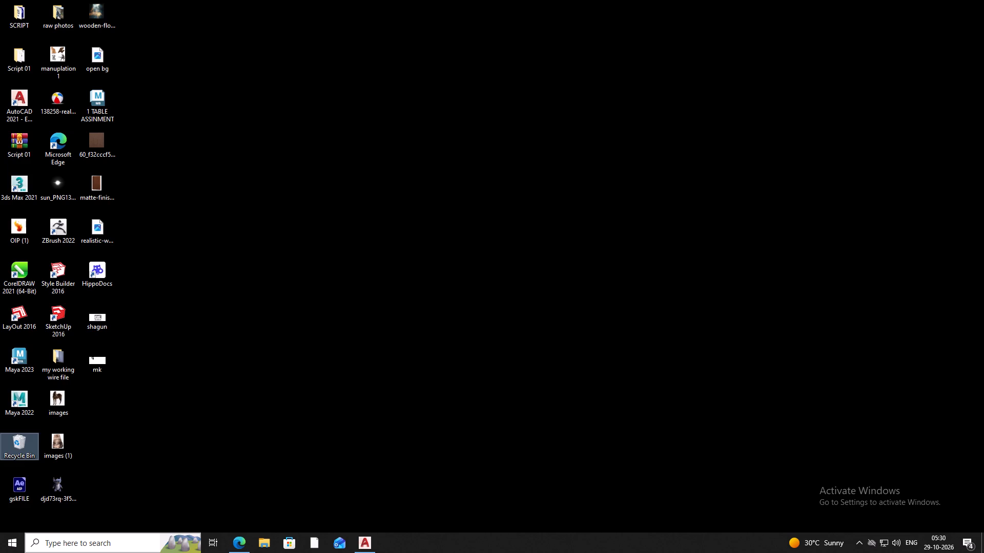
double_click(152, 290)
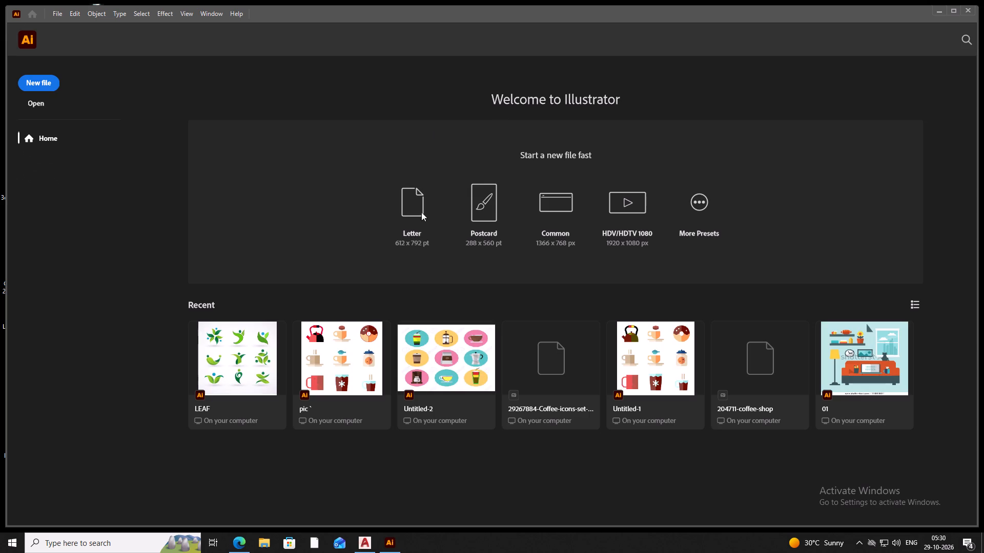
double_click(256, 339)
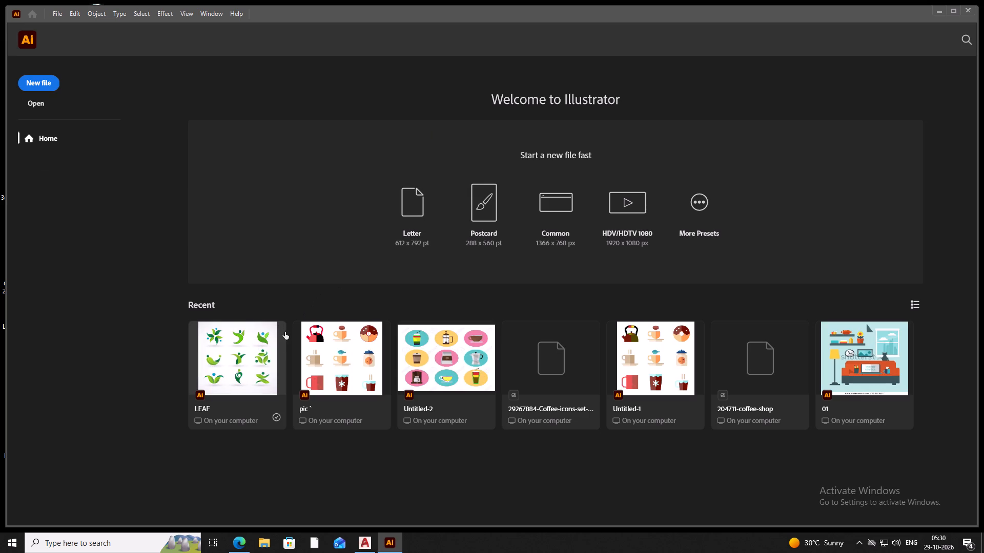
double_click(250, 367)
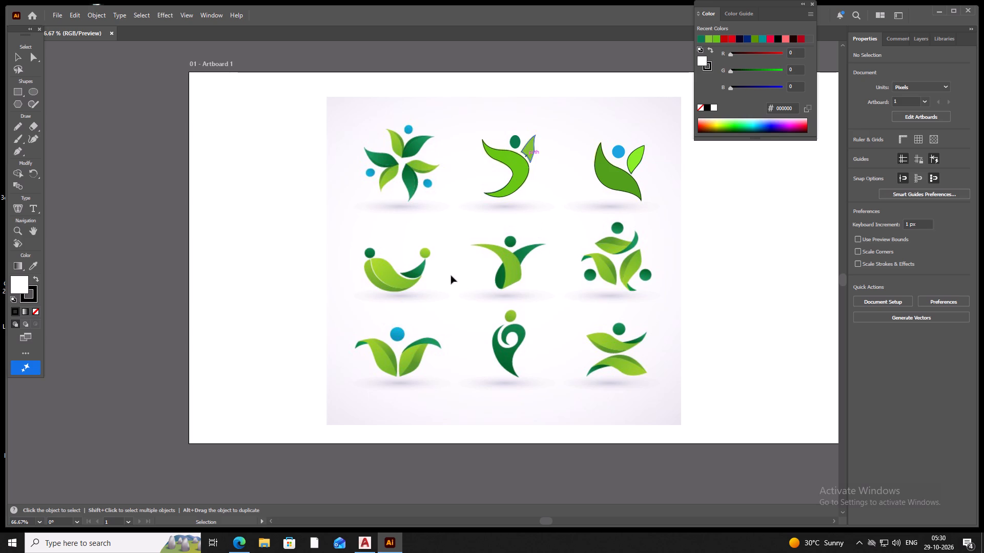
Sample the dark green of the swirl figure's body in the bottom-row middle logo with the Eyedropper.
scroll(531, 337, up, 1)
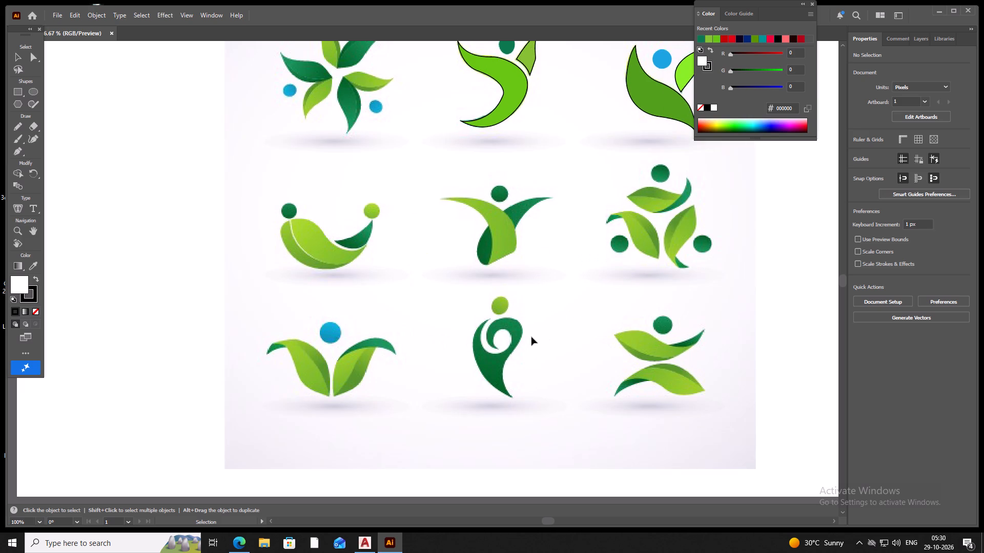
scroll(486, 347, up, 1)
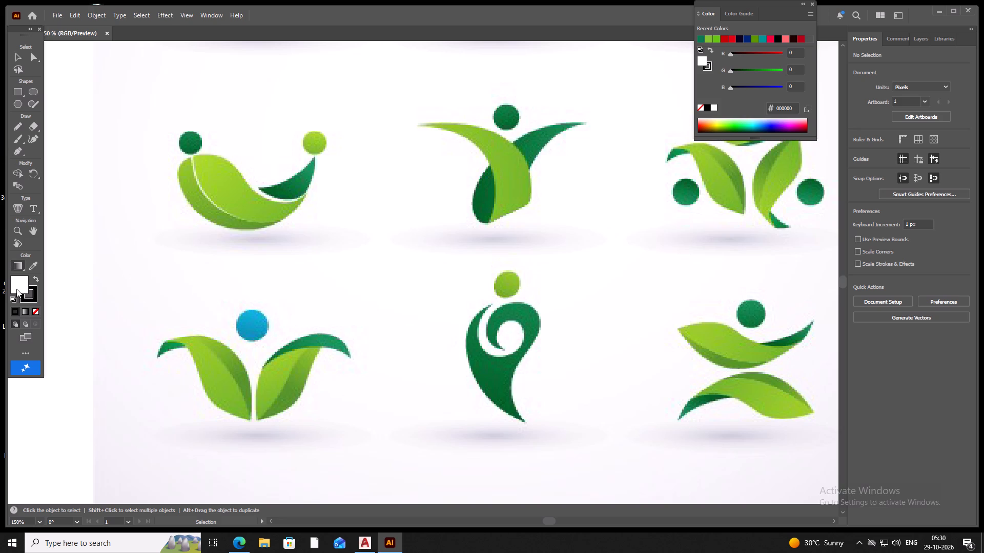
click(33, 267)
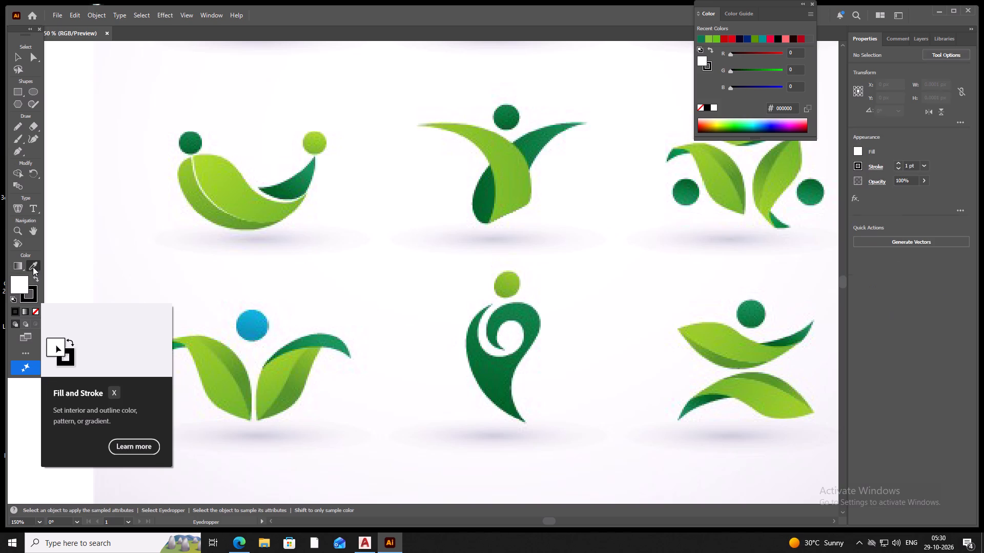
click(493, 374)
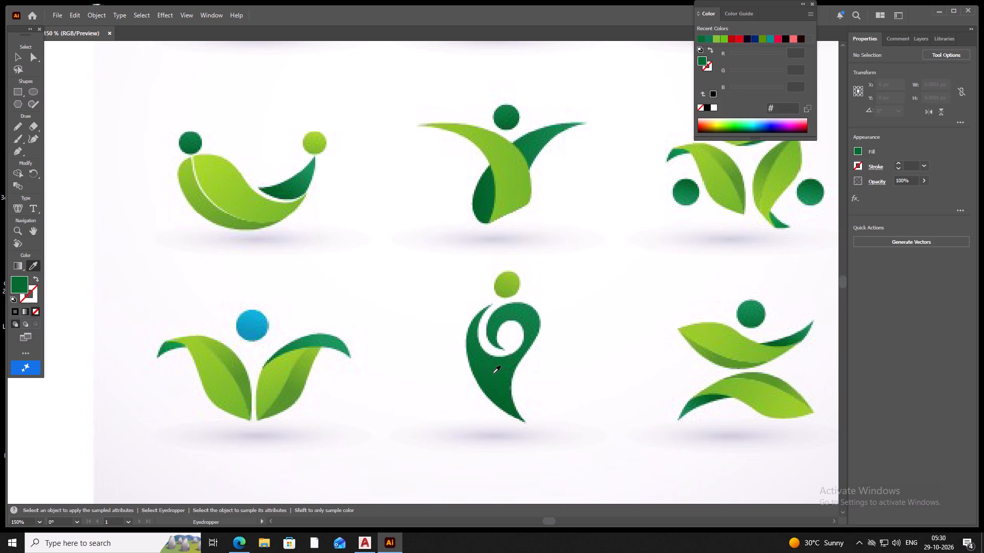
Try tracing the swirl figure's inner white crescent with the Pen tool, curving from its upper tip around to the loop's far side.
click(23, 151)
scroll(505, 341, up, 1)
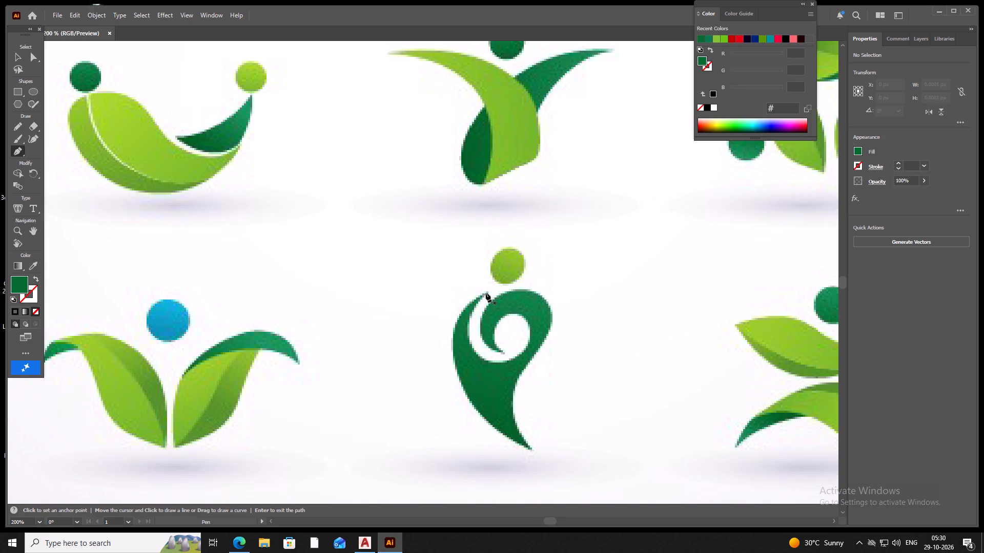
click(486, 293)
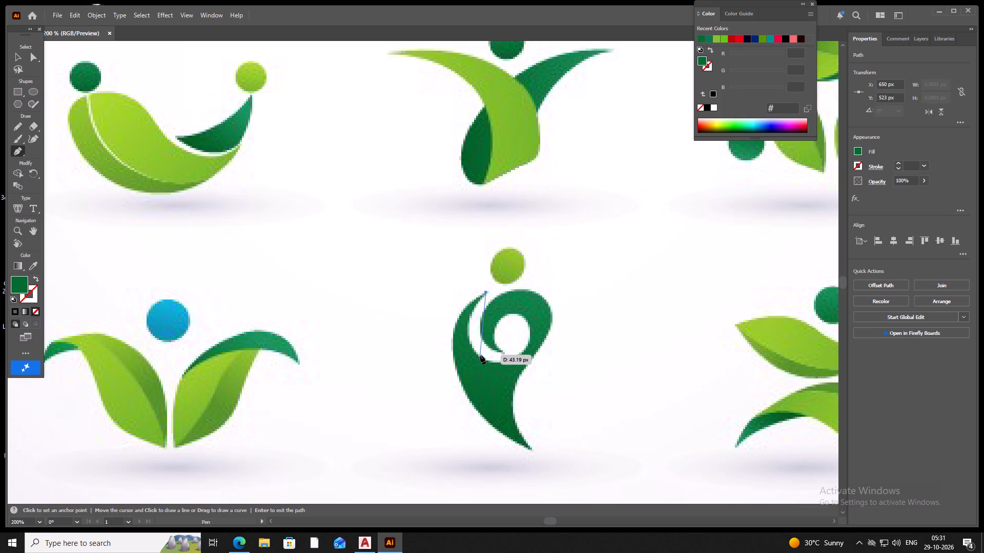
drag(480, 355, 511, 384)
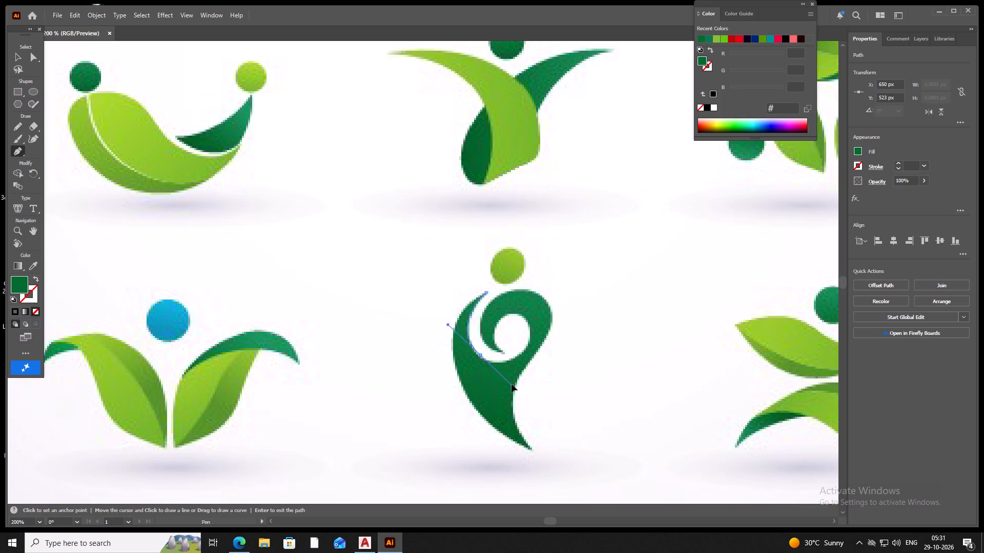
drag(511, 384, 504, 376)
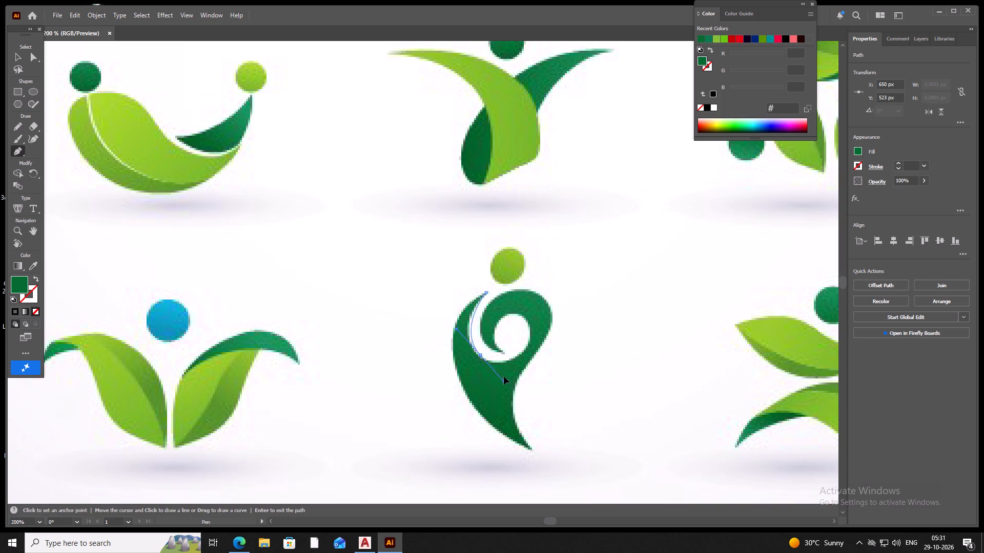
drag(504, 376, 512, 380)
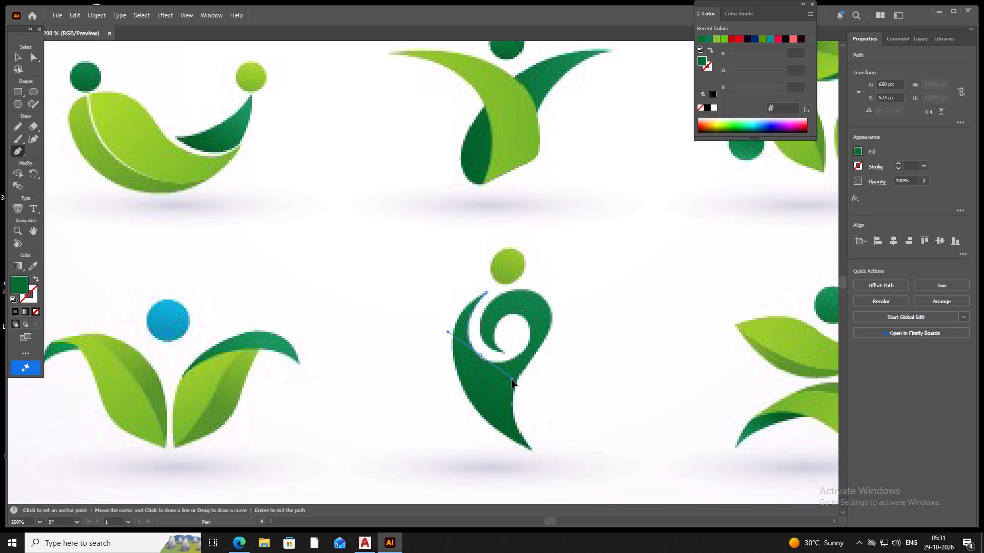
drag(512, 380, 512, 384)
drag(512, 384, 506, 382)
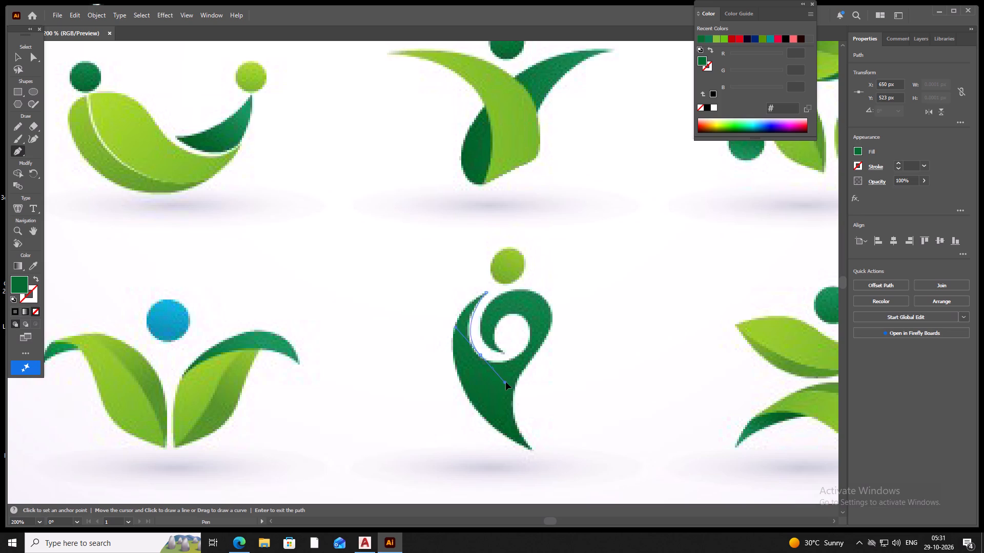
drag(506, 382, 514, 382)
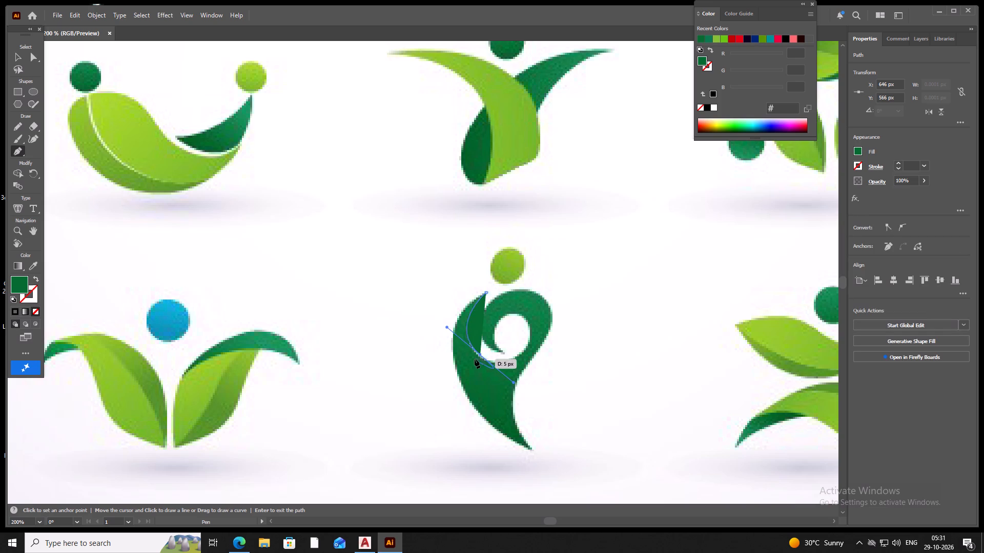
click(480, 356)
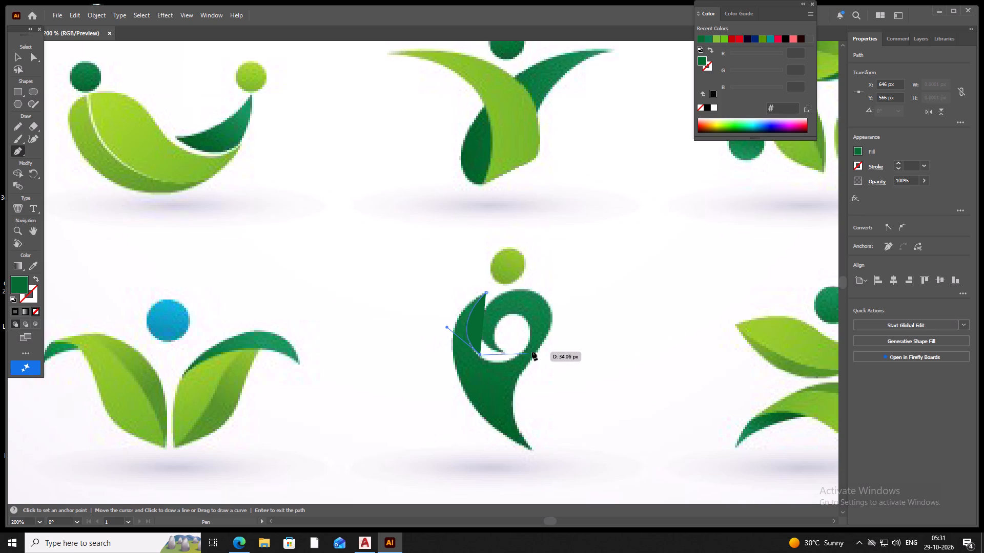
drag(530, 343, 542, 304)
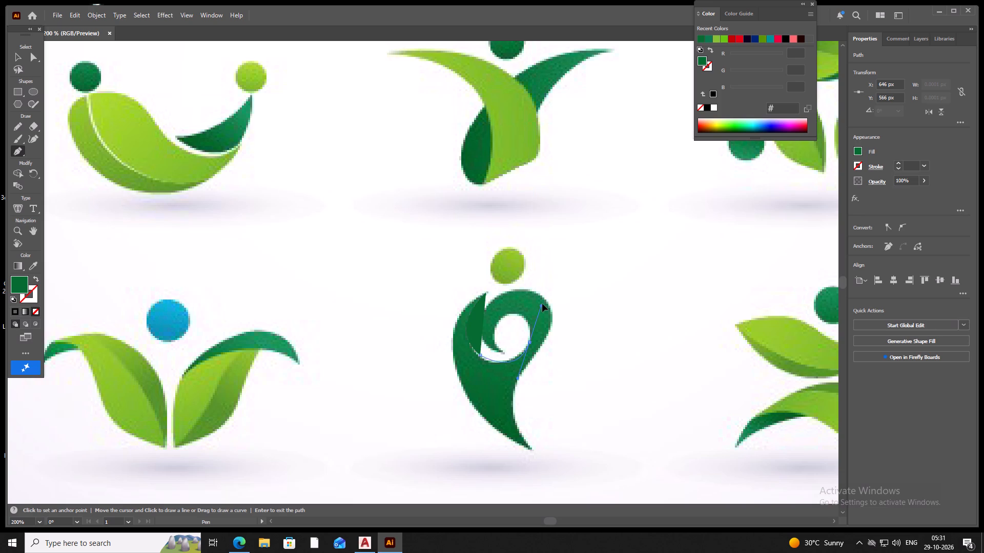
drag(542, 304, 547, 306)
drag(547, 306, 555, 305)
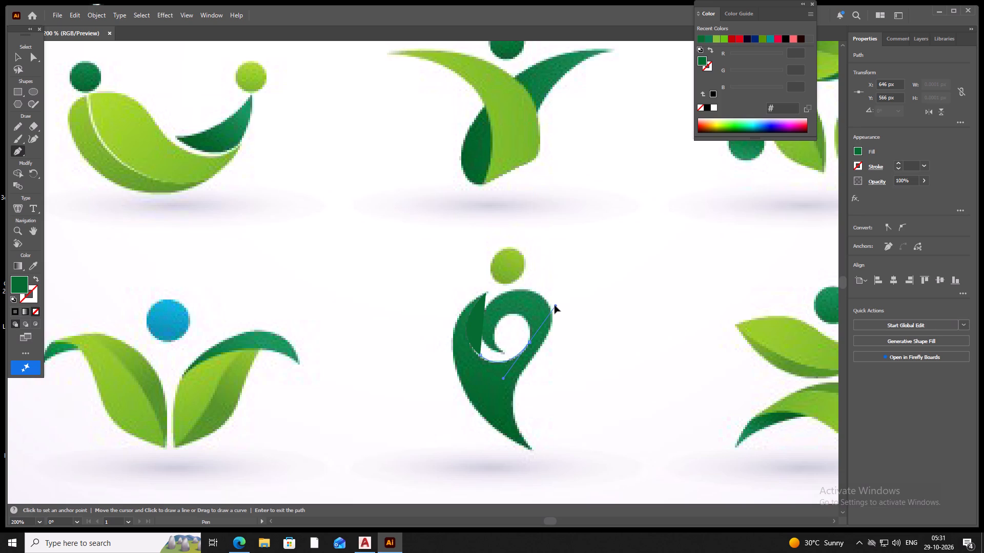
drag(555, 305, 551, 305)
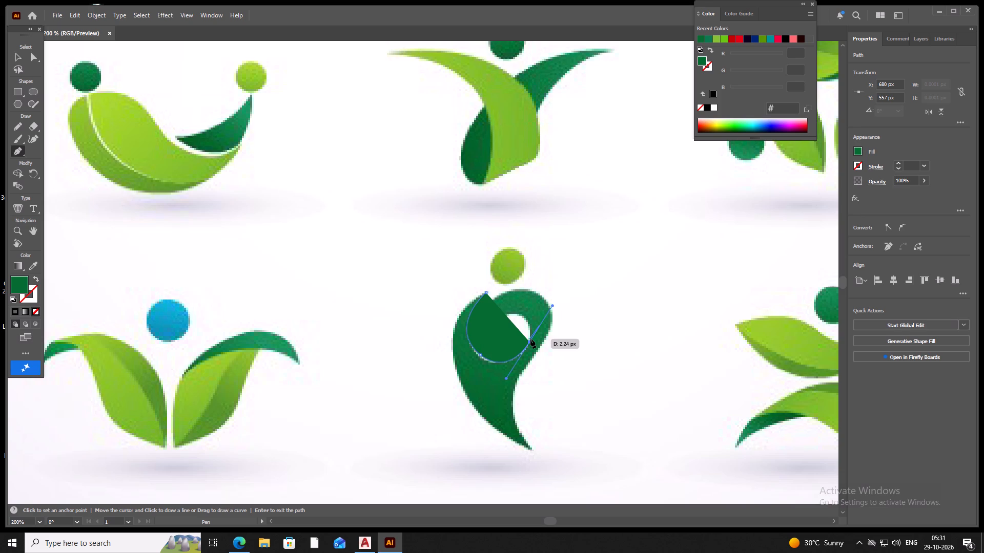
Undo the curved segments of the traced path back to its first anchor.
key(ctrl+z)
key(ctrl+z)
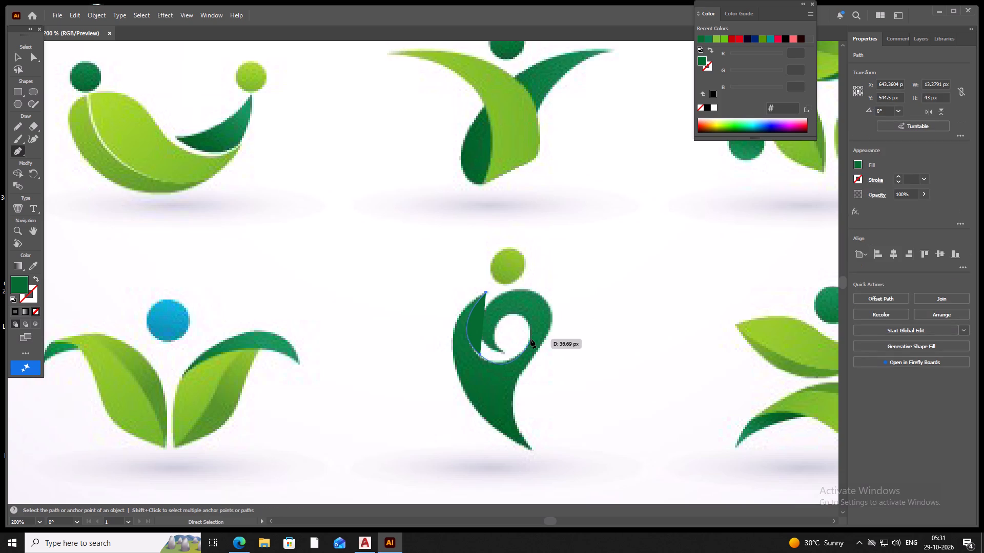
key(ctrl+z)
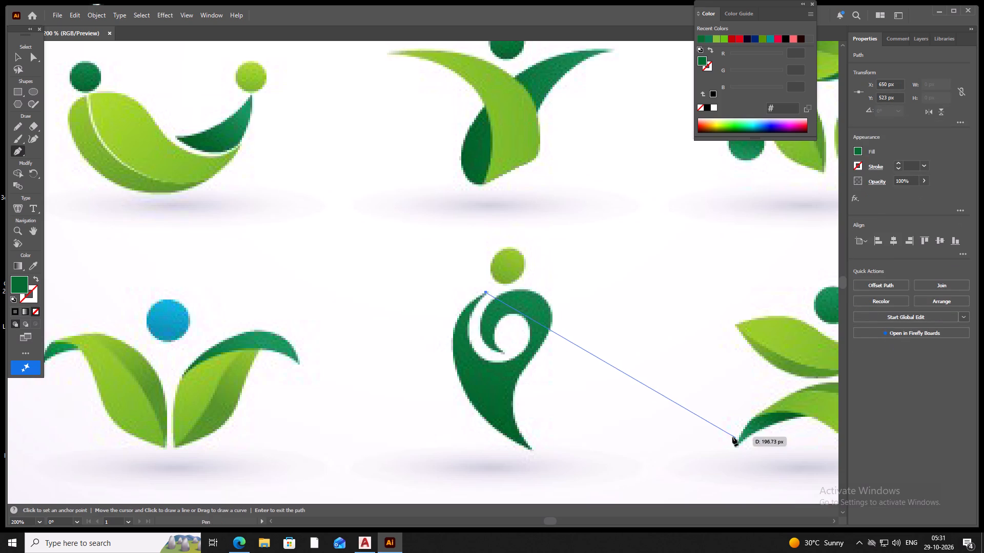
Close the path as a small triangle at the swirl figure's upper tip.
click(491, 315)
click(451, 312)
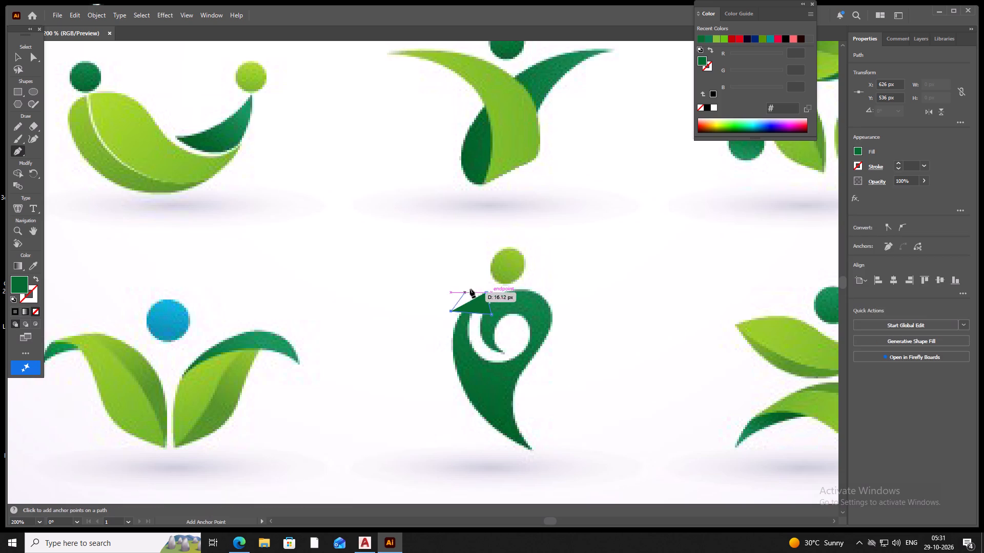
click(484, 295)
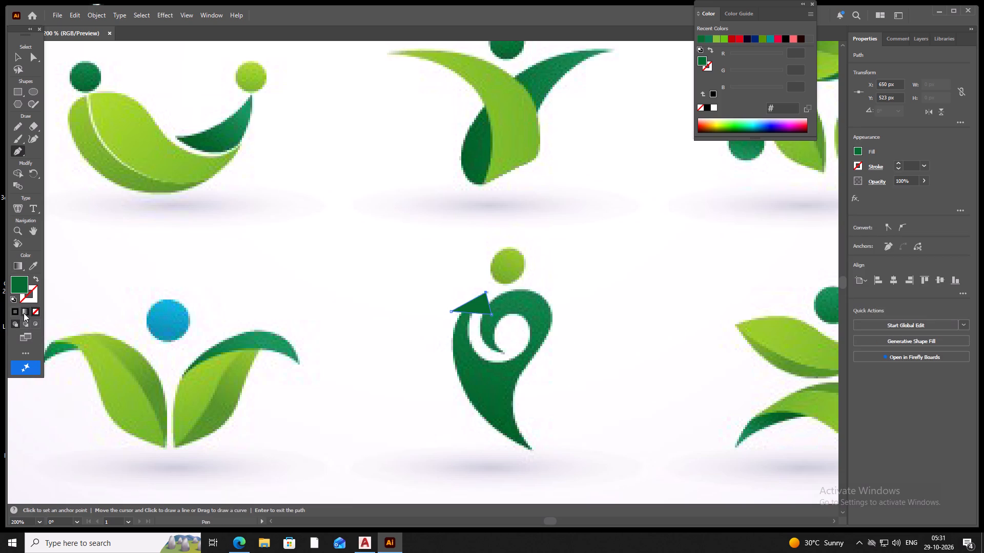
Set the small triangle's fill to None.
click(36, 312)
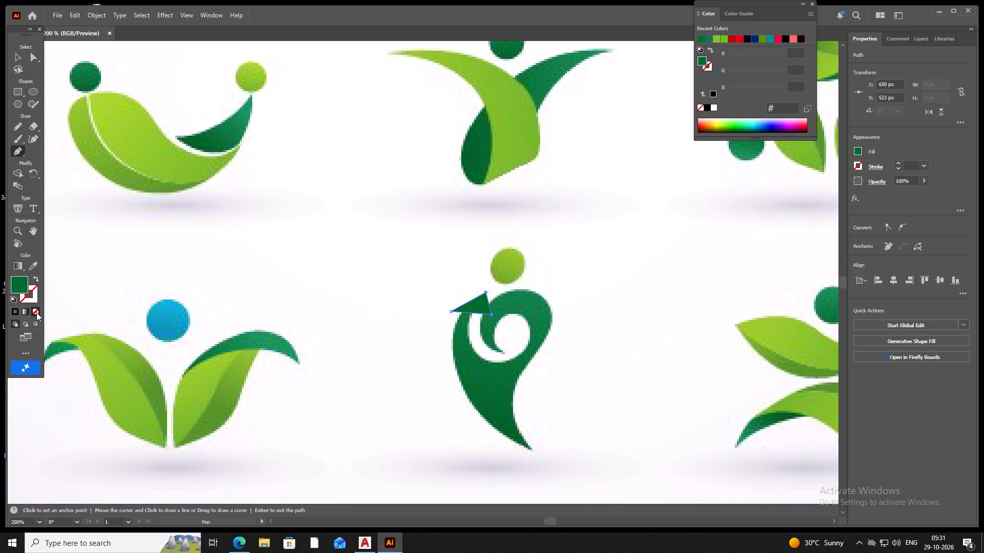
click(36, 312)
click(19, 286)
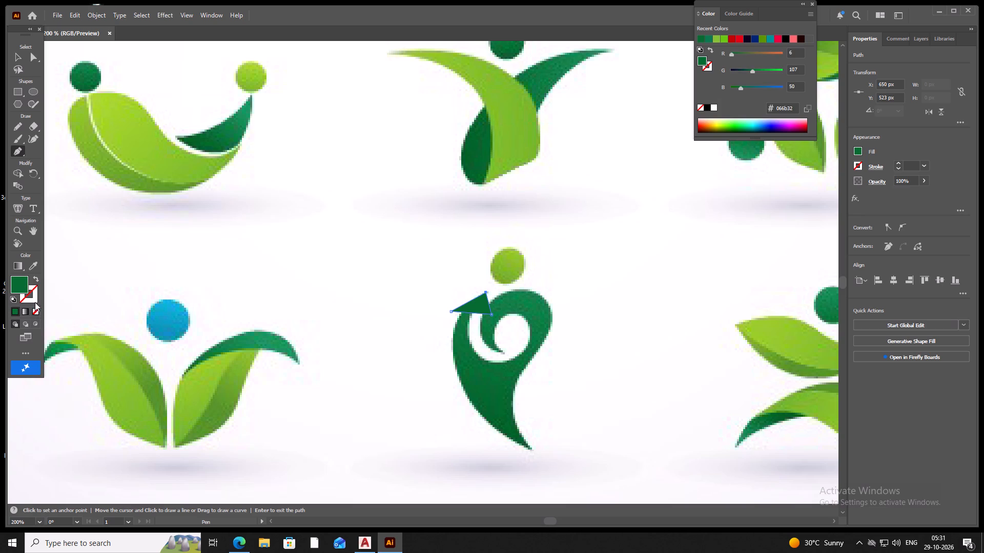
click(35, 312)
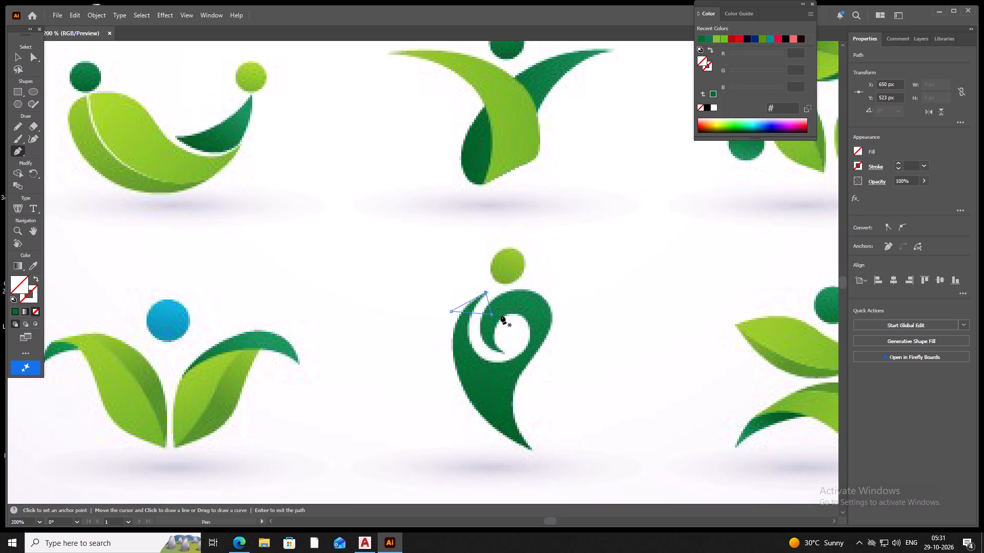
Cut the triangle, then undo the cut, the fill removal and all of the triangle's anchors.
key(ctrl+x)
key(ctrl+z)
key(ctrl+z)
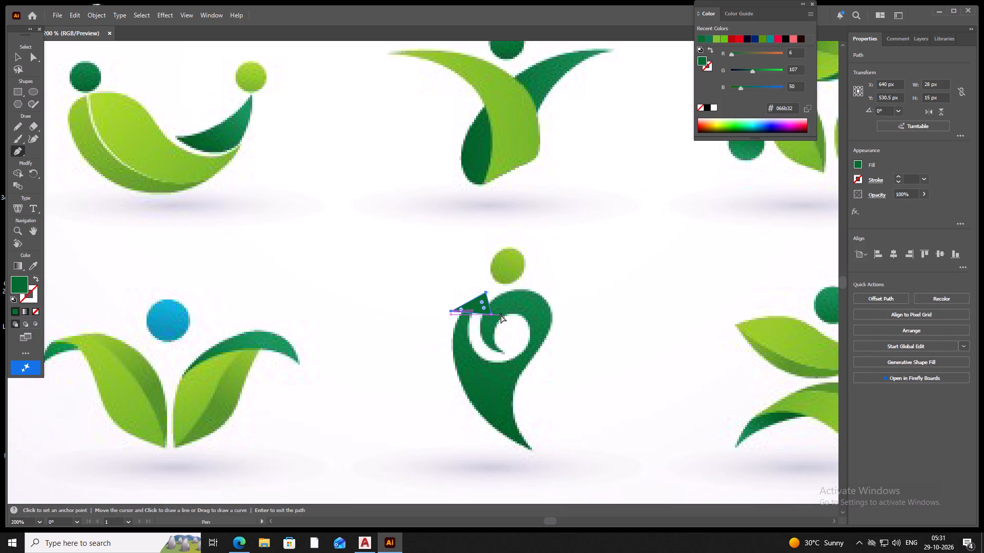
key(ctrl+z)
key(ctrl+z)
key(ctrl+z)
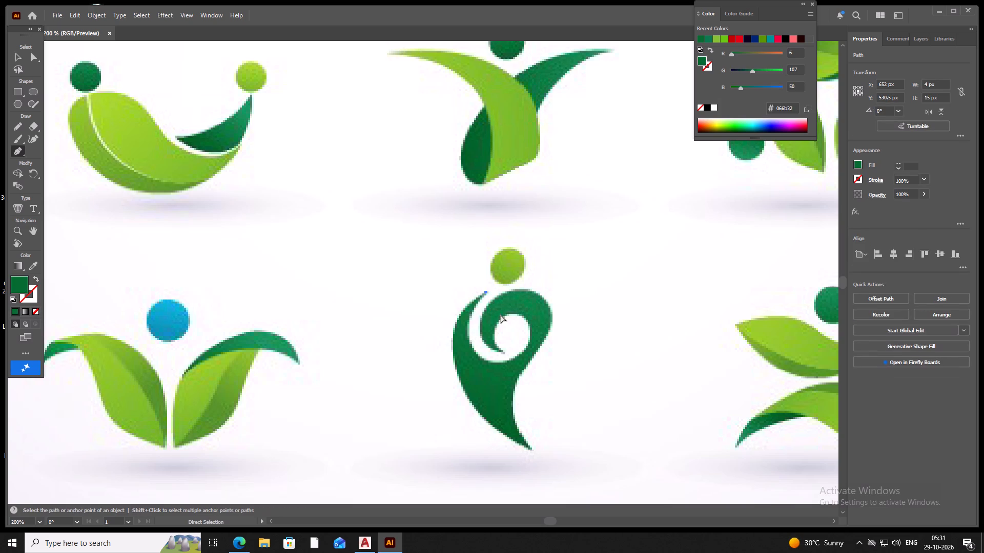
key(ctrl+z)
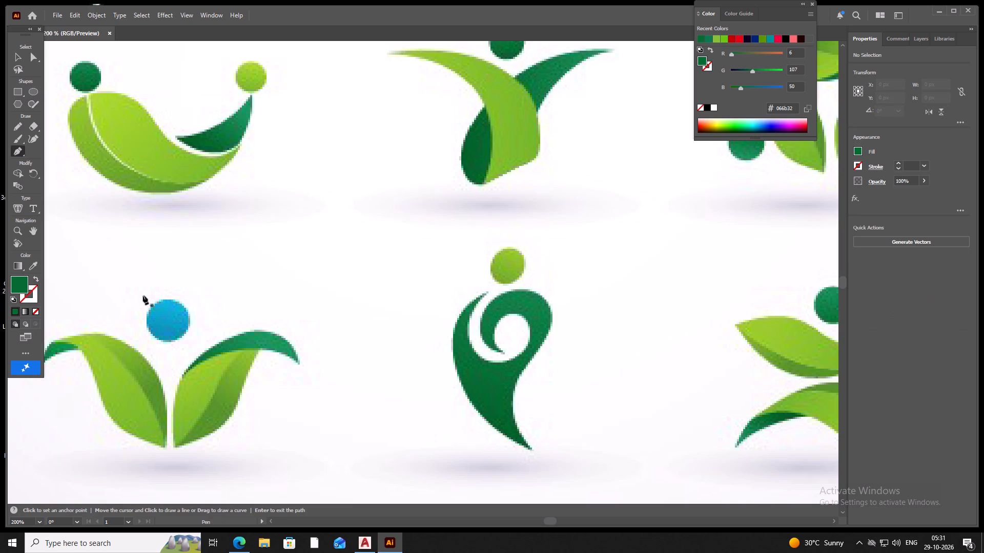
With fill set to None, trace the swirl figure's crescent inner edge from its upper tip down to the white gap's lower bend.
click(37, 312)
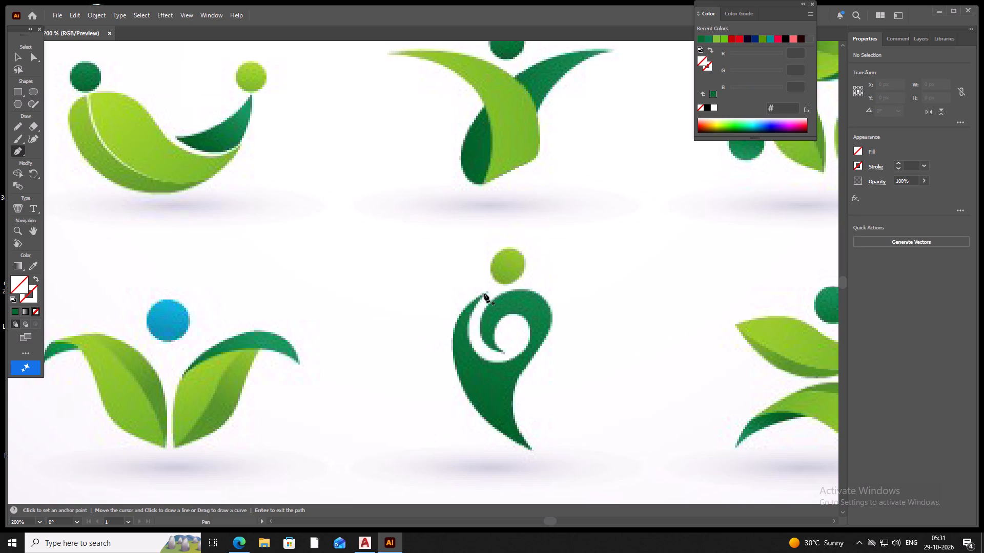
click(485, 293)
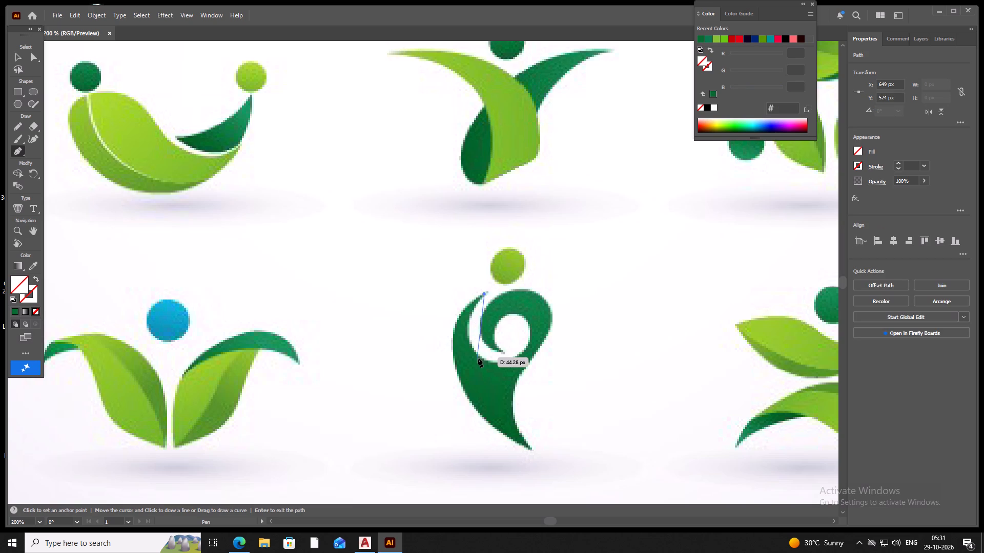
drag(477, 356, 480, 357)
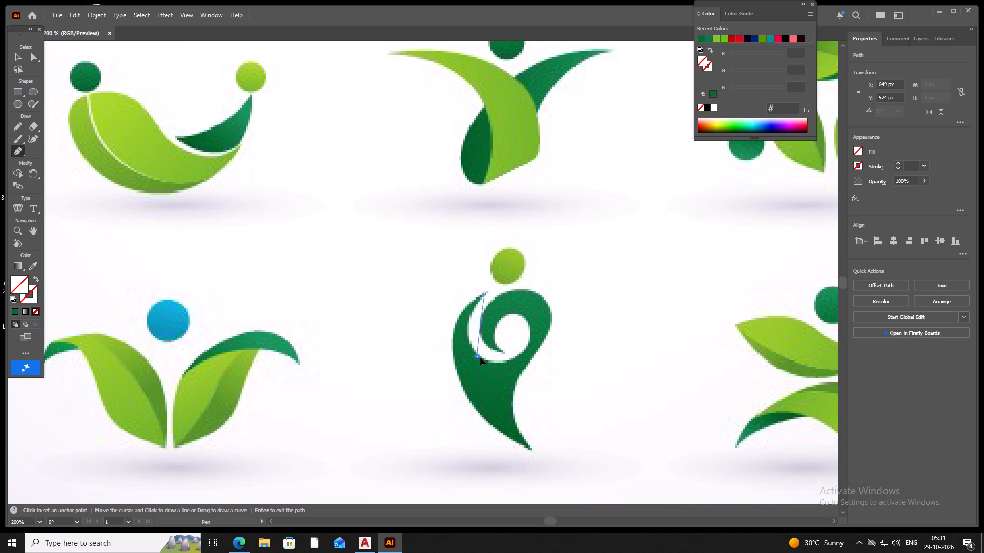
drag(480, 357, 498, 385)
drag(498, 385, 501, 393)
click(477, 356)
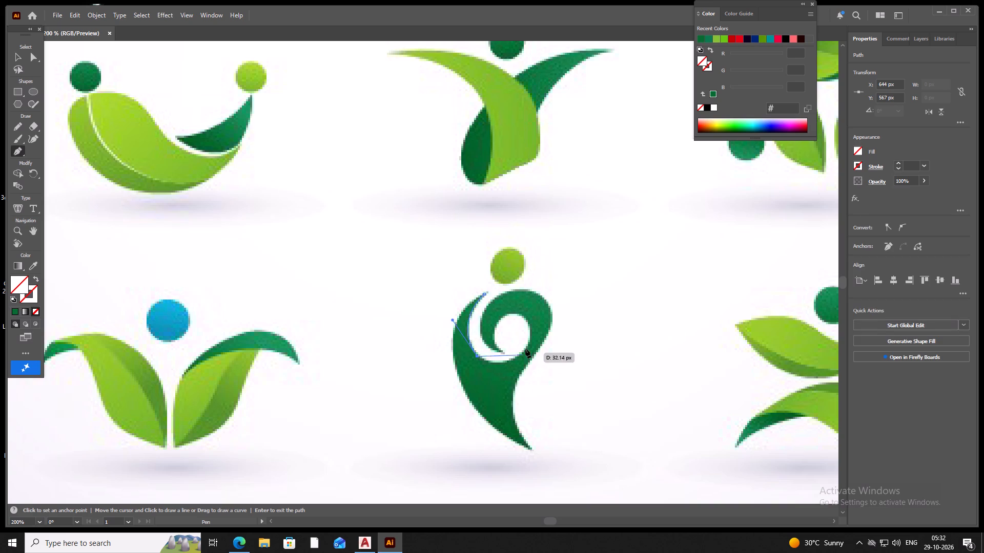
Continue the path in a curve under the white gap and up to the far side of the white circle, dropping the outgoing handle.
drag(530, 331, 530, 315)
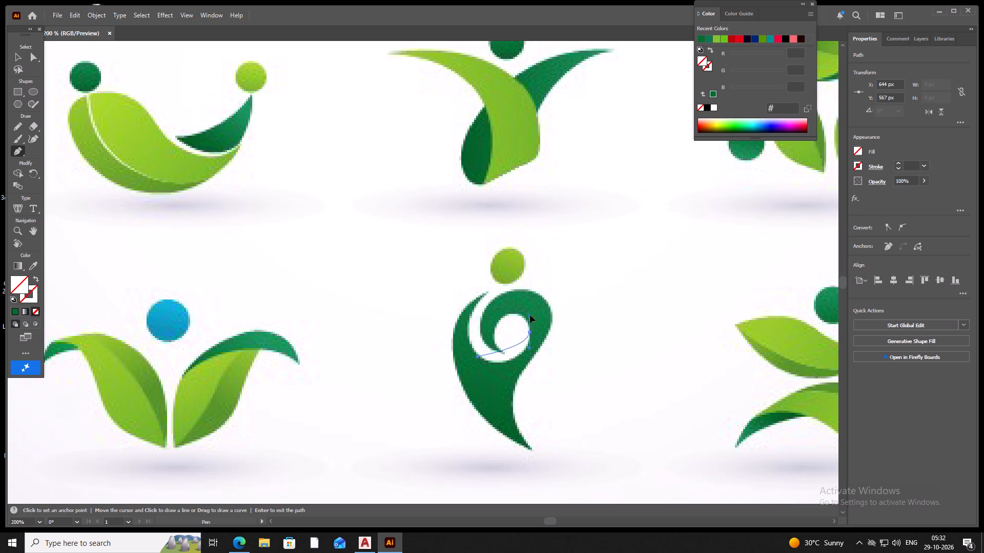
drag(530, 315, 536, 282)
drag(536, 282, 536, 285)
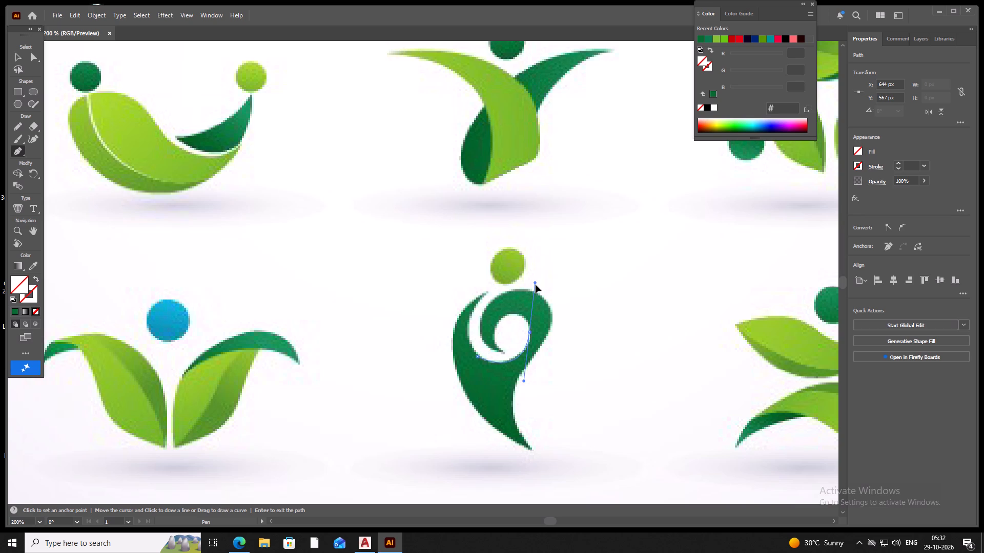
drag(536, 285, 534, 283)
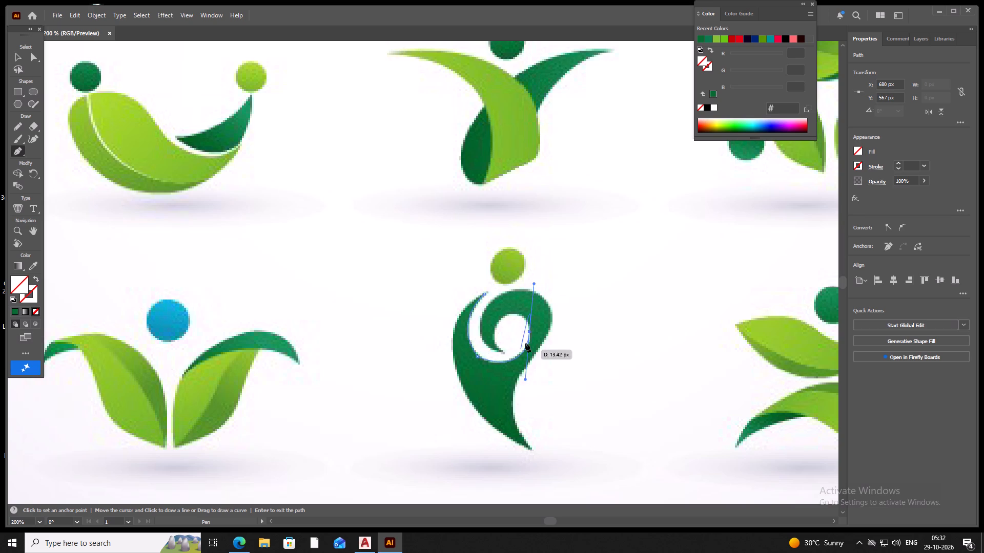
click(530, 332)
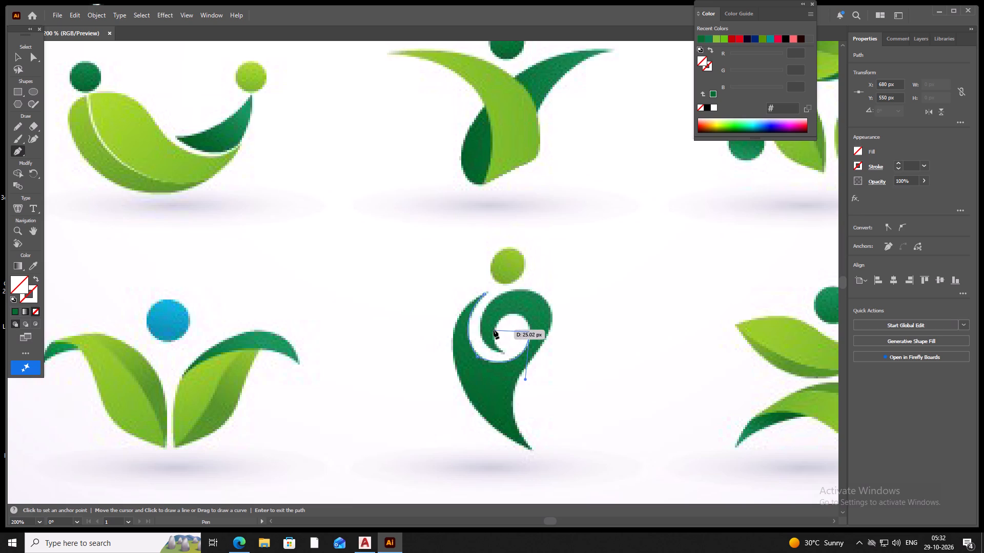
Trace over the top of the white circle and down its inner side to the curl's pointed tip, ending in a corner anchor.
drag(494, 330, 486, 347)
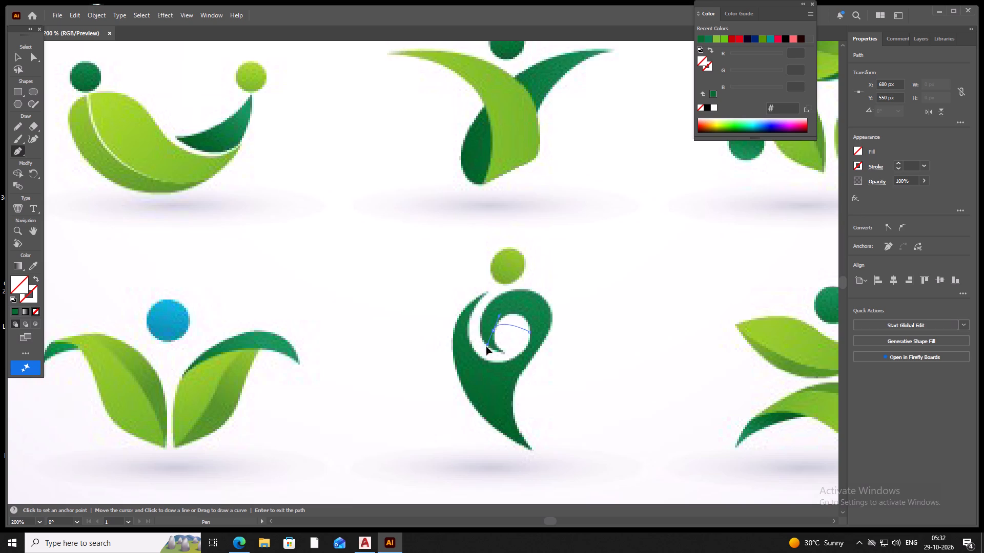
drag(486, 347, 470, 369)
drag(470, 369, 462, 371)
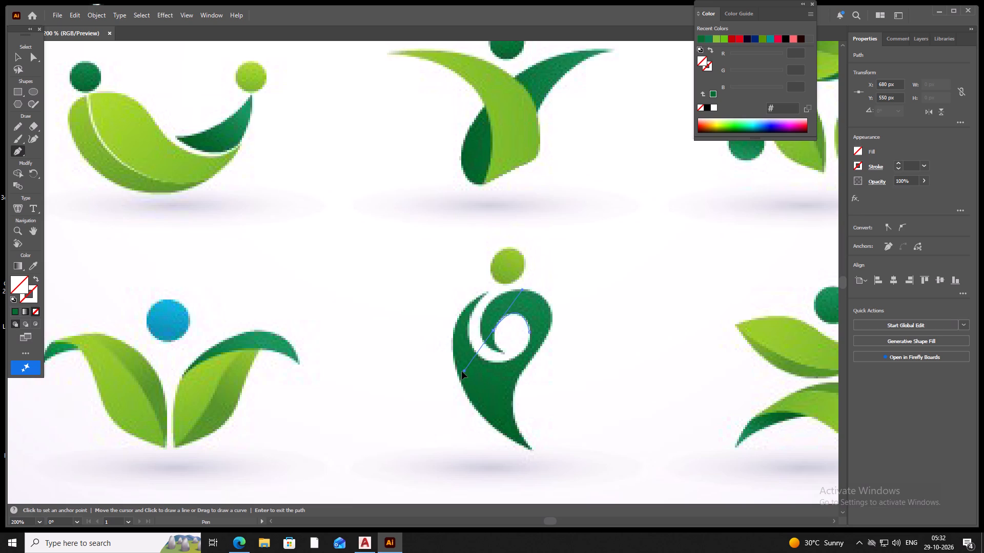
drag(462, 371, 470, 363)
drag(470, 363, 462, 363)
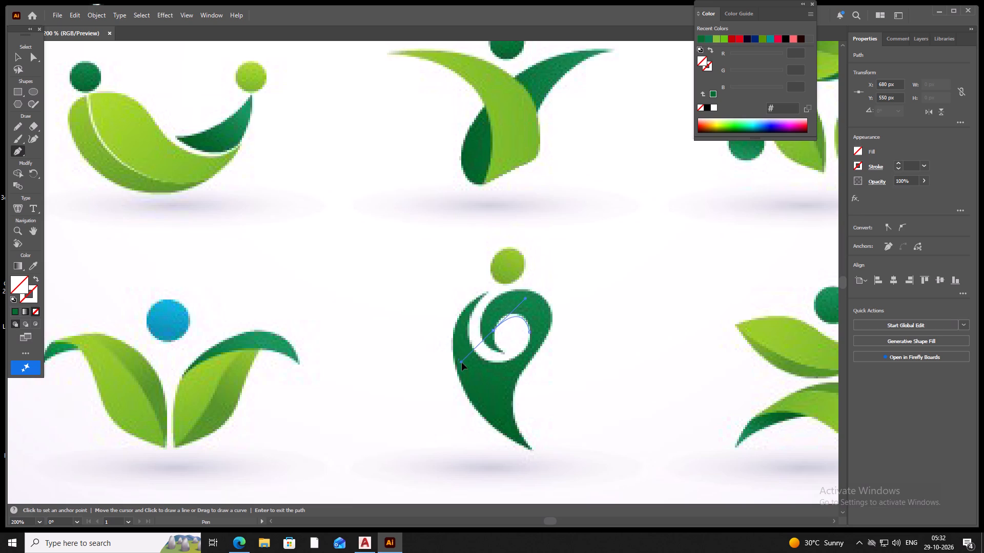
drag(462, 363, 463, 367)
drag(463, 367, 465, 366)
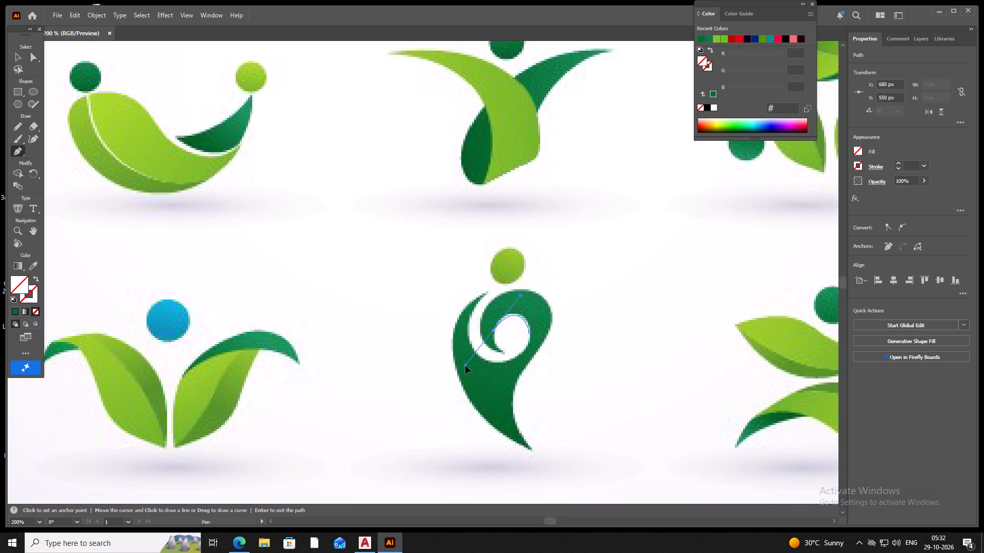
drag(465, 366, 465, 370)
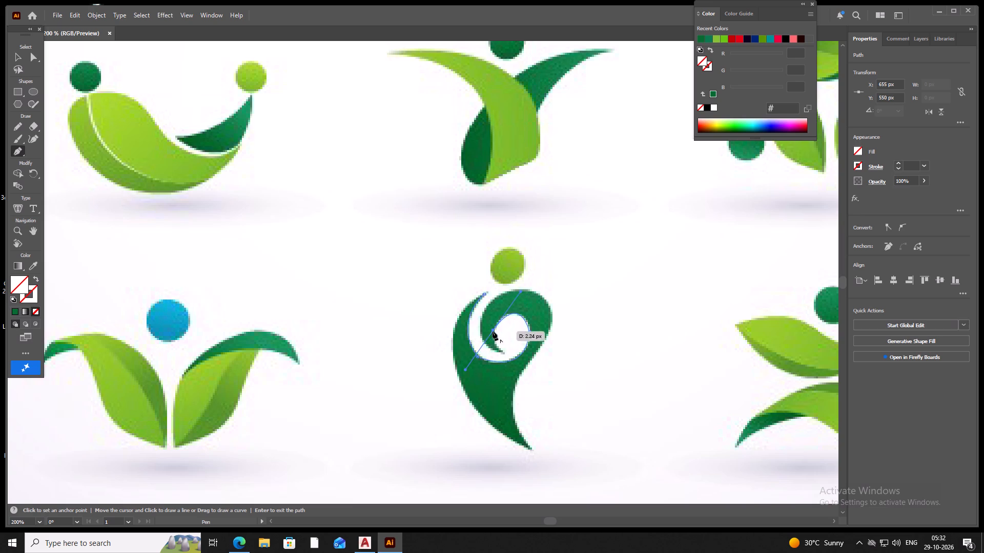
click(493, 332)
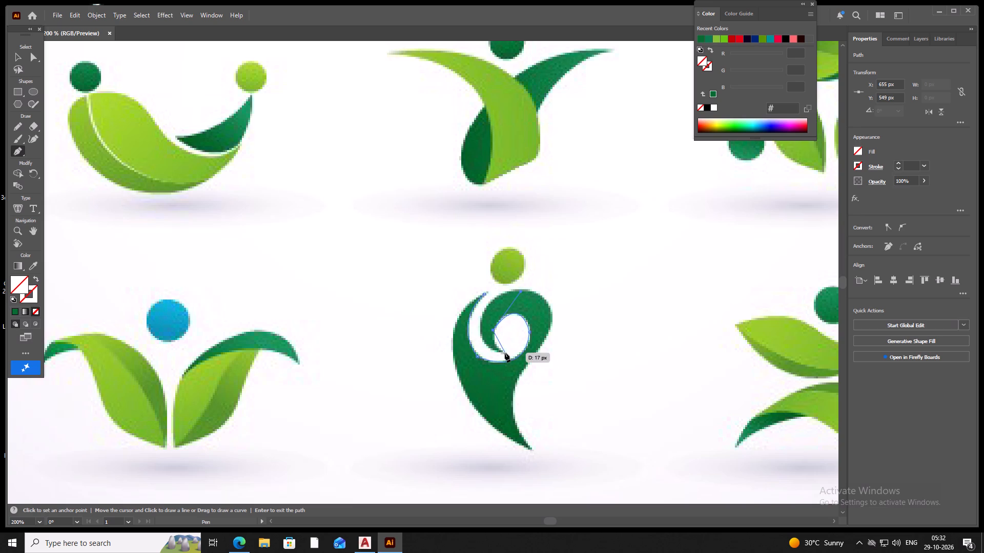
drag(505, 353, 512, 351)
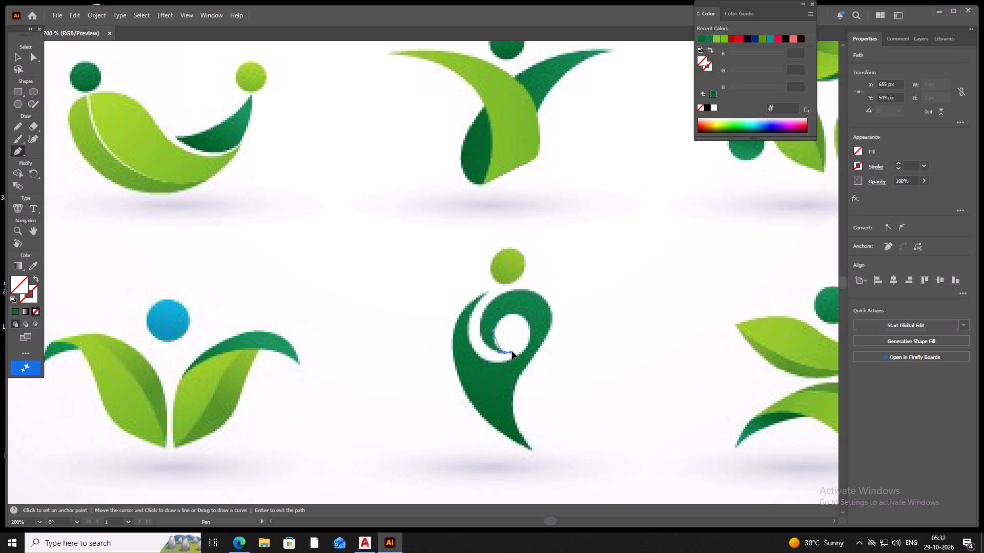
drag(512, 351, 515, 353)
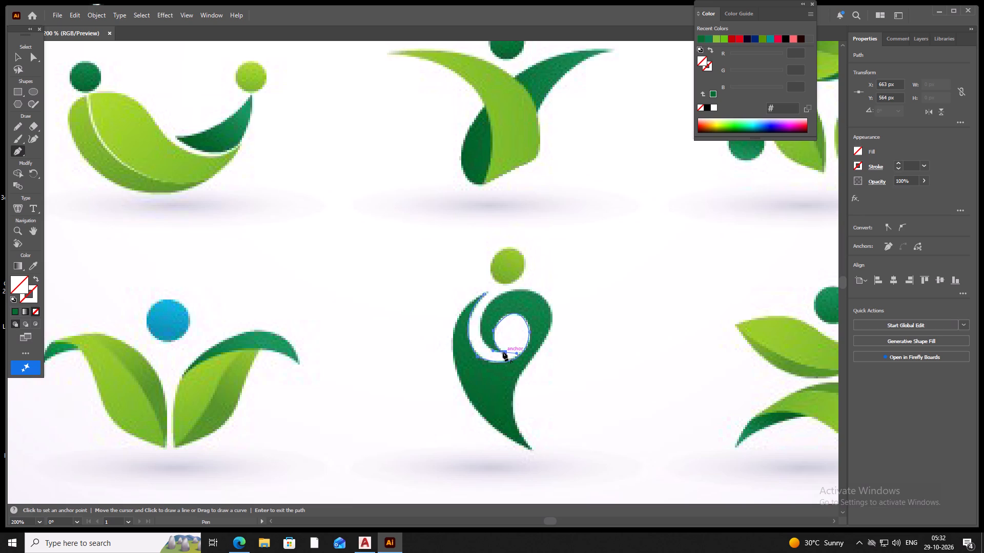
click(503, 352)
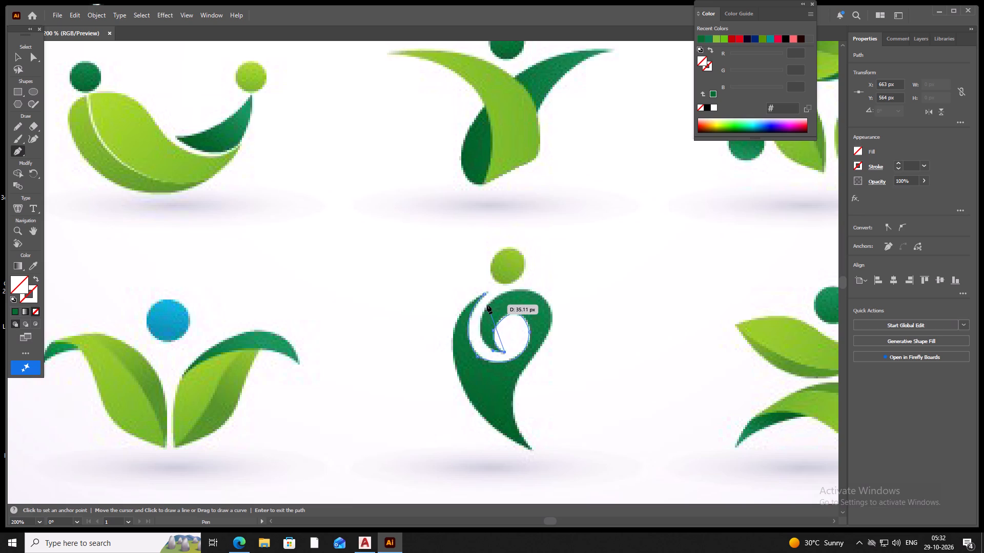
Trace the curl's outer edge along the white gap from its pointed tip up to its upper shoulder, ending in a corner anchor.
drag(487, 305, 501, 248)
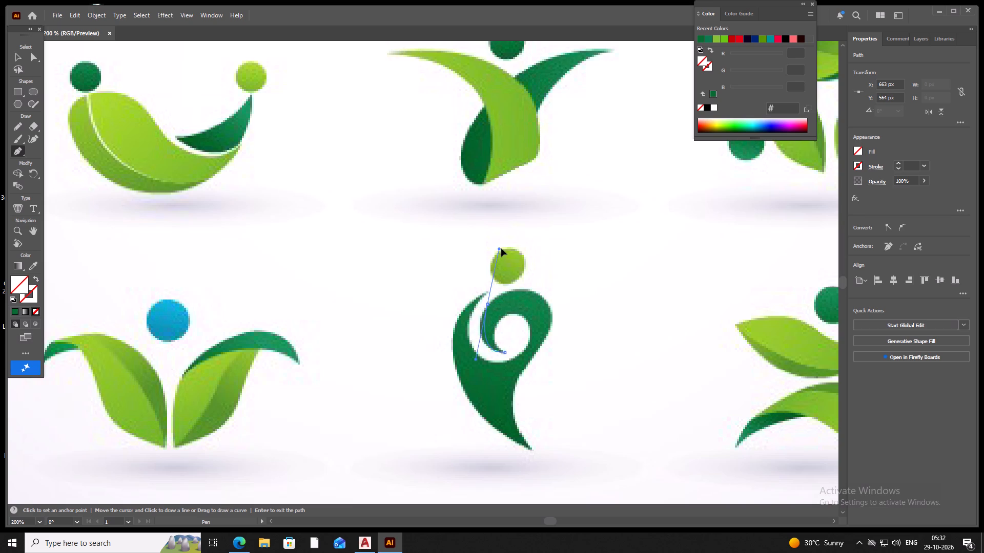
drag(501, 248, 508, 262)
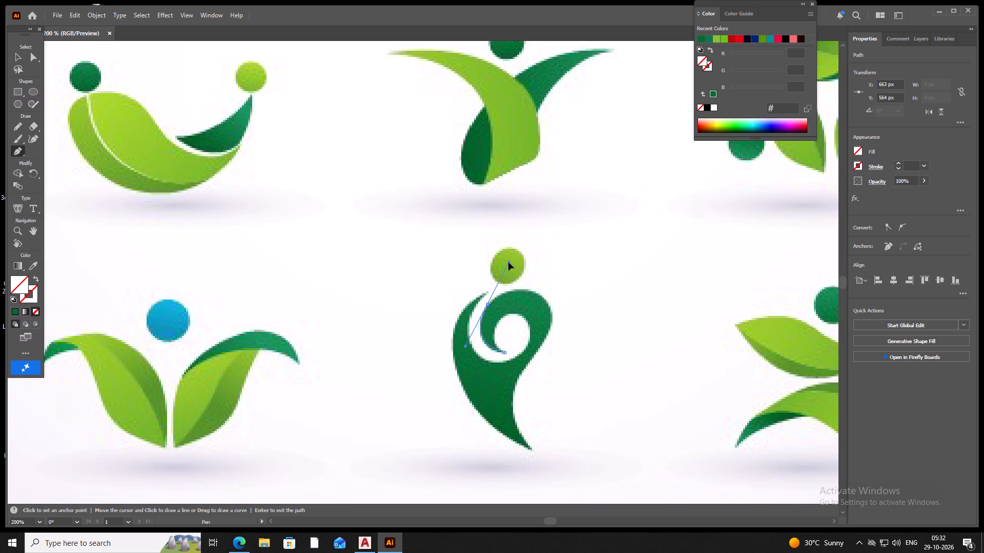
drag(508, 262, 512, 262)
drag(512, 262, 509, 253)
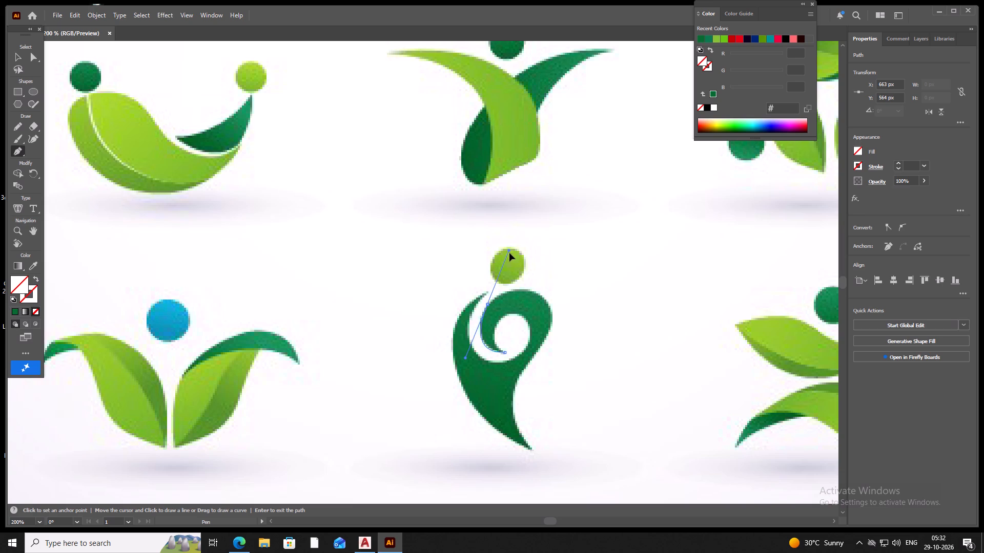
drag(509, 253, 510, 261)
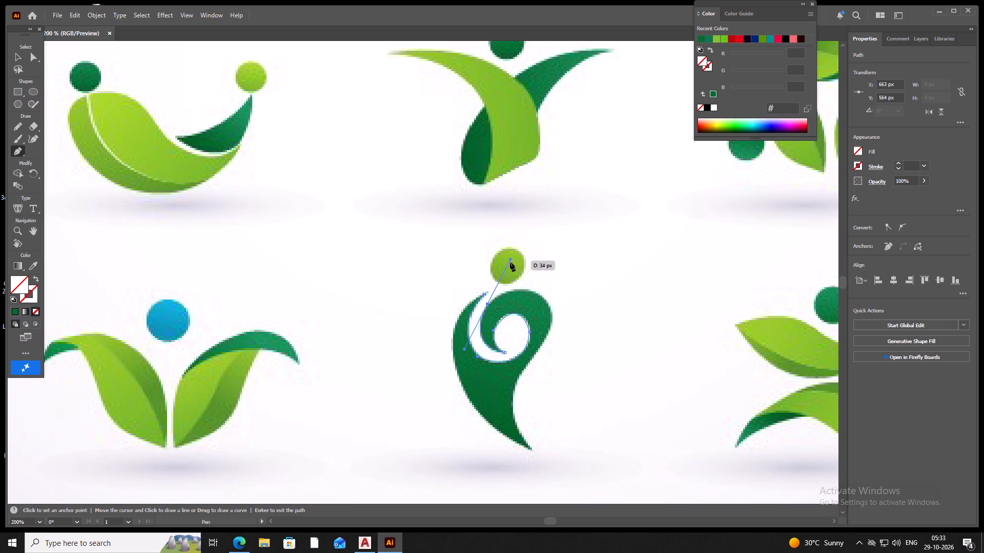
click(485, 303)
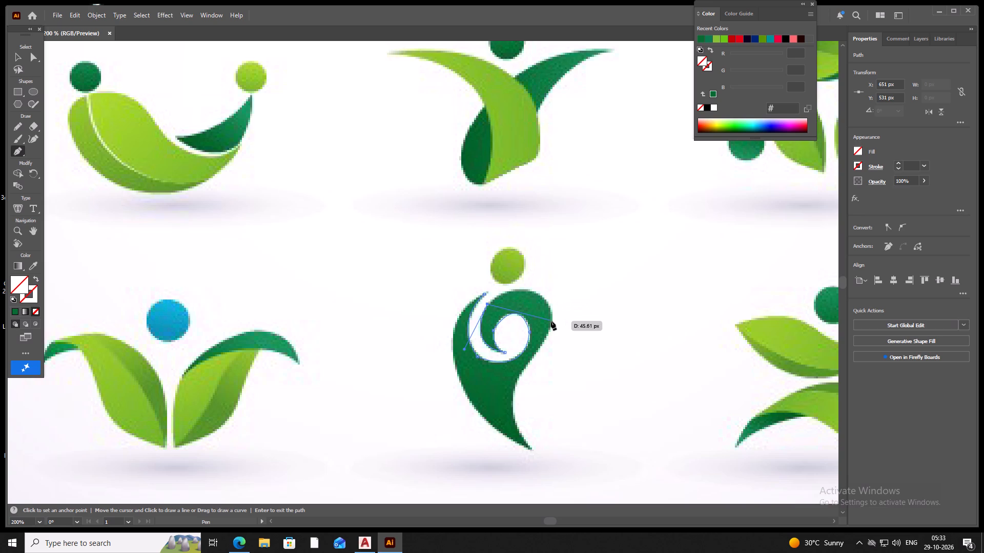
Curve the path over the swirl's rounded top to its outermost side edge, dropping the outgoing handle.
drag(551, 321, 548, 372)
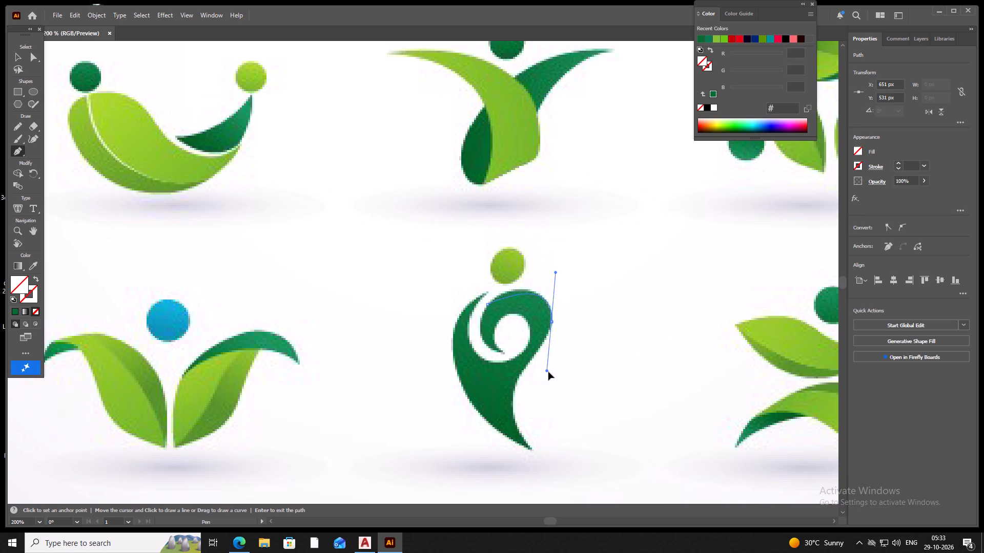
drag(548, 372, 555, 381)
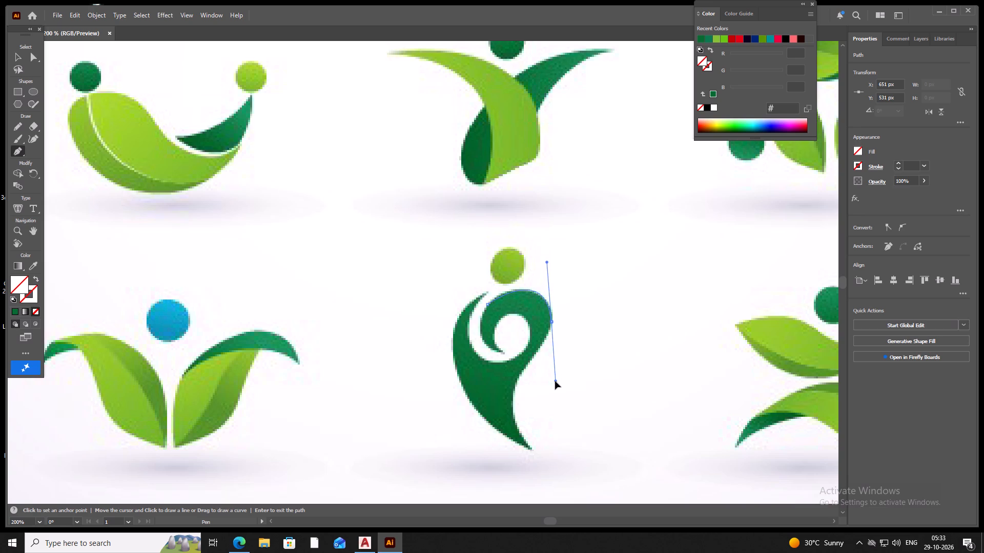
drag(555, 381, 558, 382)
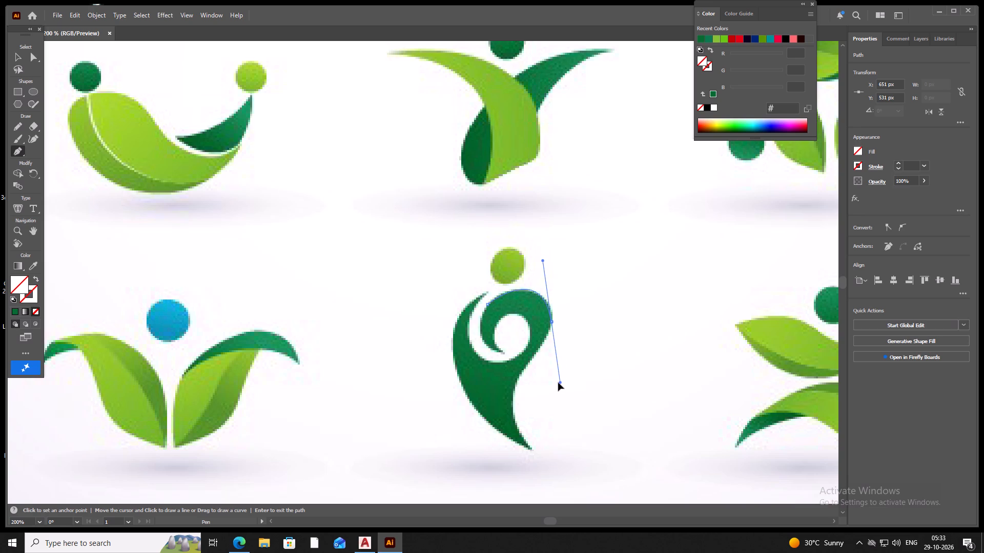
drag(558, 382, 557, 380)
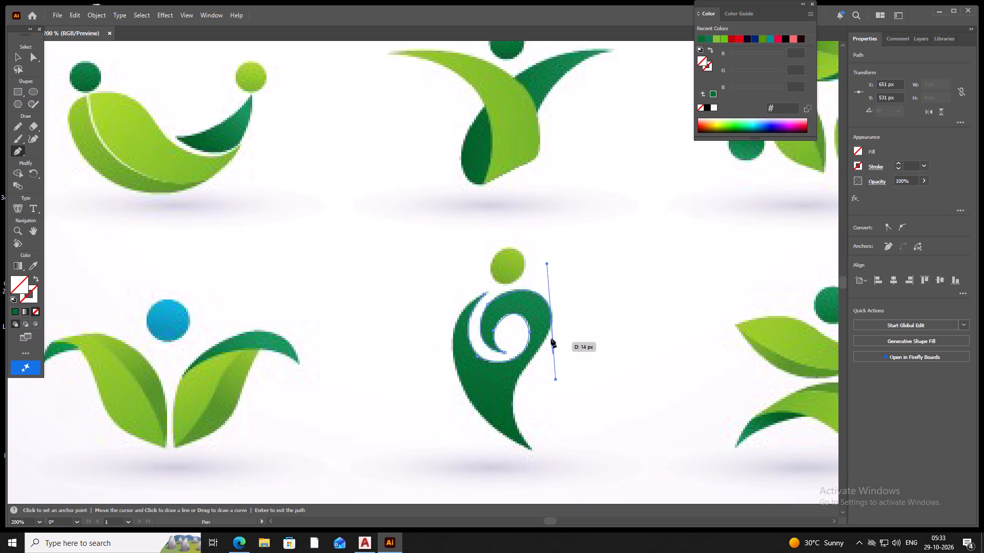
click(550, 324)
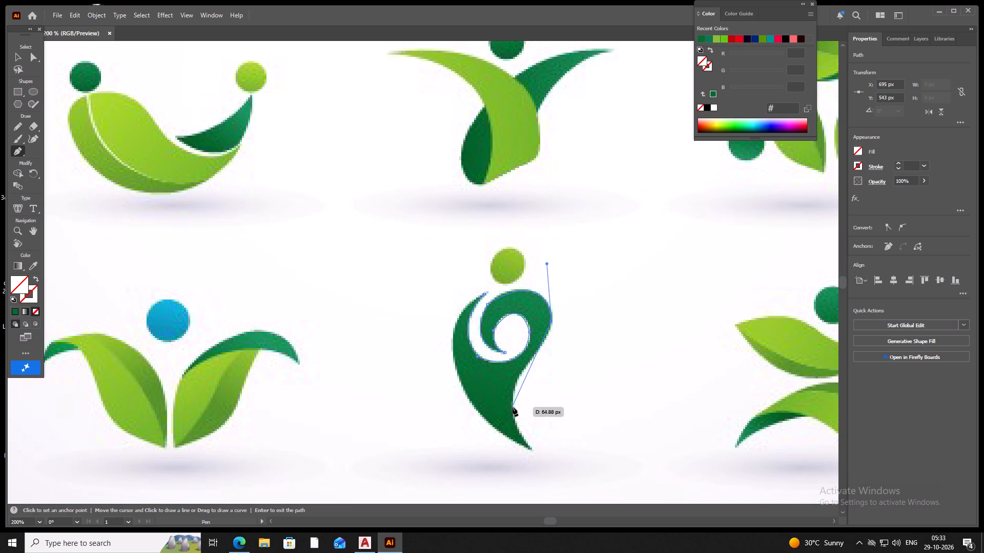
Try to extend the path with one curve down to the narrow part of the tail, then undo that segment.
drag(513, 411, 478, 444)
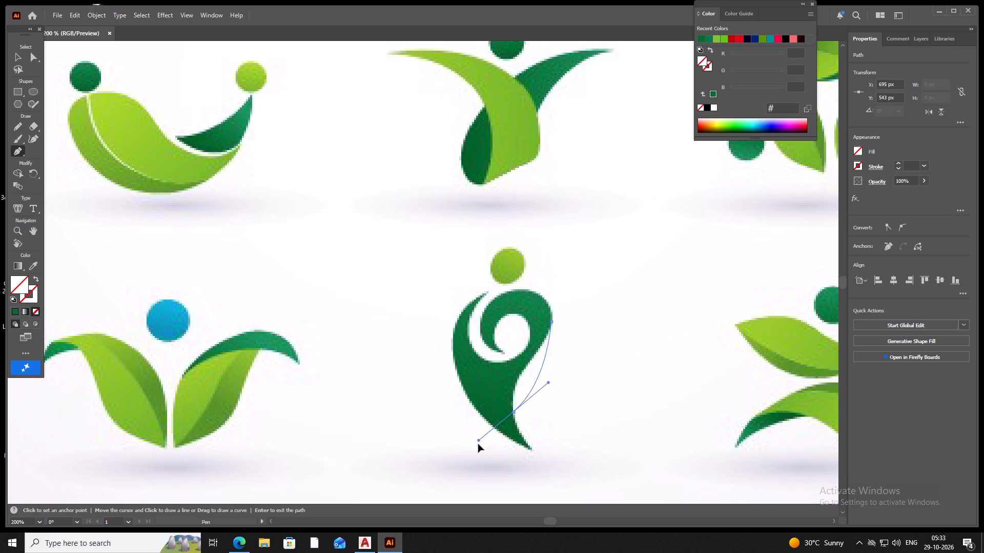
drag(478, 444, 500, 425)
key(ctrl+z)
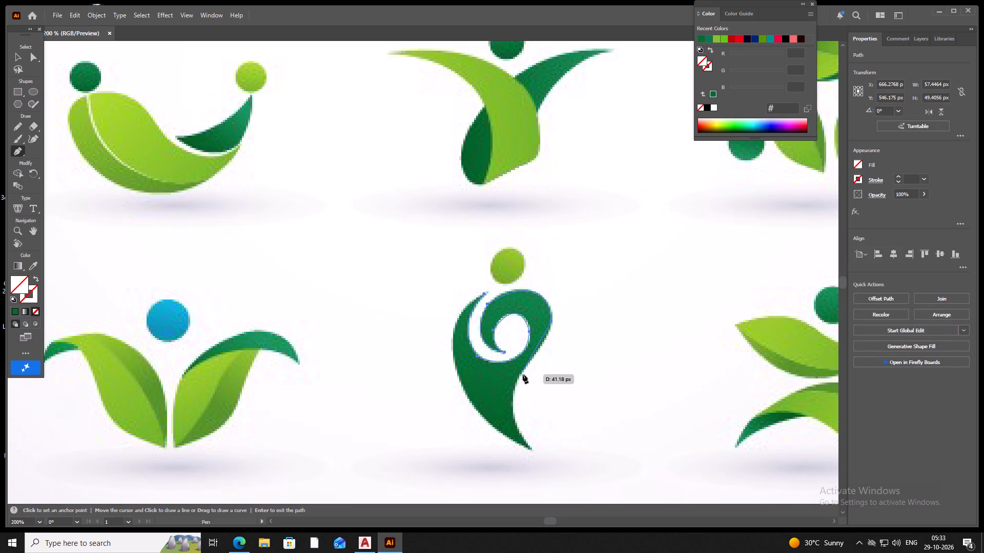
Trace the swirl's outer edge down through the narrow waist to the tail's pointed tip, making both anchors corners.
drag(521, 374, 500, 391)
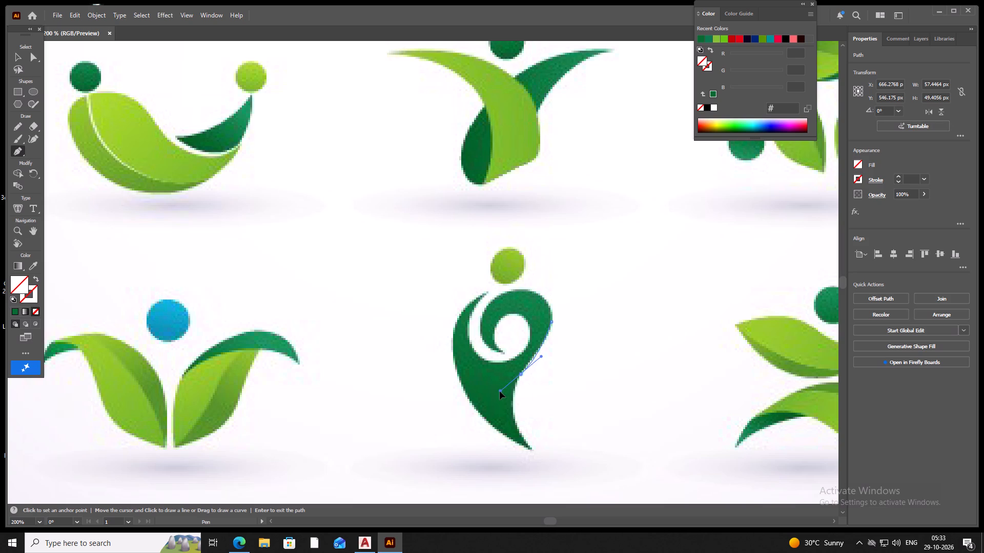
drag(500, 391, 498, 406)
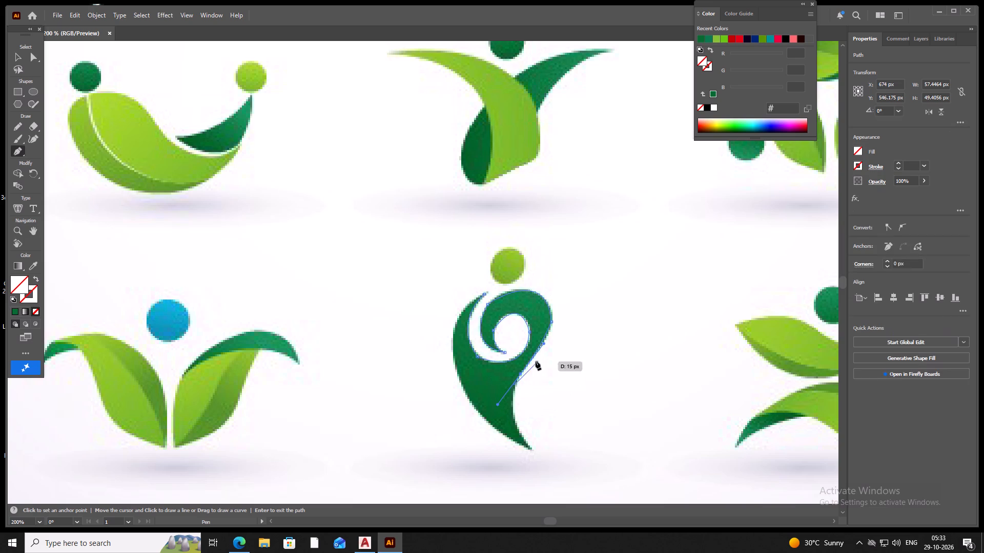
click(520, 373)
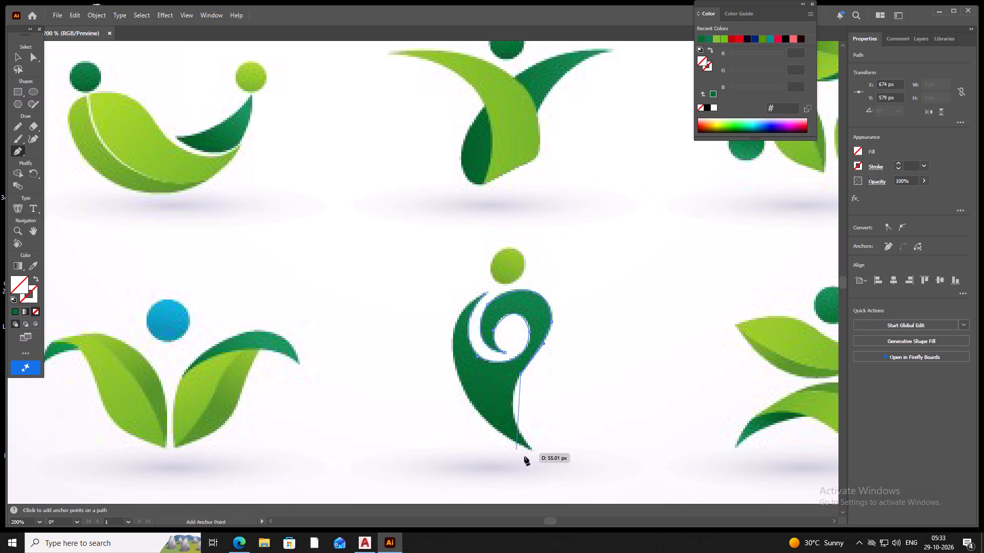
drag(529, 447, 553, 473)
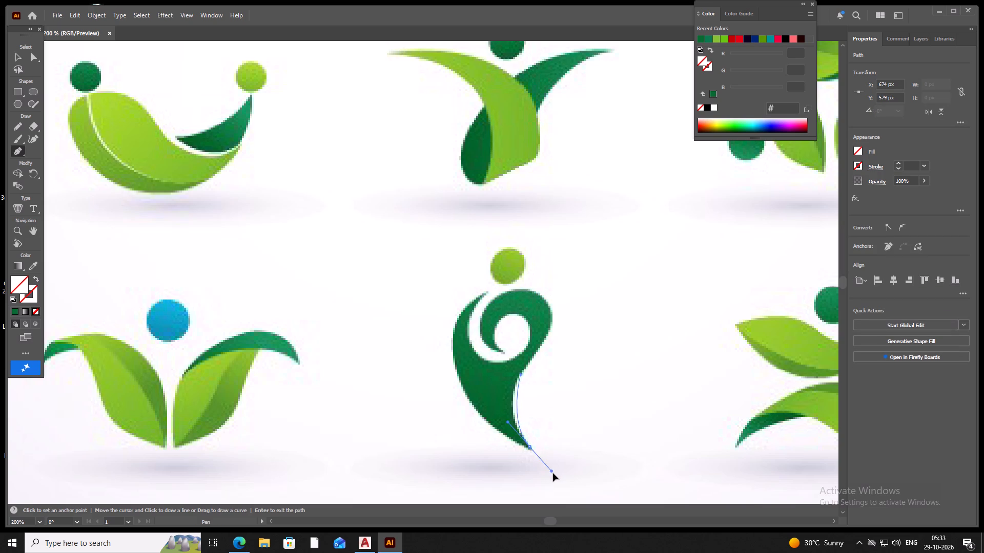
drag(553, 473, 561, 486)
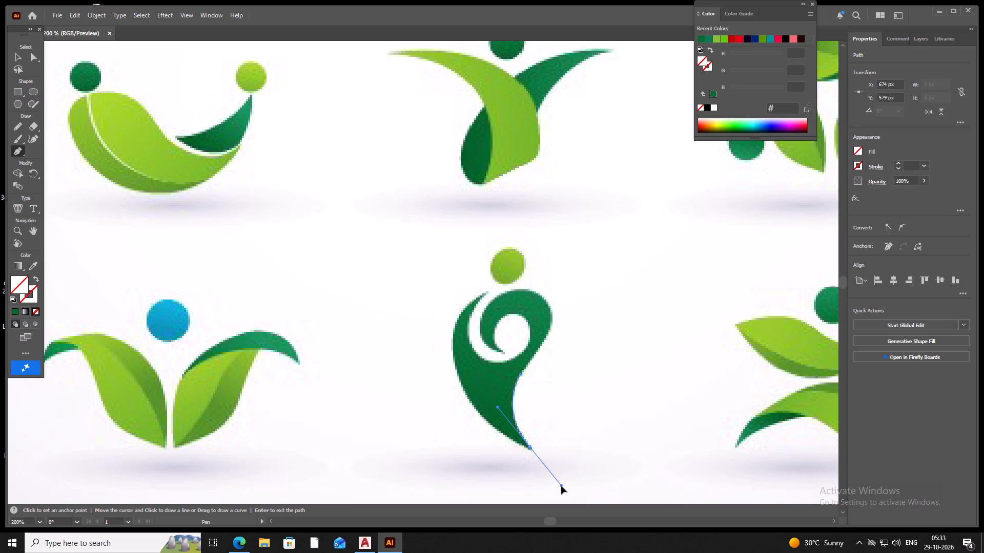
drag(561, 486, 562, 489)
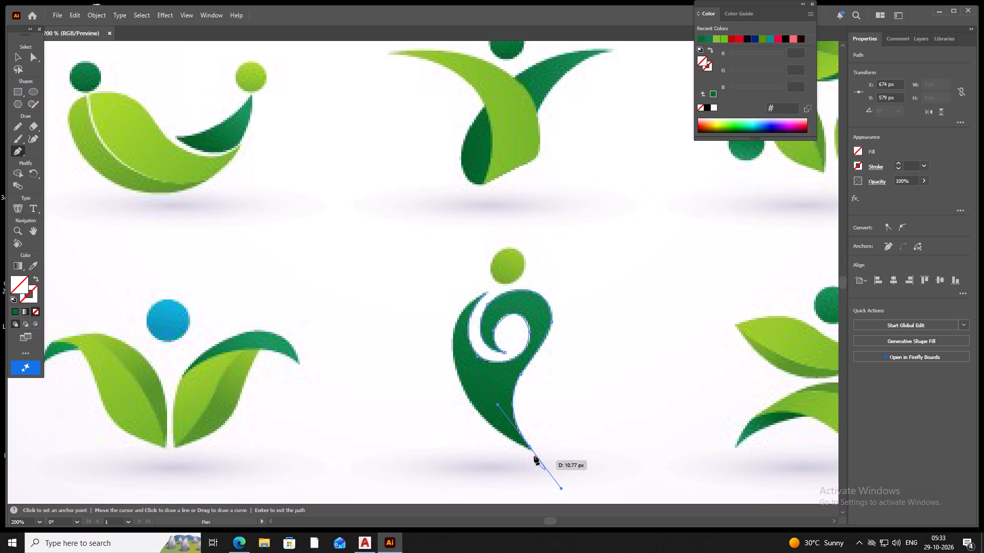
click(529, 446)
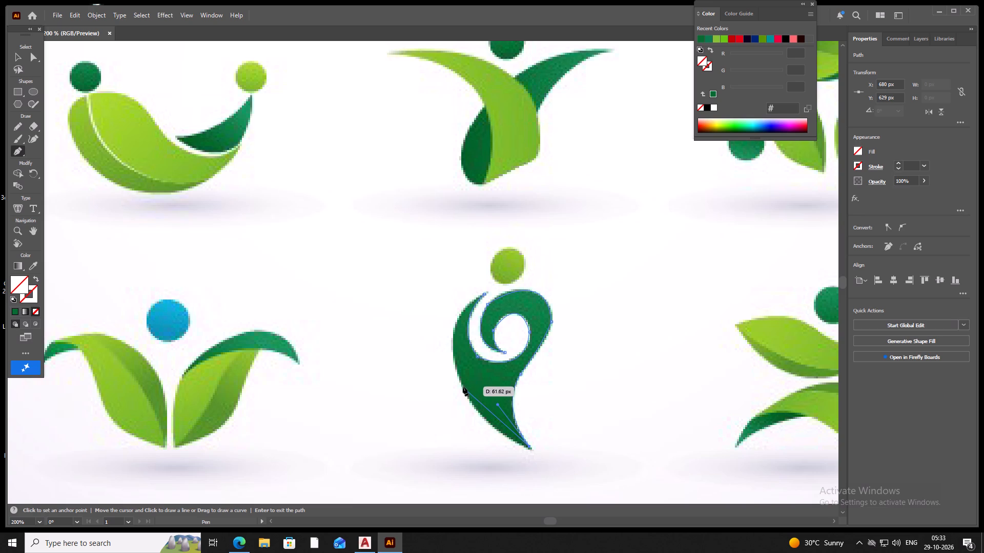
Trace the figure's opposite outer edge from the tail tip up to the starting point by the white gap, closing the path.
drag(463, 386, 442, 332)
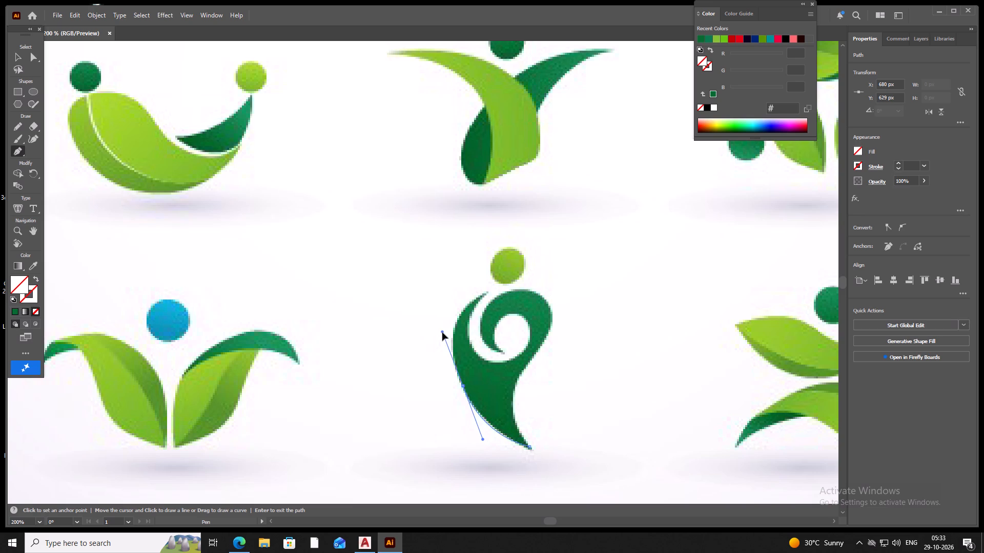
drag(442, 332, 444, 337)
drag(444, 337, 444, 336)
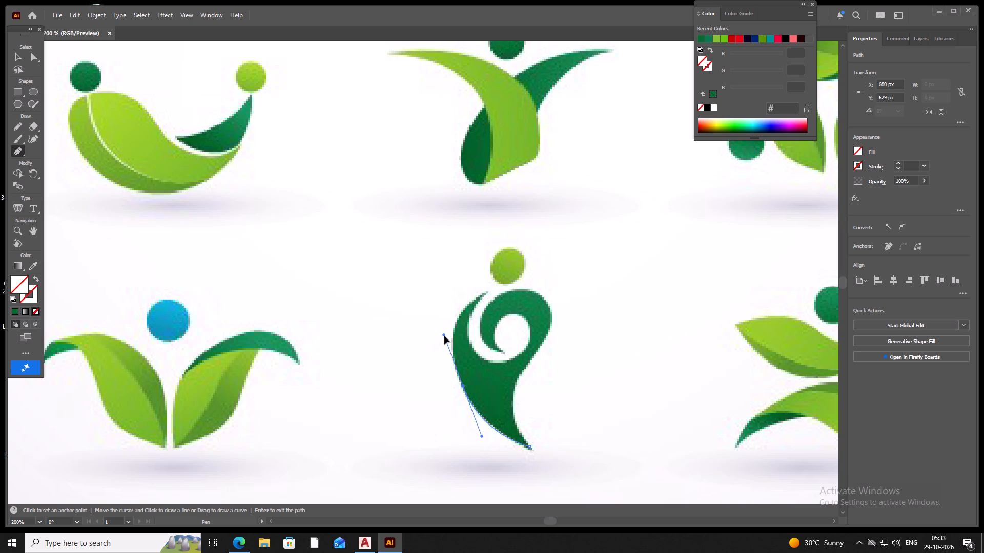
drag(444, 336, 446, 339)
drag(446, 339, 446, 332)
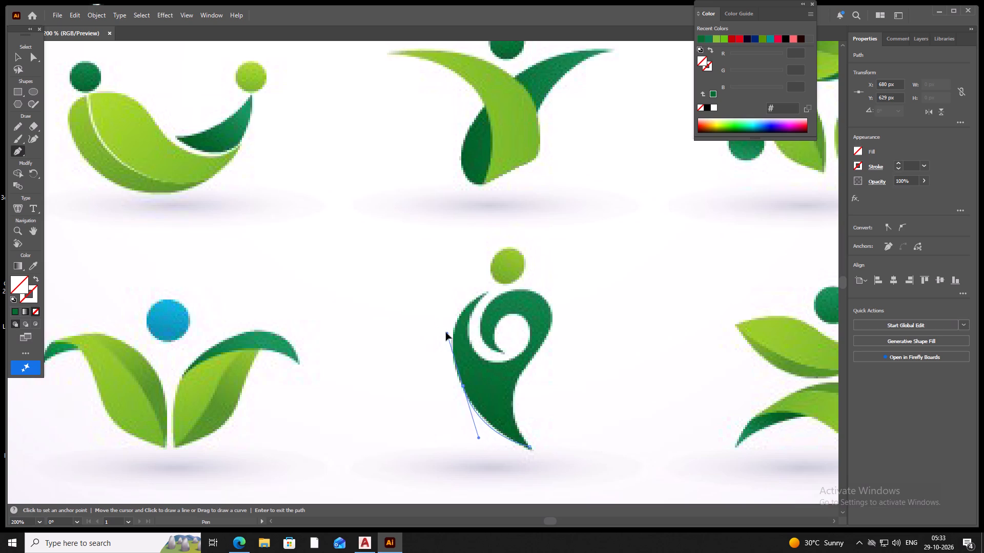
drag(446, 332, 444, 335)
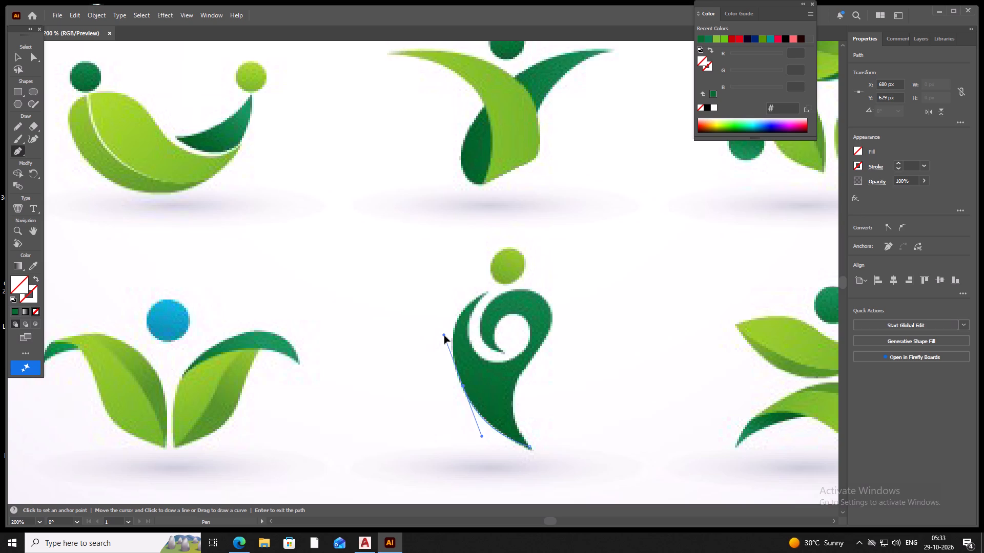
drag(444, 335, 452, 345)
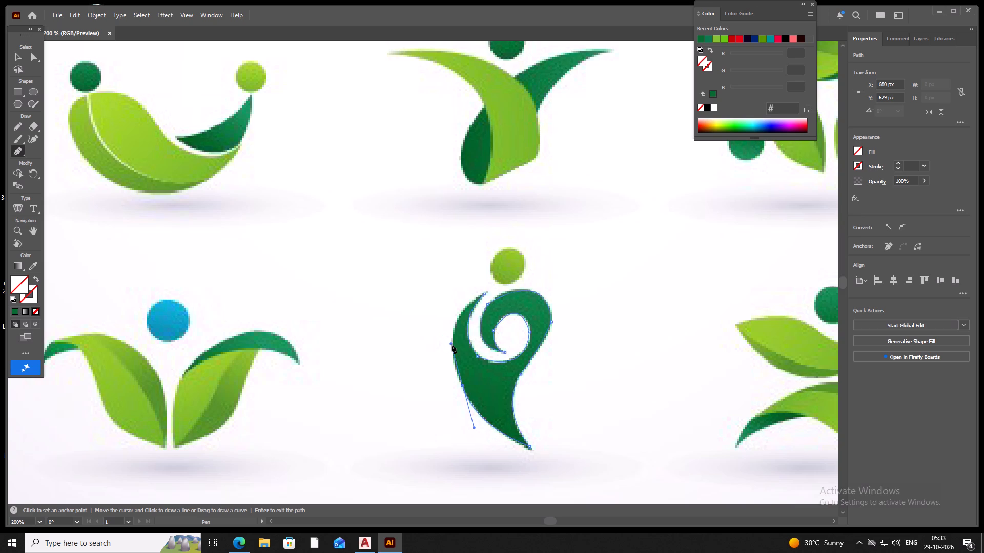
click(462, 385)
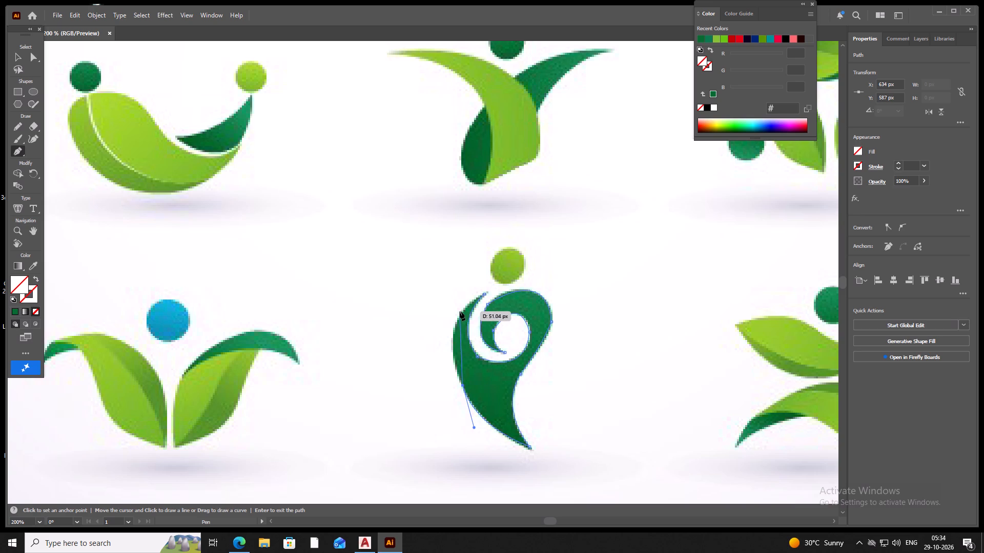
drag(484, 293, 492, 293)
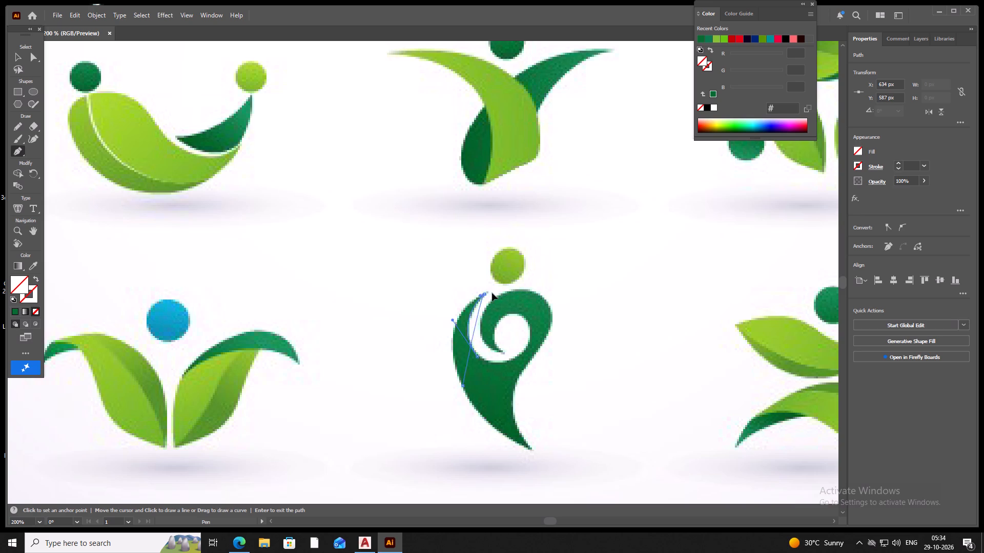
drag(492, 293, 535, 277)
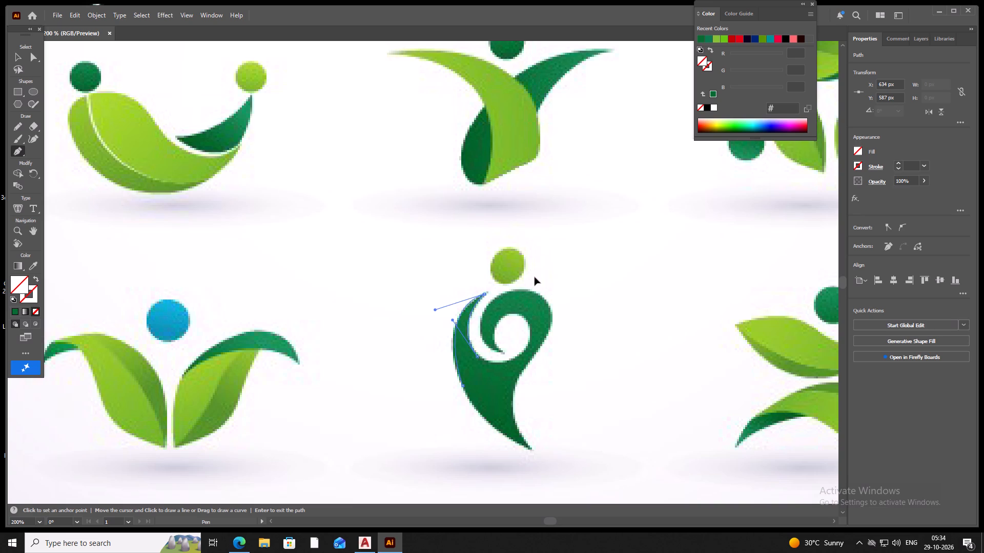
drag(535, 277, 536, 269)
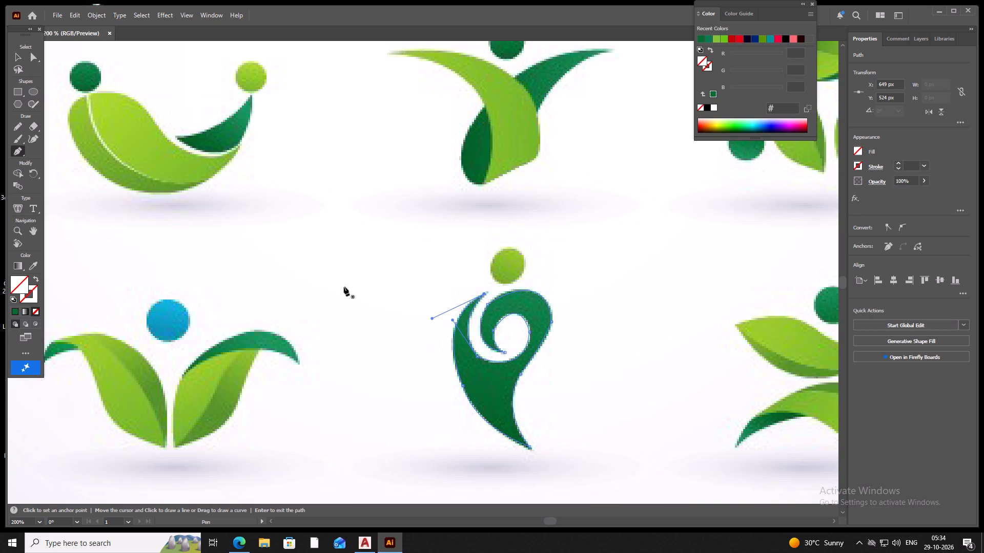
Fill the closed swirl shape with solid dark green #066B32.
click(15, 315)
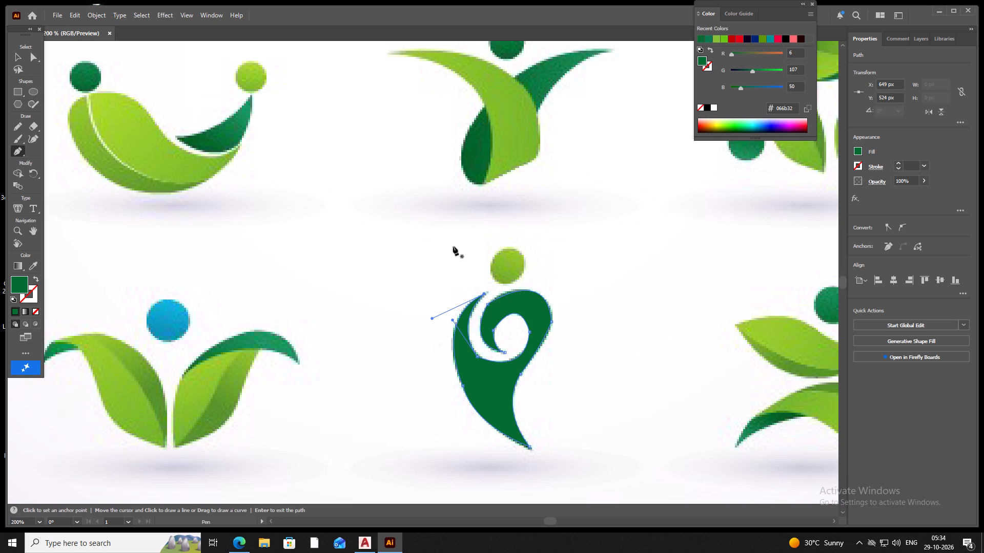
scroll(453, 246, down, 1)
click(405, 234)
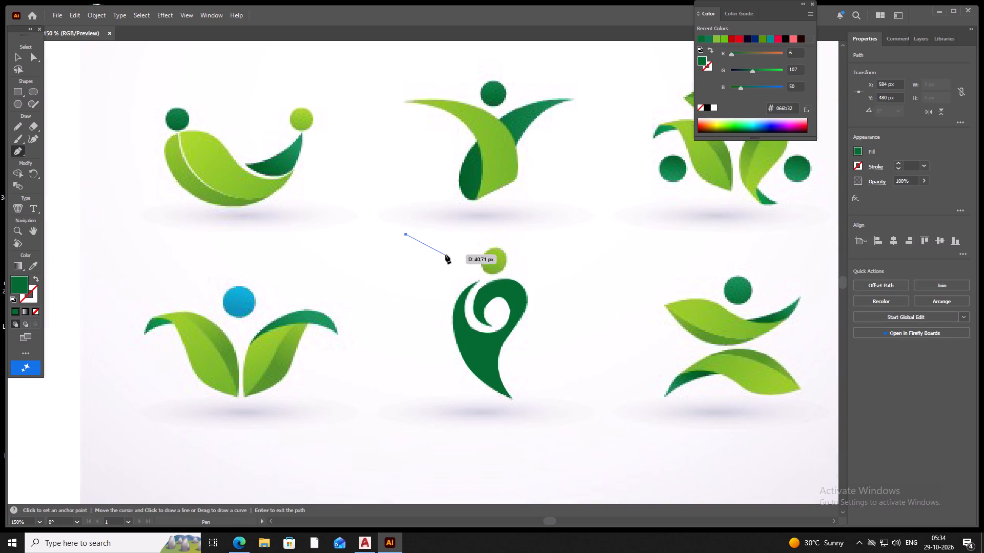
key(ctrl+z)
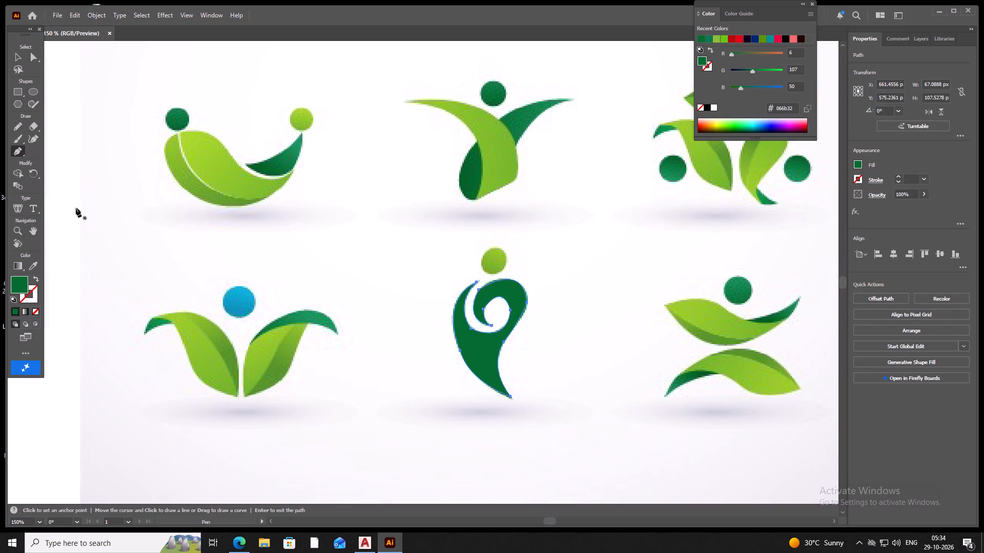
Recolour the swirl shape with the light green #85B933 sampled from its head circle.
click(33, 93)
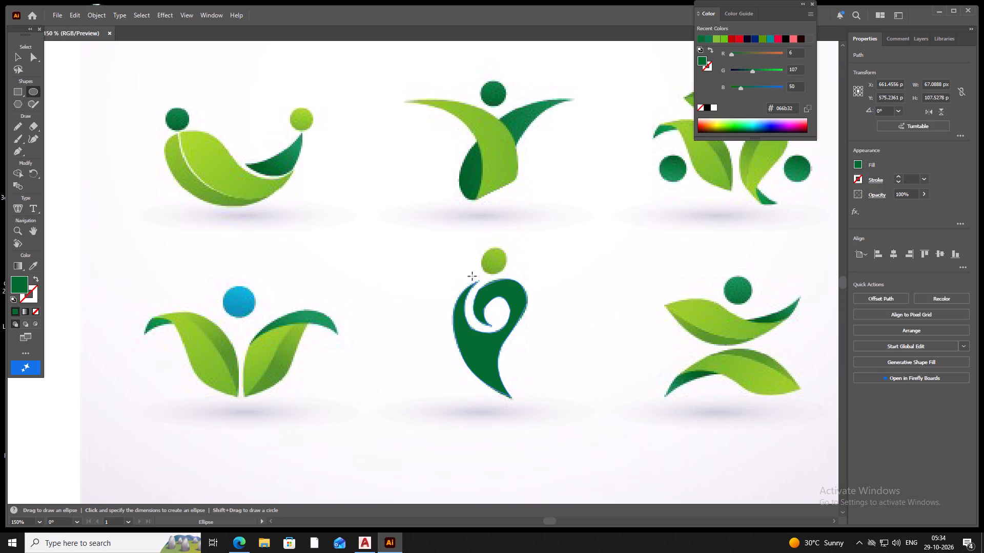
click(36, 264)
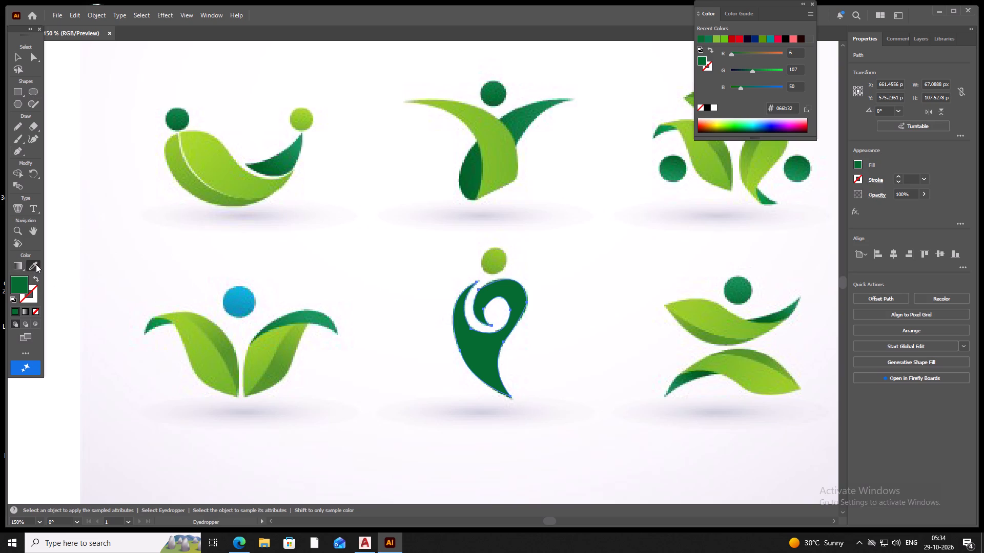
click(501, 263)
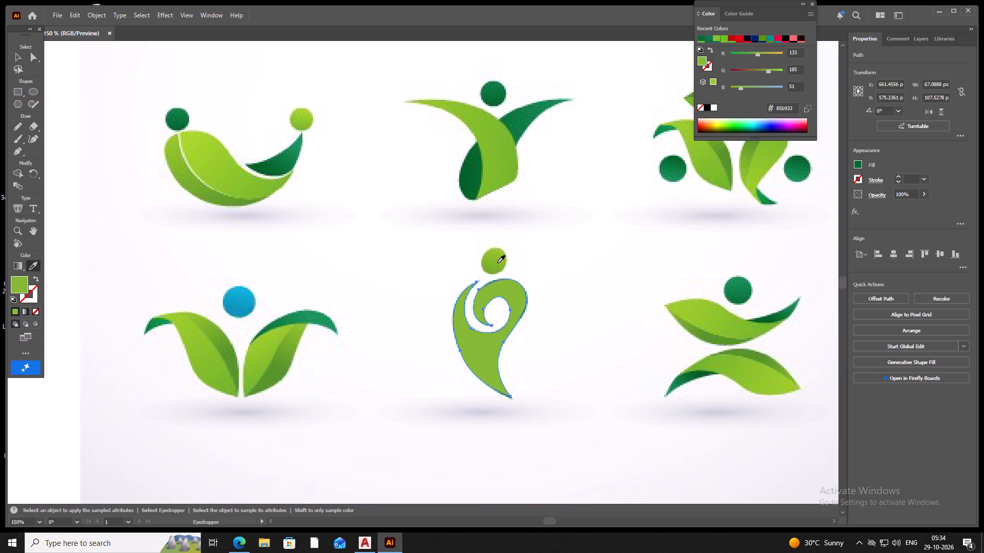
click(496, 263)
Recolour the swirl shape with green #298D55 sampled from the curved leaf band of the neighbouring blue-headed figure.
click(306, 312)
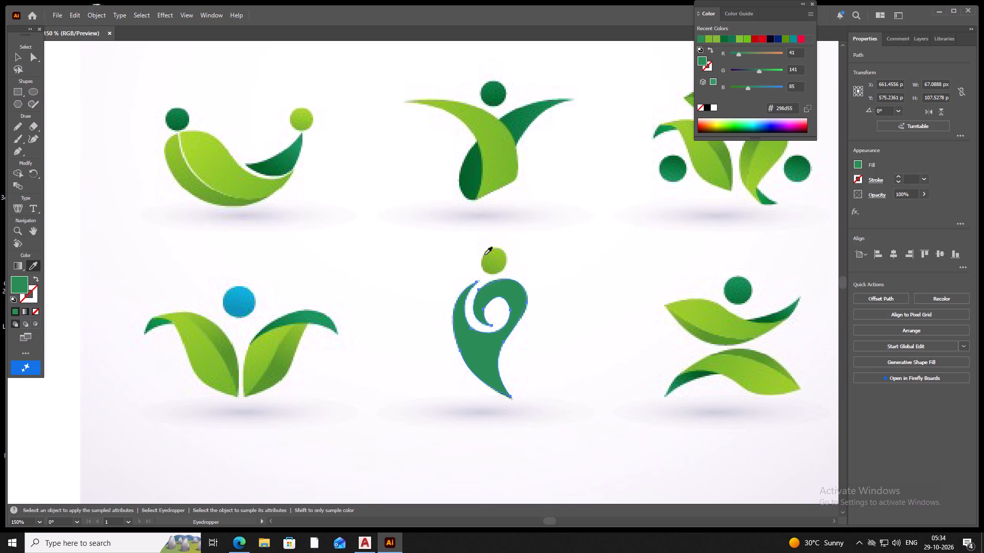
Draw a circle about 25 × 25 px with the Ellipse tool over the swirl figure's light green head.
click(32, 91)
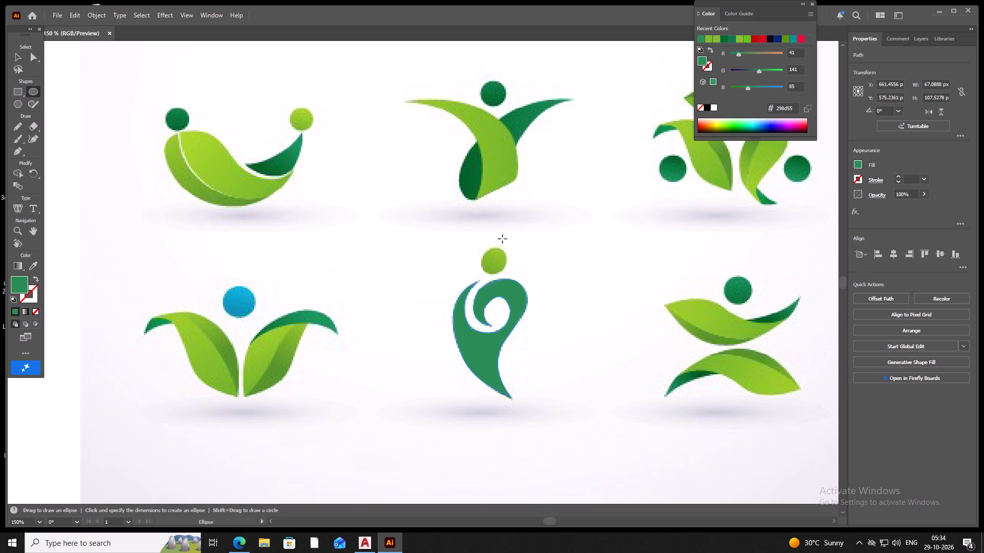
drag(485, 252, 501, 269)
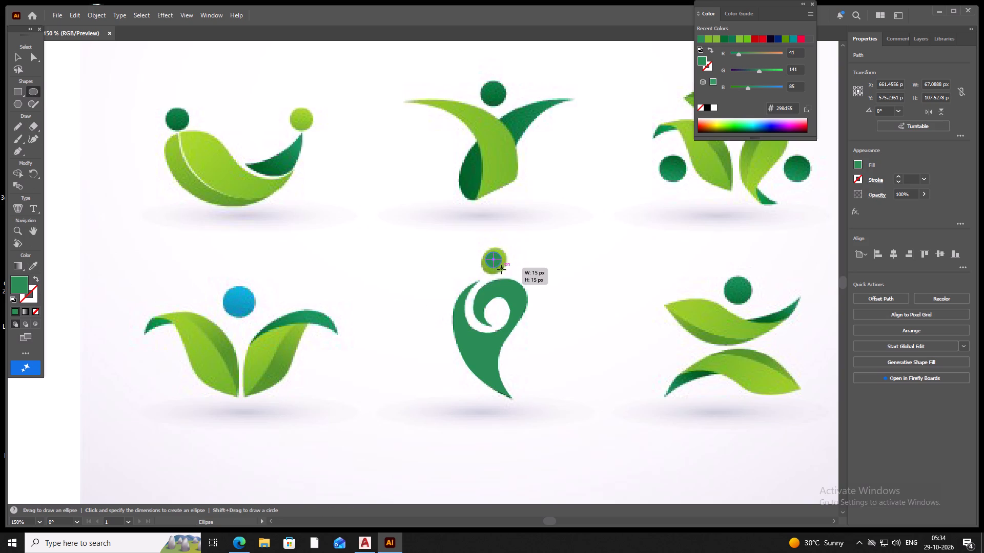
drag(501, 269, 514, 276)
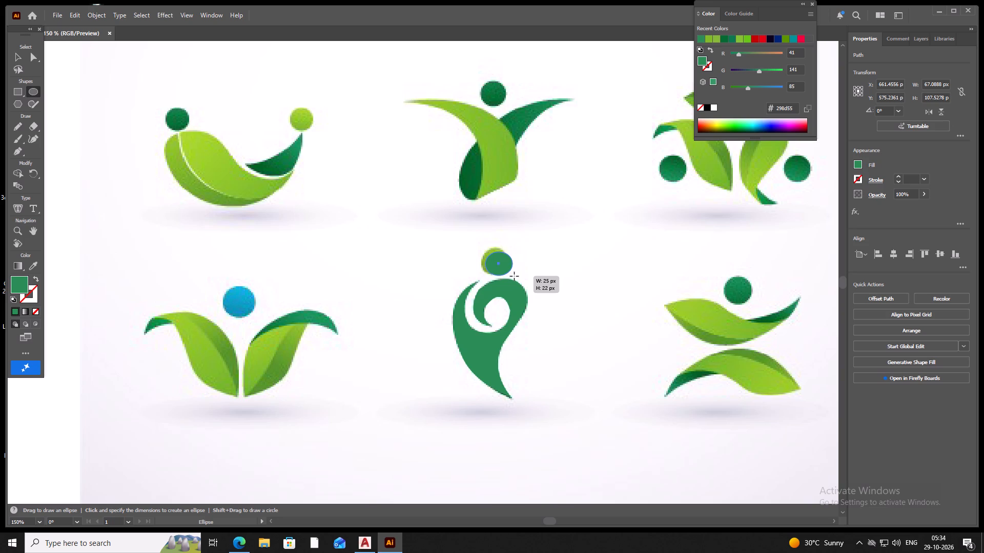
drag(514, 276, 510, 275)
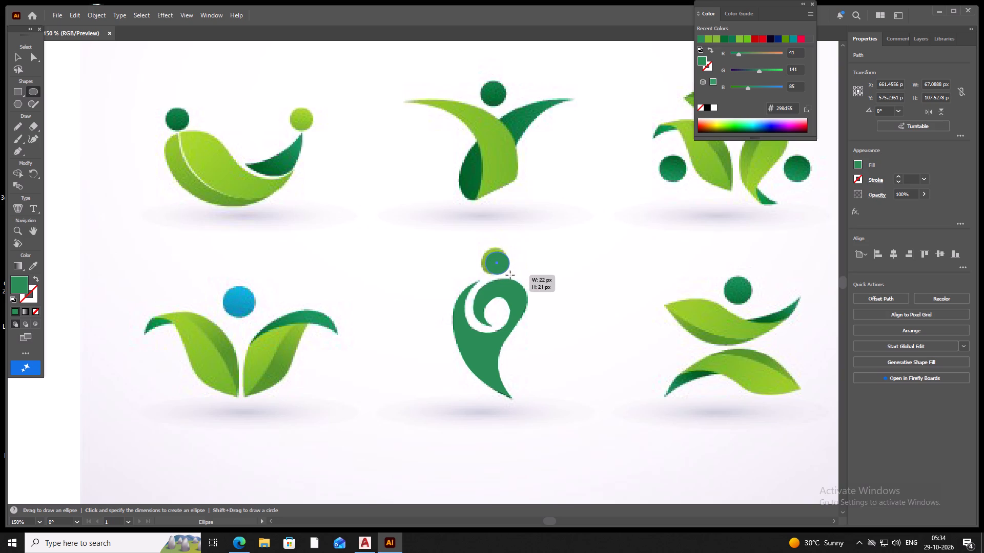
drag(510, 275, 509, 273)
drag(509, 273, 509, 273)
drag(509, 273, 509, 275)
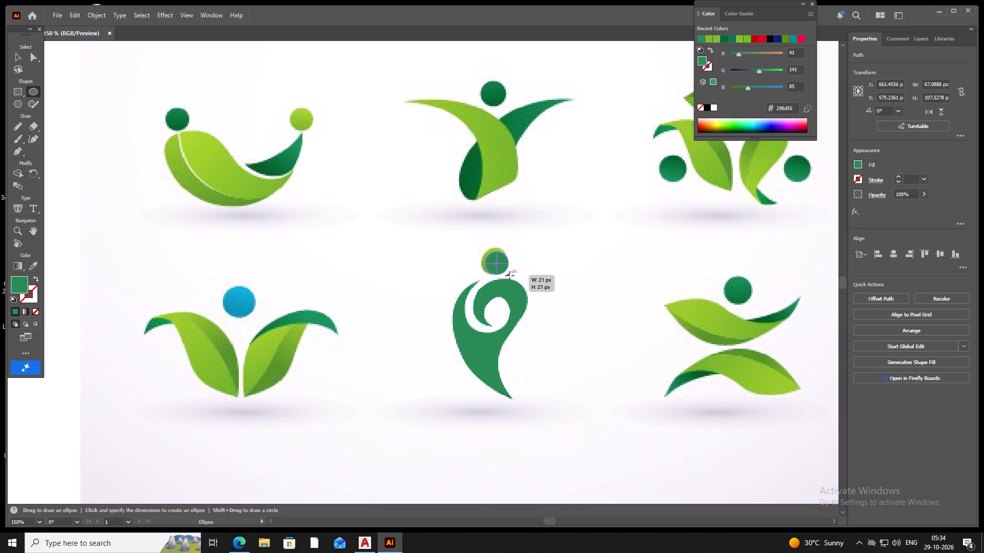
drag(509, 275, 507, 272)
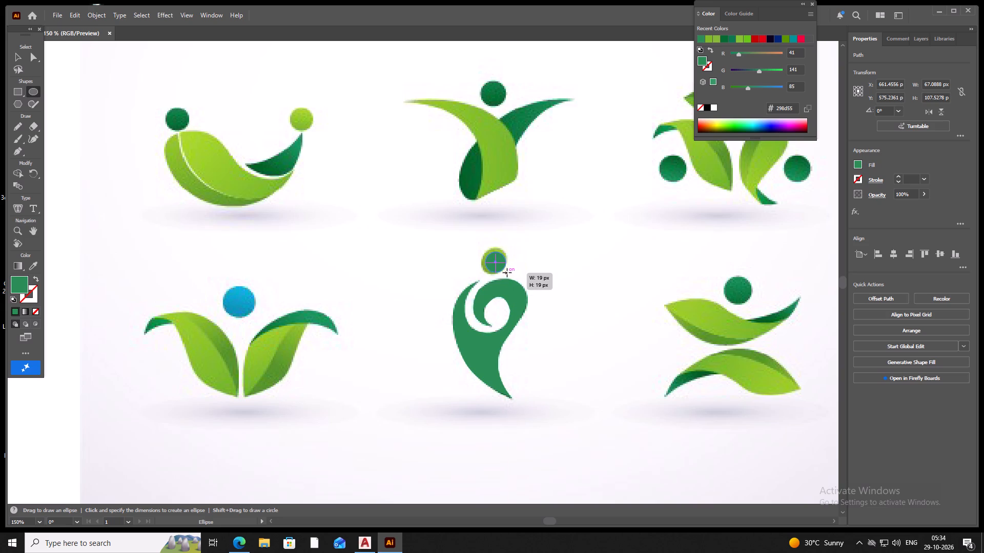
drag(507, 272, 509, 274)
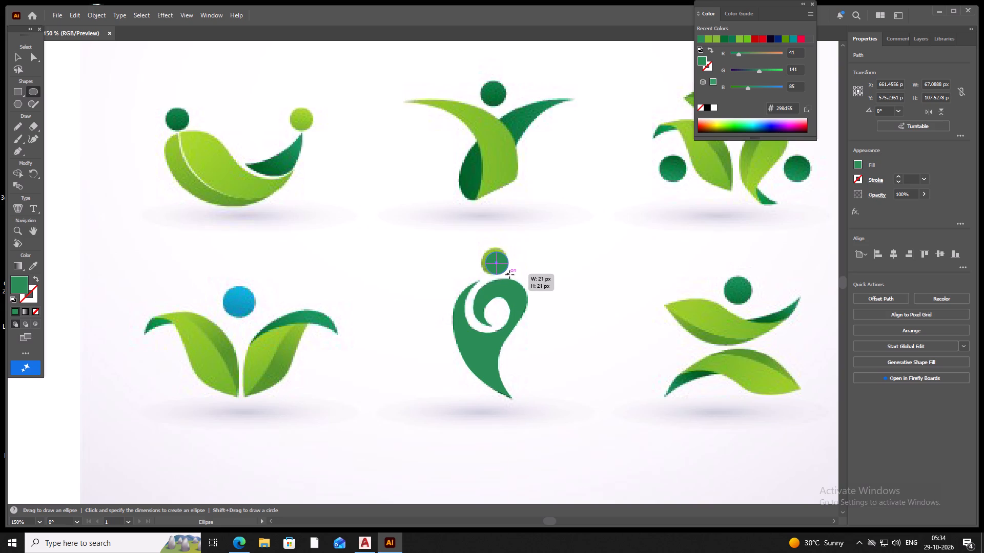
drag(509, 274, 509, 280)
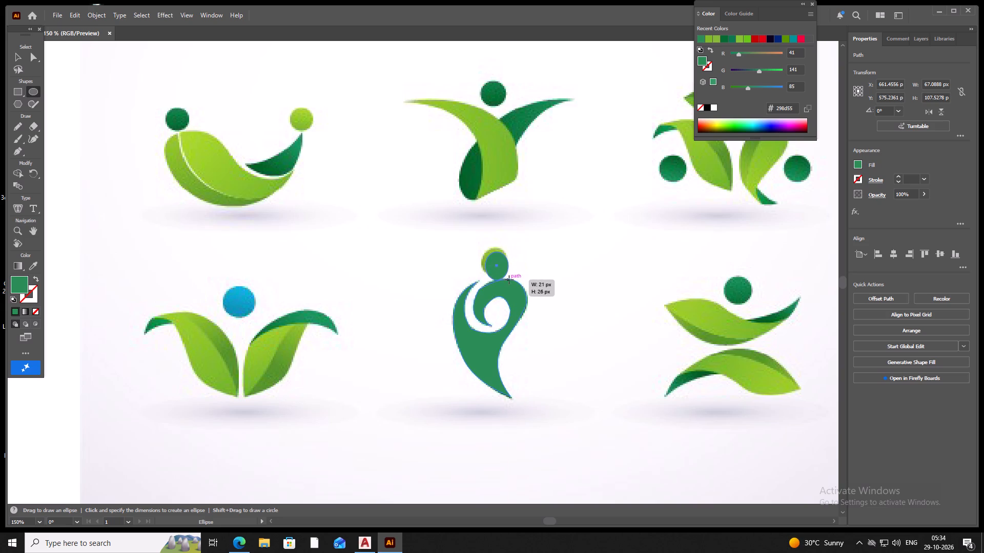
drag(509, 280, 521, 272)
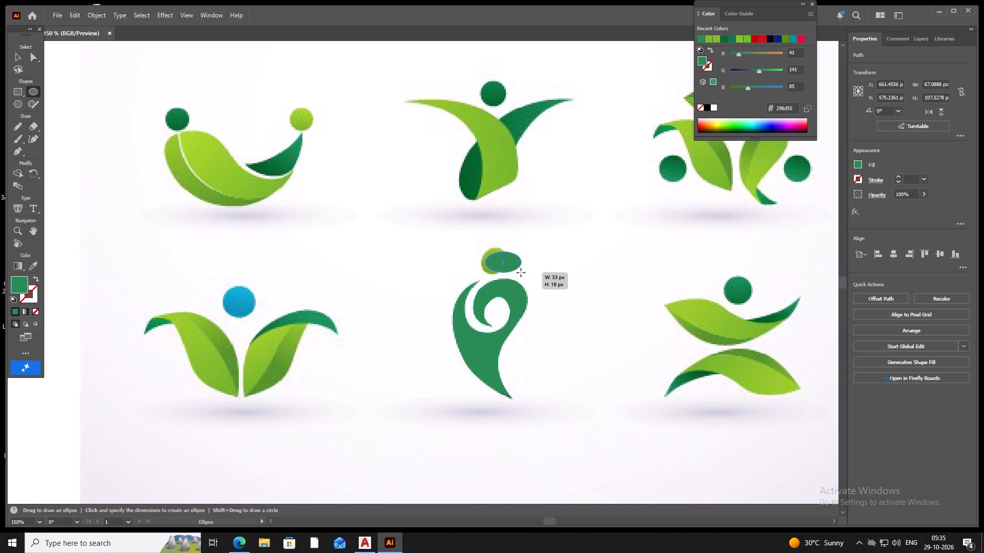
drag(521, 272, 509, 273)
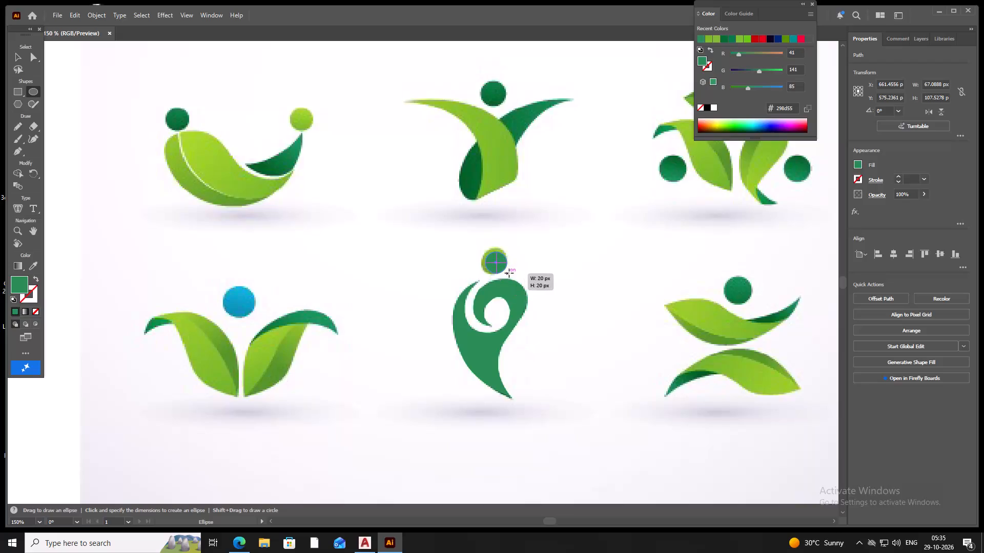
drag(509, 273, 509, 270)
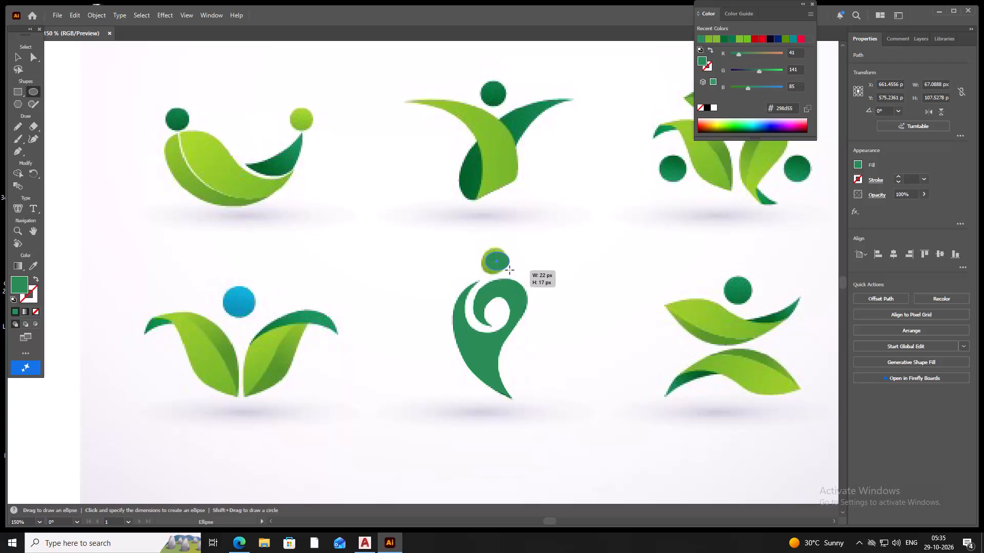
drag(509, 270, 519, 283)
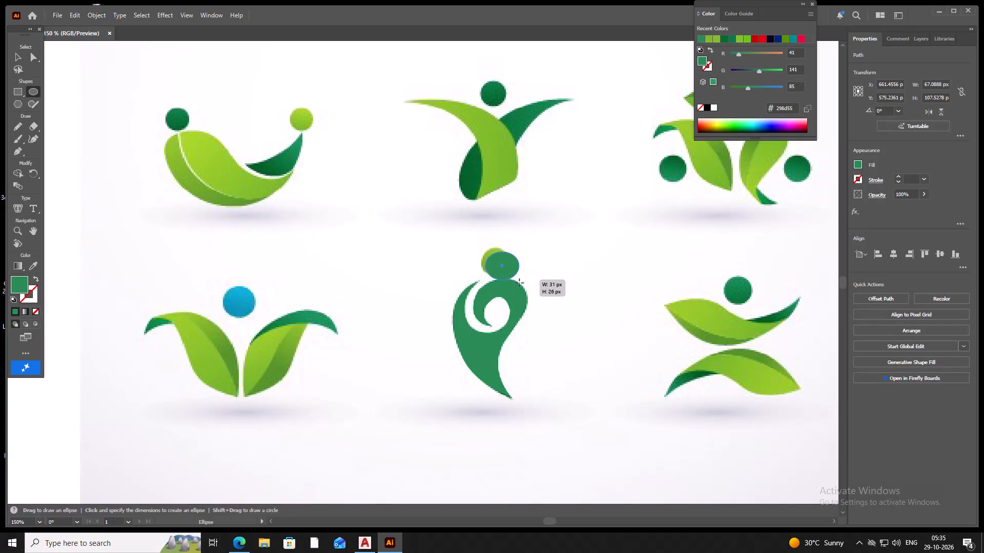
drag(519, 283, 503, 275)
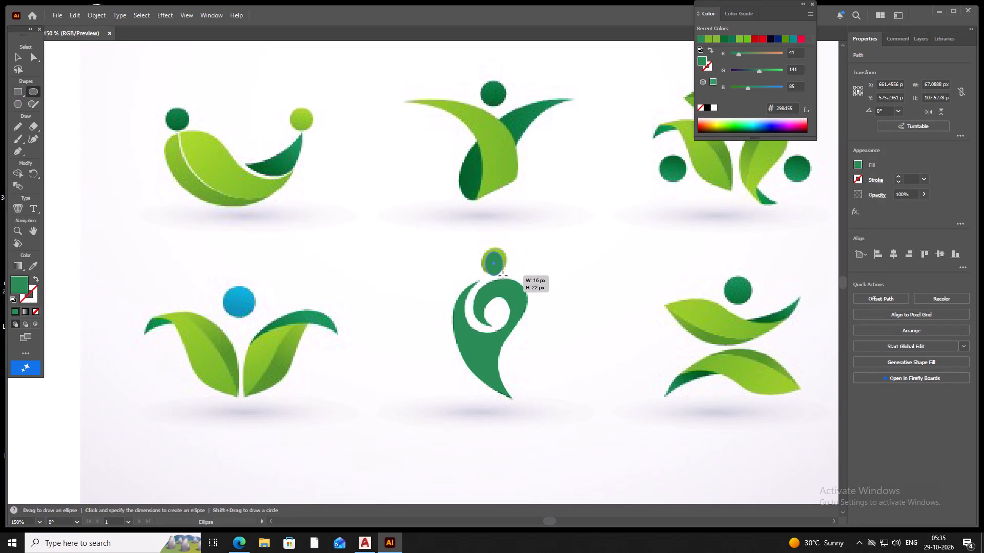
drag(503, 275, 500, 274)
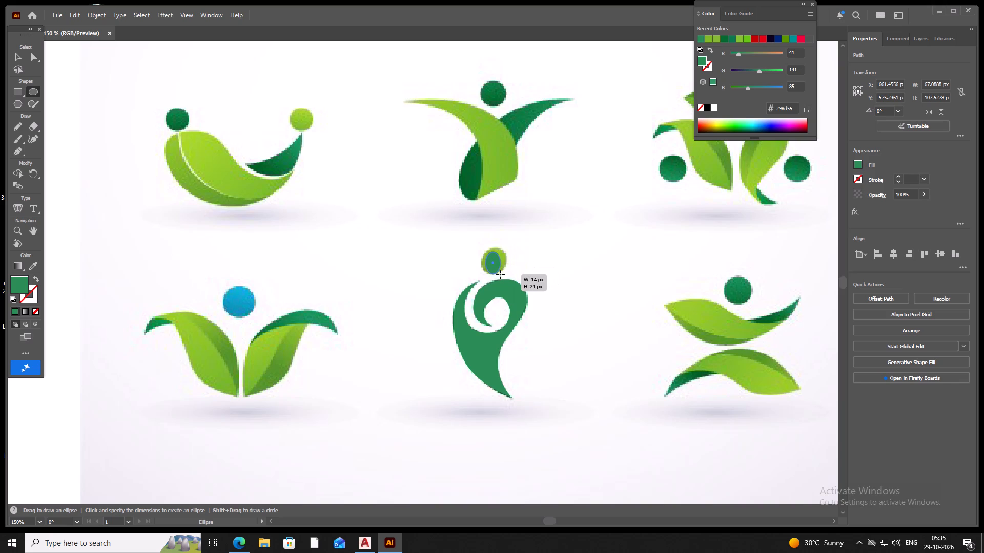
drag(500, 274, 509, 274)
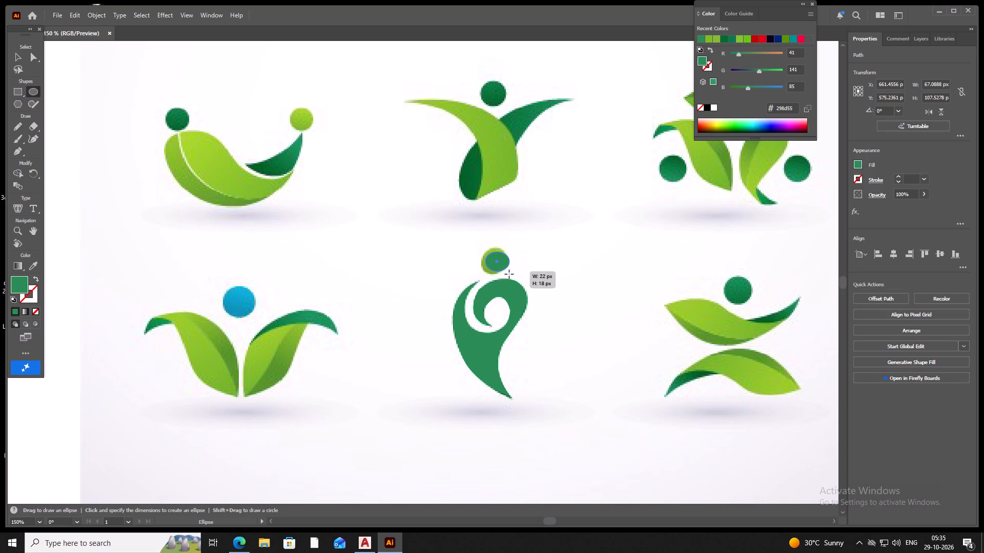
drag(509, 274, 514, 277)
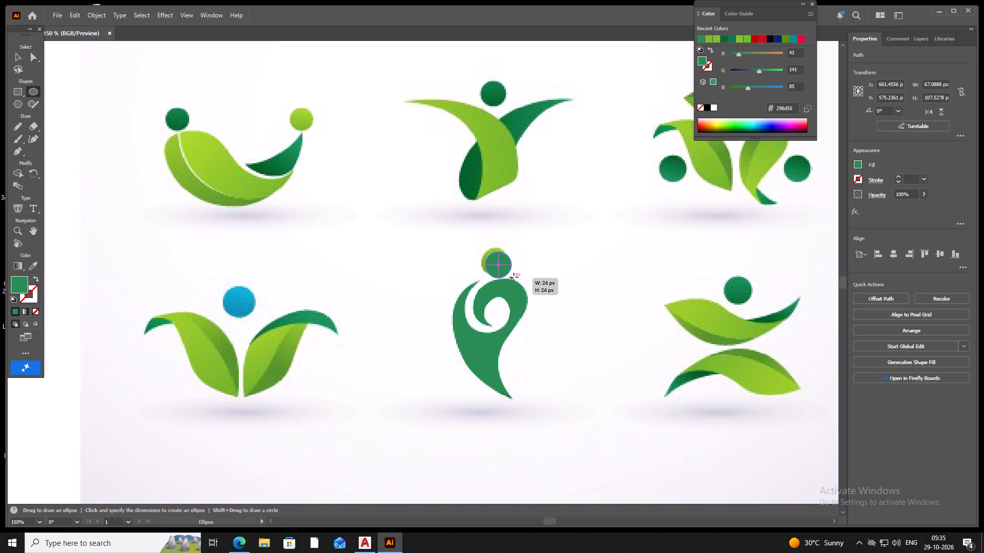
drag(514, 277, 510, 274)
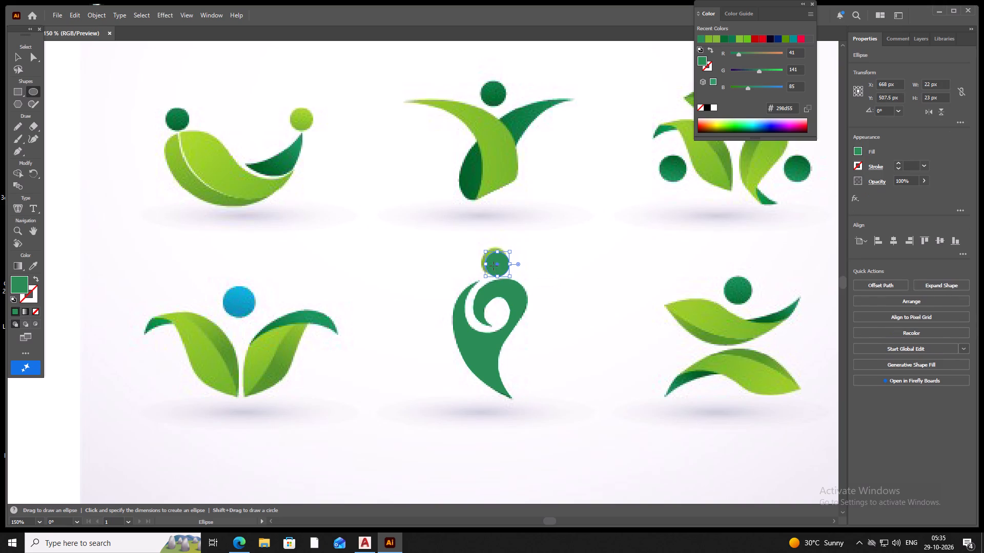
click(485, 250)
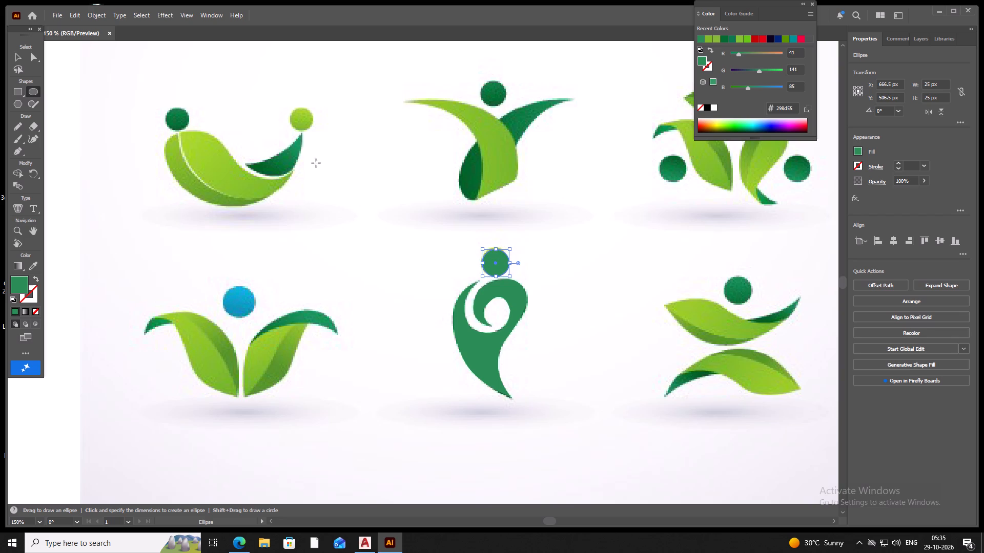
Move the new circle onto the figure's original head, centred at about X 665.5 px, Y 504.5 px.
click(18, 56)
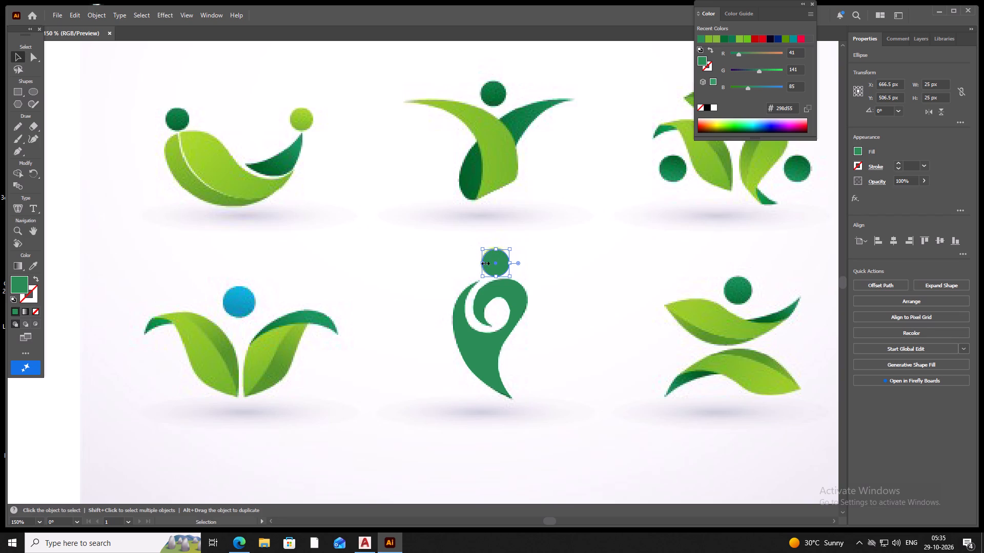
click(494, 263)
click(38, 58)
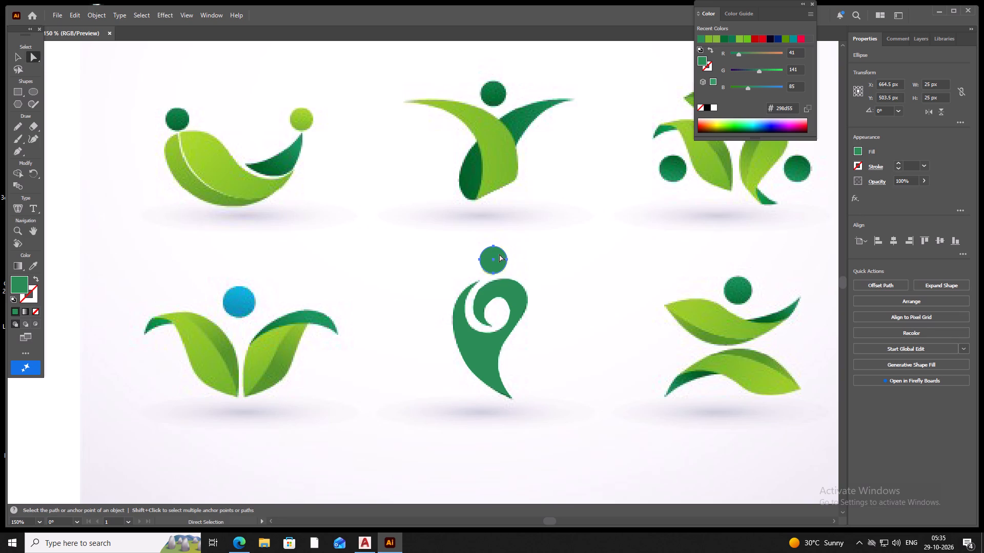
click(495, 245)
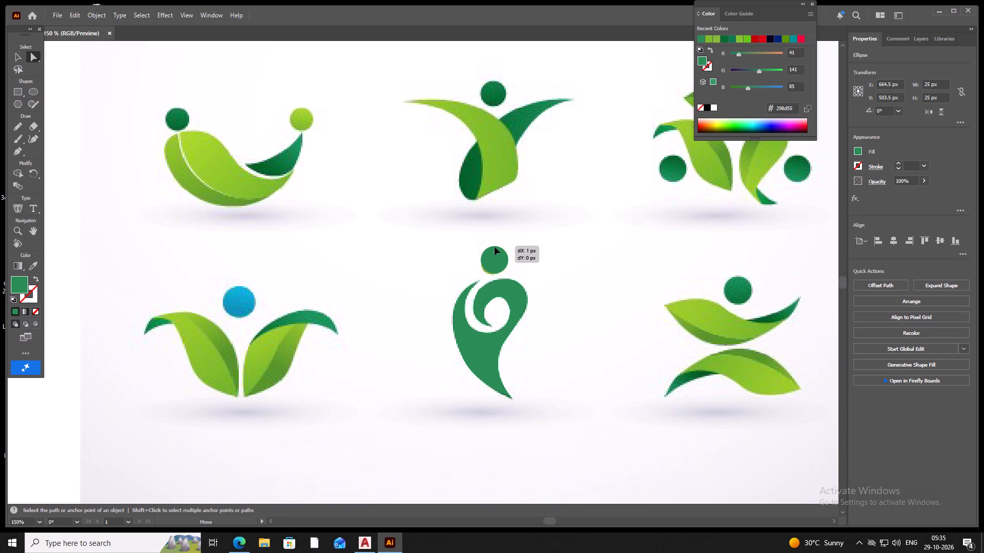
click(480, 260)
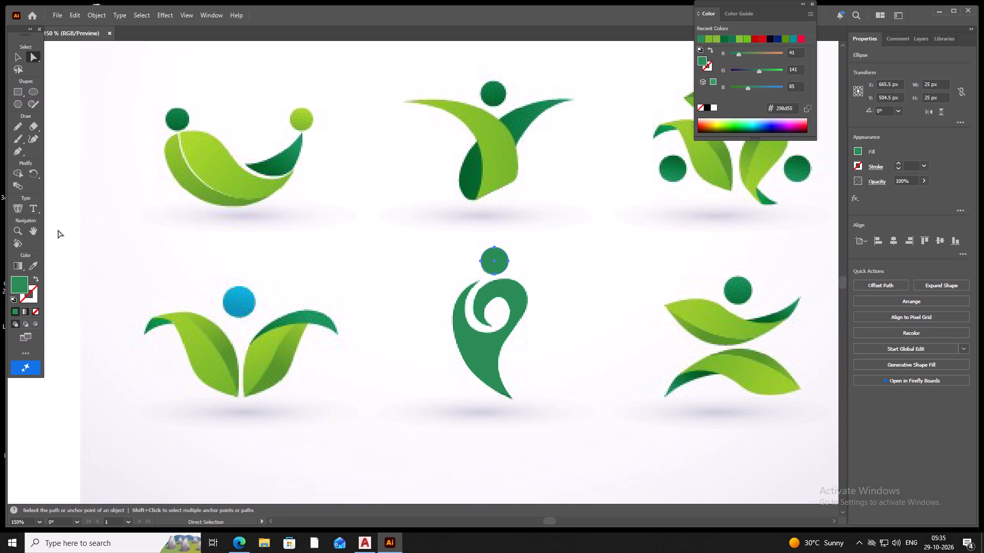
Recolour the head circle with light green #8FC629 sampled from the blue-headed figure's left leaf.
click(36, 262)
click(191, 332)
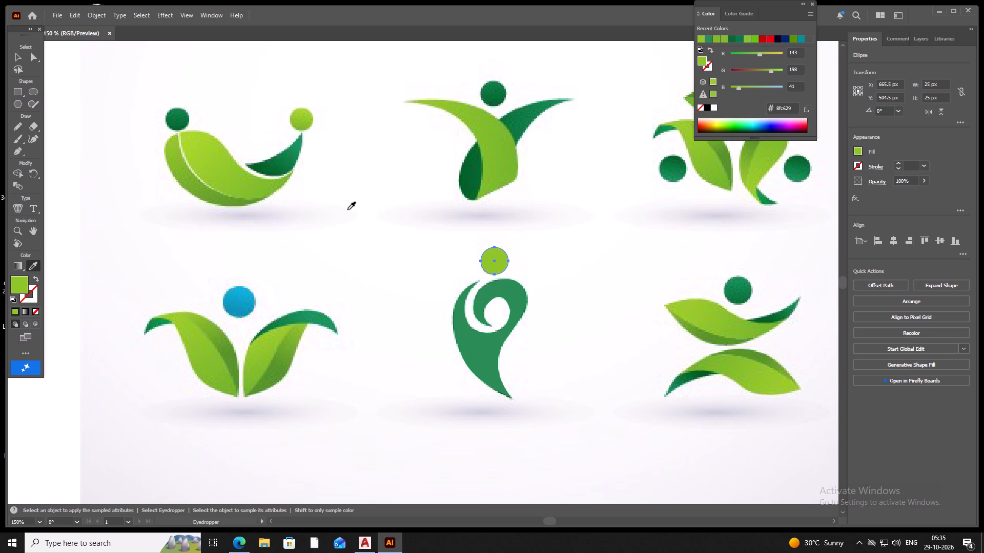
Save the document.
key(ctrl+s)
Nudge the head circle about 1 px left to X 664.5 px and deselect it.
click(35, 59)
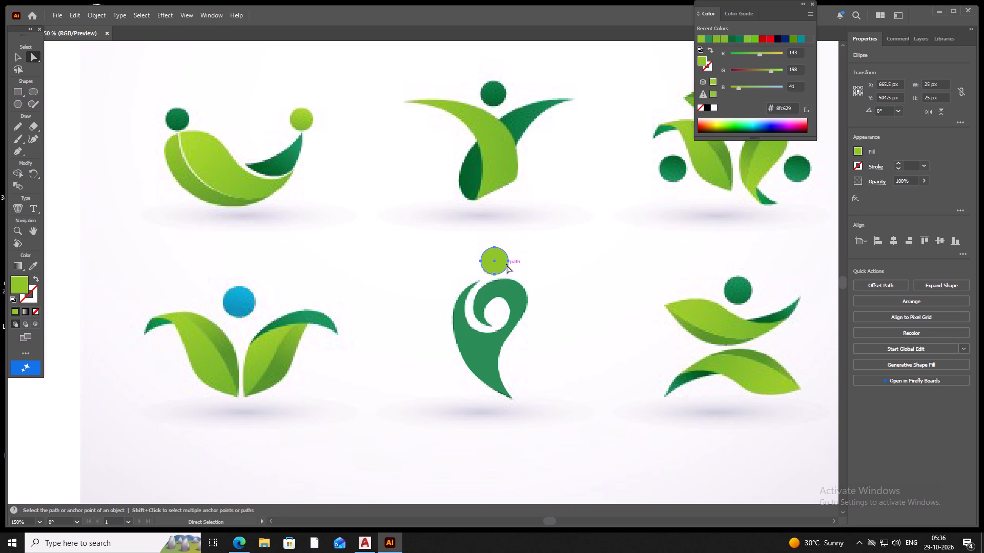
click(507, 266)
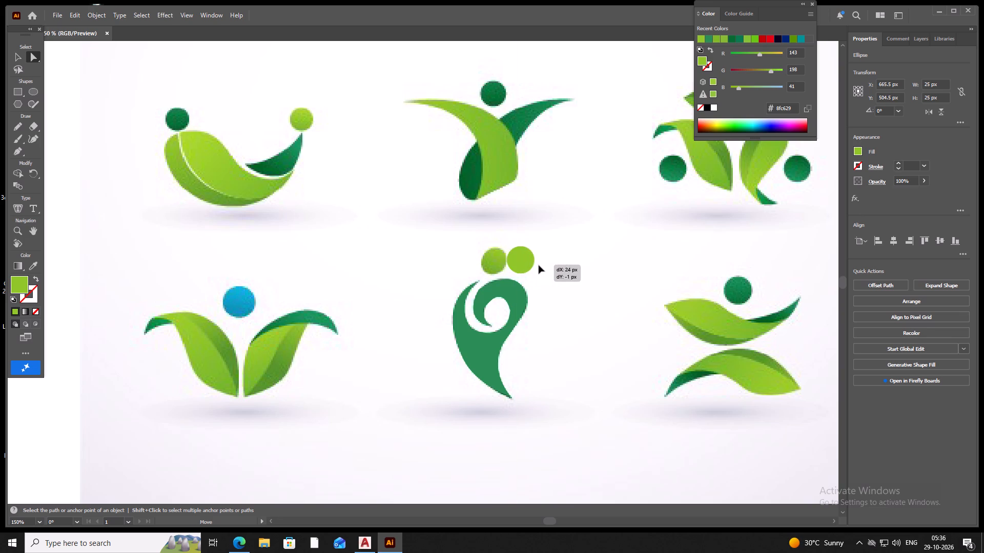
click(481, 262)
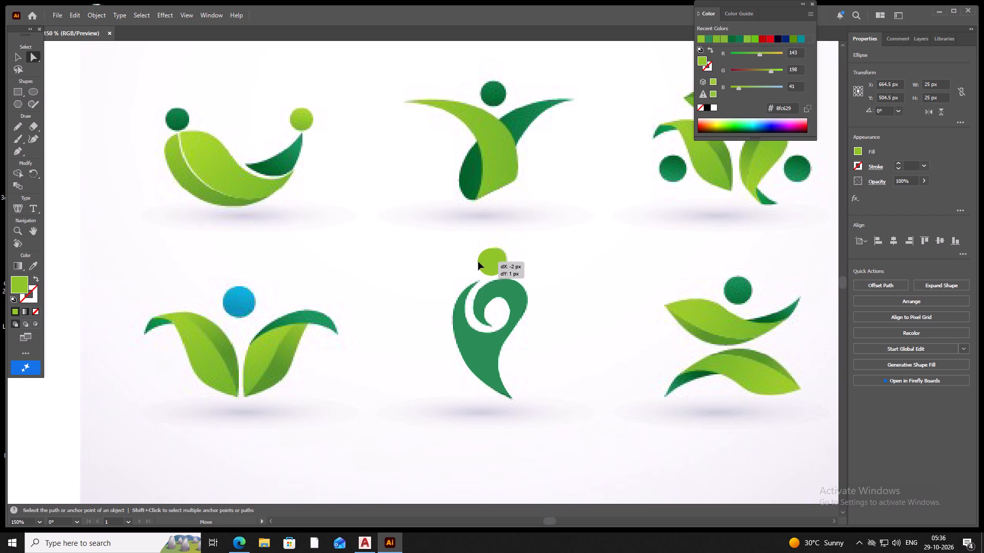
click(544, 232)
Review the logos across the whole artboard, then examine the blue-headed two-leaf figure in the bottom row.
scroll(551, 267, down, 3)
scroll(552, 265, up, 3)
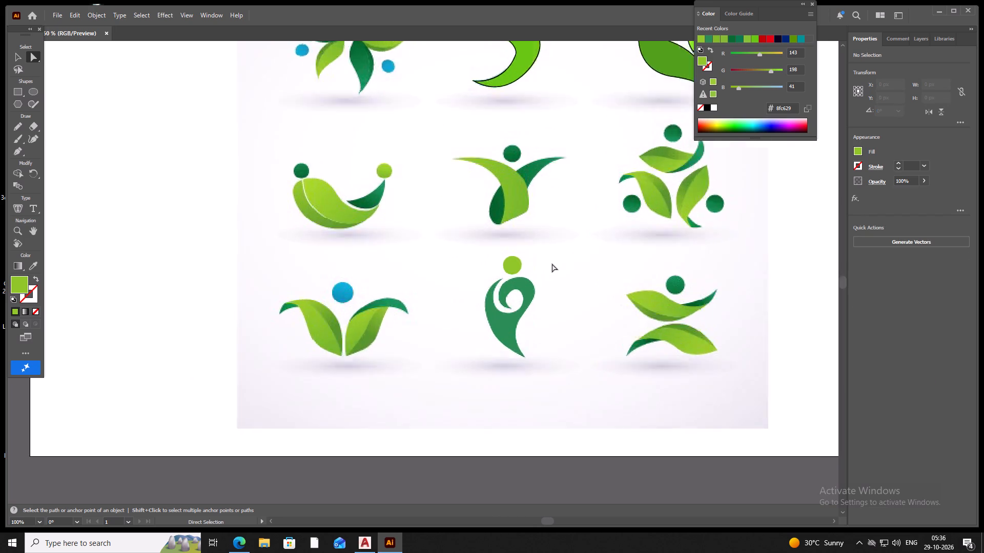
scroll(551, 252, down, 3)
scroll(551, 252, up, 2)
scroll(551, 252, down, 2)
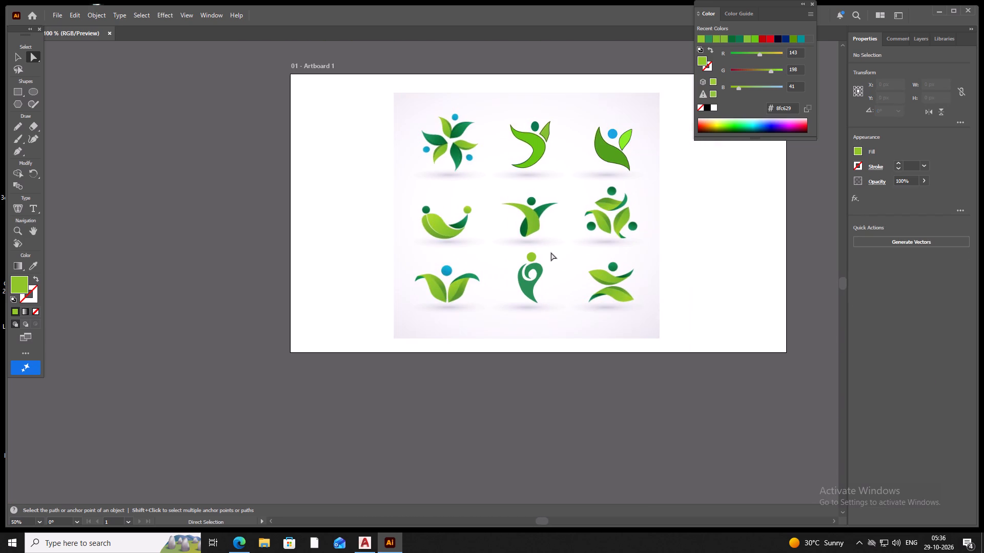
scroll(555, 160, up, 1)
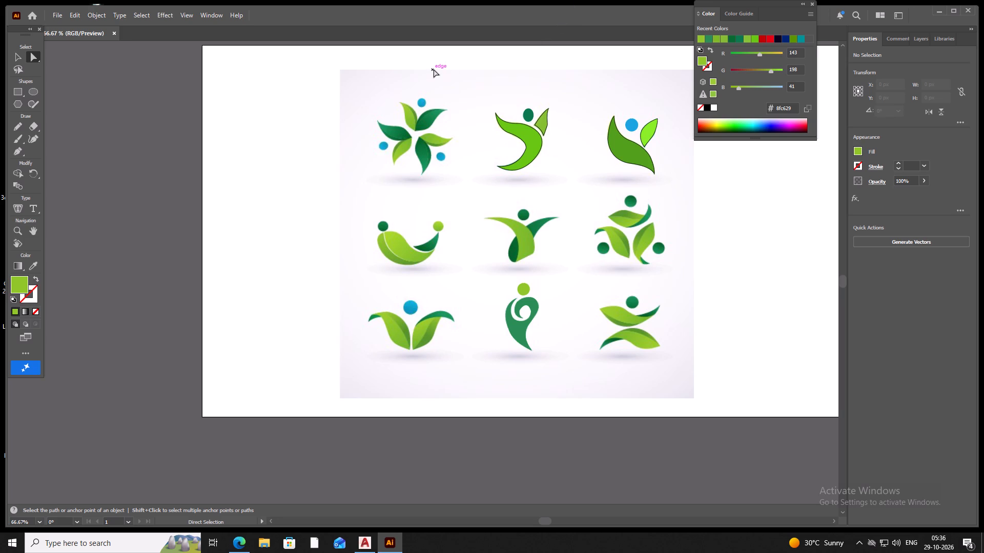
scroll(503, 194, up, 2)
scroll(503, 194, down, 2)
scroll(455, 320, up, 2)
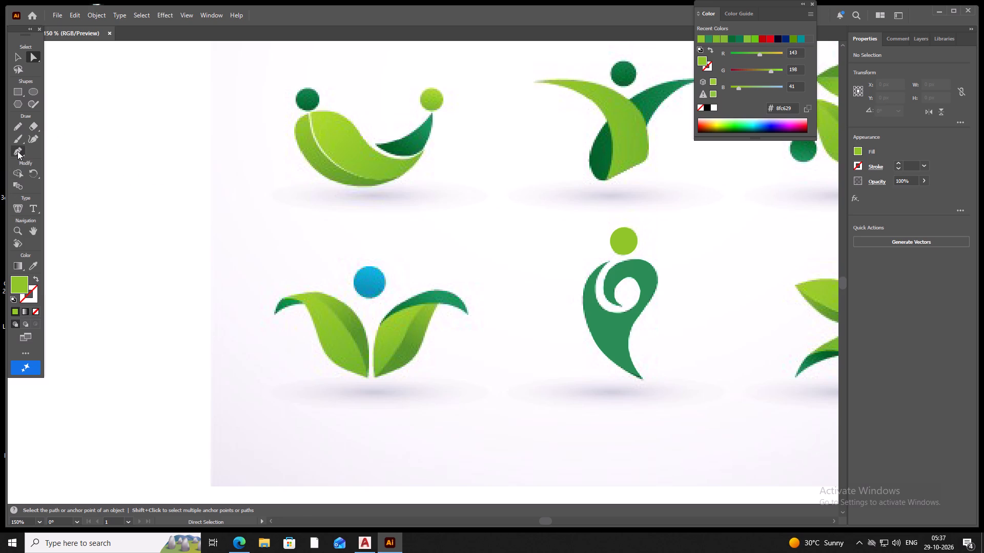
Sample the dark green #139D5D from the folded top of the blue-headed figure's right leaf as the fill colour.
click(17, 151)
click(33, 265)
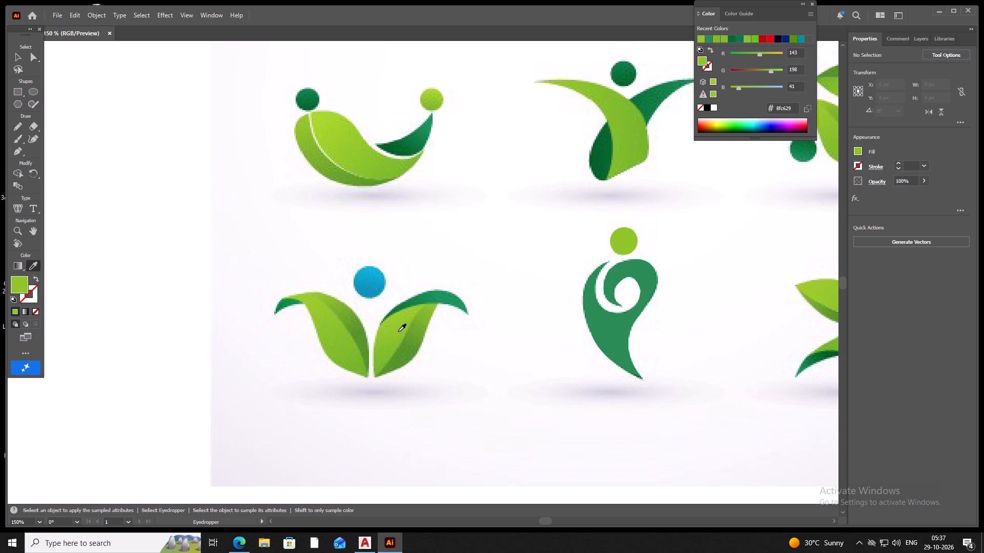
click(446, 294)
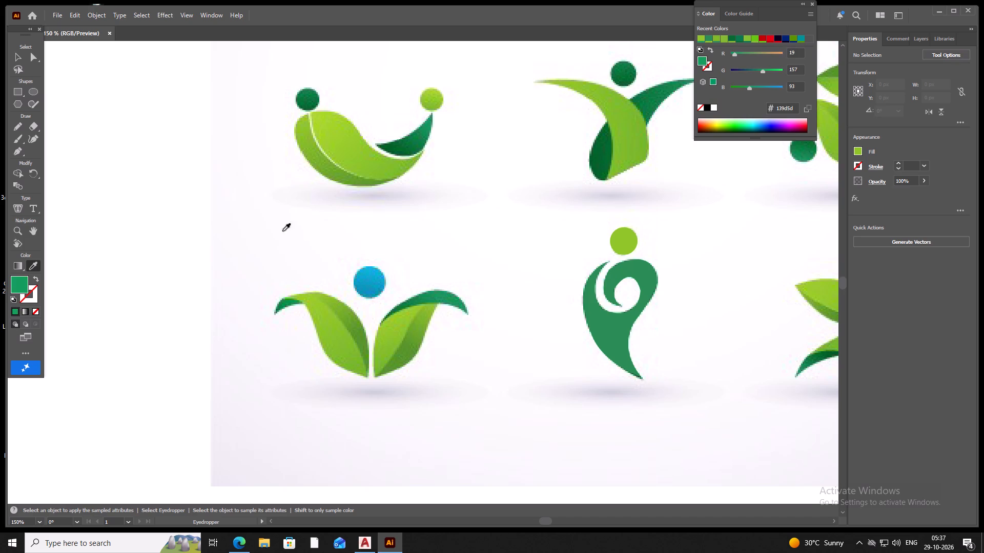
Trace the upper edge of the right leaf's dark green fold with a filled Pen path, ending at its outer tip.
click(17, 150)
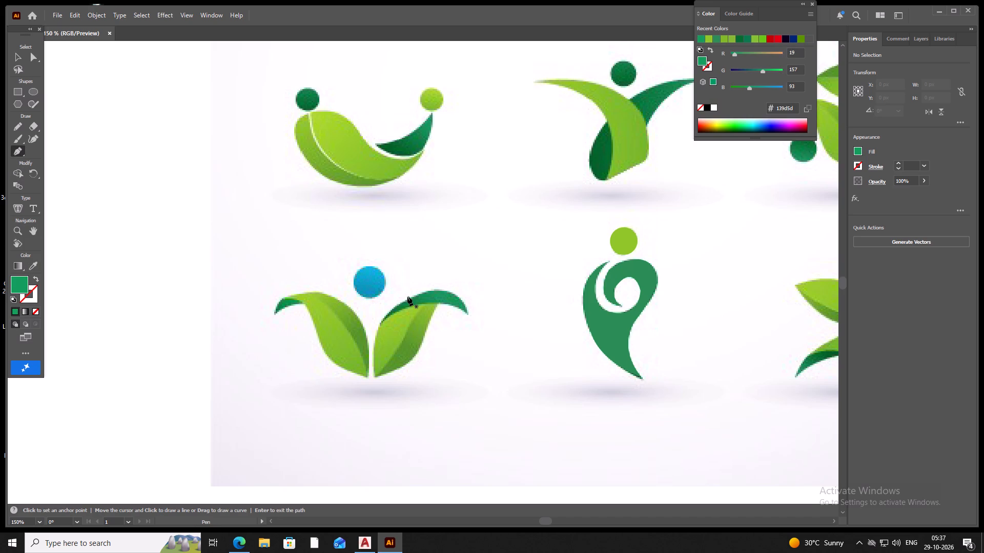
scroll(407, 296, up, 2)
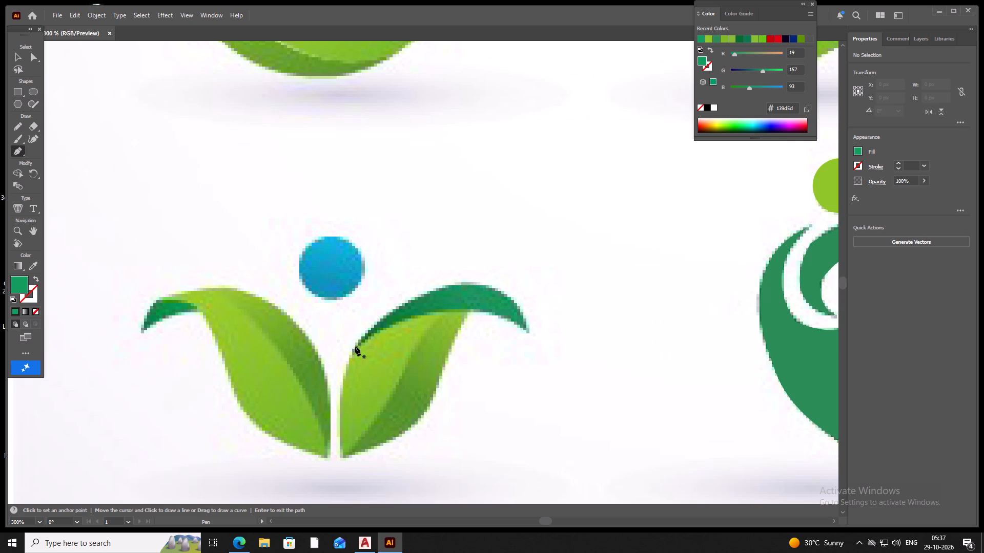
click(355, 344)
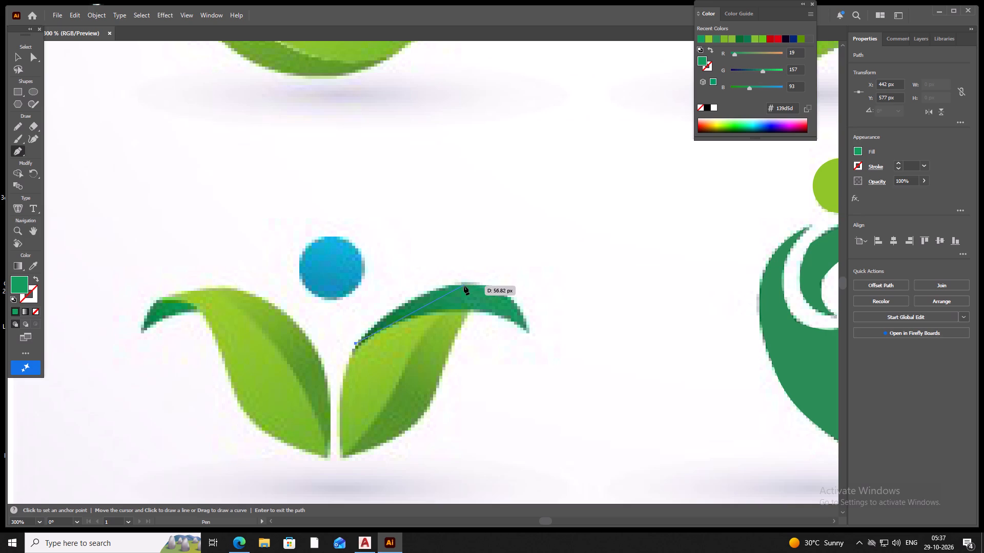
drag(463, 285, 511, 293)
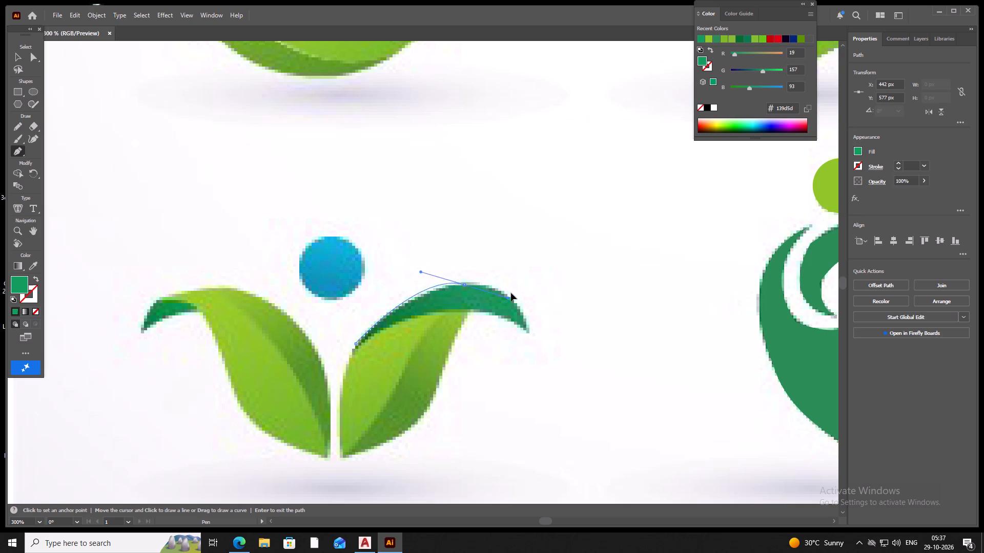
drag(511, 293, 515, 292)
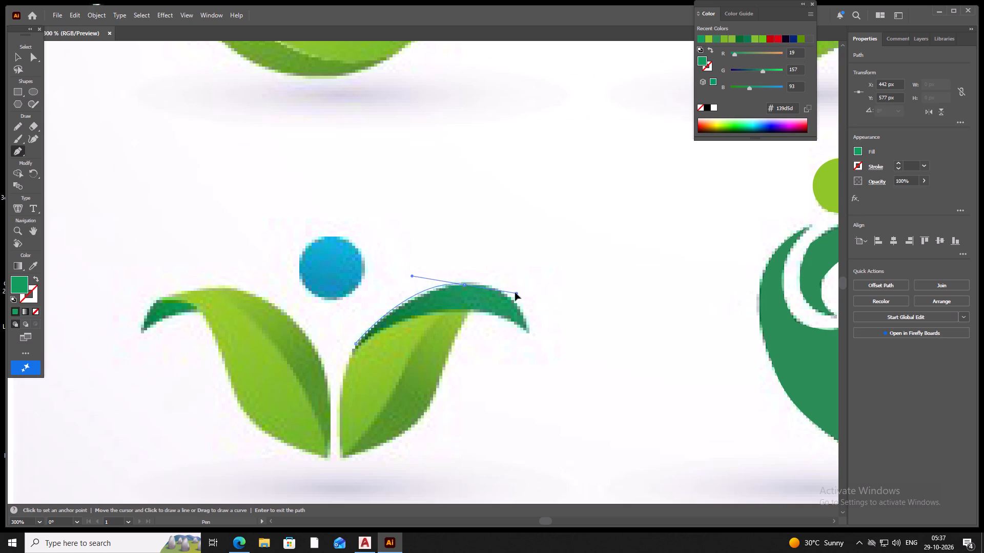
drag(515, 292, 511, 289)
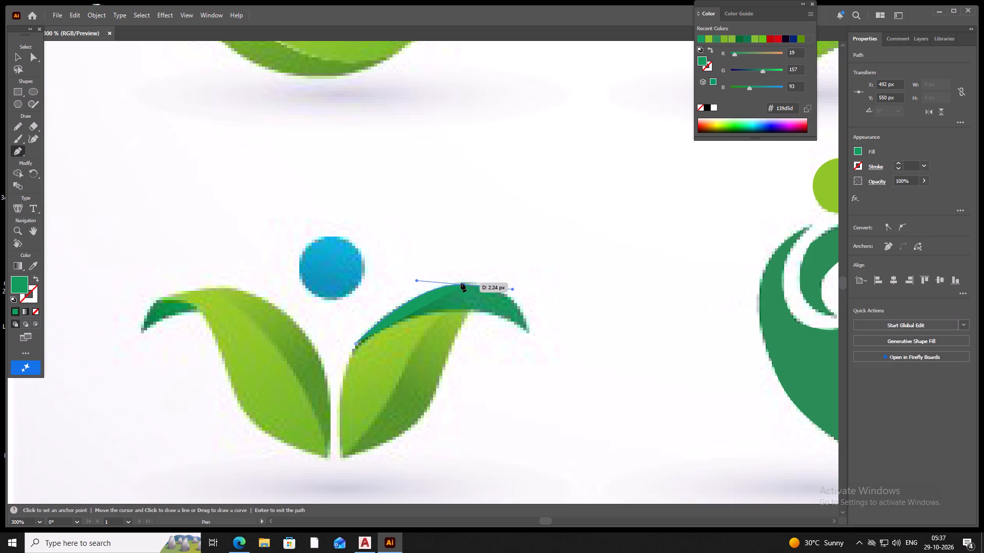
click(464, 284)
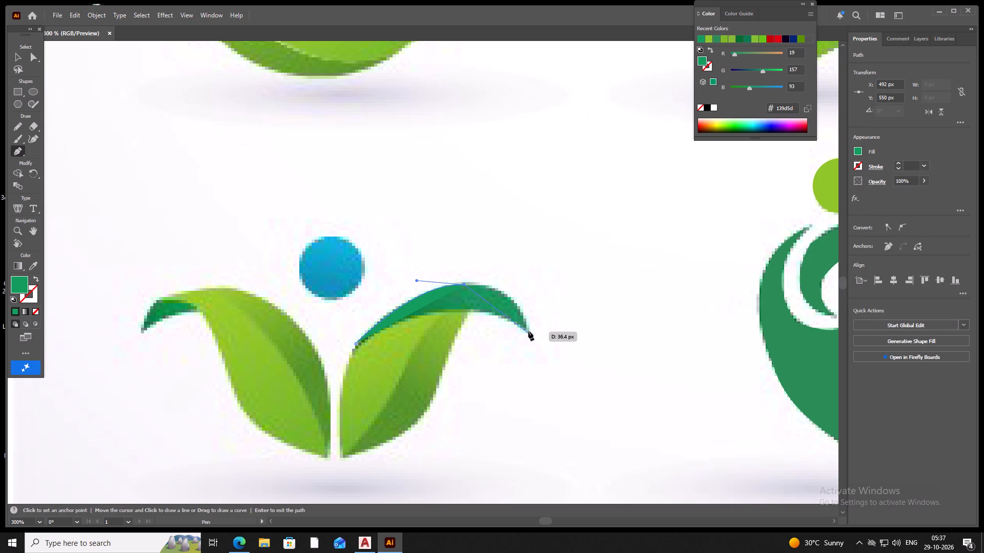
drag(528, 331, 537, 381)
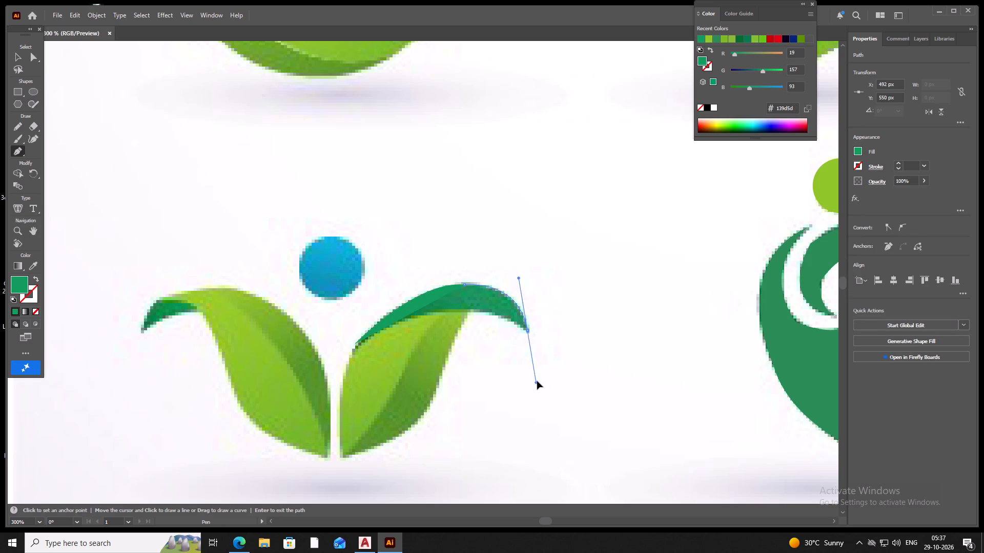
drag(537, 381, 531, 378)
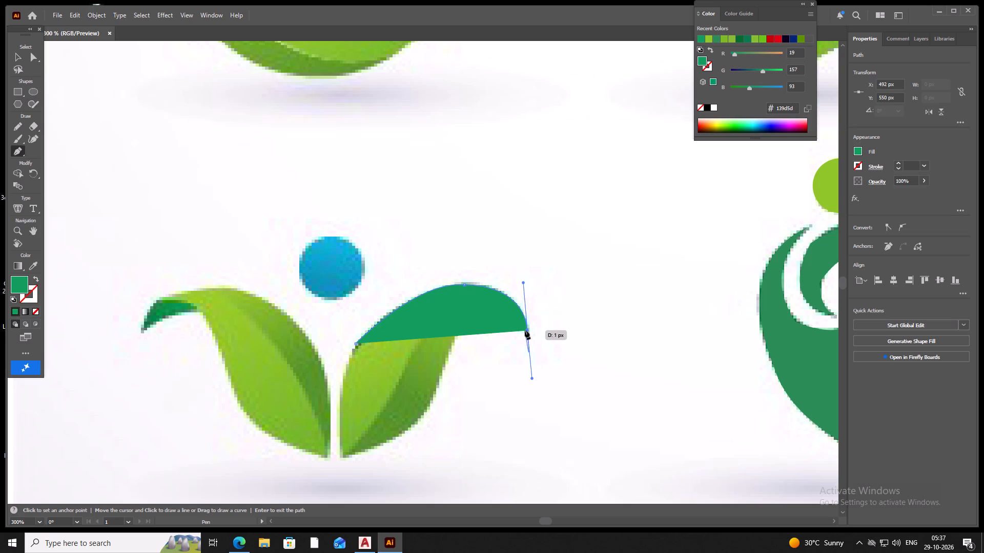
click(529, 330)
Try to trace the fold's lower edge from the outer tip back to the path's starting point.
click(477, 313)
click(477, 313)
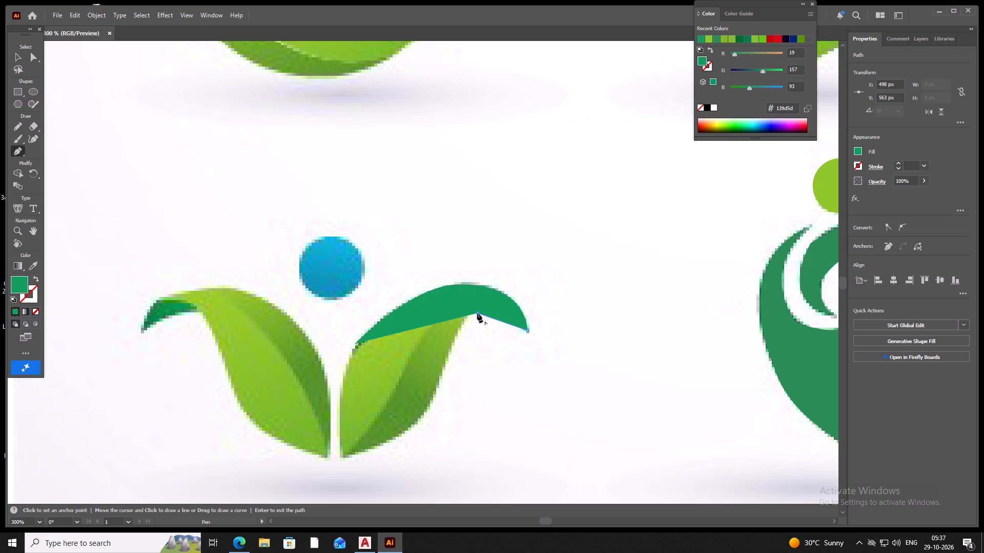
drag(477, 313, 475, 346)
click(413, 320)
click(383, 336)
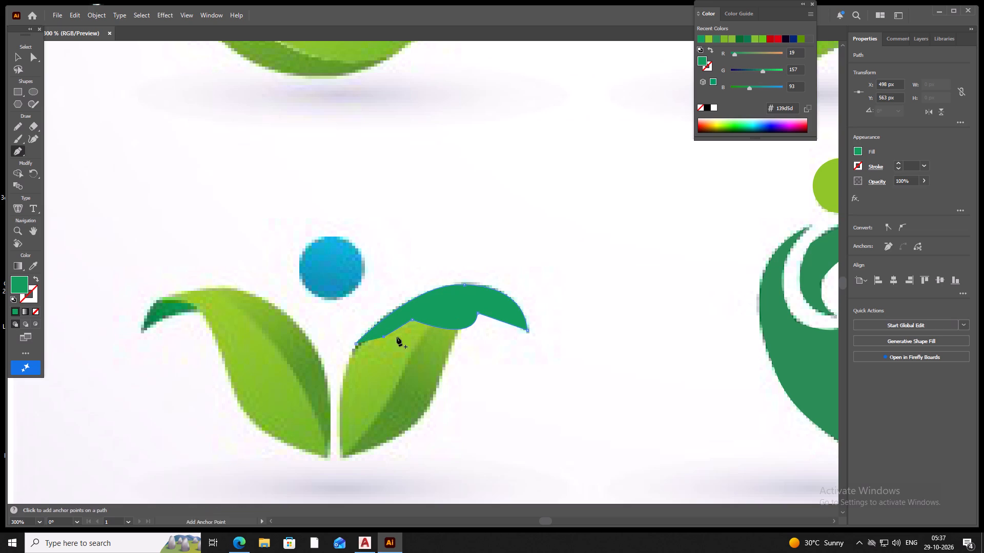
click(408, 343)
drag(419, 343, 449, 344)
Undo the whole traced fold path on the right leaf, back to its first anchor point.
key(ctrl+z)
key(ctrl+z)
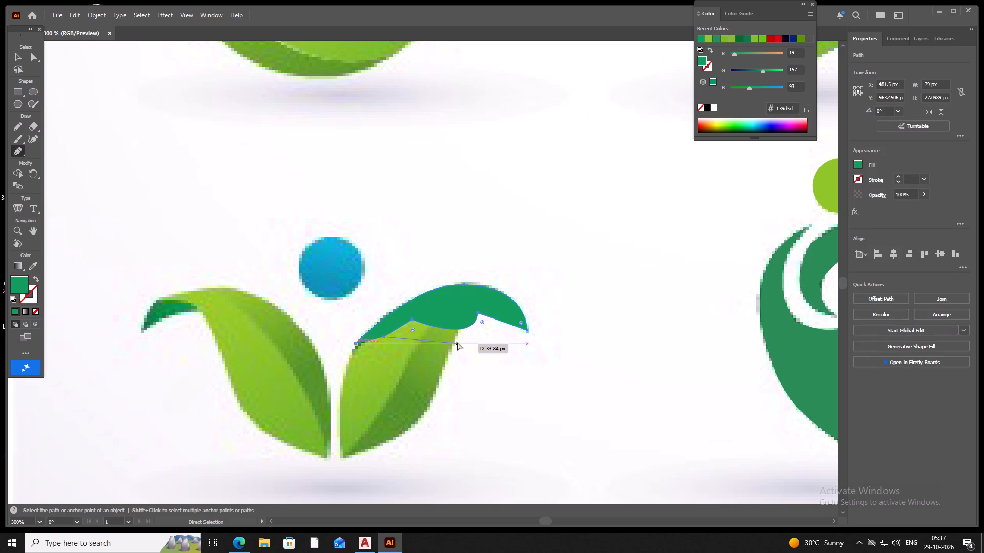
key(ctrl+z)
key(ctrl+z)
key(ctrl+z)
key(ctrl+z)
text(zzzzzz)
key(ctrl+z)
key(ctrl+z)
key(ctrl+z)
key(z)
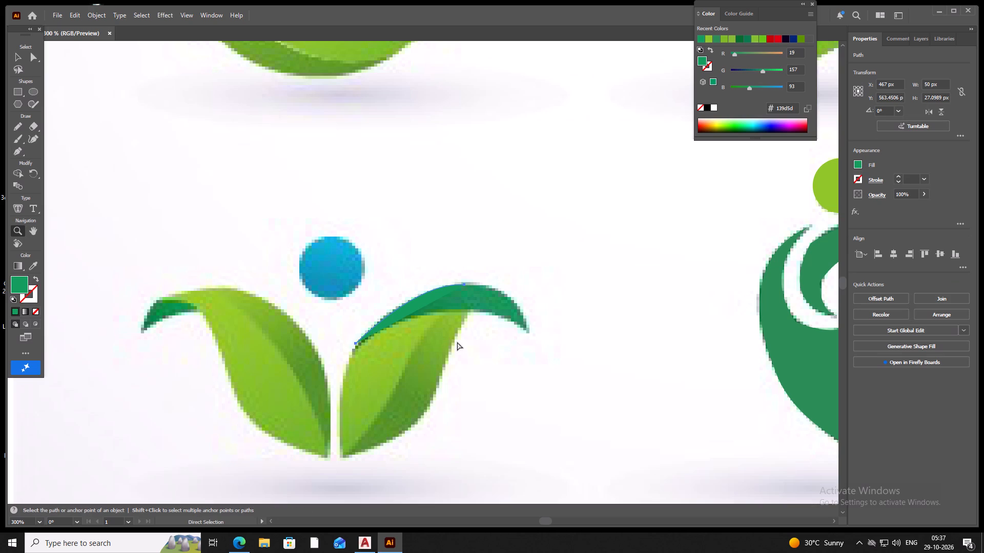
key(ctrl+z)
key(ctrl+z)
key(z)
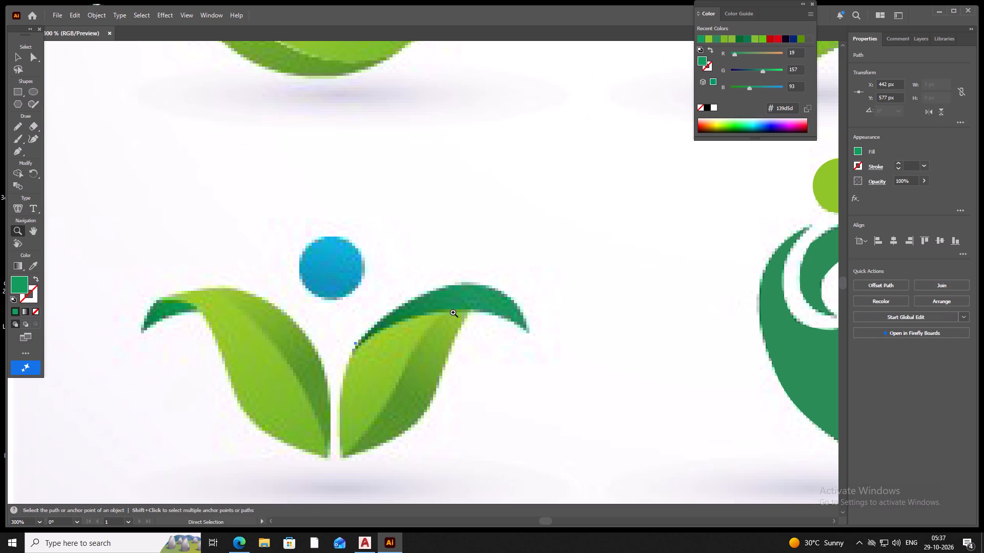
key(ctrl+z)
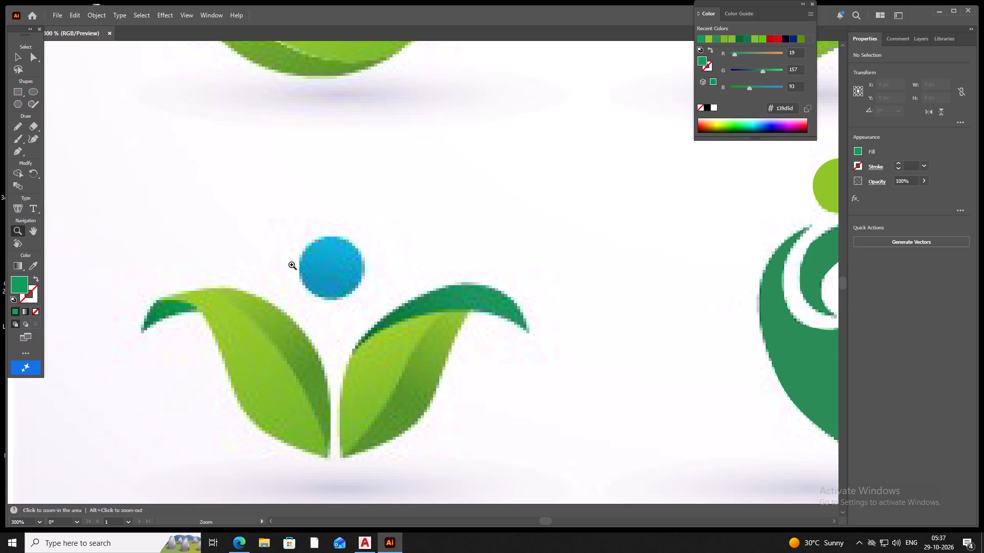
With no fill, trace the upper edge of the right leaf's dark green fold from its inner end to its outer tip.
click(34, 313)
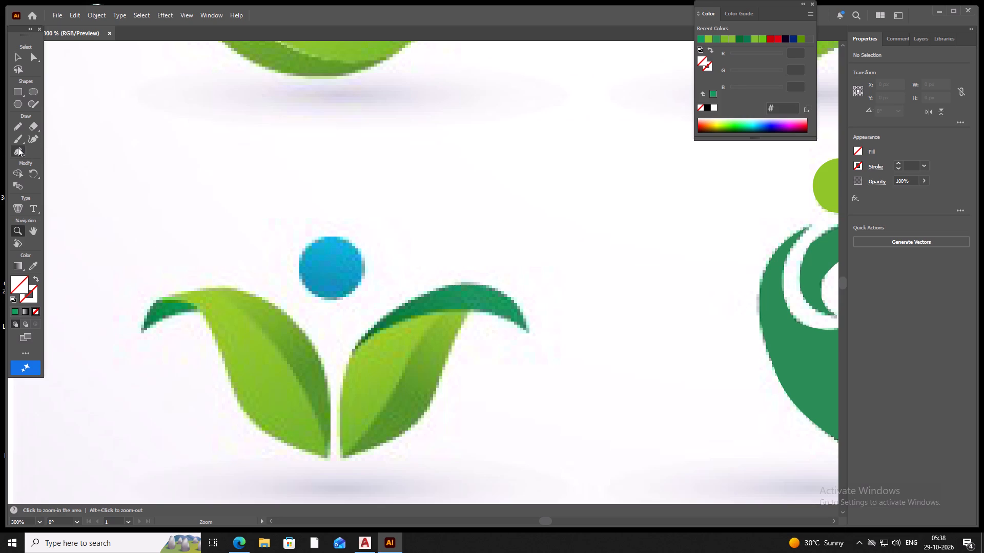
click(18, 147)
click(354, 348)
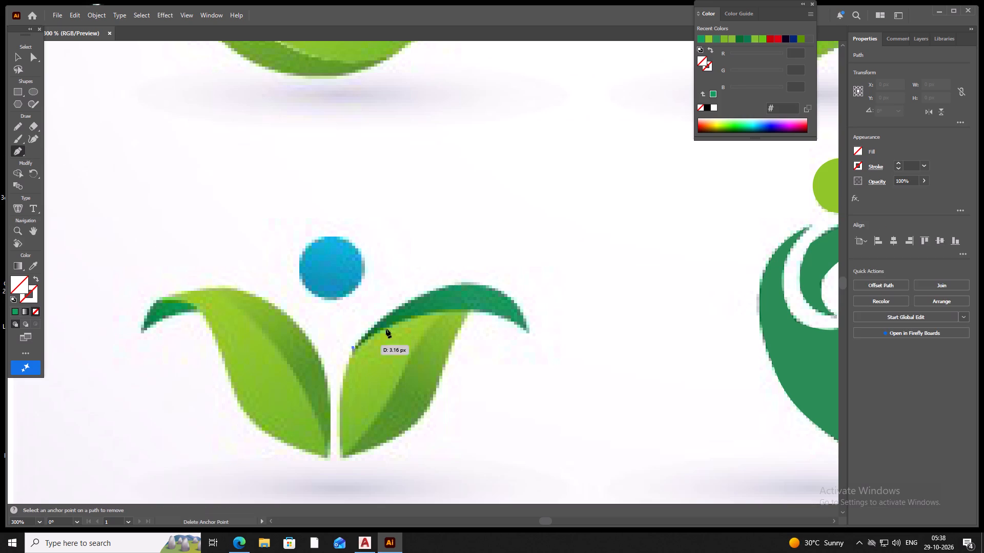
drag(471, 282, 509, 307)
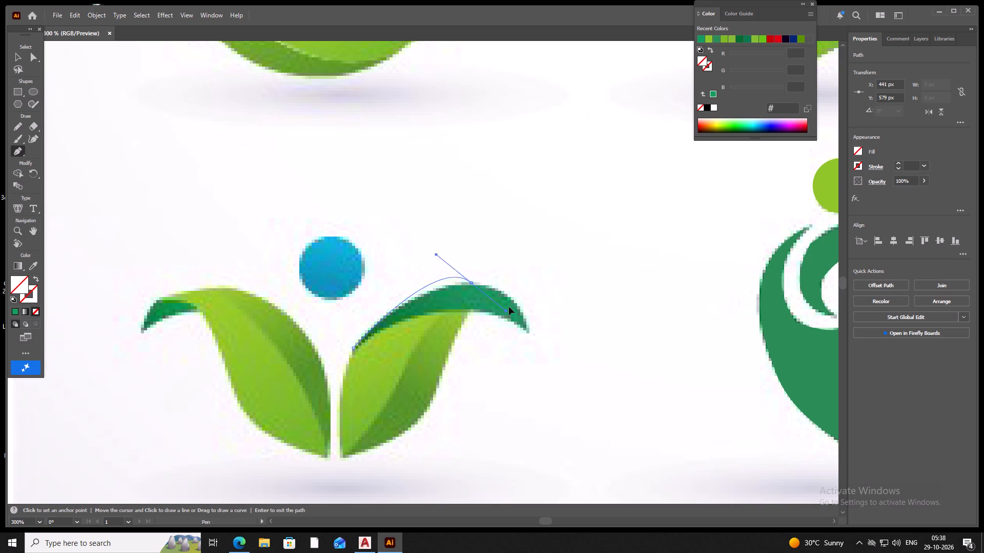
drag(509, 307, 539, 283)
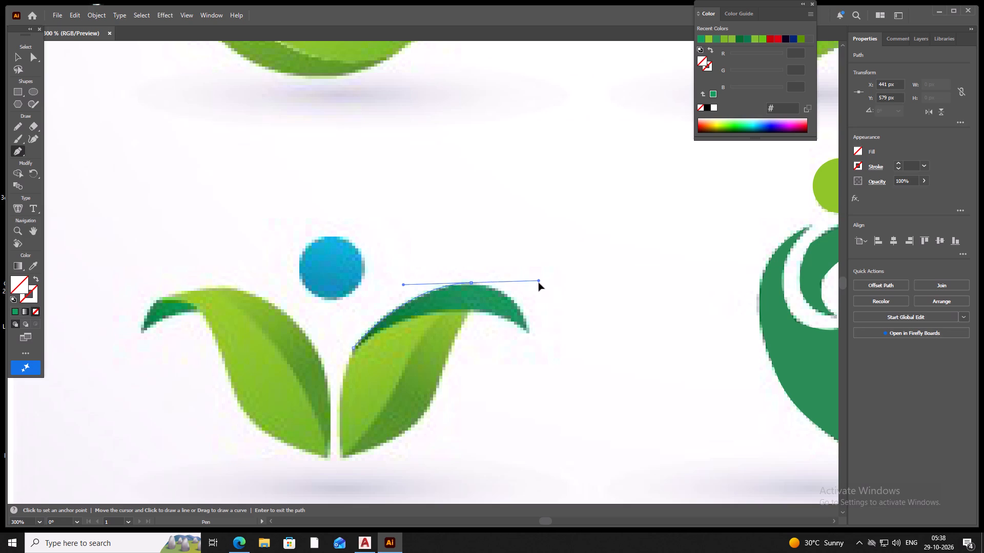
drag(539, 283, 537, 281)
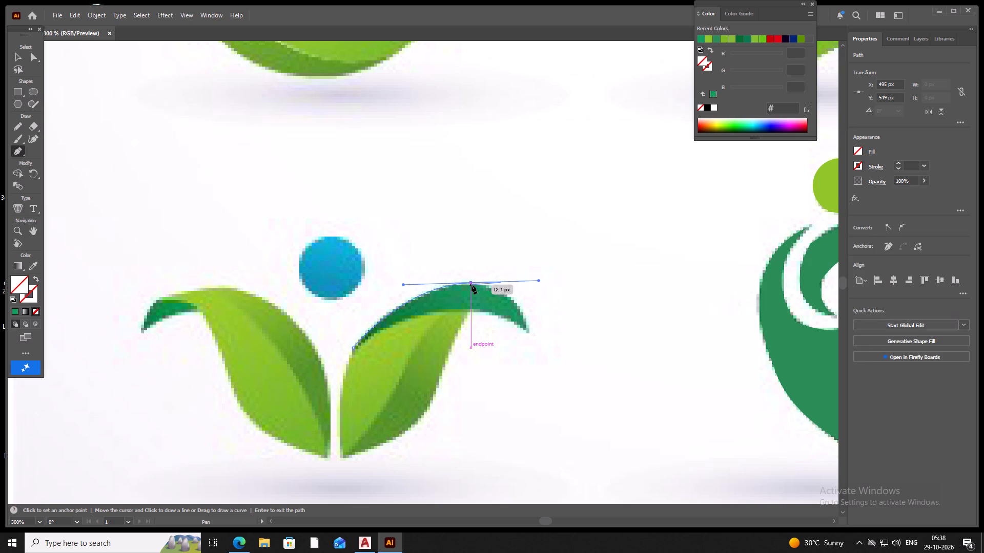
click(469, 281)
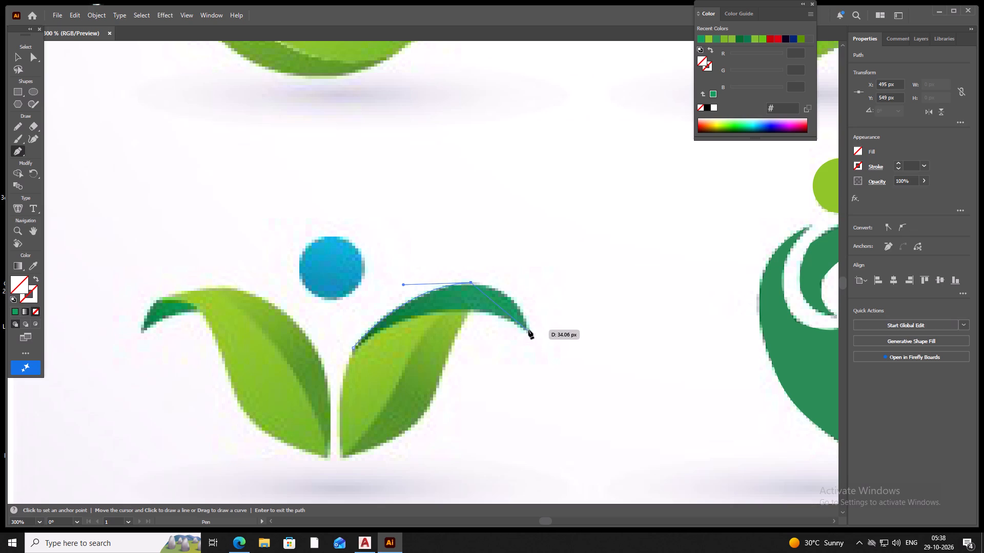
drag(528, 330, 530, 365)
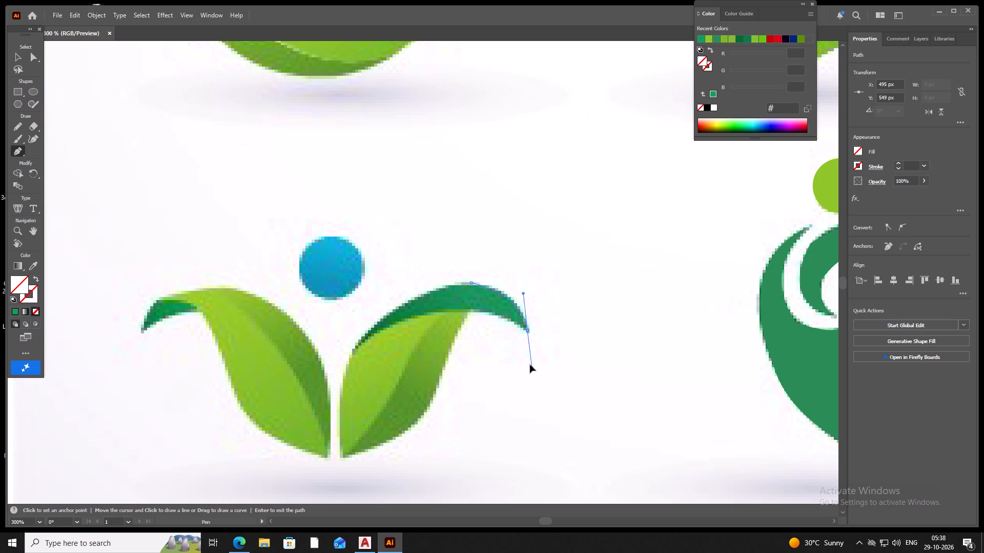
drag(530, 365, 528, 366)
click(527, 331)
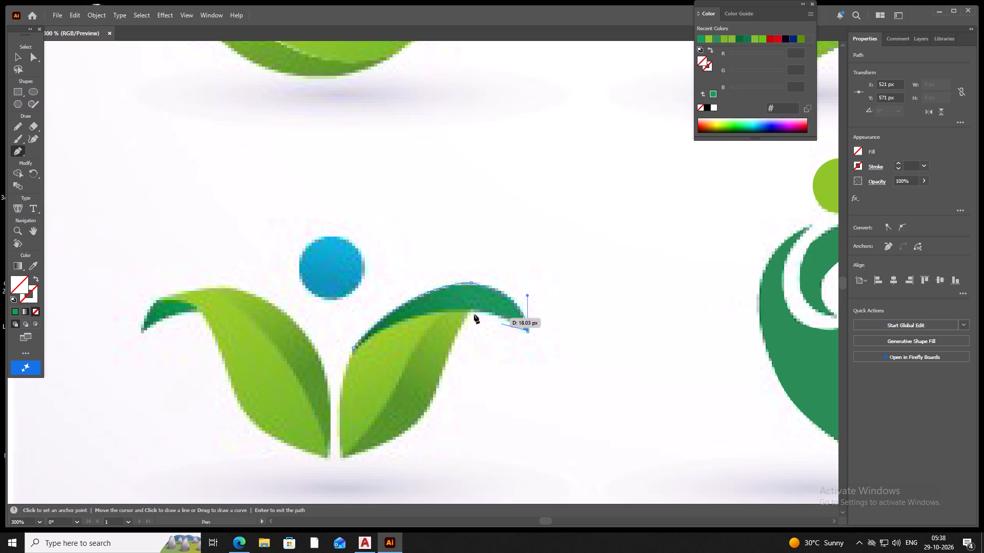
Trace the fold's curved lower edge back to the inner end and close the path at its starting point.
drag(416, 315, 407, 331)
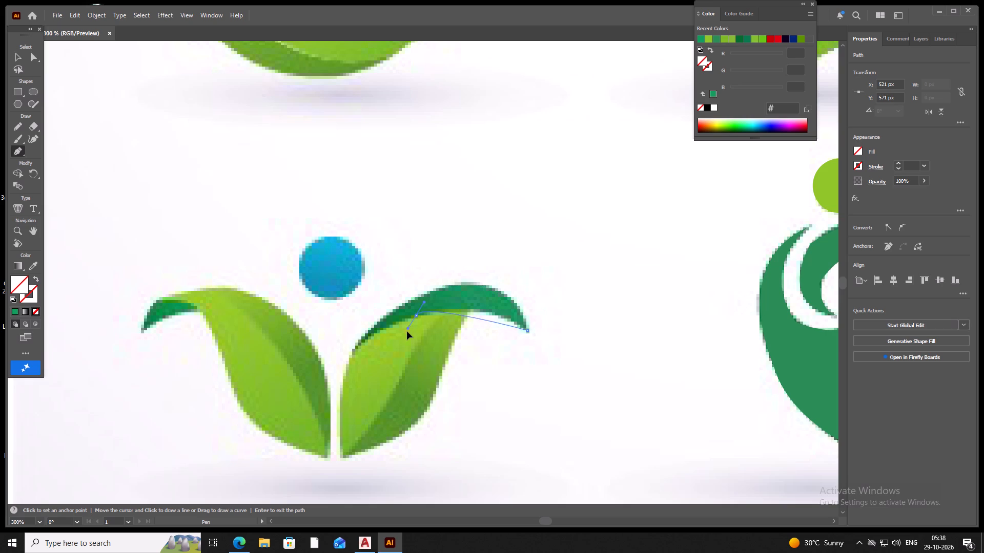
drag(407, 331, 360, 338)
click(416, 317)
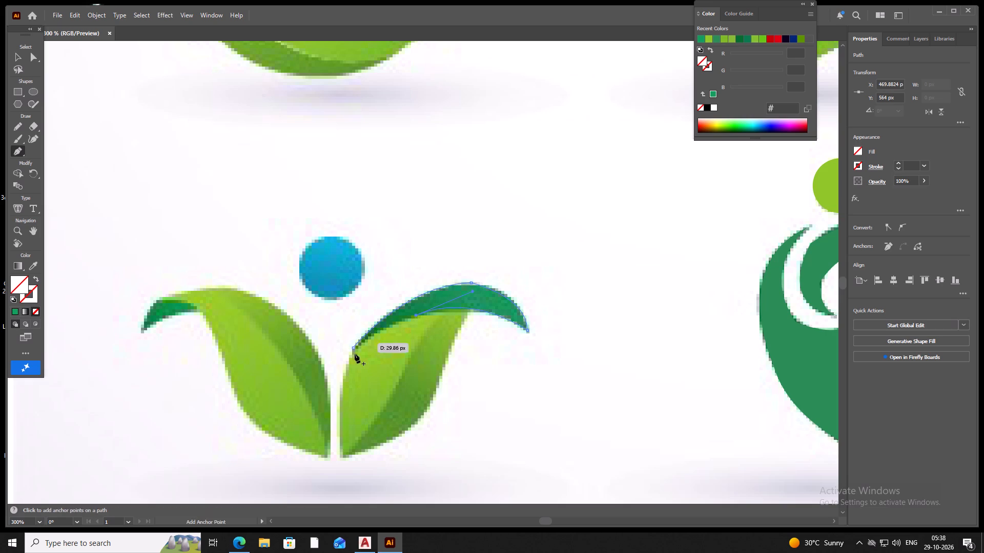
drag(355, 347, 354, 355)
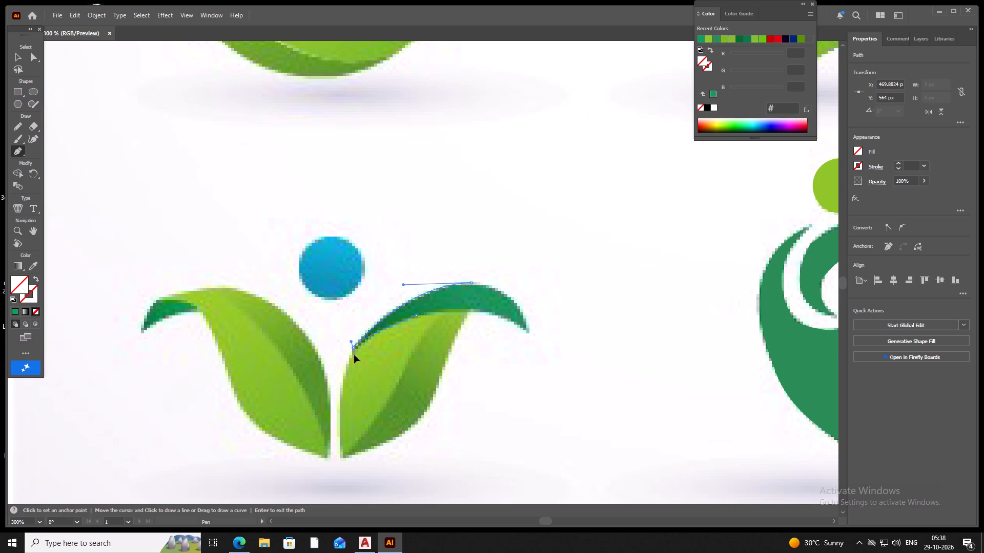
drag(354, 355, 350, 353)
drag(350, 353, 349, 354)
drag(349, 354, 350, 360)
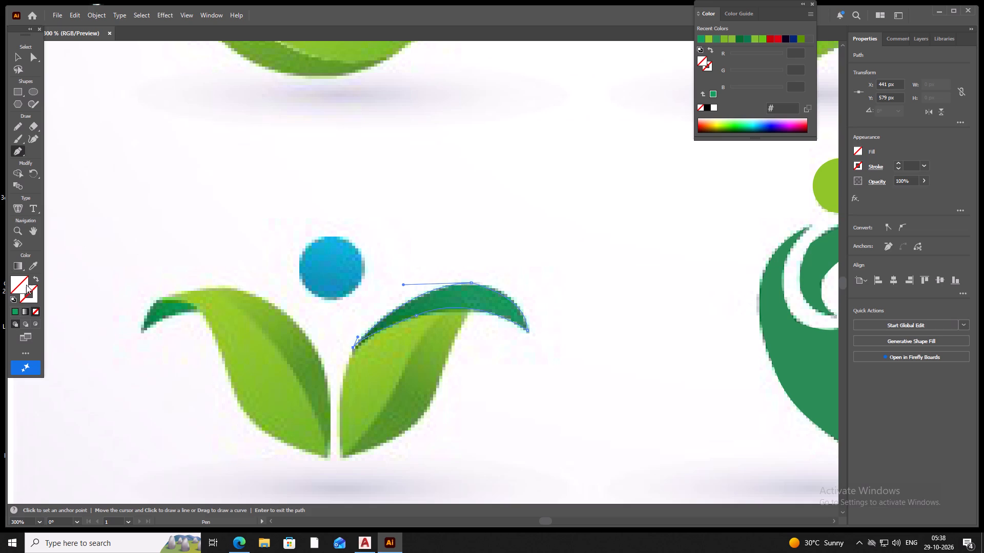
Fill the closed fold shape on the right leaf with dark green #139D5D and check it against the logo.
click(16, 314)
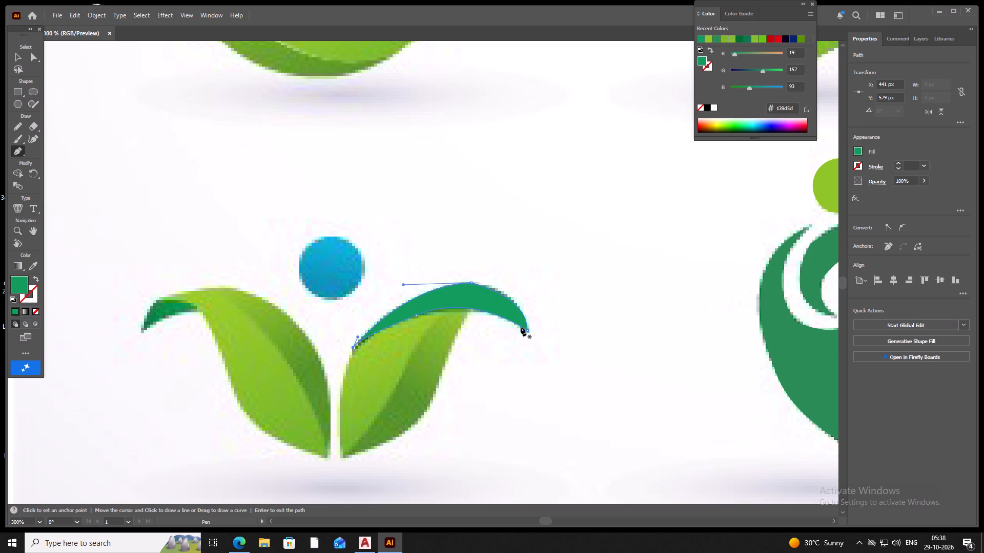
scroll(481, 360, down, 1)
scroll(481, 360, up, 2)
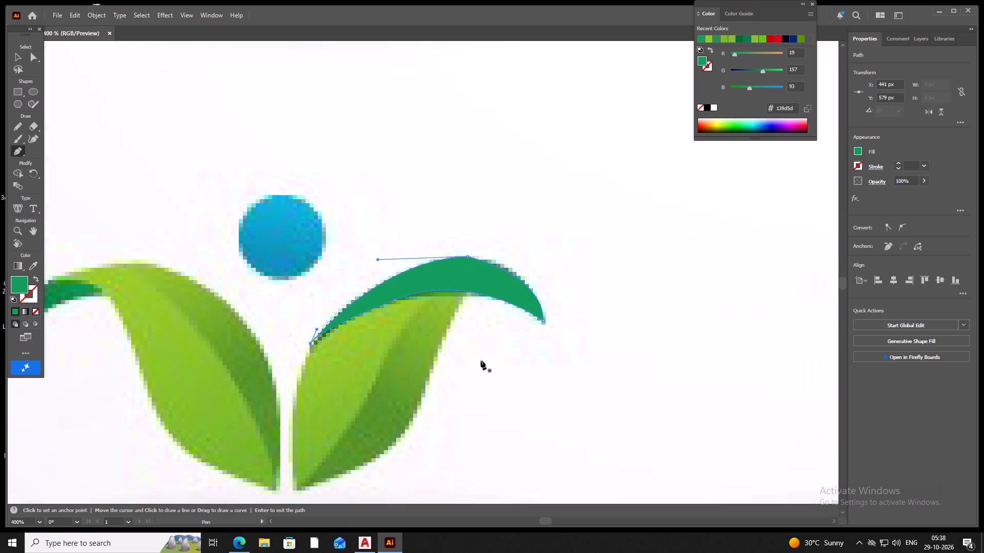
scroll(481, 360, down, 1)
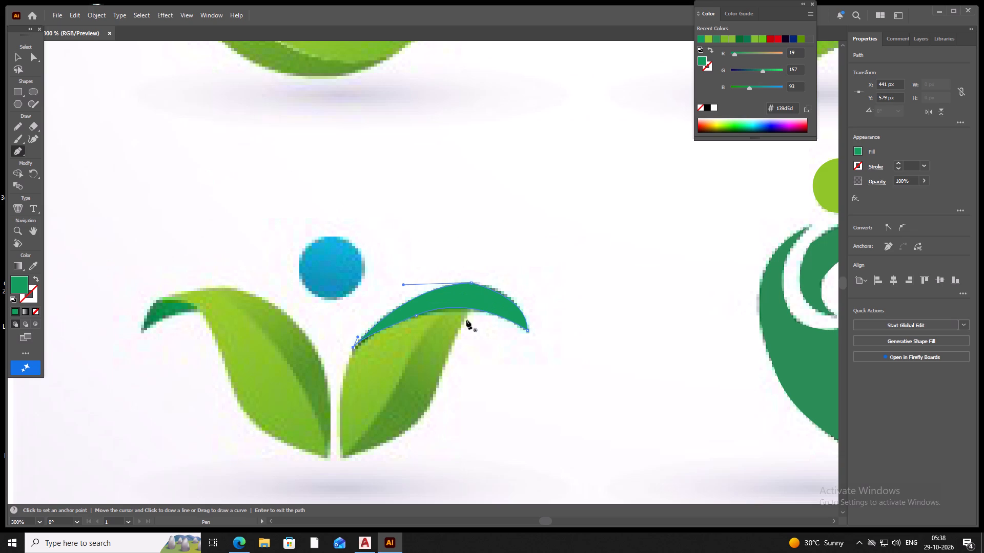
Fine-tune the peak, lower-edge and outer-tip anchors of the right leaf's dark green fold, plus the tip's handle, to match the logo.
click(37, 58)
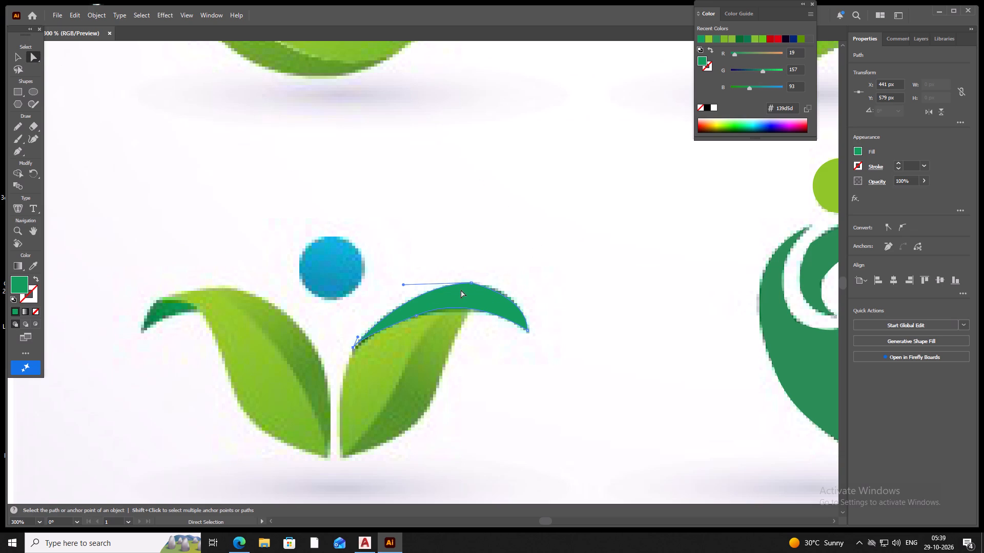
click(471, 284)
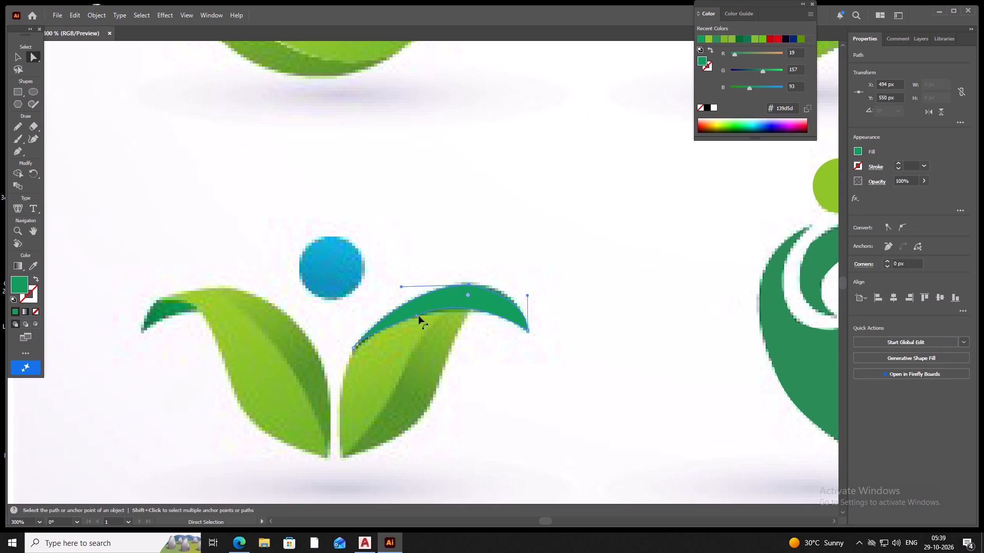
click(416, 316)
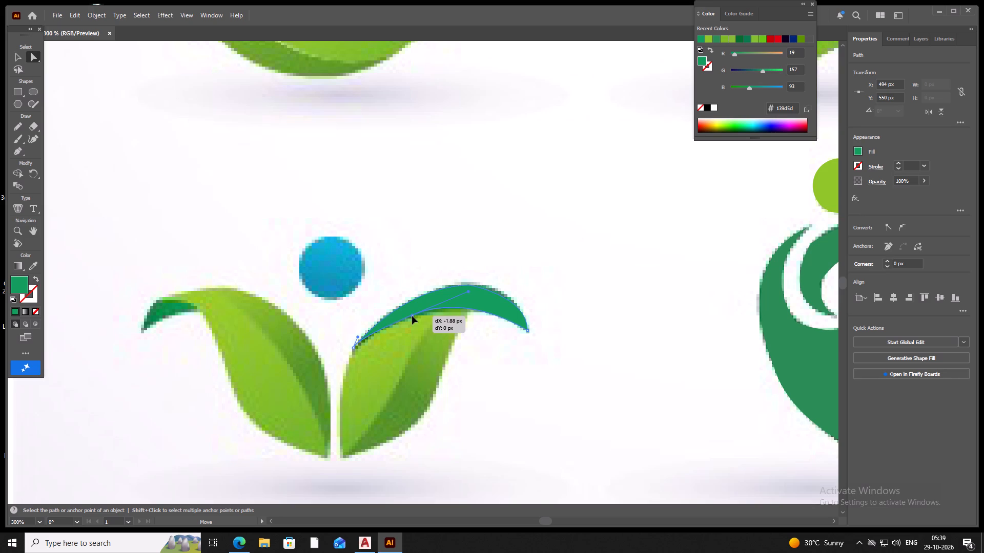
click(525, 331)
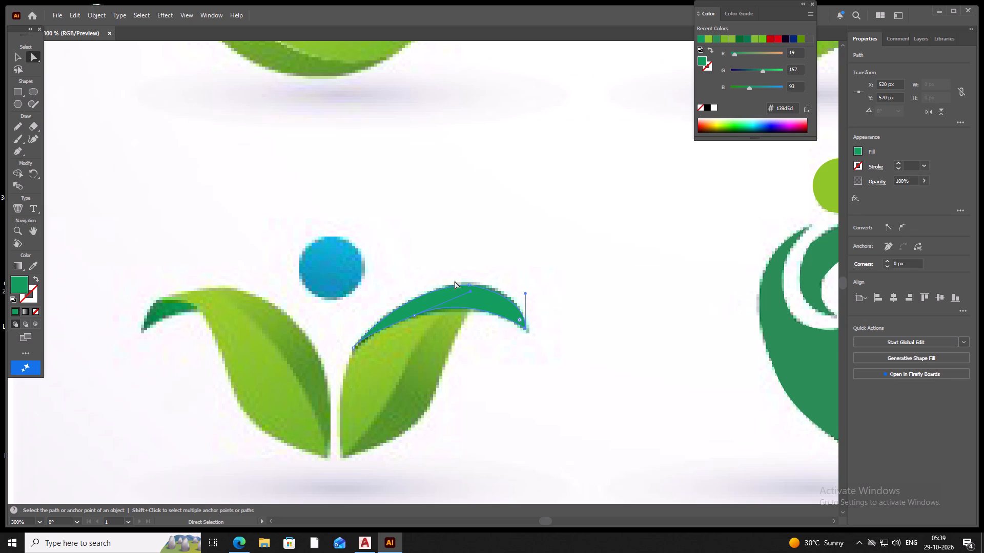
click(524, 293)
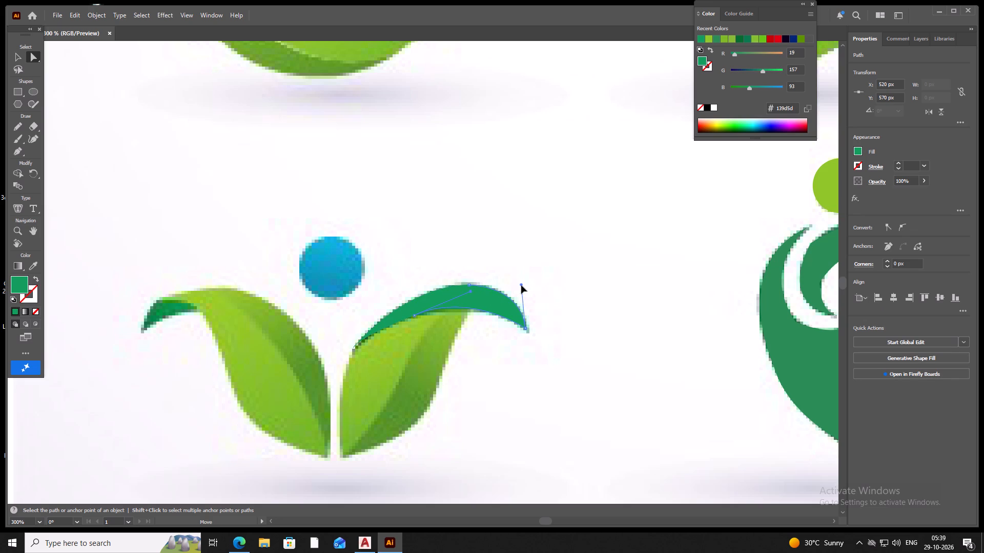
click(414, 313)
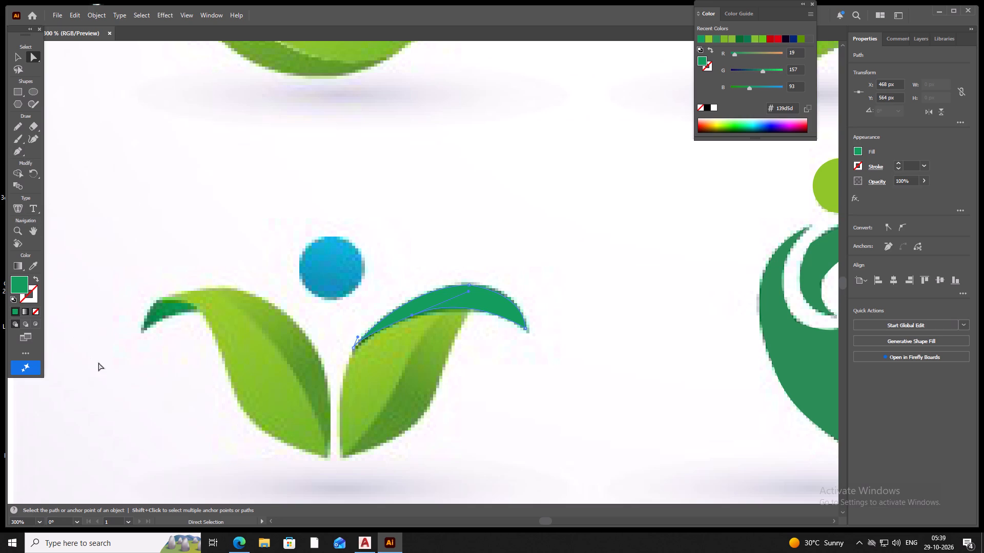
Recolour the right leaf's fold with dark green #0C9044 sampled from the left leaf's folded tip, and deselect it.
click(33, 260)
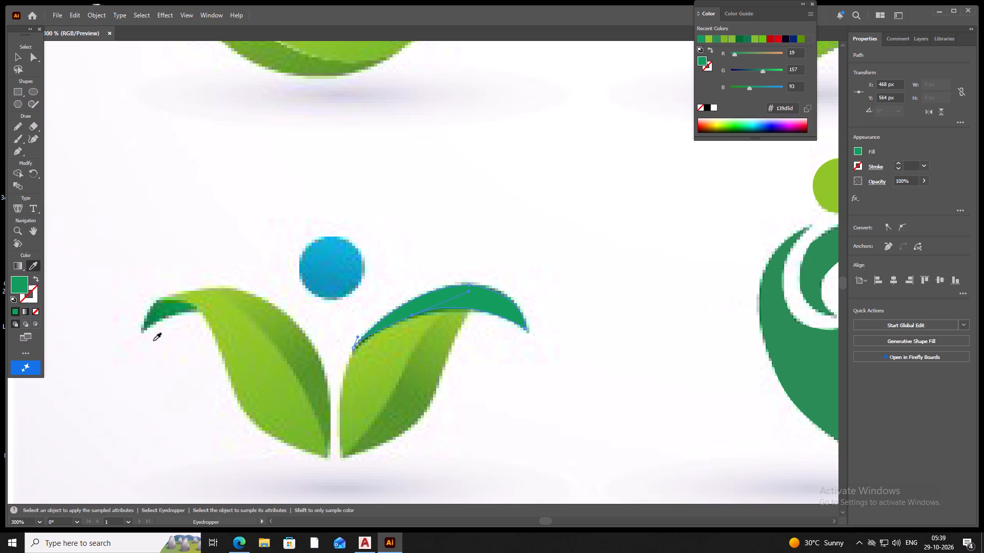
click(382, 367)
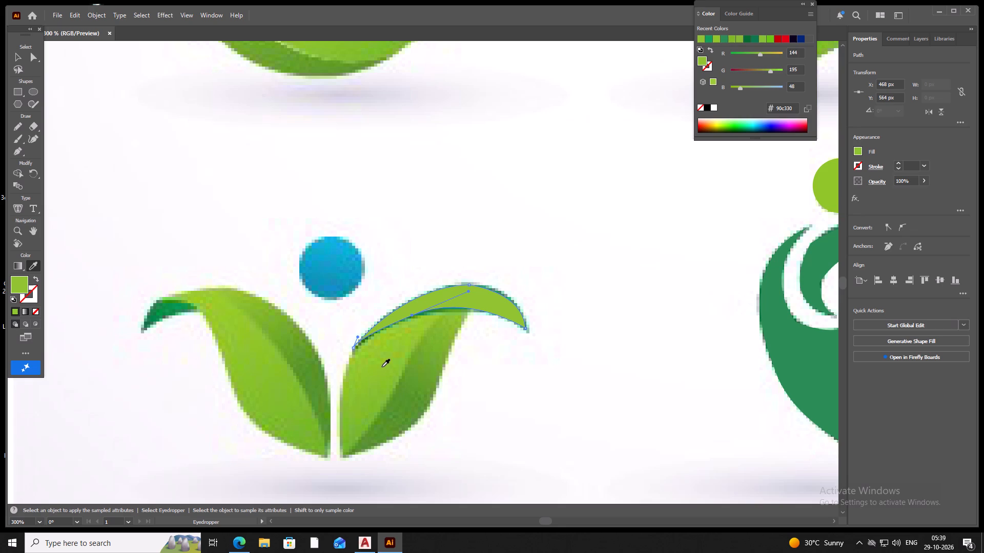
click(165, 306)
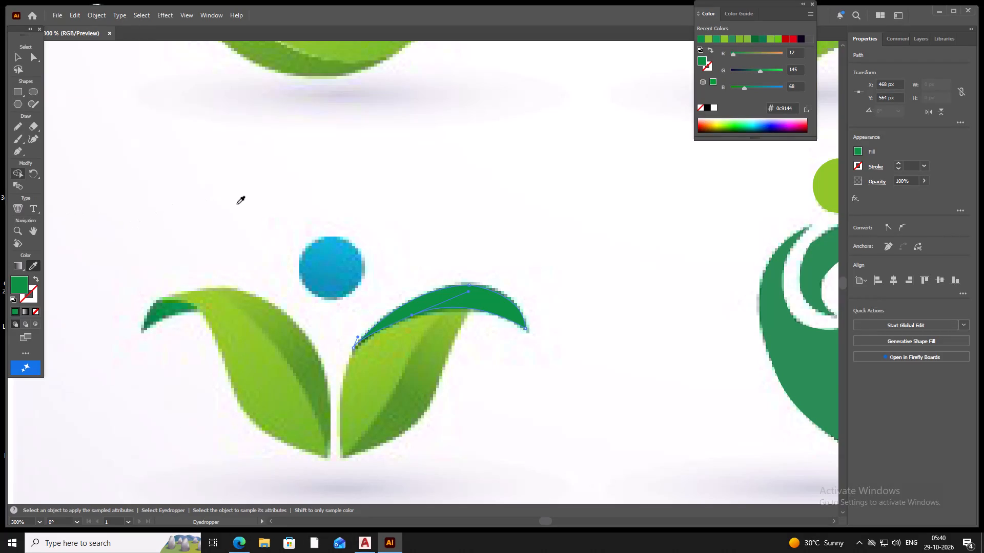
click(170, 227)
click(170, 227)
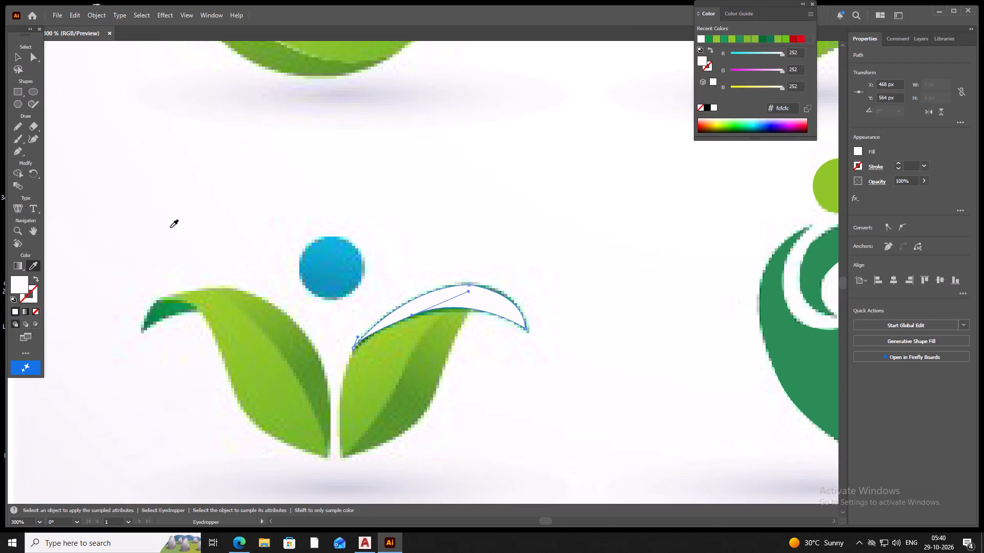
click(23, 287)
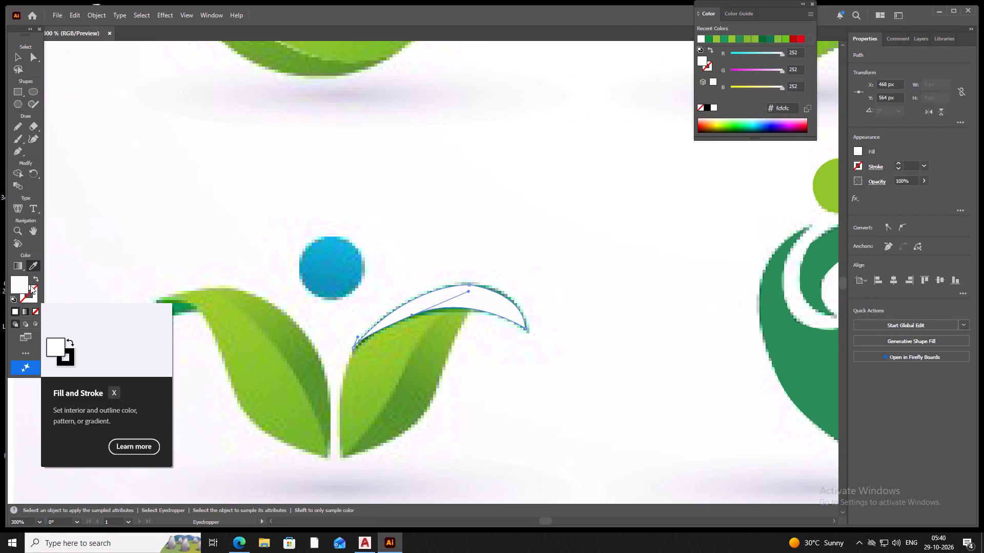
click(165, 304)
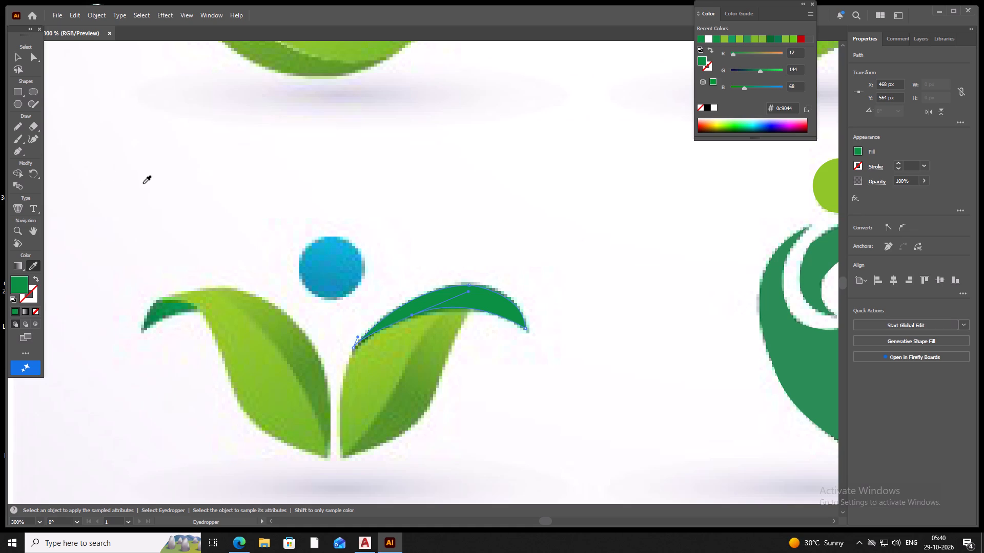
click(18, 56)
click(231, 184)
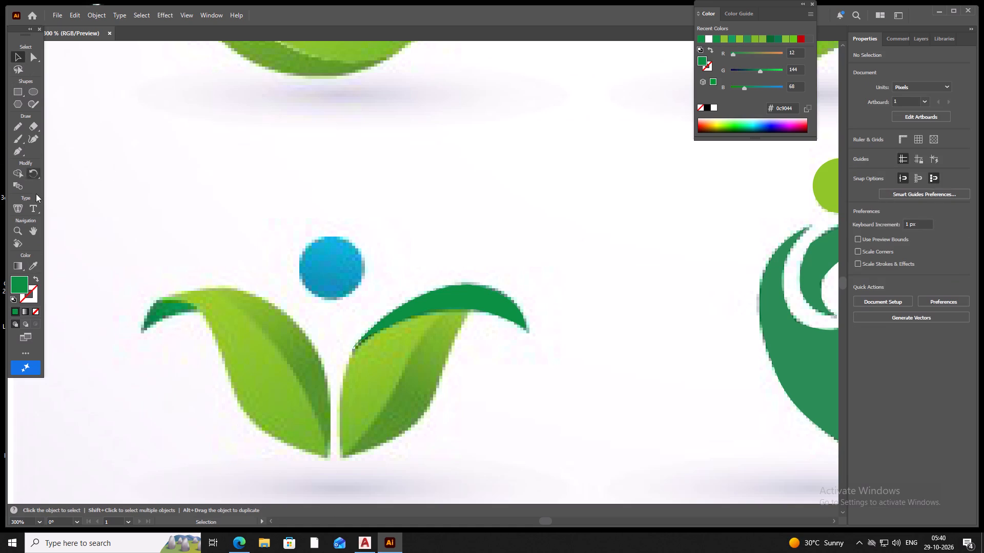
With no fill, trace the right leaf body's upper edge under the fold to its inner end, and its inner edge down to the base.
click(19, 153)
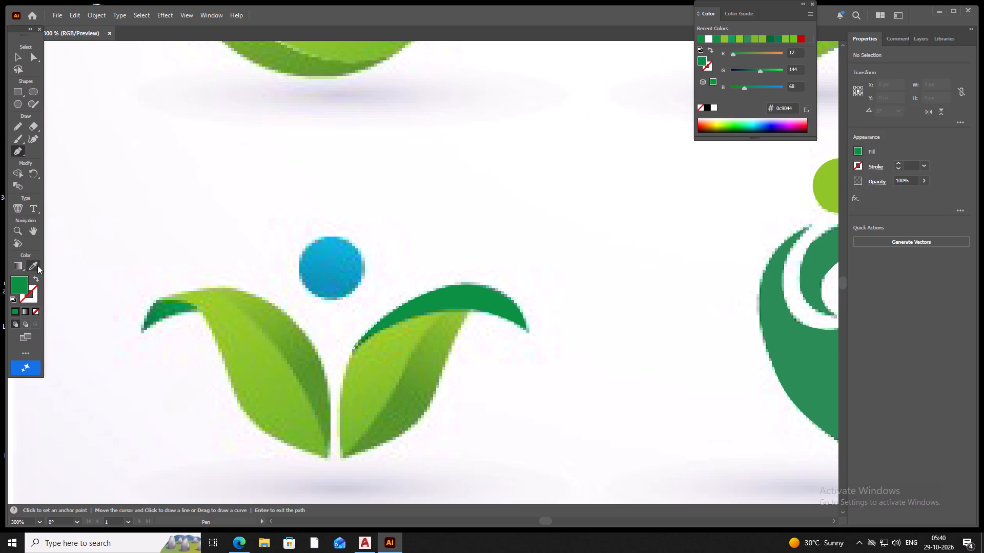
click(38, 310)
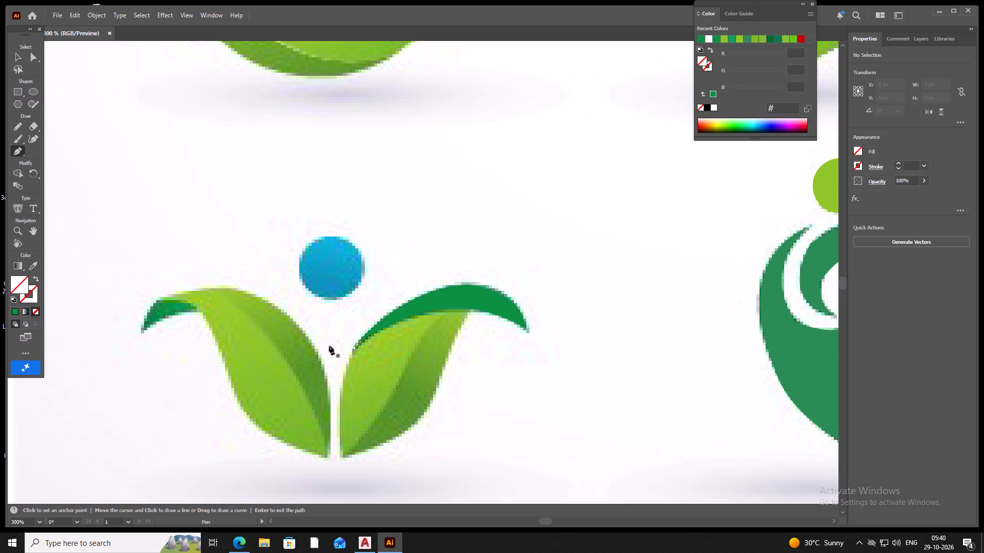
click(469, 311)
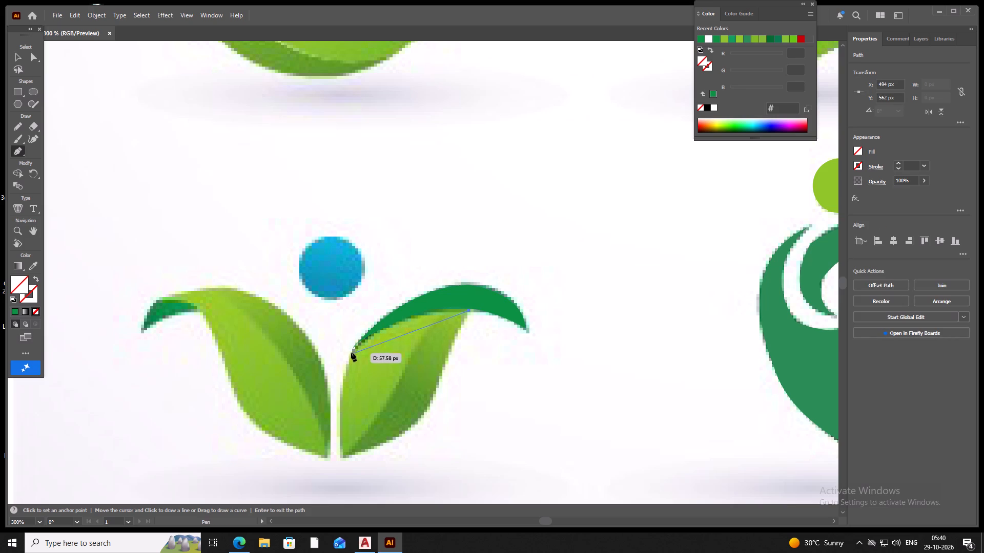
drag(352, 349, 290, 388)
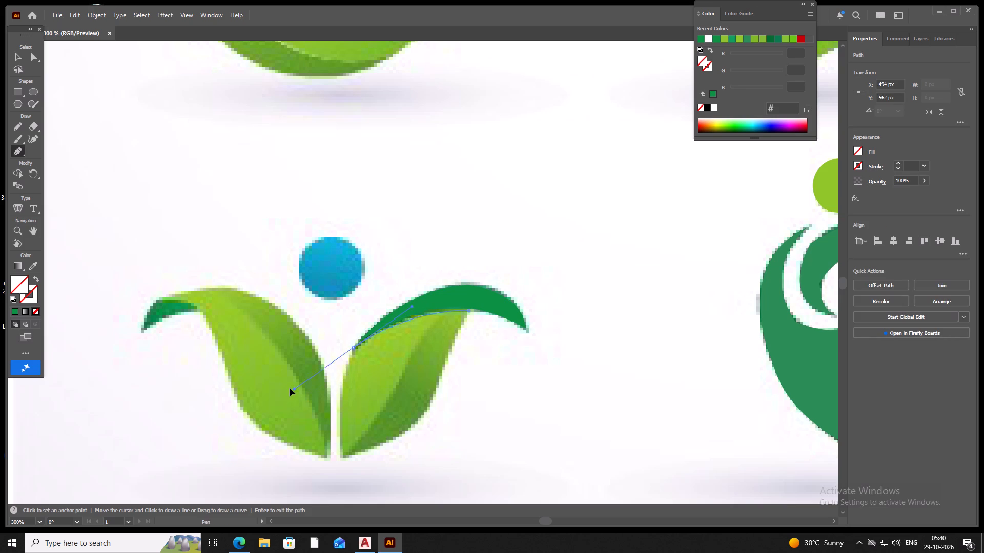
drag(290, 388, 281, 399)
click(352, 348)
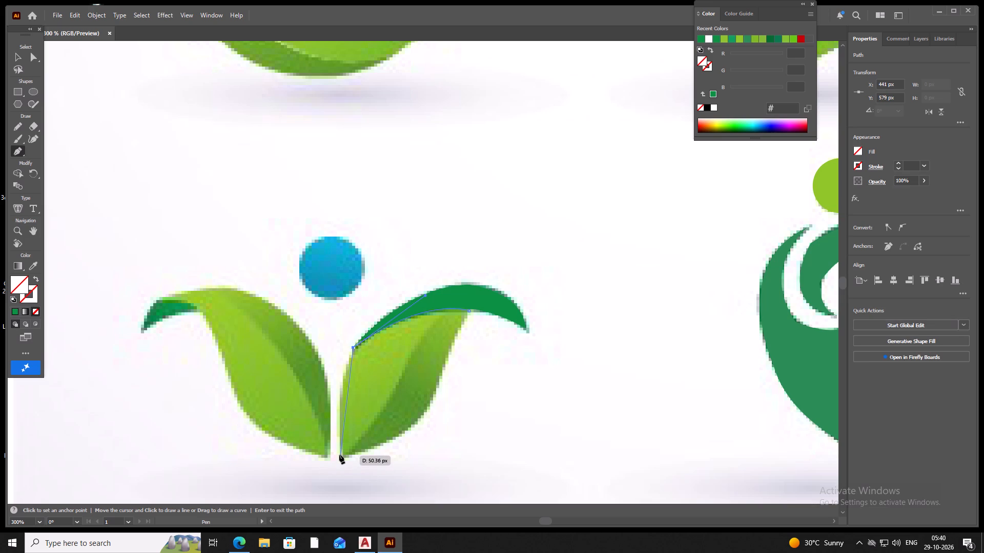
drag(339, 455, 350, 497)
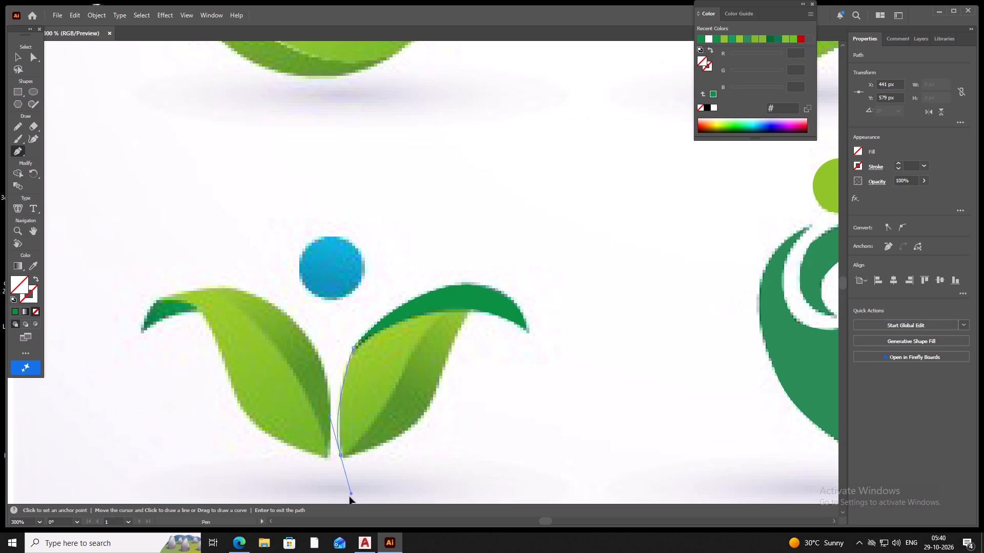
drag(350, 497, 352, 465)
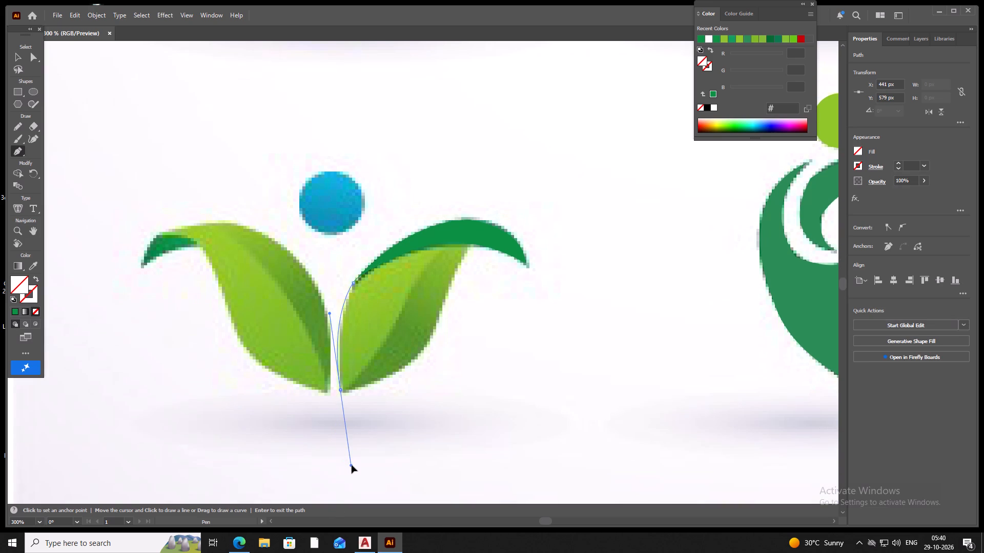
drag(352, 465, 343, 462)
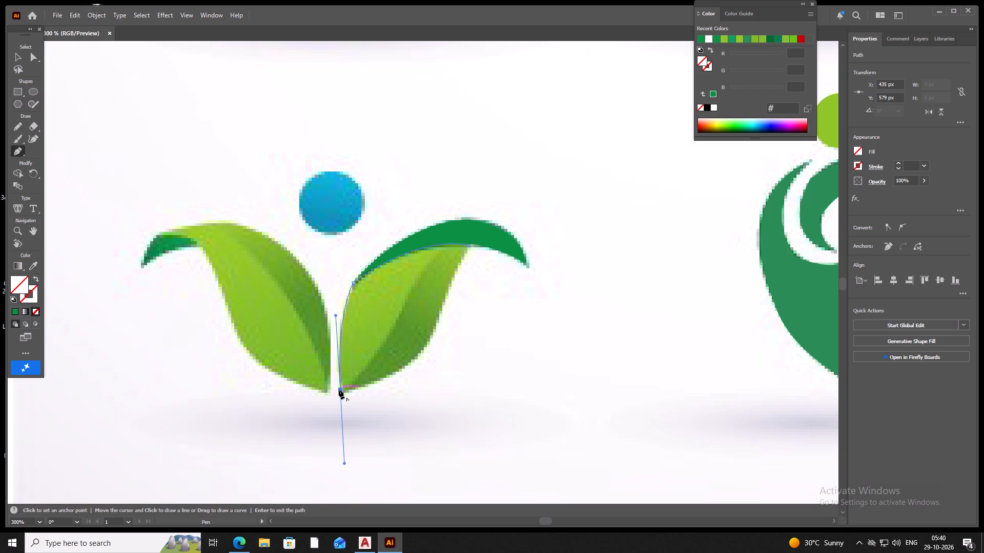
click(339, 390)
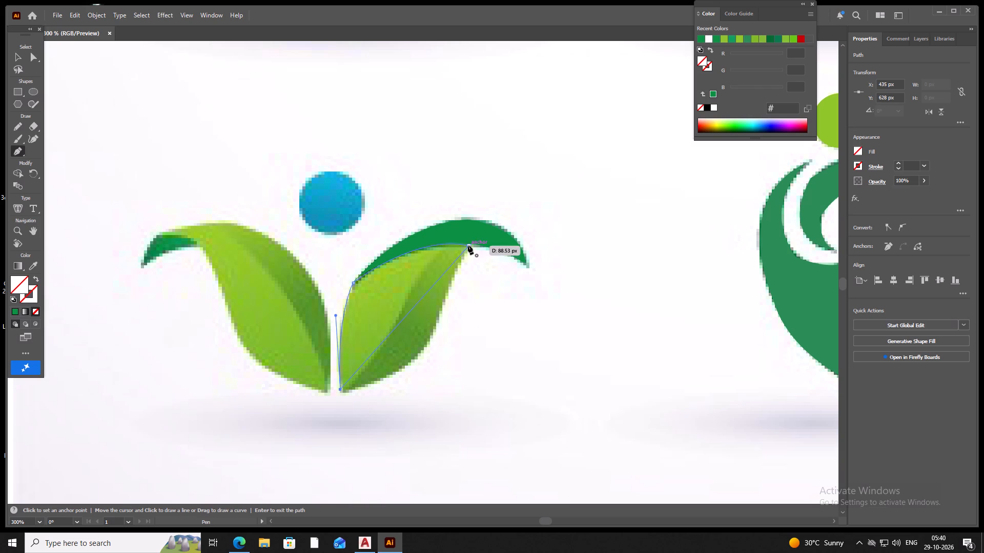
Trace the right leaf body's curved outer edge from the base up to the fold and close the path at its starting point.
drag(468, 245, 468, 205)
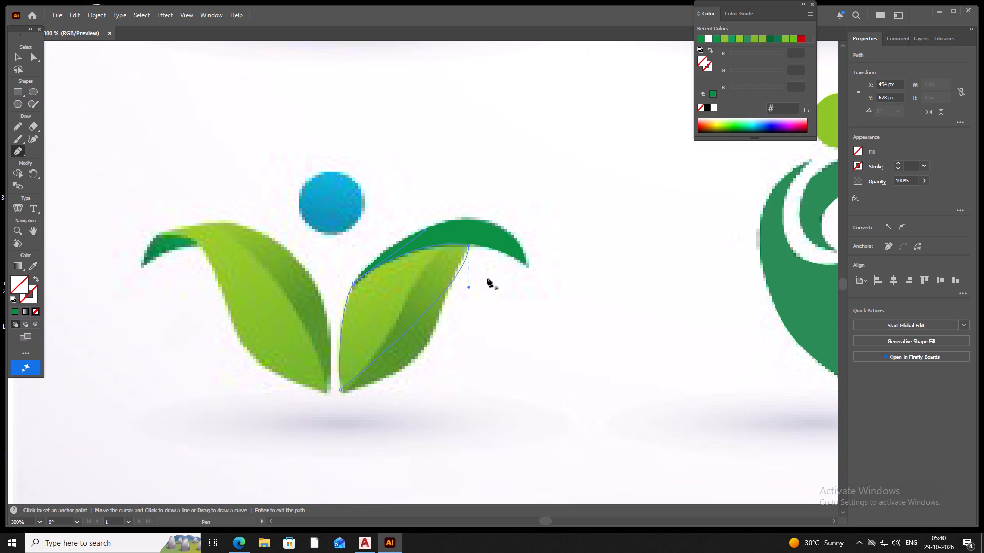
key(ctrl+z)
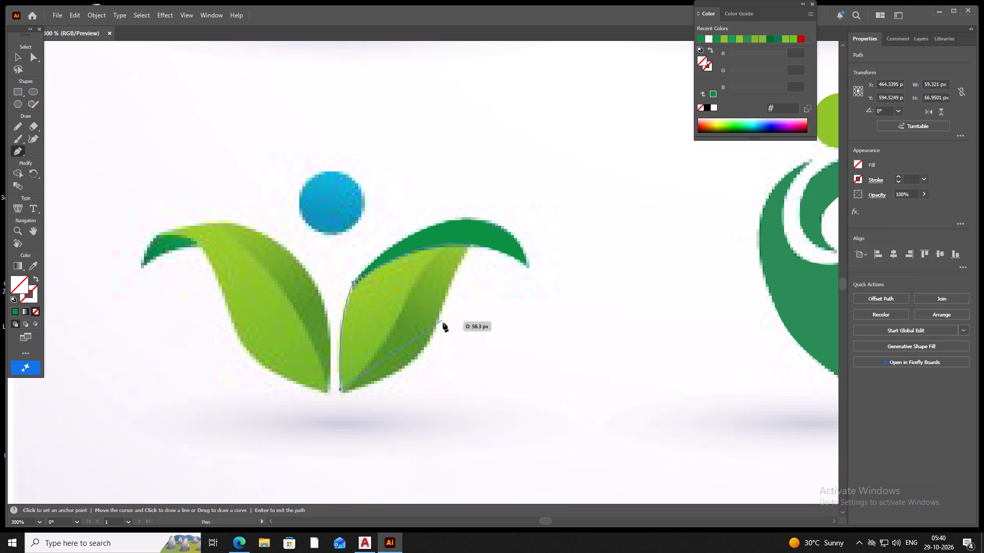
drag(436, 325, 443, 302)
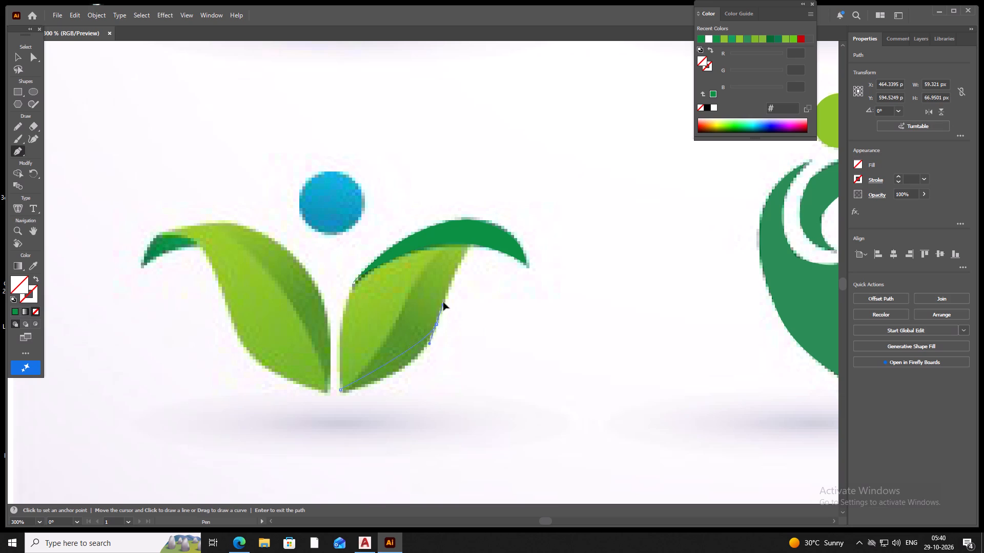
drag(443, 302, 457, 264)
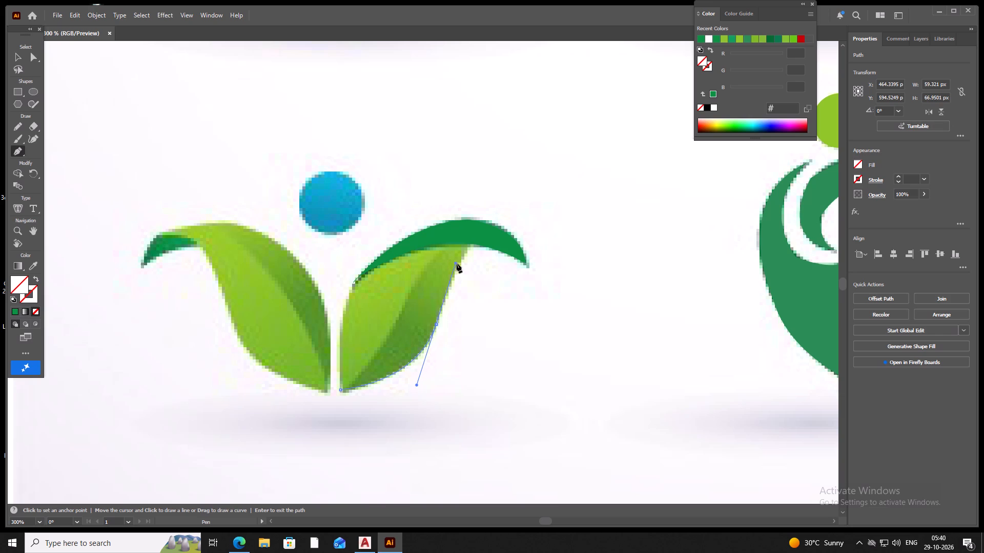
click(436, 324)
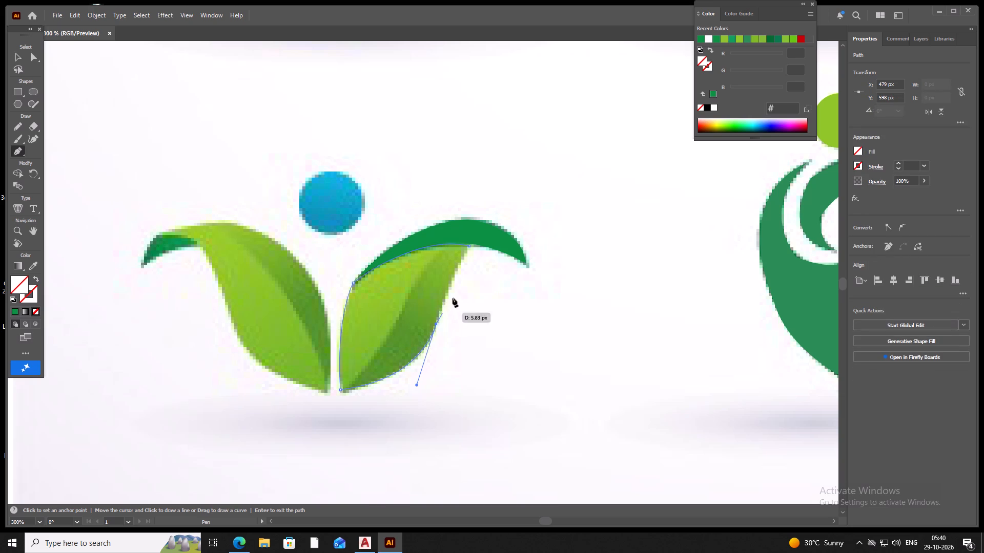
drag(470, 246, 477, 251)
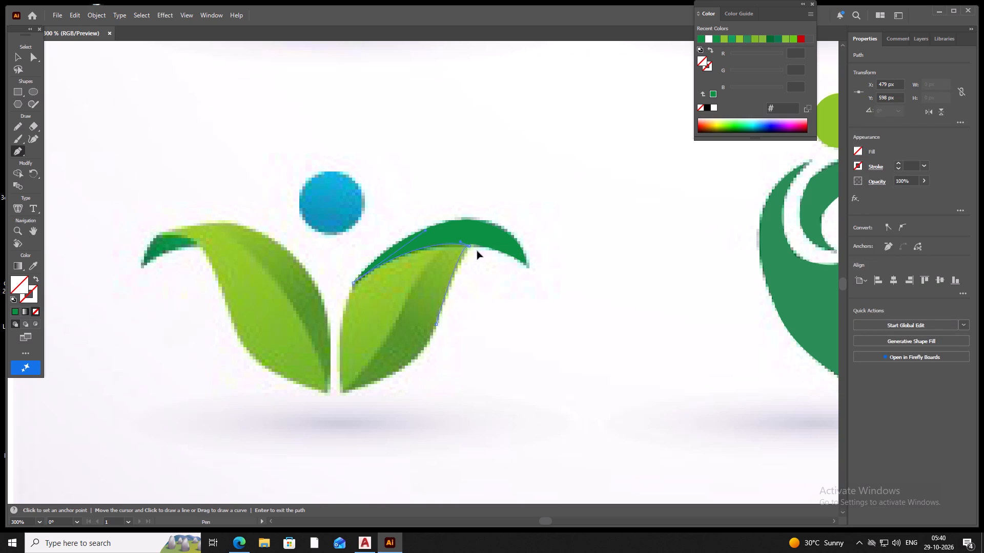
drag(477, 251, 482, 235)
drag(482, 235, 483, 224)
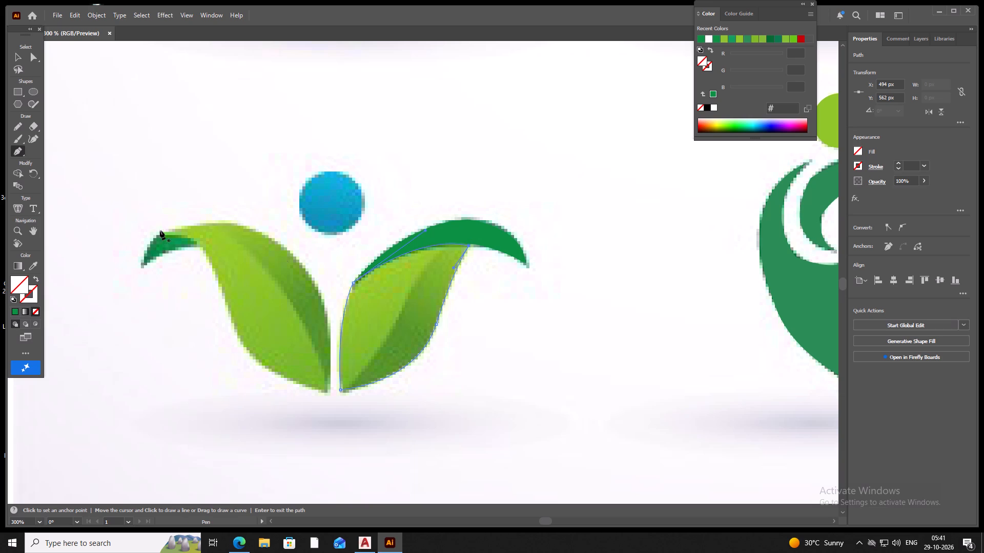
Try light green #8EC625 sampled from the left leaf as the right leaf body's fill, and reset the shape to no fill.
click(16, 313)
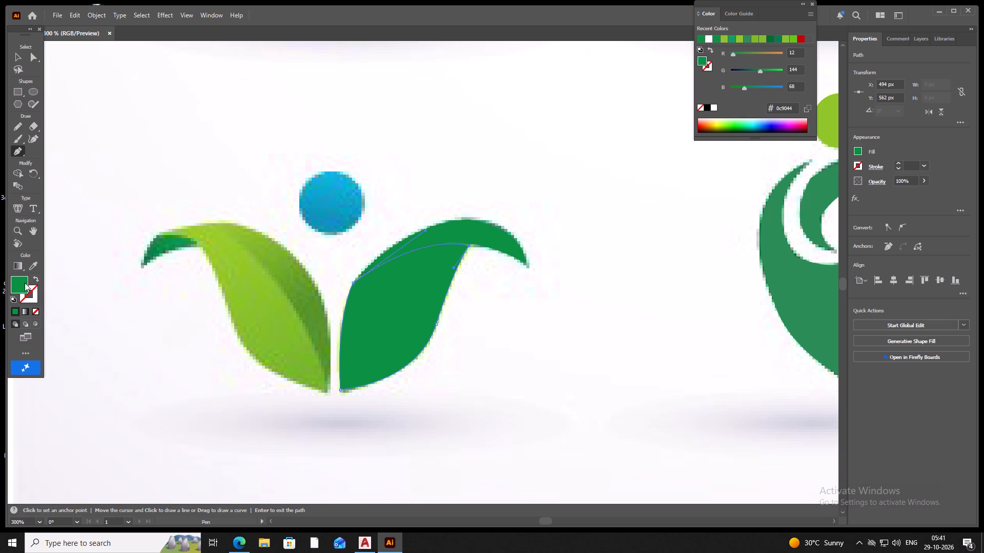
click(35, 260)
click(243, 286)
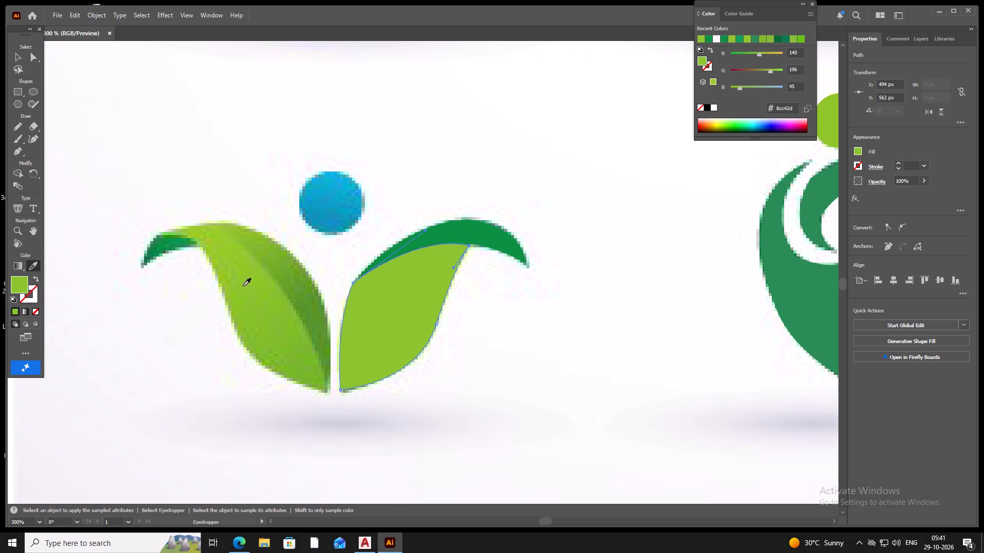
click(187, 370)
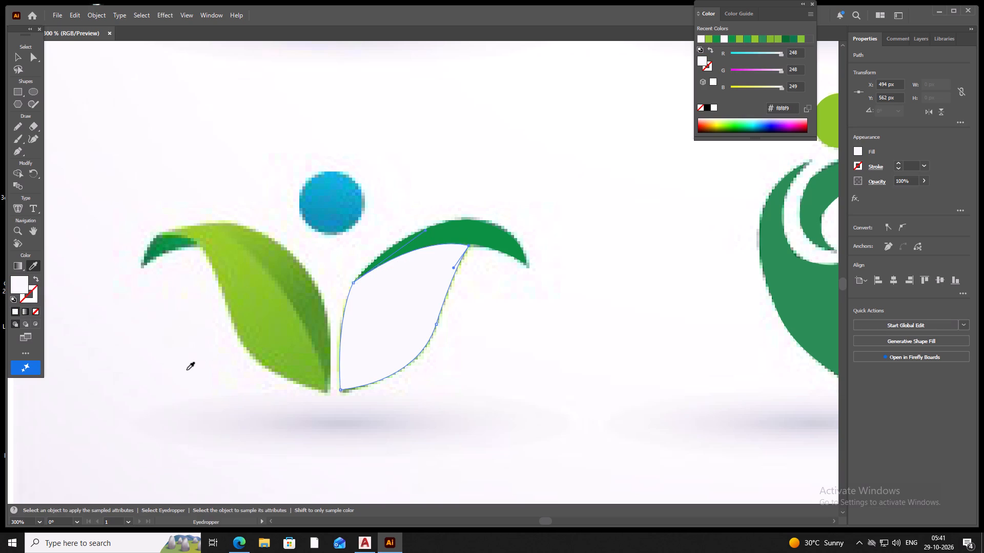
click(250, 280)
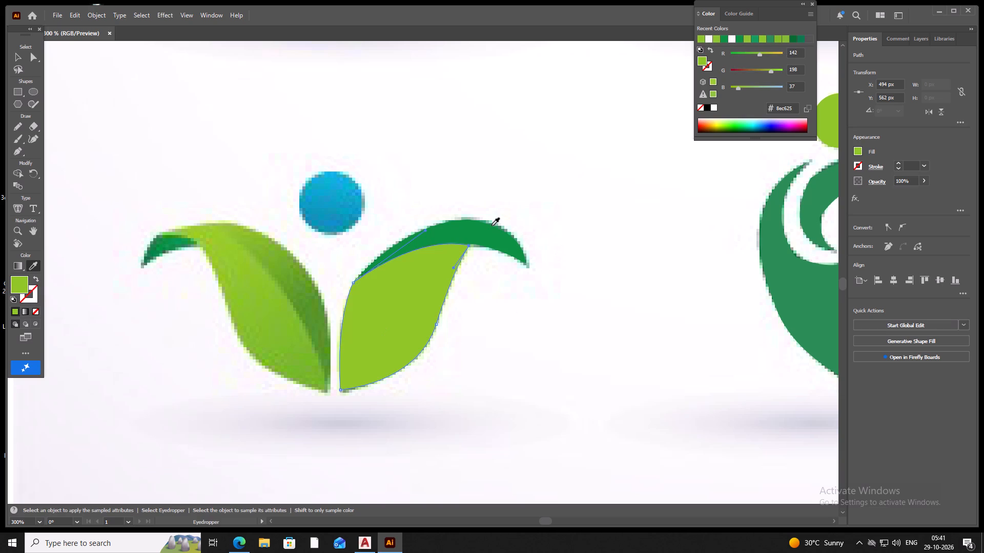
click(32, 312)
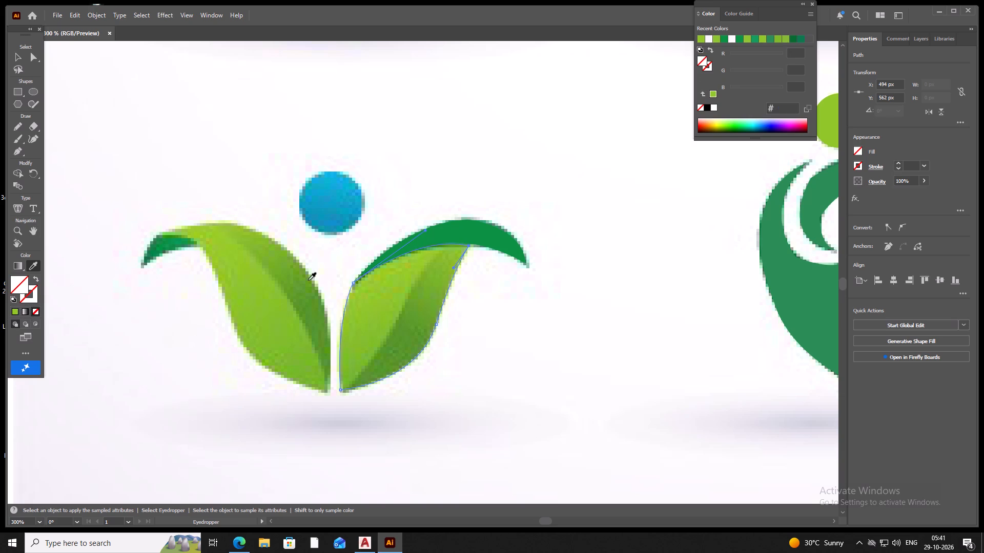
Deselect the right leaf body and trace its shaded half's inner edge with the Pen tool, from the fold down the midrib to the base.
click(16, 57)
click(224, 131)
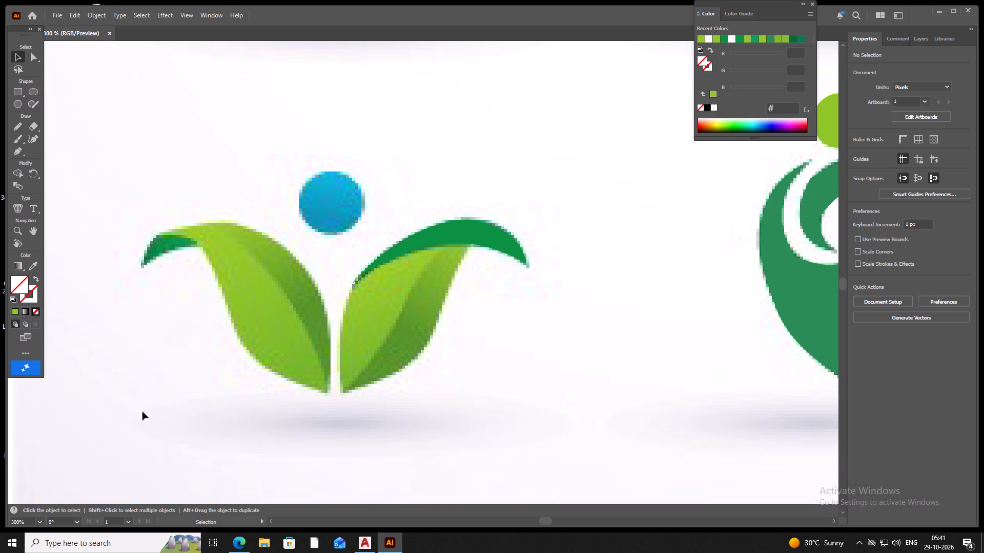
click(22, 154)
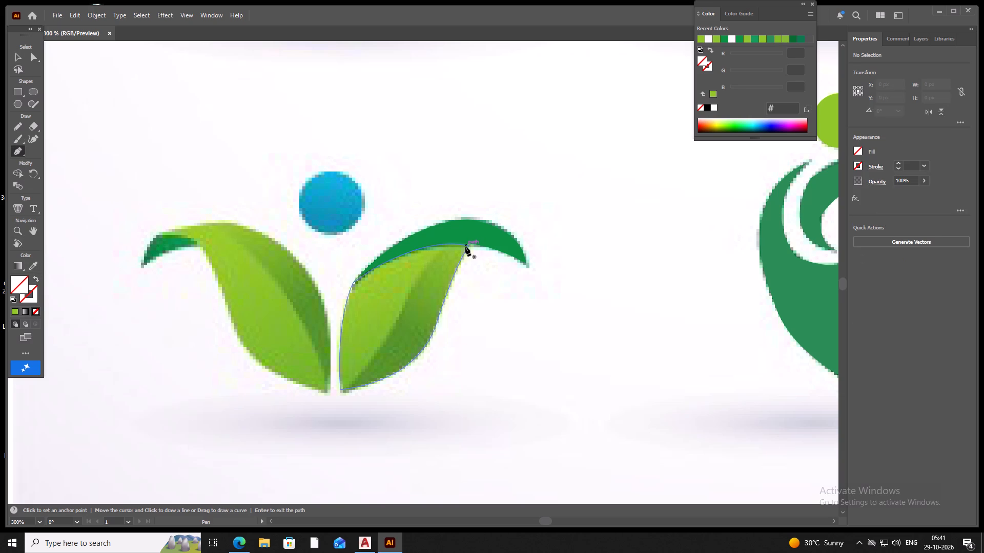
click(465, 247)
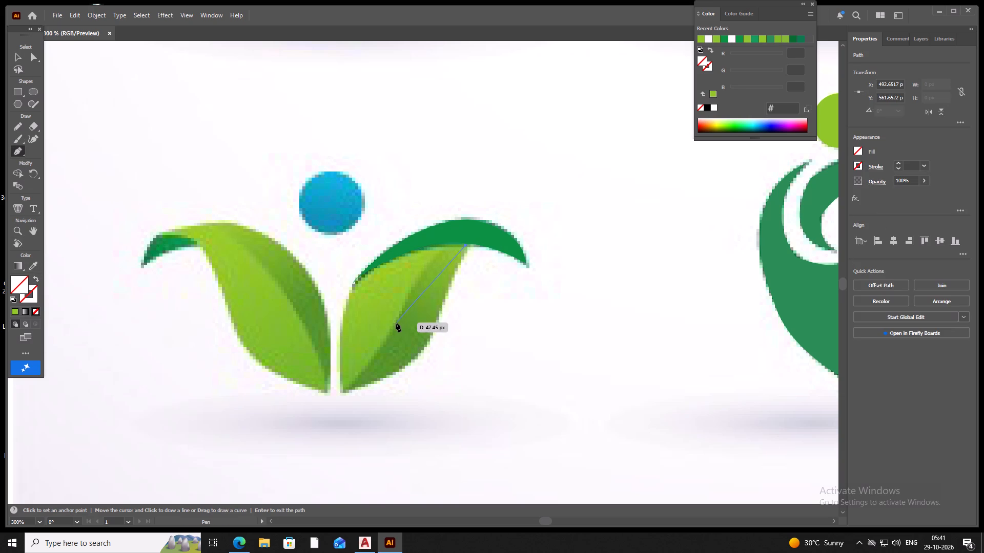
drag(396, 322, 383, 369)
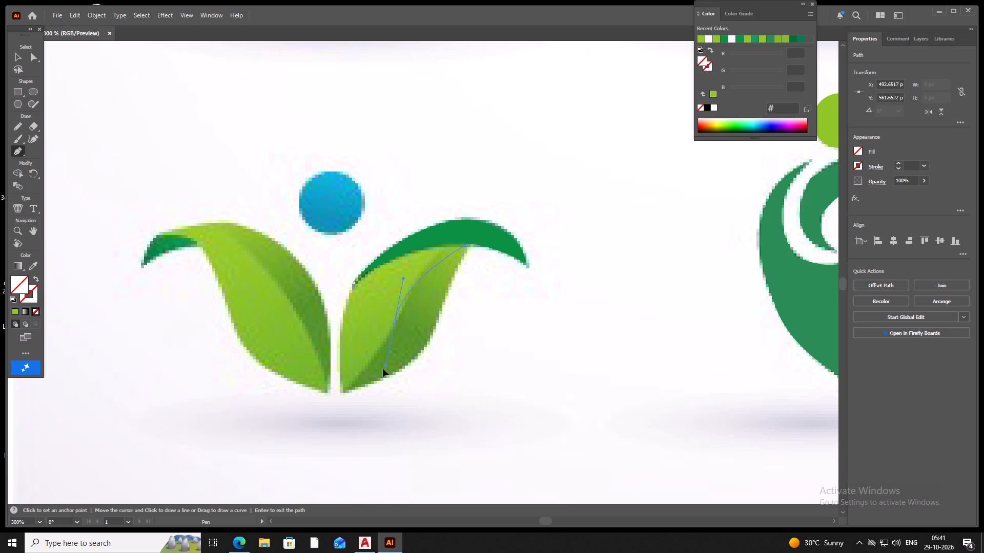
drag(383, 369, 358, 410)
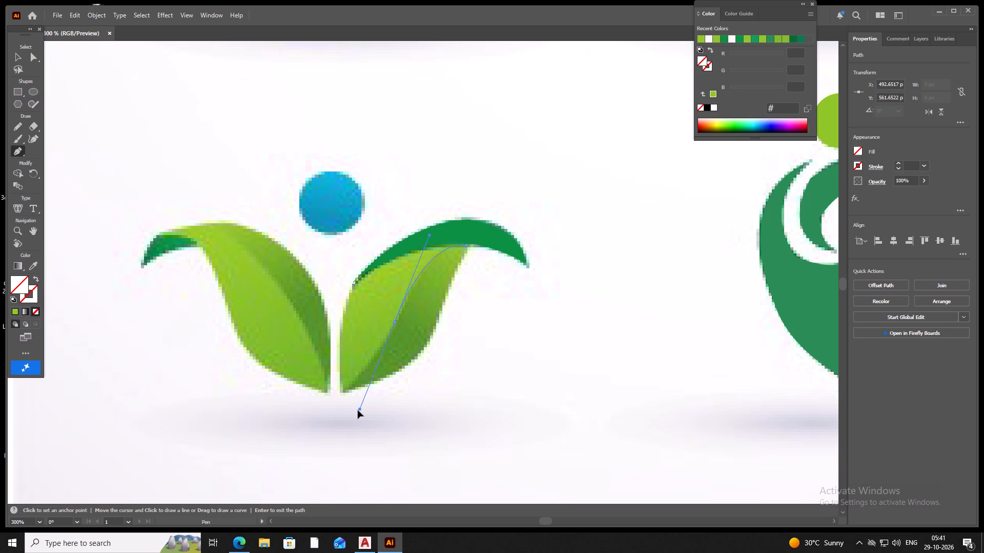
drag(358, 410, 357, 411)
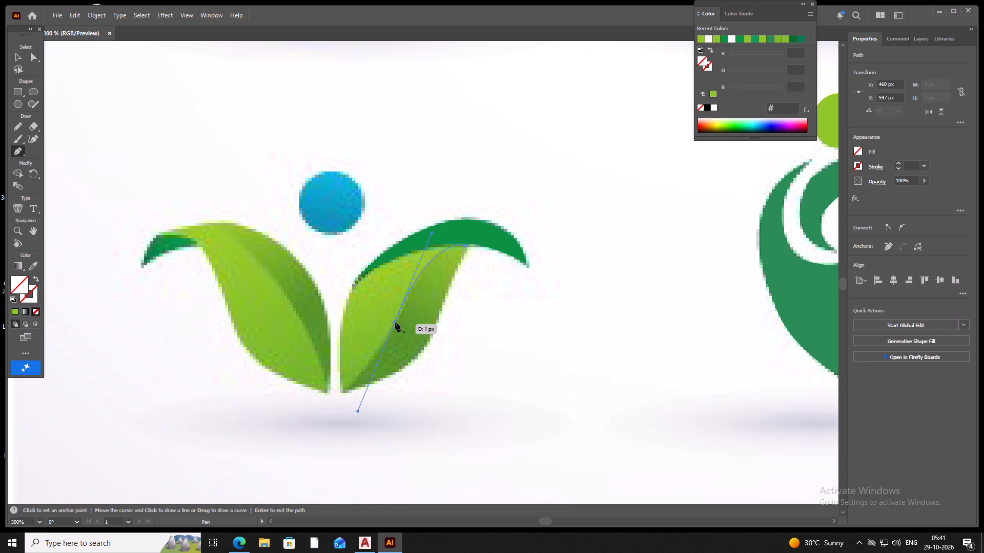
click(394, 323)
drag(344, 391, 334, 387)
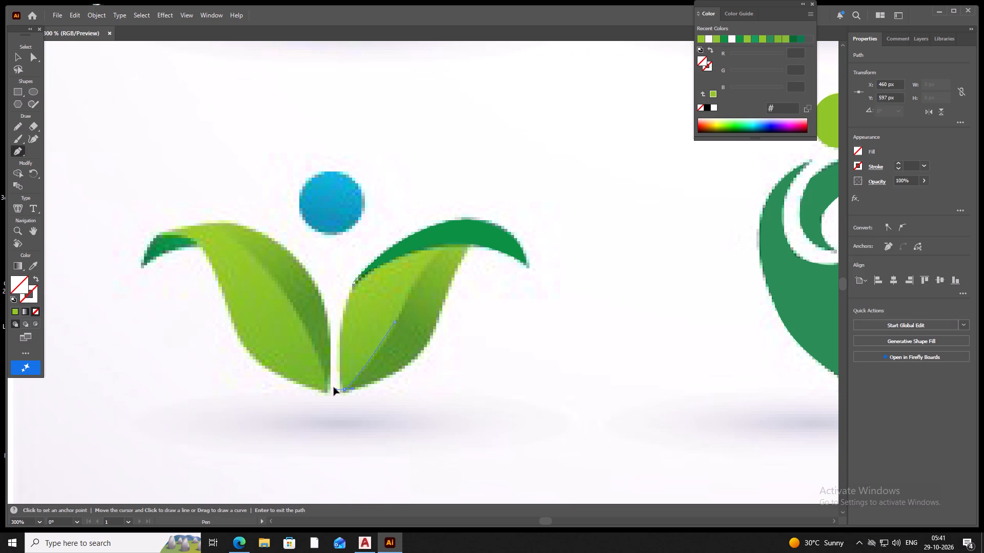
drag(334, 387, 327, 393)
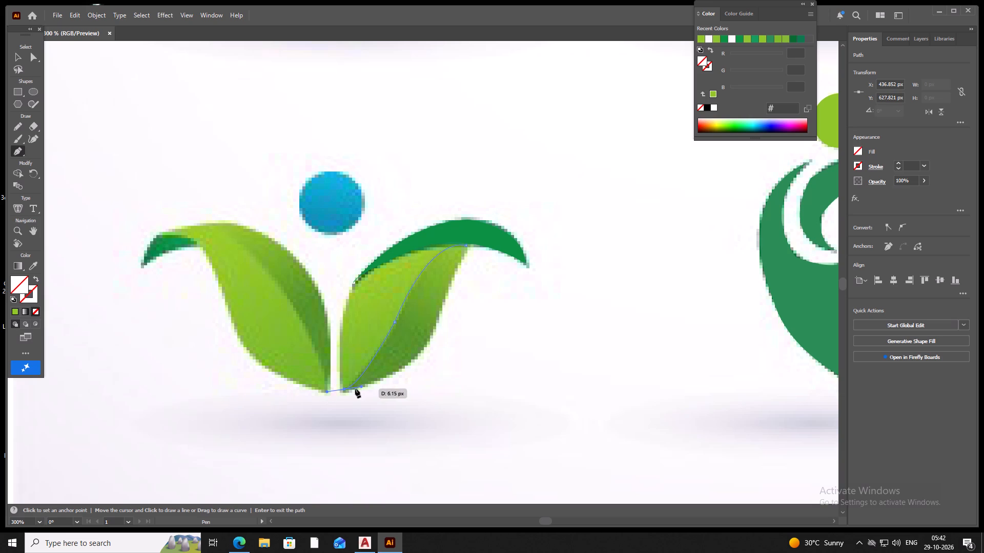
click(344, 388)
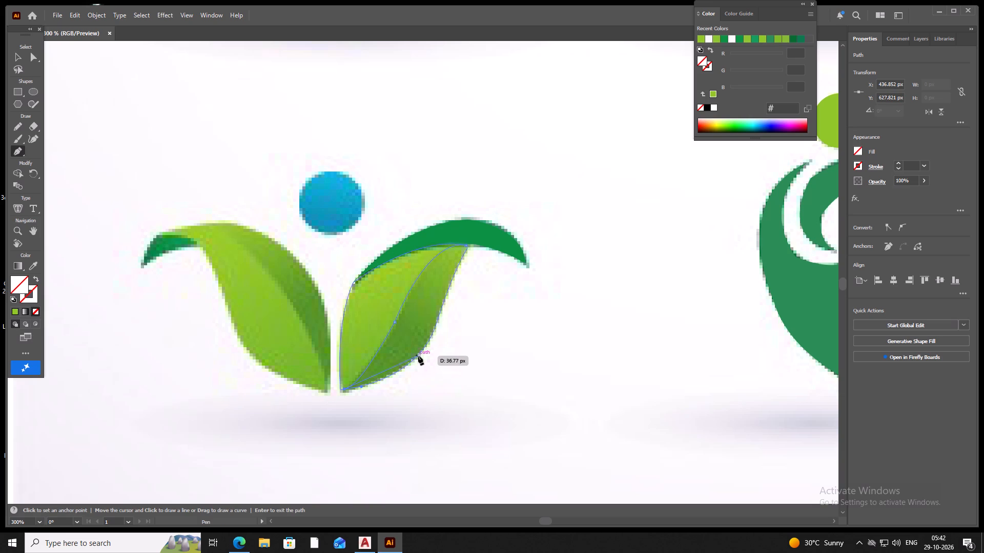
Continue the shaded half's path from the base along the lower outer edge to the leaf's bulge, ending in a corner point.
drag(421, 353, 425, 332)
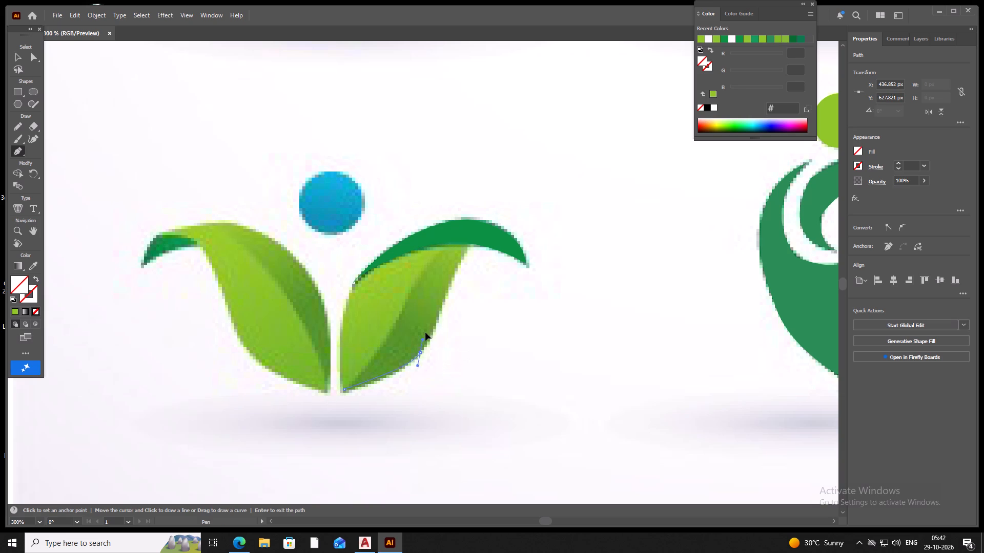
drag(425, 332, 444, 322)
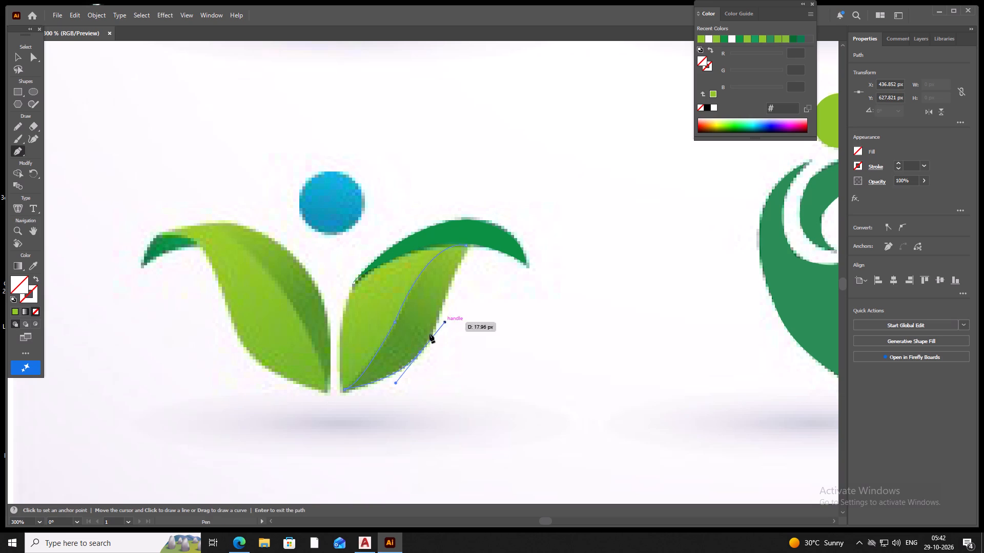
click(419, 353)
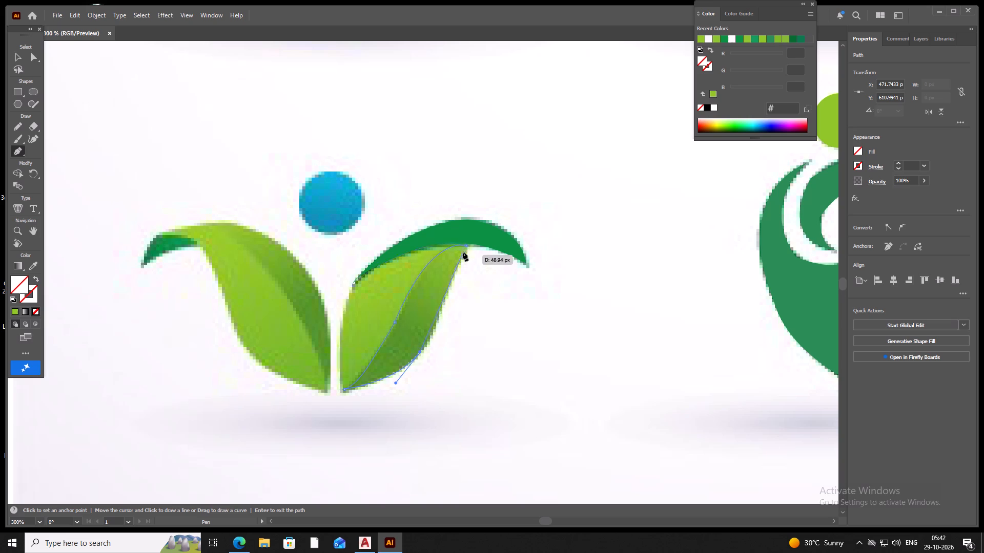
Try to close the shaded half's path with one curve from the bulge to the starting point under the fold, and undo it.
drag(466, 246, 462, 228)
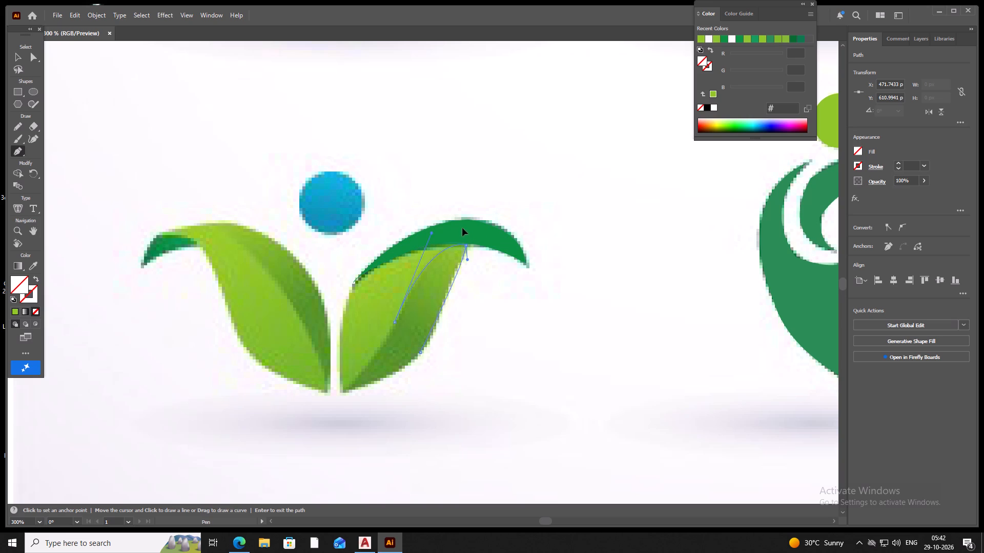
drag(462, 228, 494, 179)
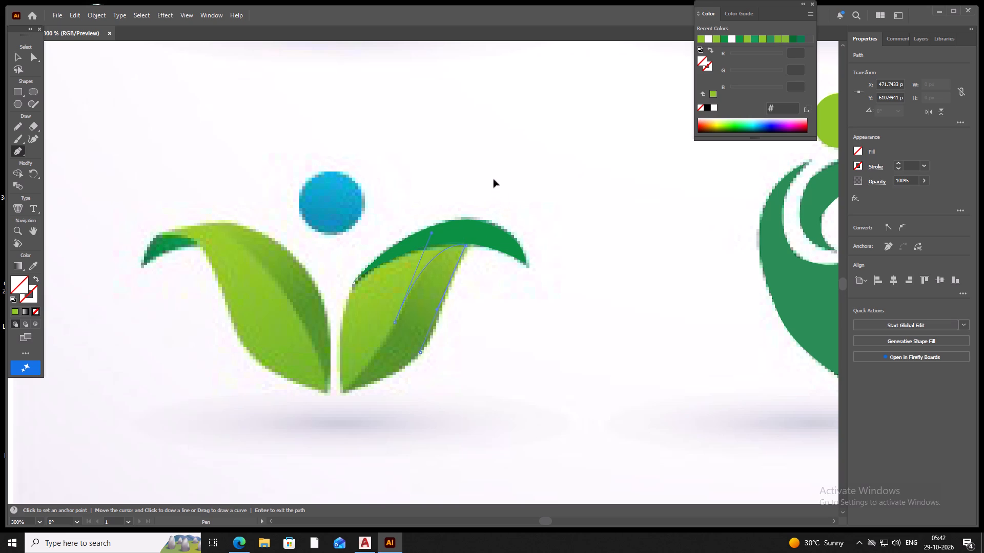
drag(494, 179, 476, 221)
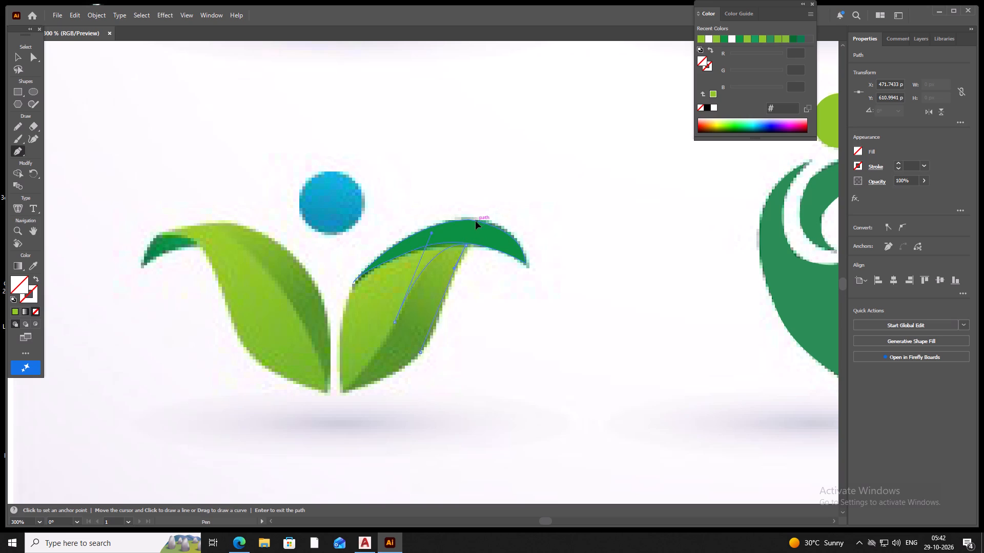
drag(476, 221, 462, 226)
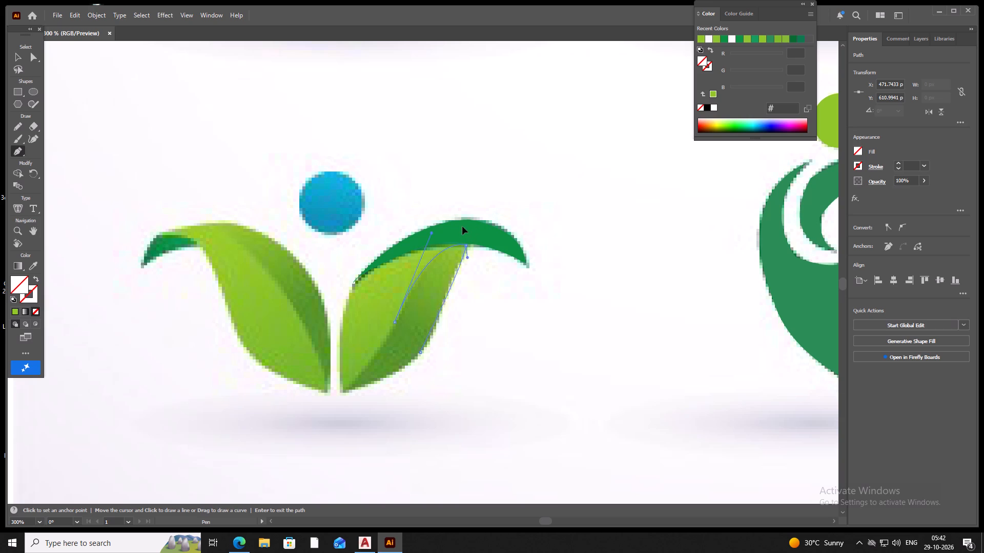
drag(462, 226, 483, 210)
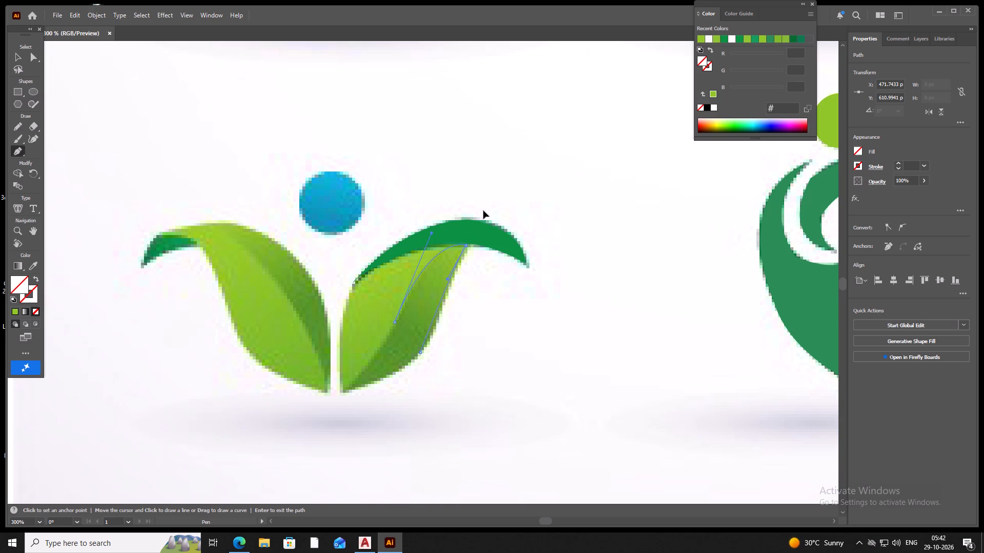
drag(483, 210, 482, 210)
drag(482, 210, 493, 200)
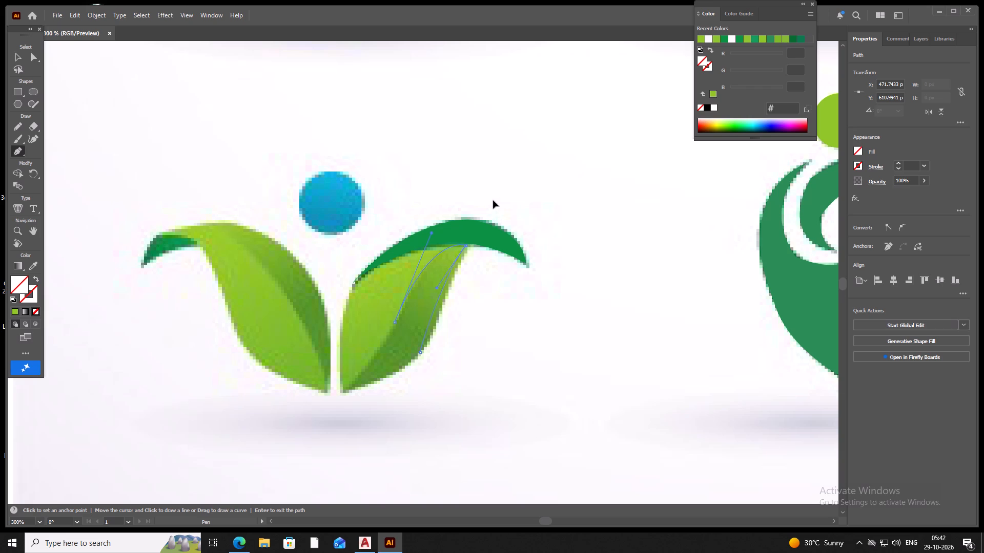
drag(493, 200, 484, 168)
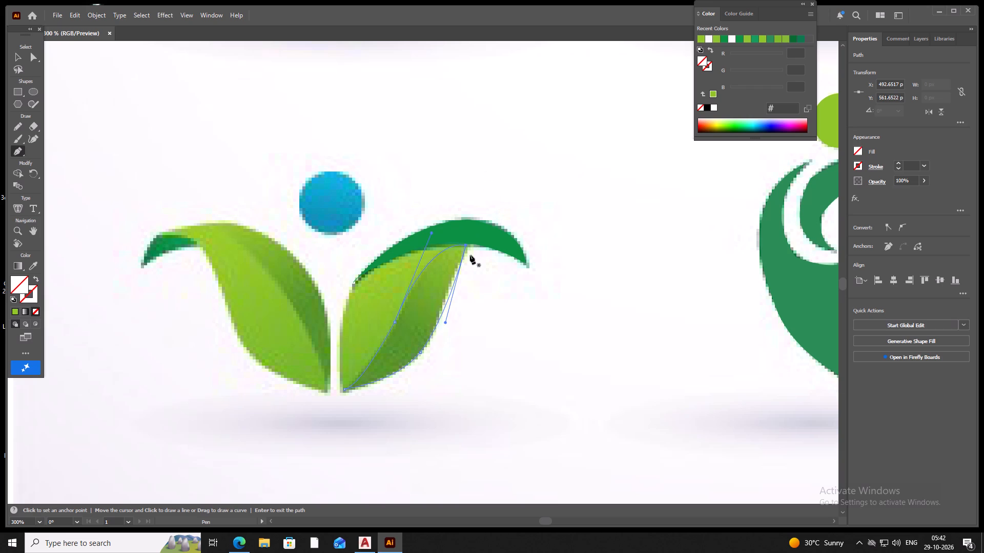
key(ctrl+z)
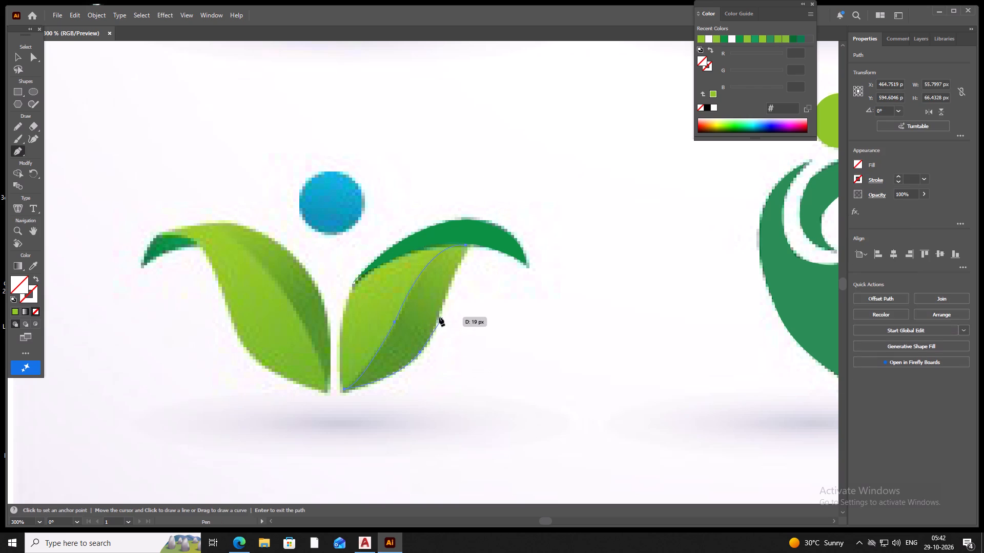
Trace the shaded half's upper outer edge in two curved segments up to the fold and close the path at its starting point.
drag(438, 311, 441, 306)
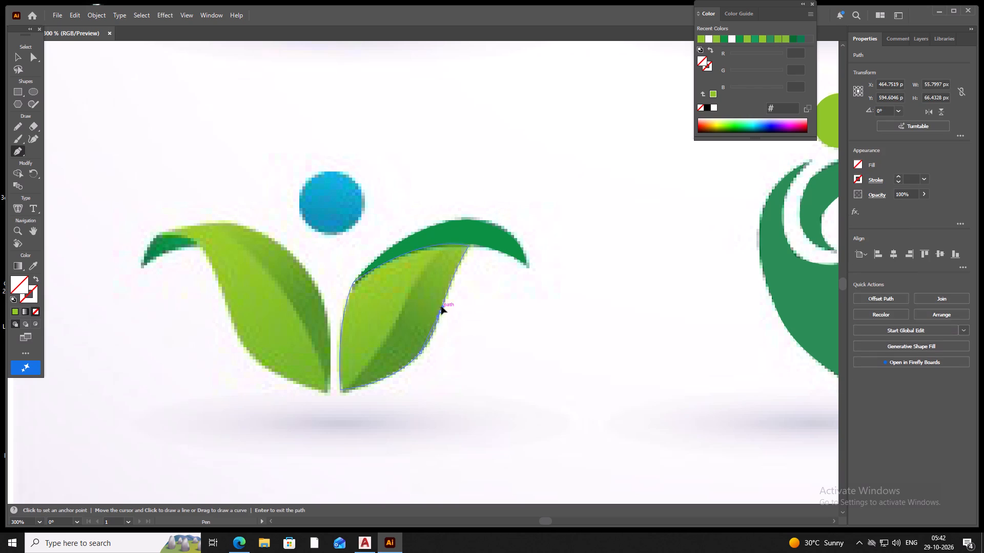
drag(441, 306, 450, 288)
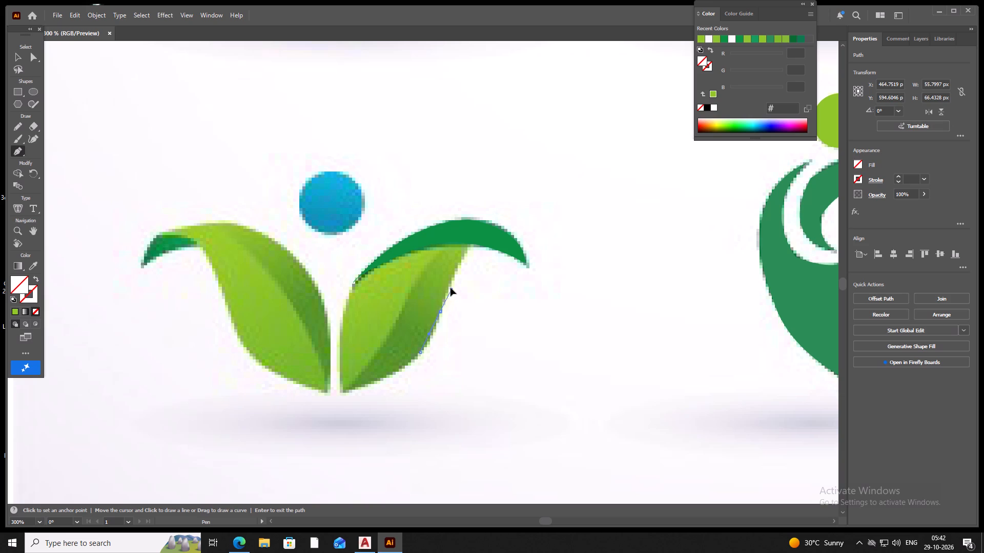
drag(450, 288, 446, 279)
click(441, 311)
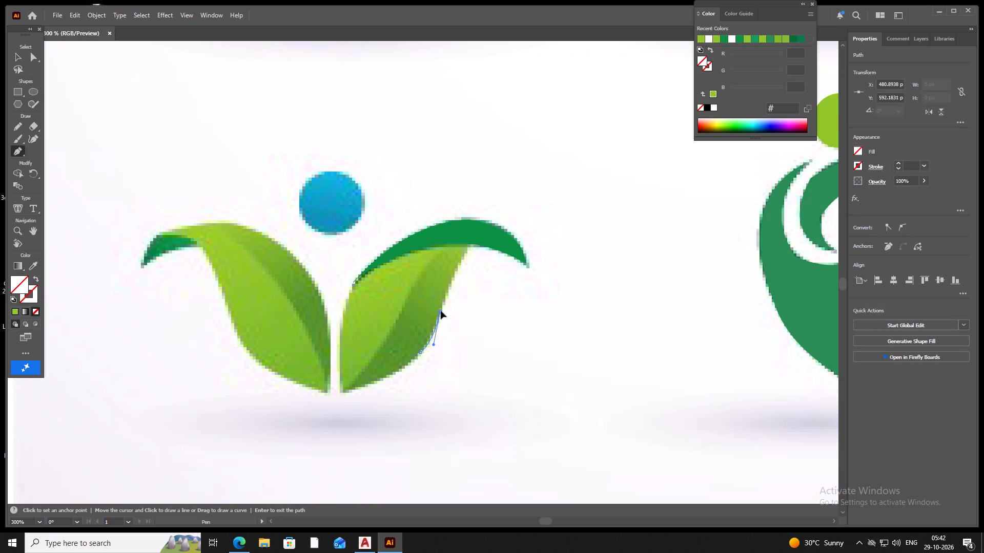
drag(470, 246, 474, 247)
drag(474, 247, 489, 232)
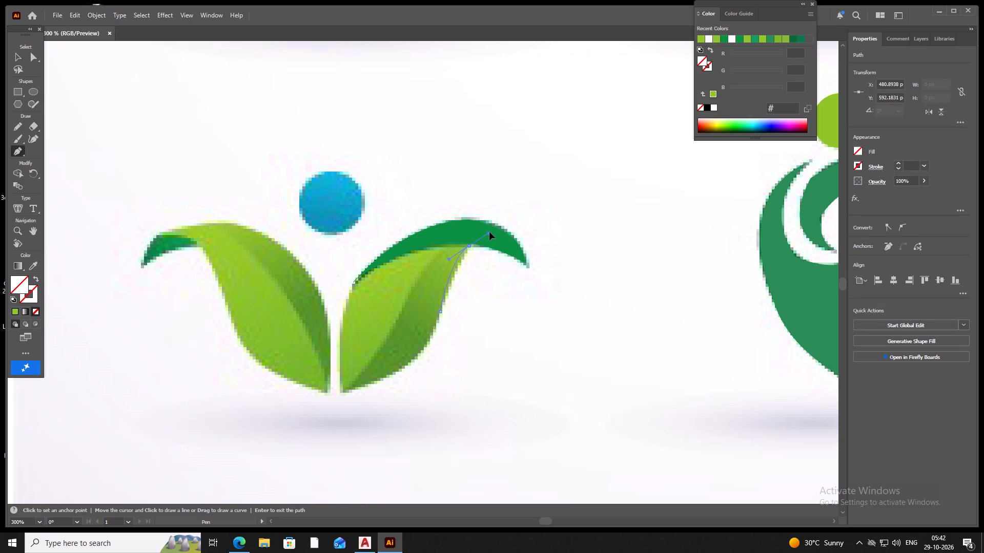
drag(489, 232, 490, 219)
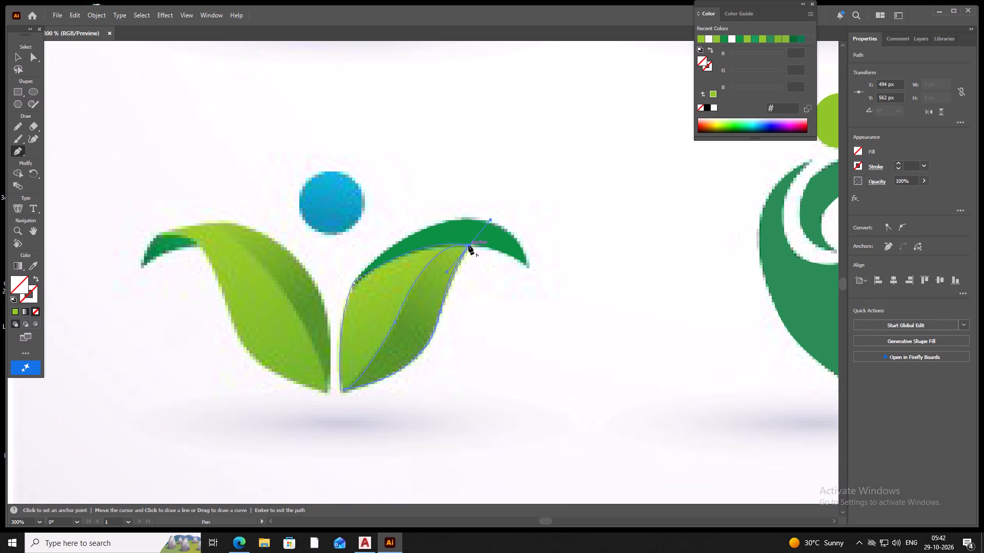
click(467, 247)
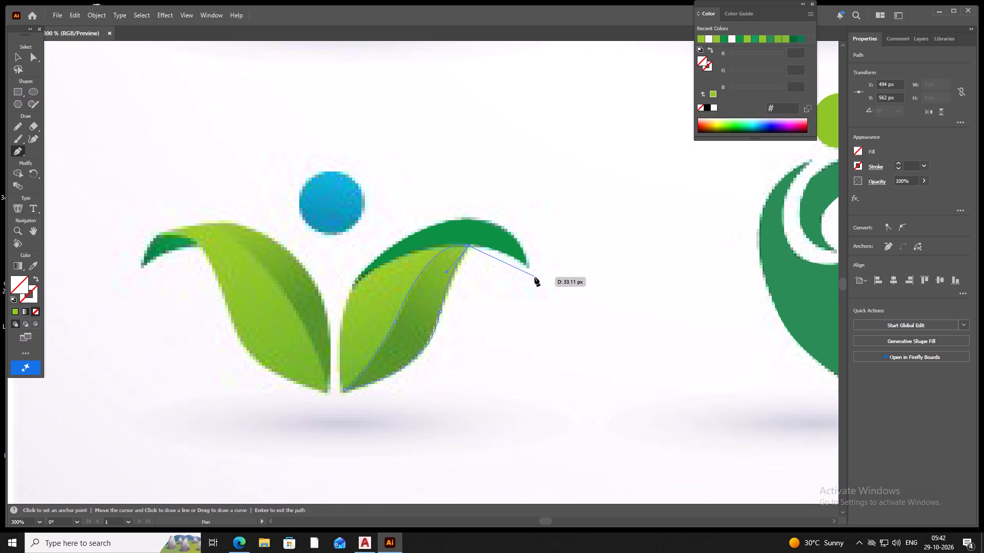
click(466, 245)
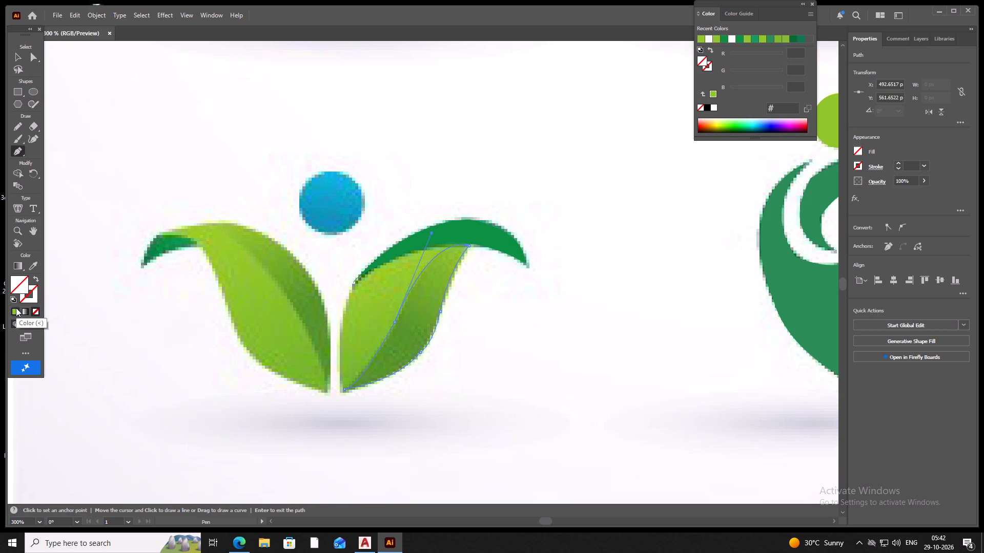
Fill the right leaf's shaded half with green #5F9E2E sampled from the shaded area of the reference image.
click(35, 266)
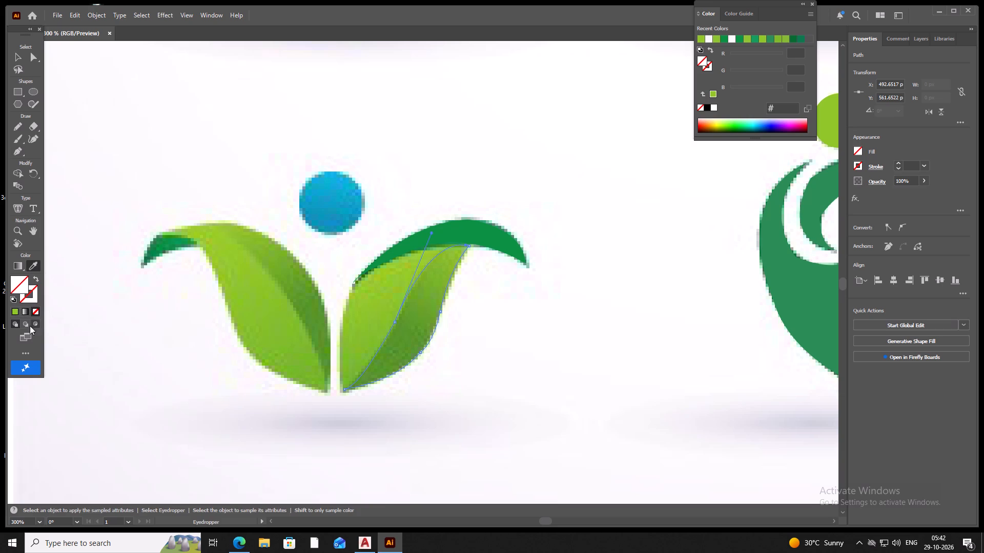
click(415, 315)
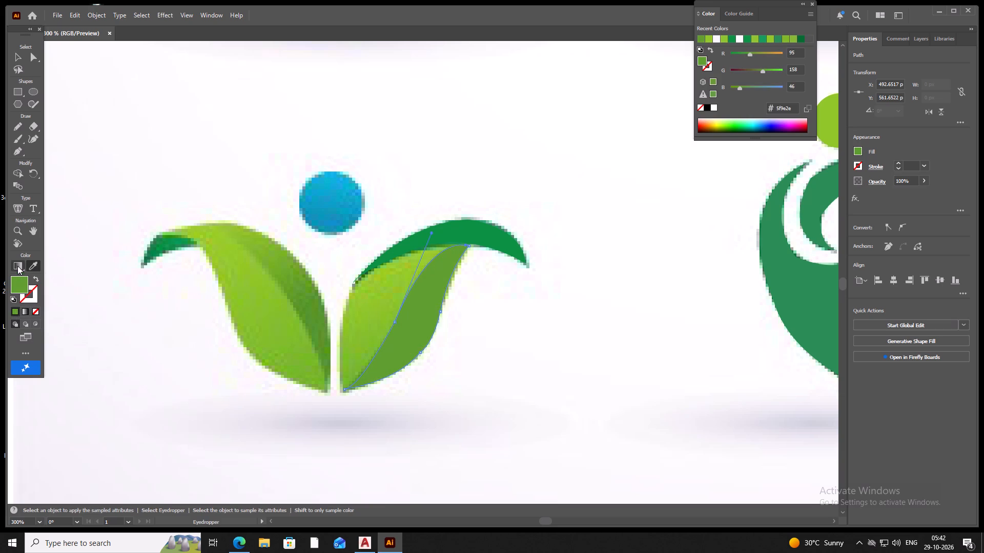
Select the right leaf body's unfilled outline and fill it with the current green #5F9E2E.
click(13, 60)
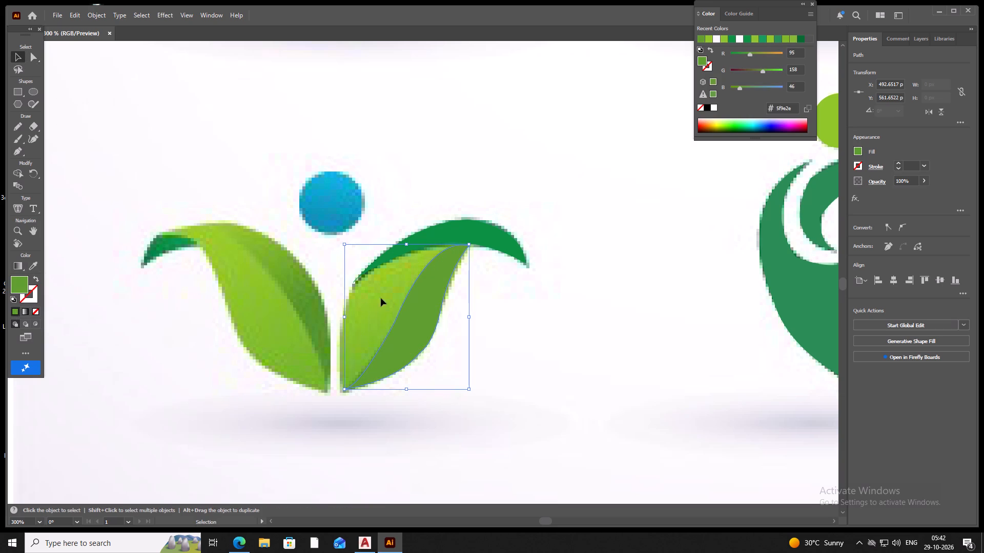
click(369, 298)
click(369, 298)
click(374, 302)
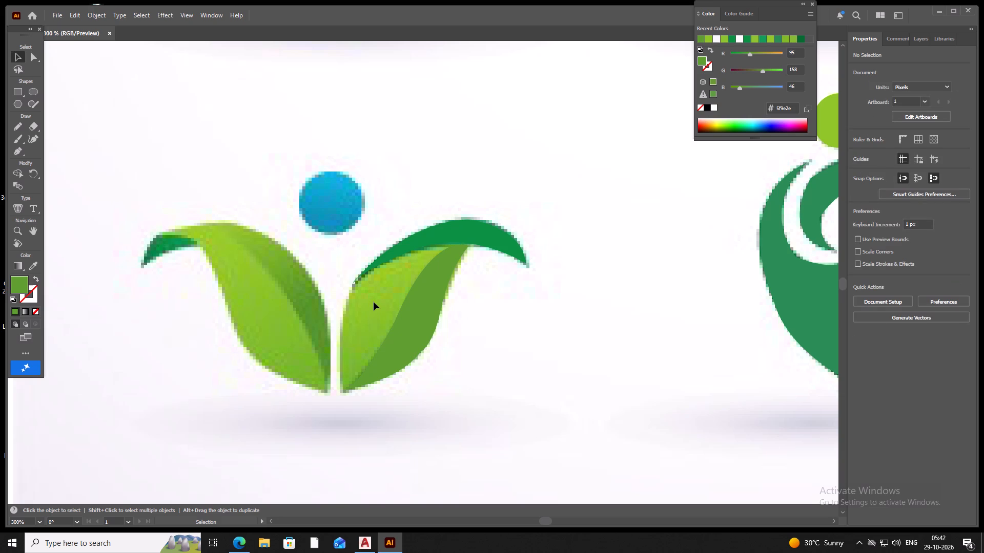
click(347, 307)
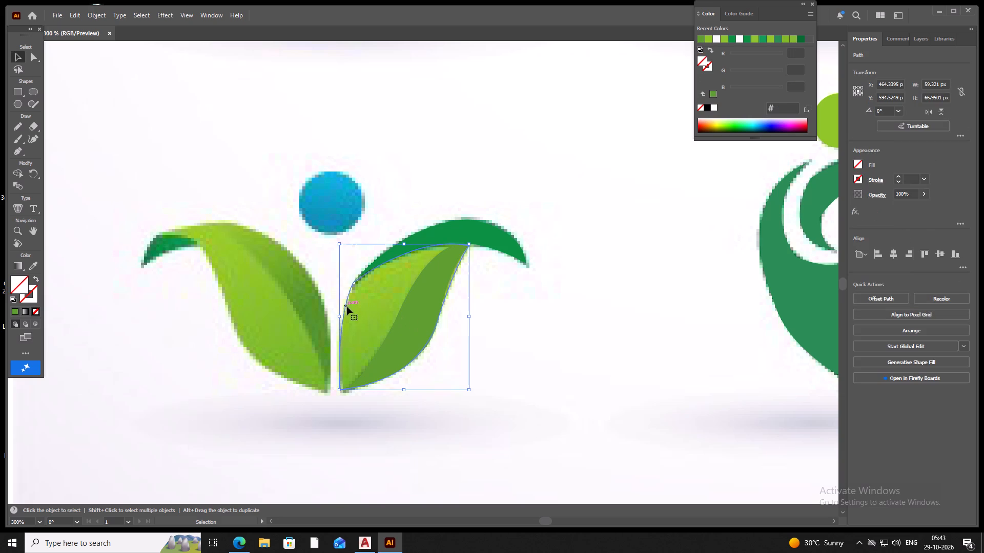
click(17, 309)
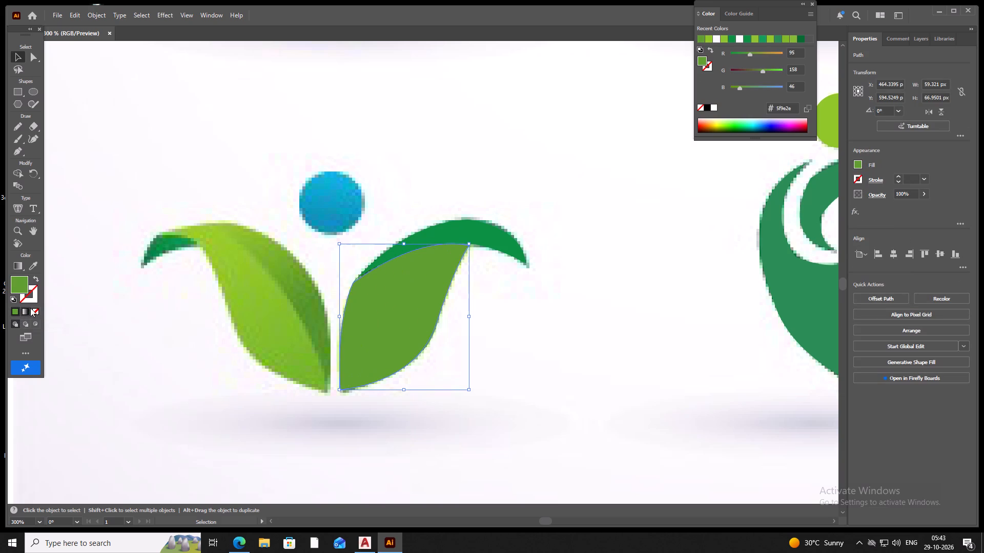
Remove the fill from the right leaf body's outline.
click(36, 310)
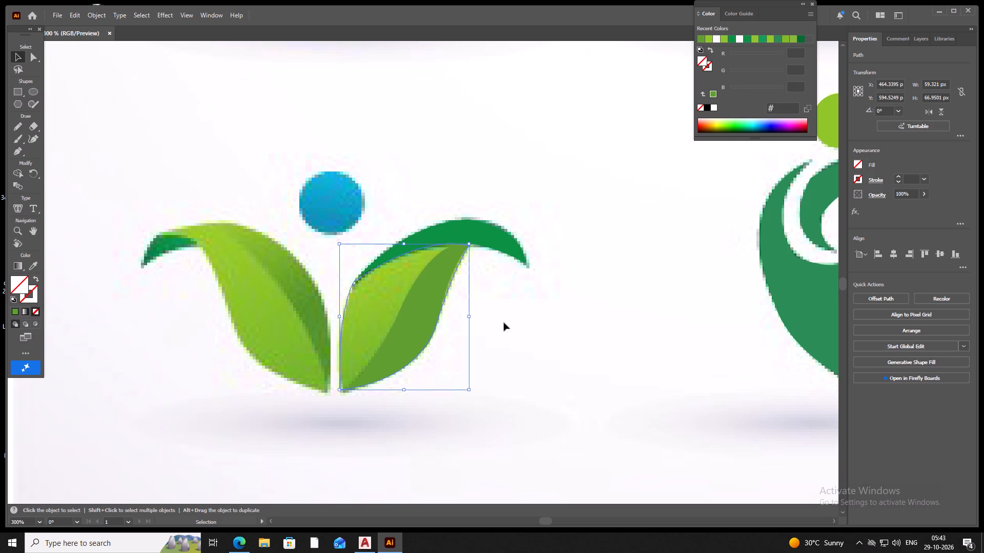
Check which paths make up the right leaf by selecting its fold, body outline and shaded half in turn.
click(359, 276)
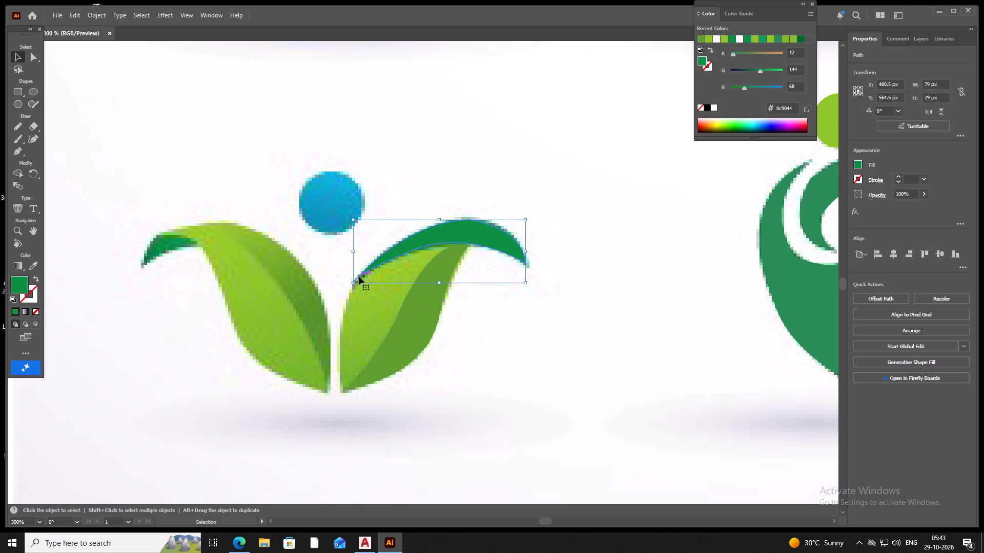
click(361, 309)
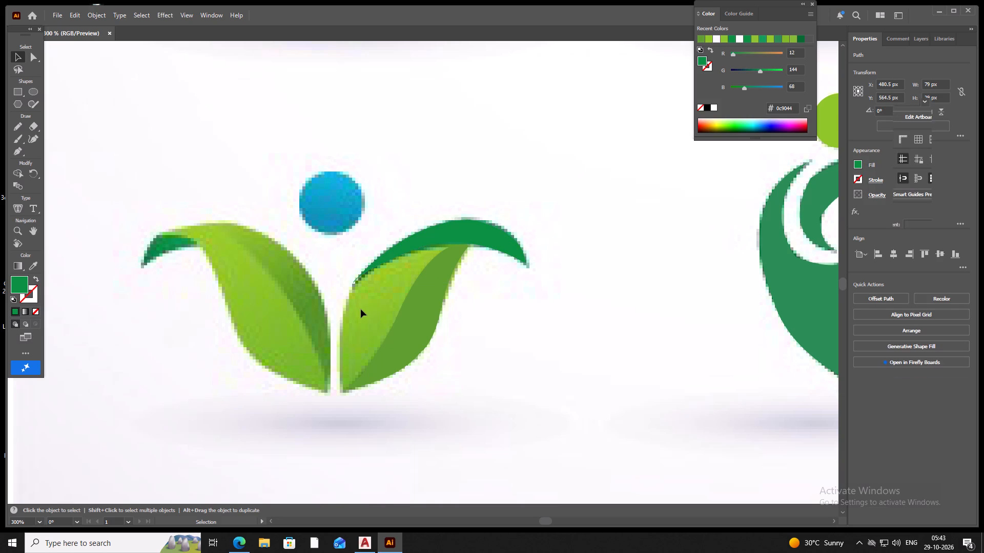
click(438, 272)
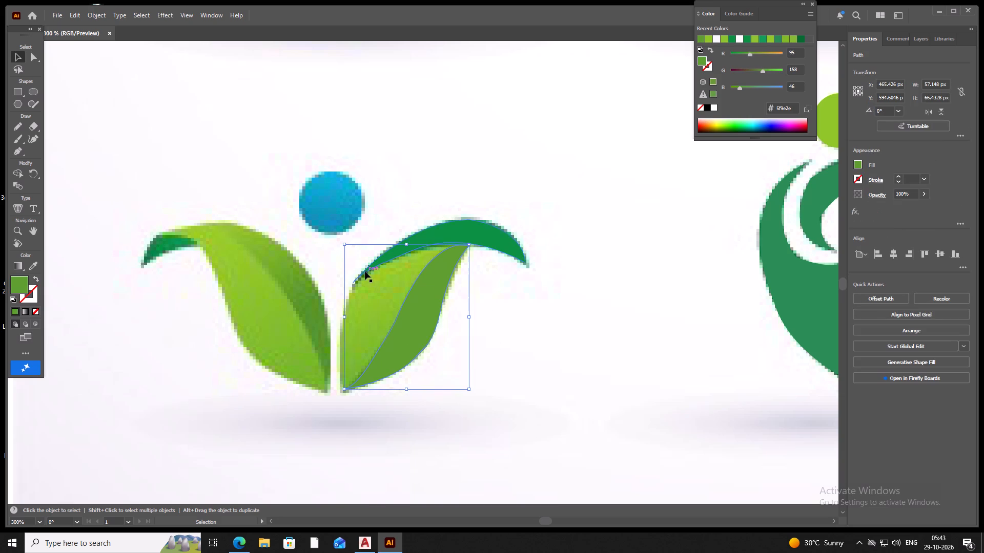
click(546, 290)
click(392, 276)
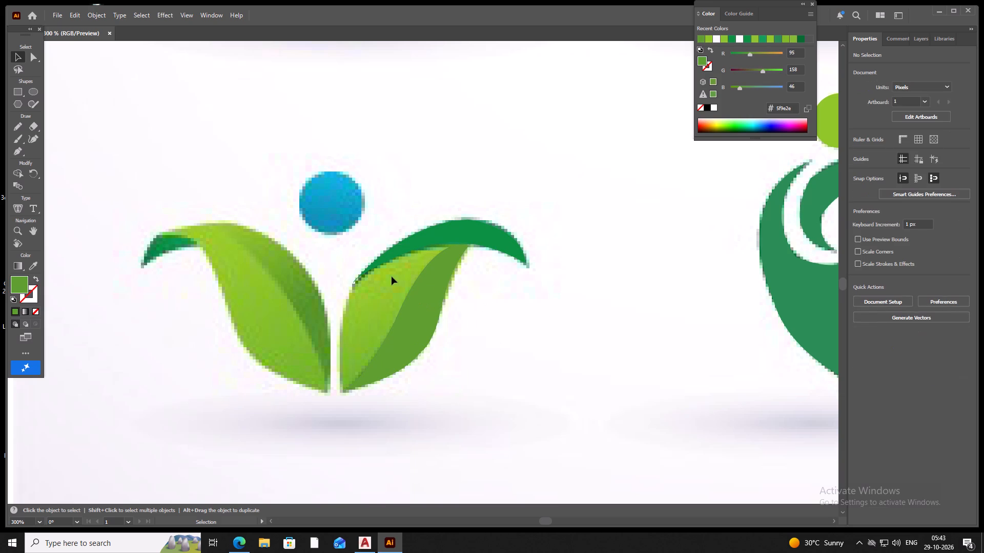
click(367, 272)
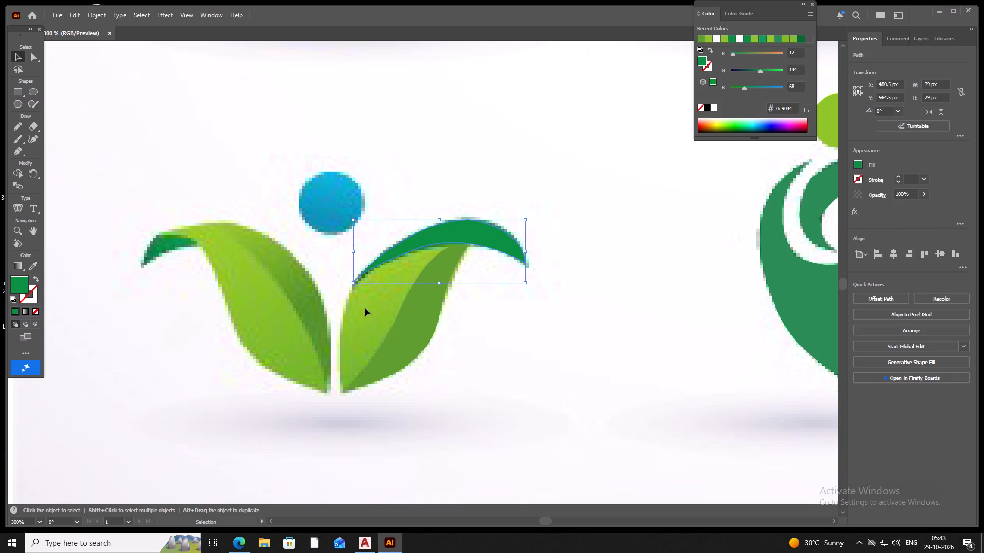
click(341, 329)
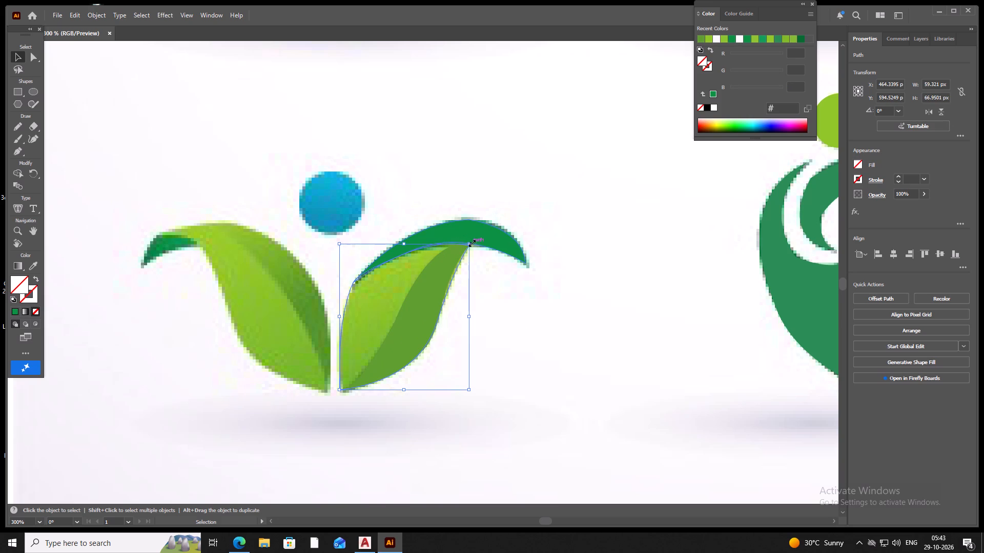
click(532, 347)
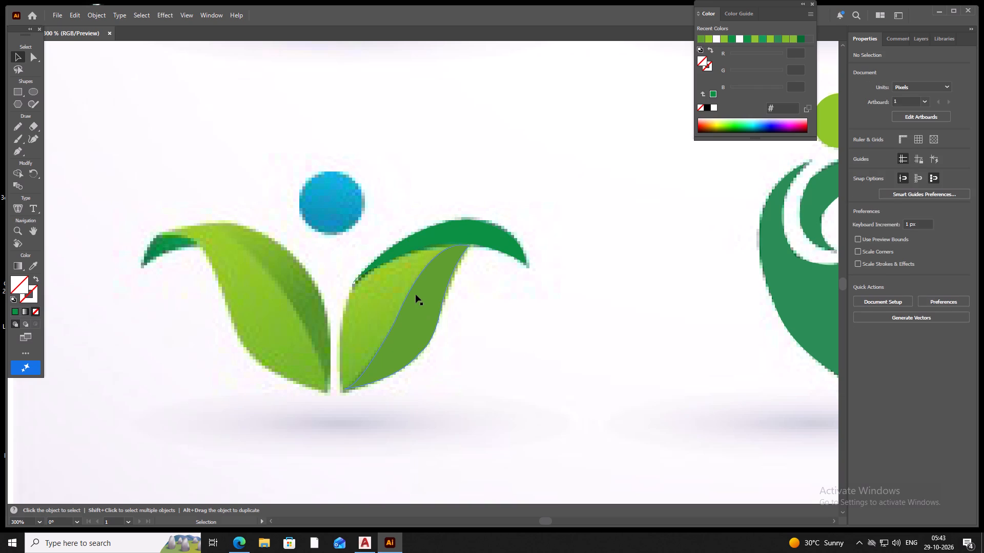
click(416, 289)
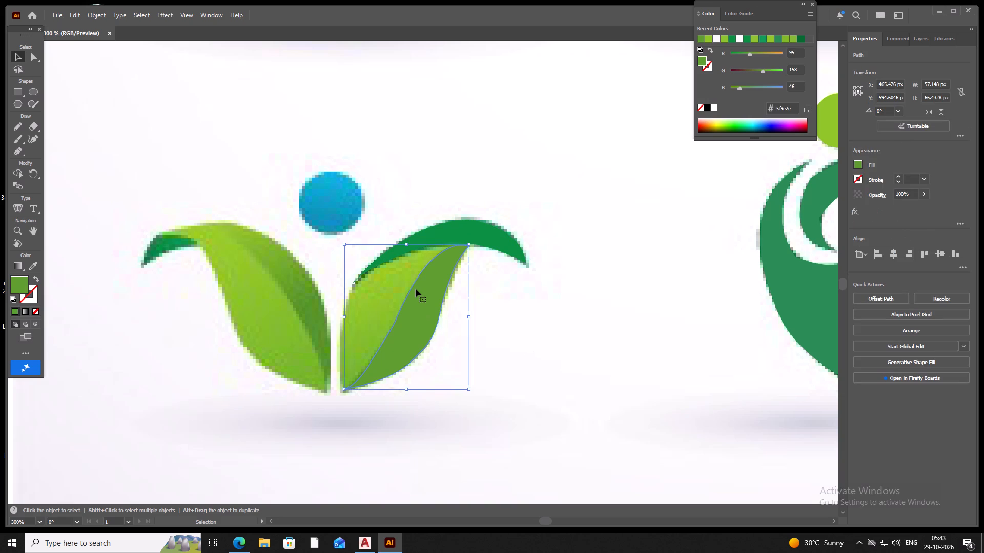
click(380, 295)
click(347, 297)
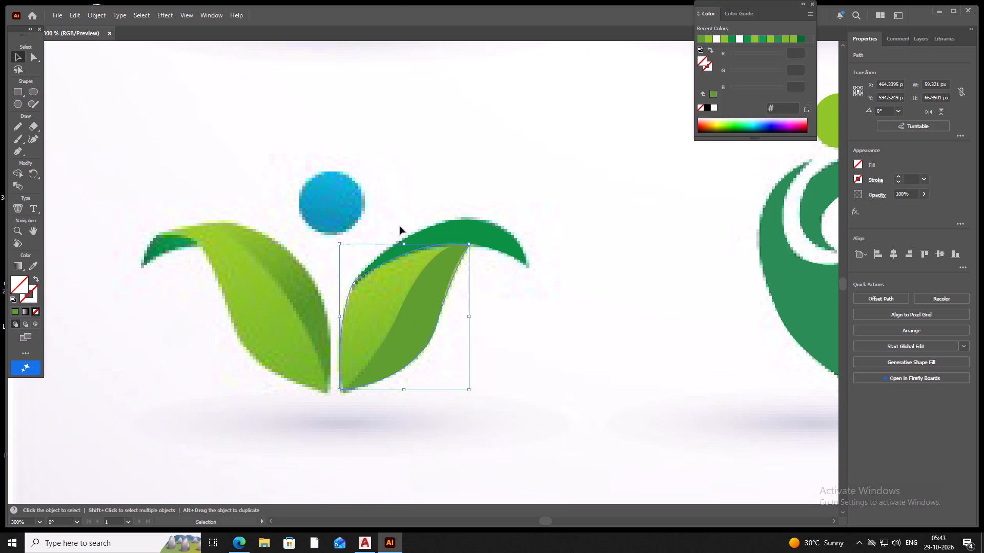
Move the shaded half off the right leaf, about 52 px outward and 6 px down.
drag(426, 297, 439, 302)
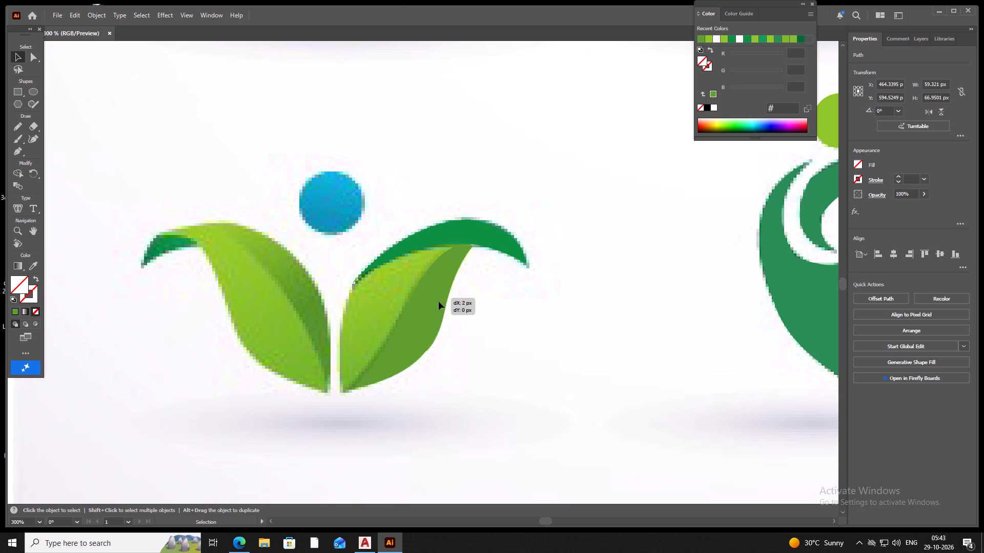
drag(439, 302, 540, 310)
Select the right leaf body's unfilled outline and fill it with light green #87C225 sampled from the left leaf.
click(380, 292)
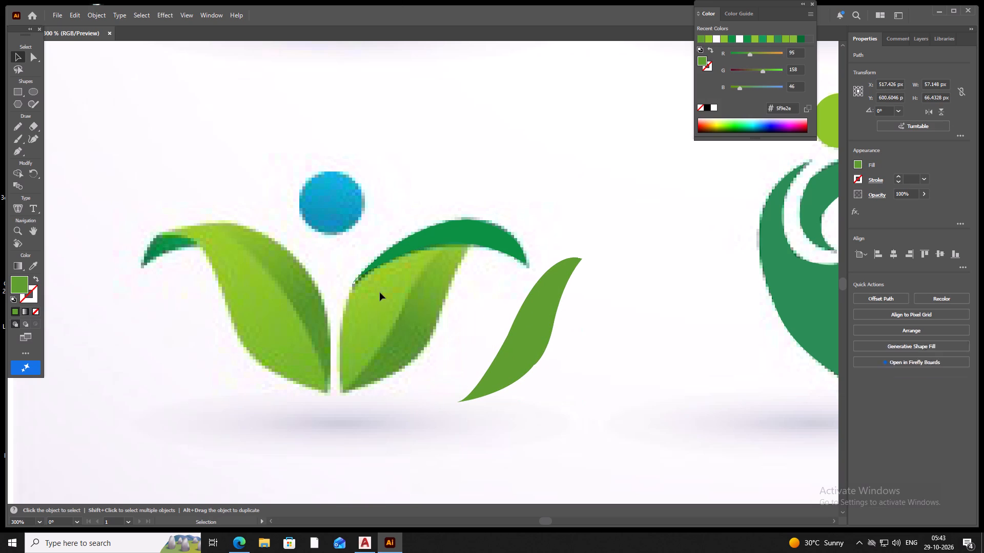
click(348, 294)
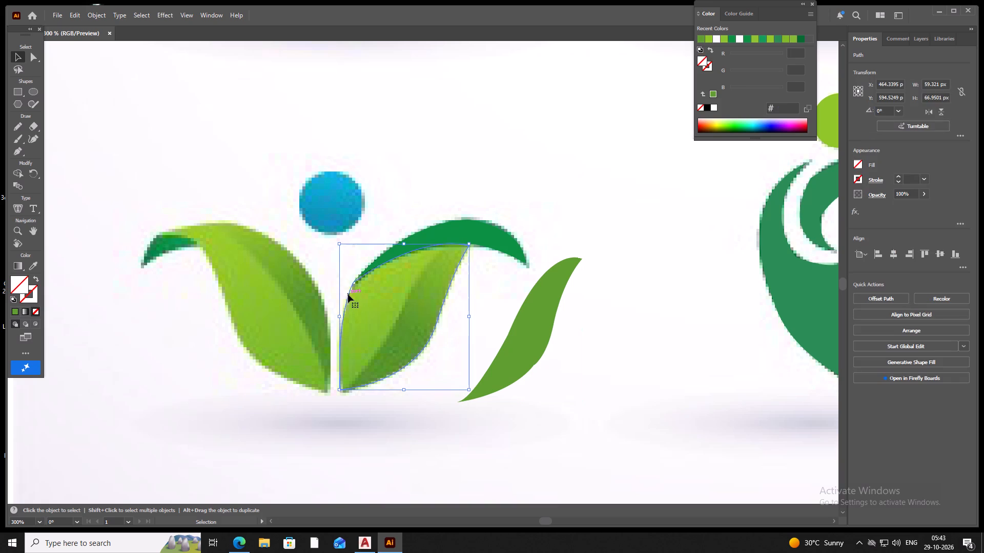
click(14, 312)
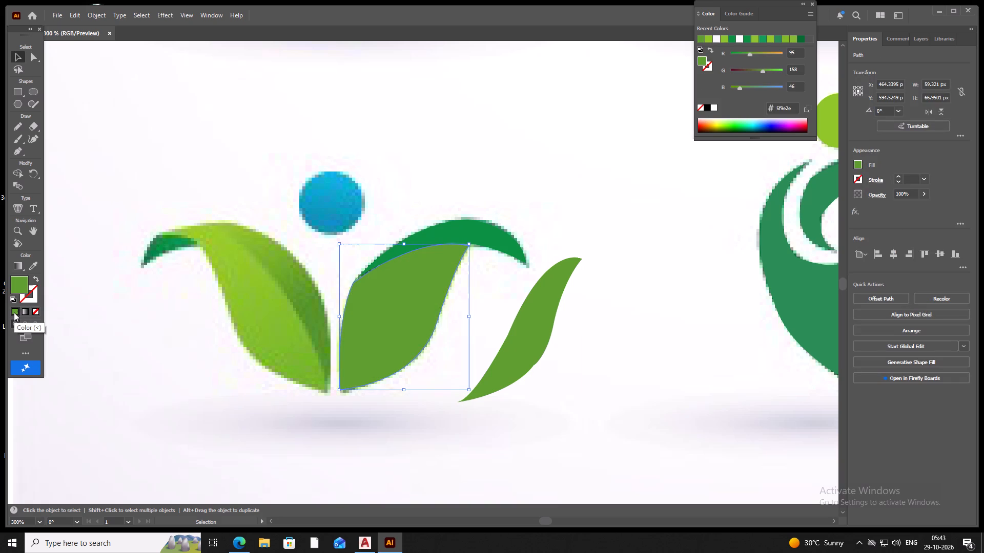
click(33, 264)
click(268, 299)
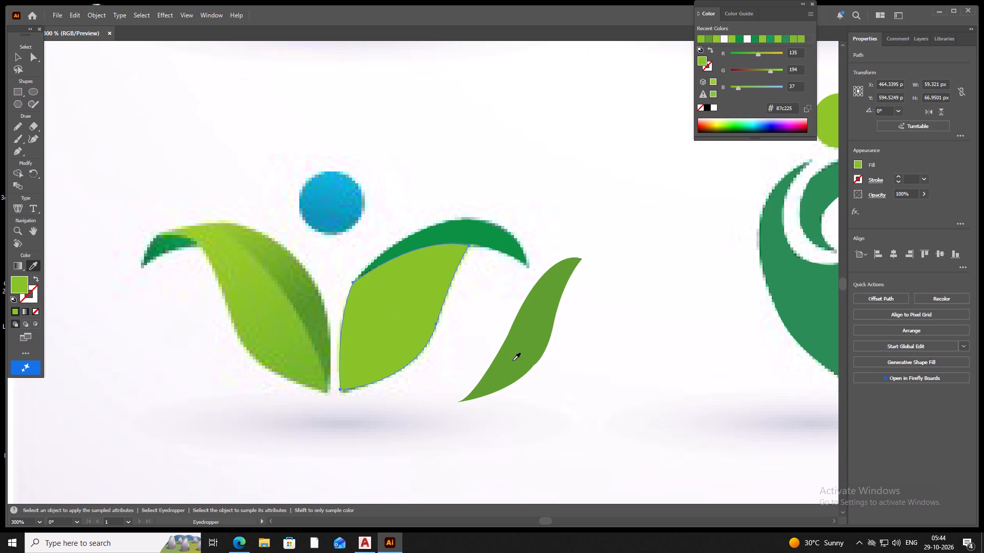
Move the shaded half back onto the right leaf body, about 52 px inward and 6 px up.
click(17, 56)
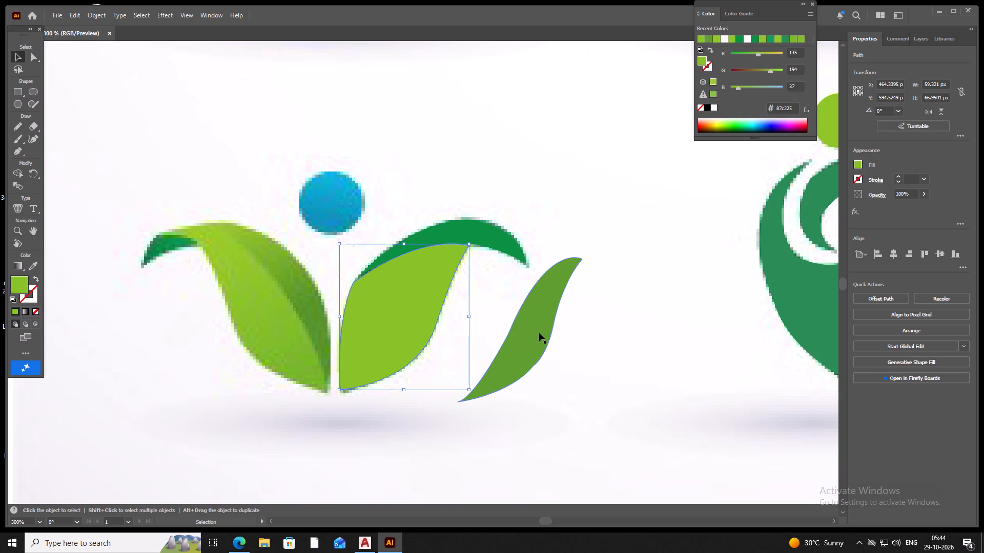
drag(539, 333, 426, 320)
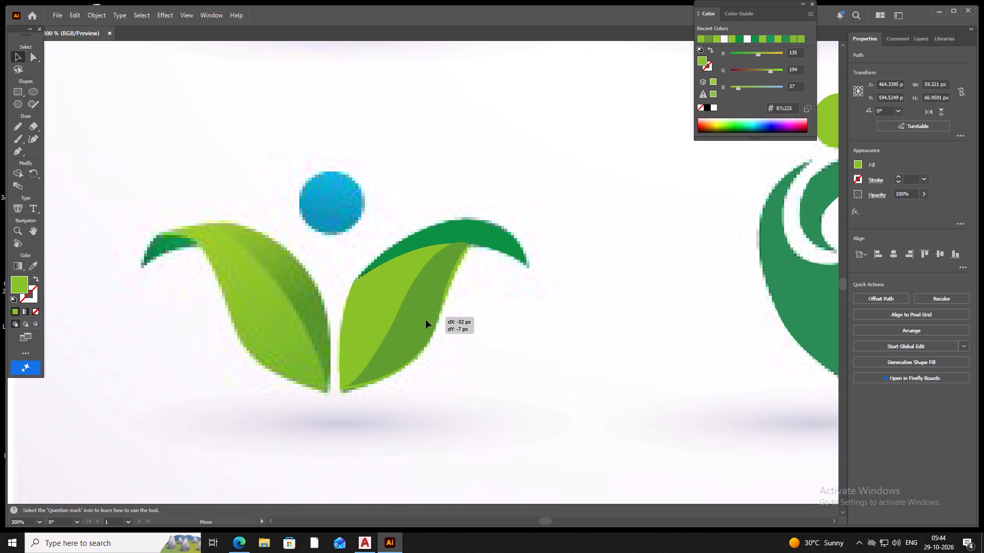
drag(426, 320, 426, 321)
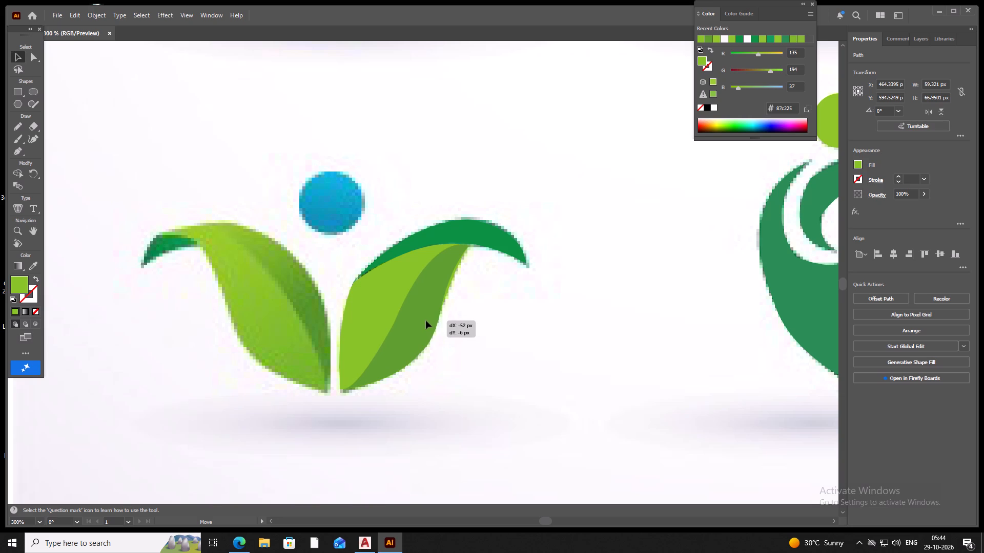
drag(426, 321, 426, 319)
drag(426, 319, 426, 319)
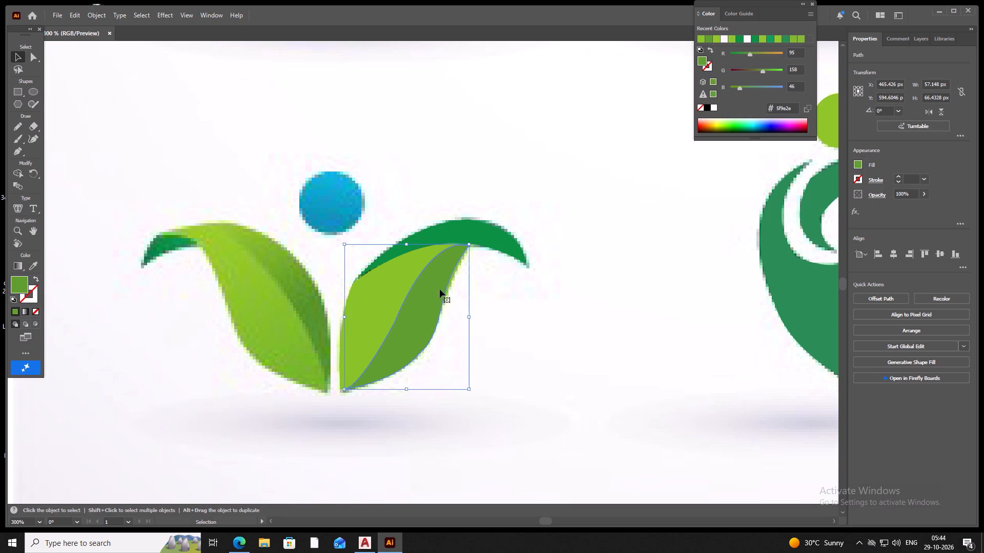
Nudge the shaded half with Direct Selection to line it up with the right leaf's base tip and the fold.
click(37, 56)
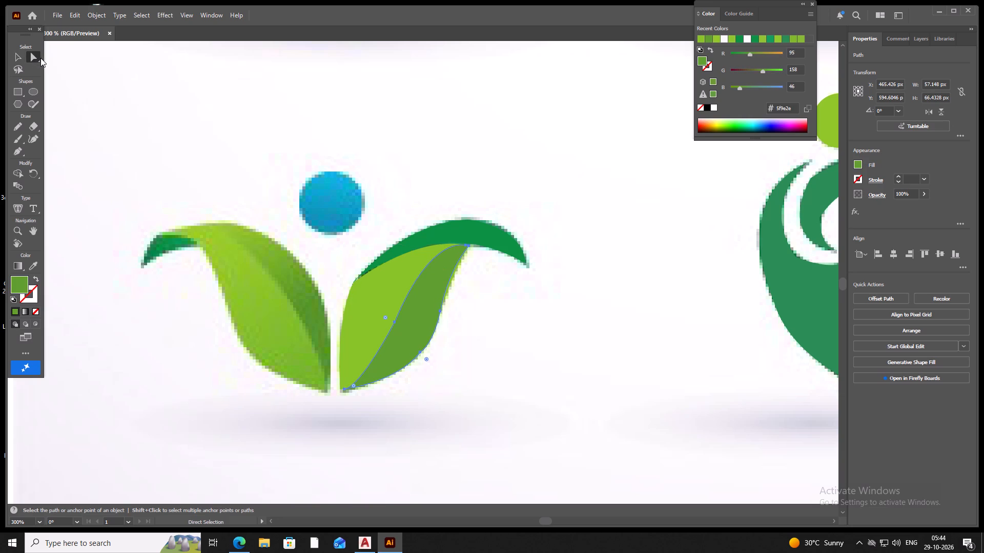
click(439, 312)
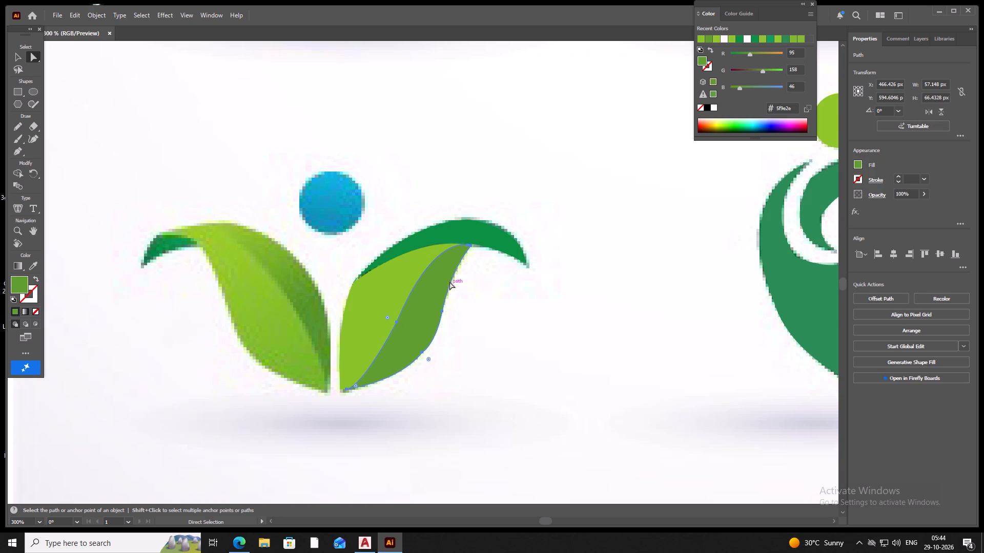
click(397, 321)
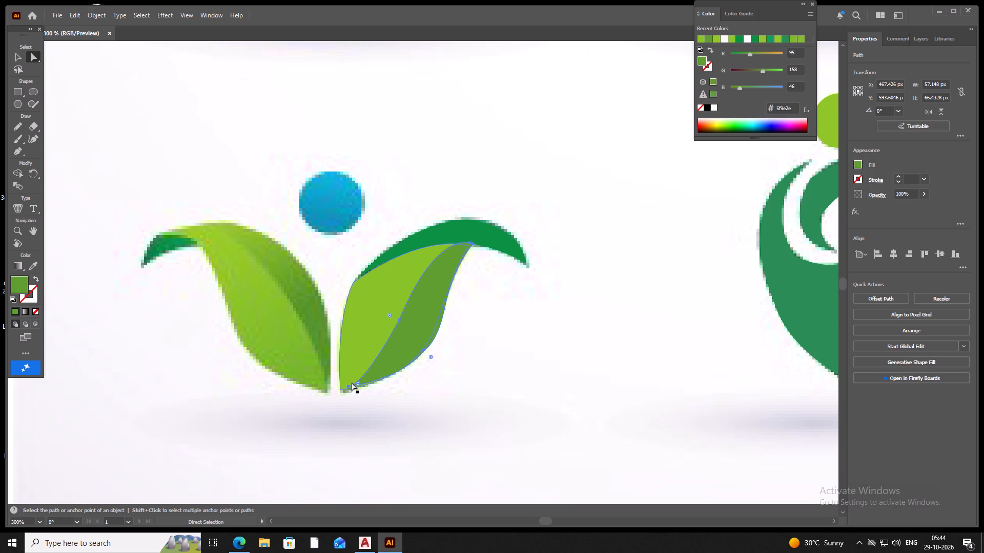
drag(348, 386, 343, 389)
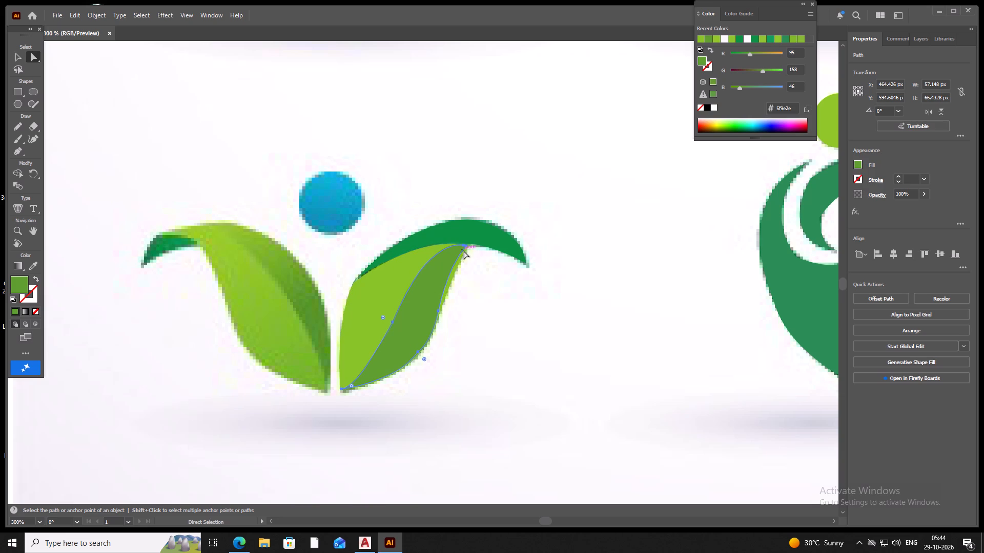
drag(466, 246, 471, 246)
click(504, 312)
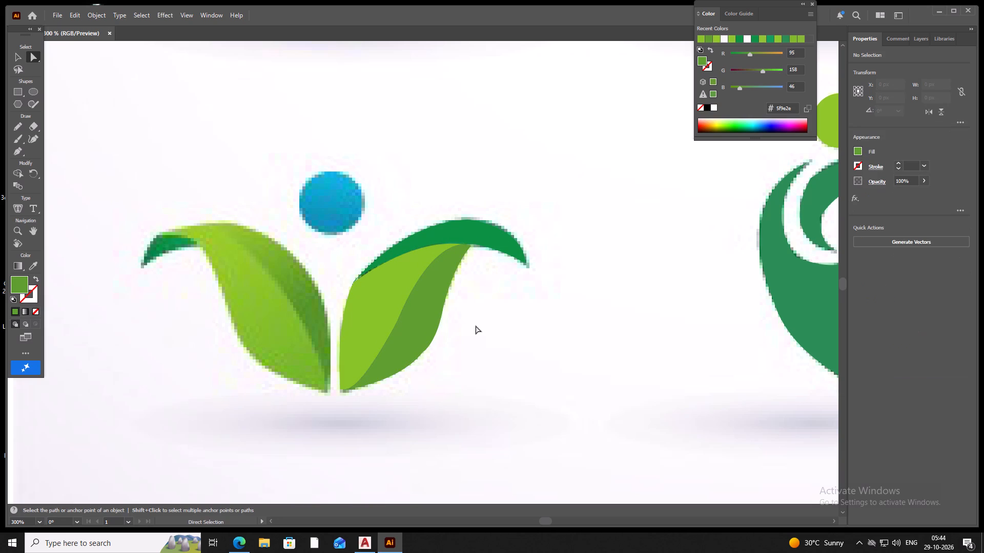
Trace the left leaf's folded tip from its point along both fold edges, about 25 by 15 px, filled with sampled dark green #0D914B.
scroll(476, 326, down, 3)
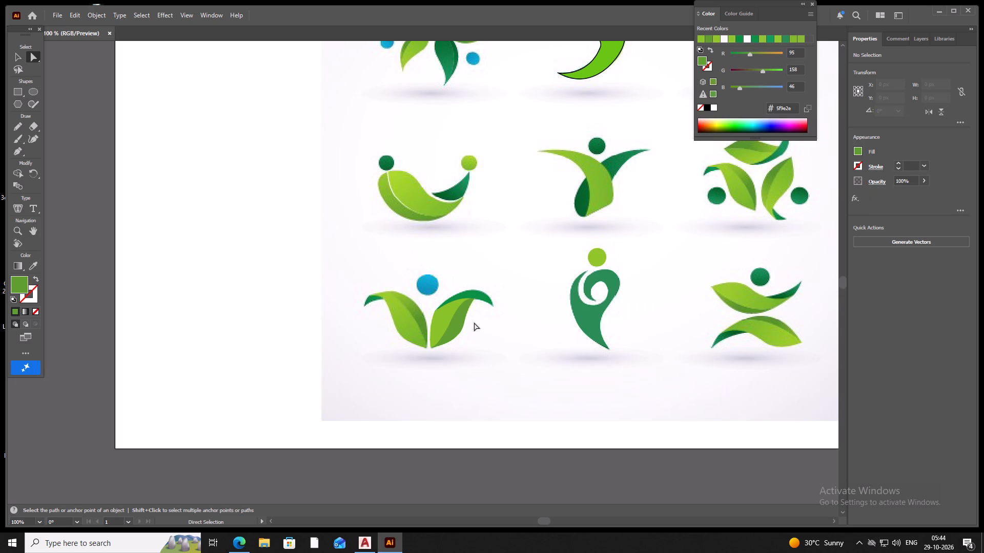
scroll(474, 313, up, 1)
scroll(474, 313, down, 2)
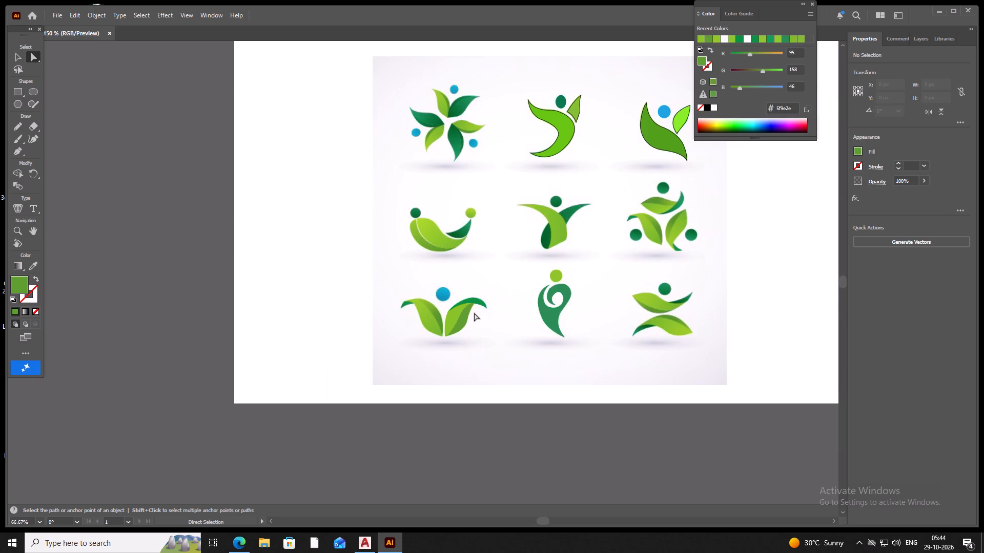
scroll(412, 329, up, 3)
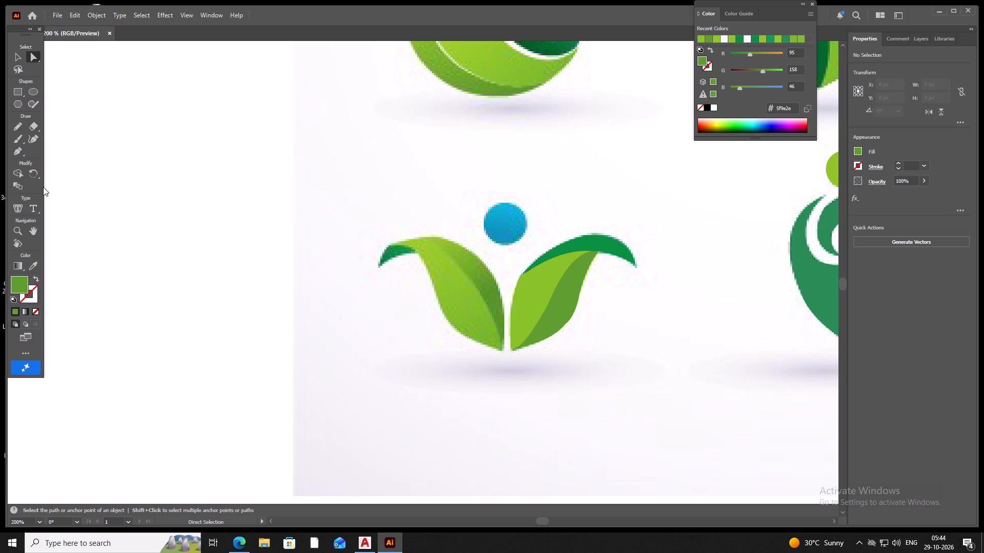
click(18, 147)
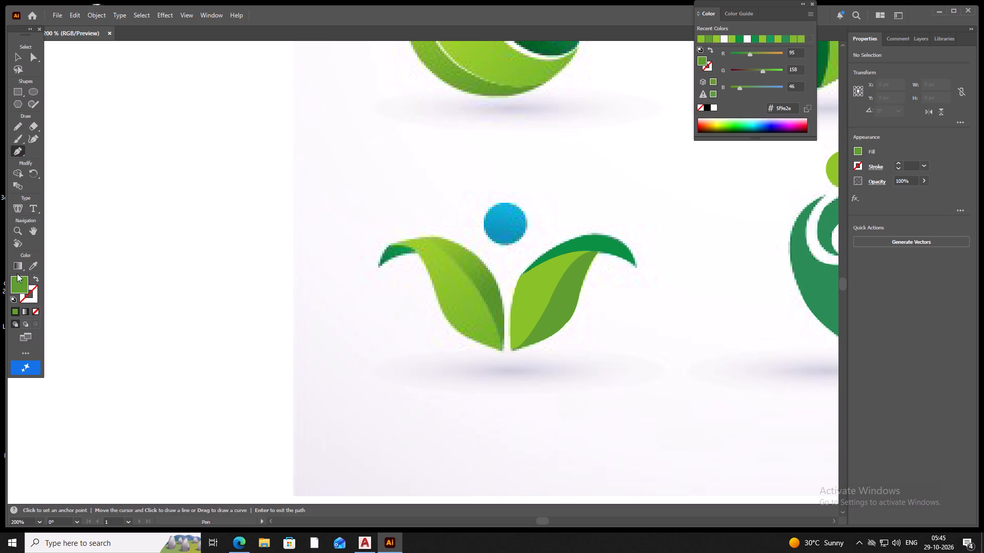
click(32, 268)
click(392, 251)
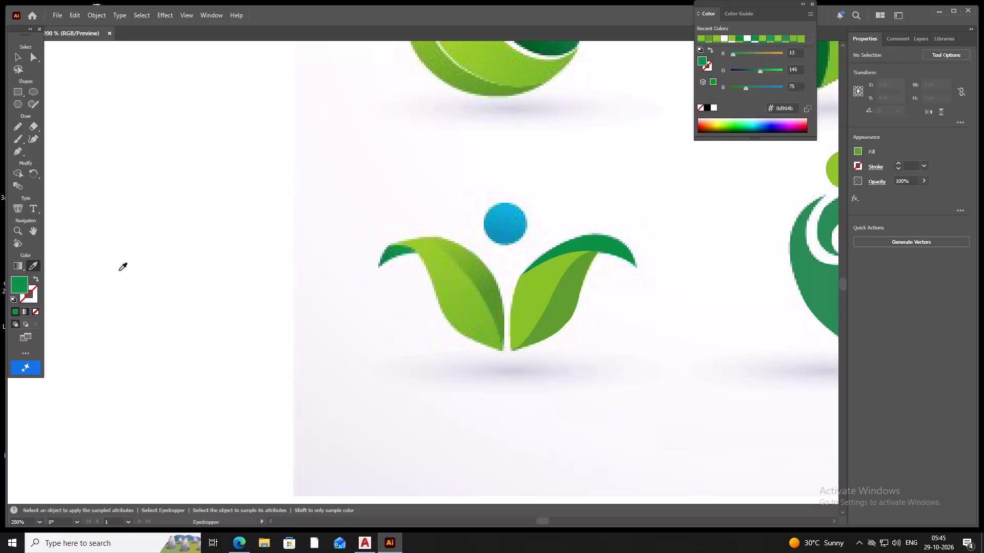
click(21, 150)
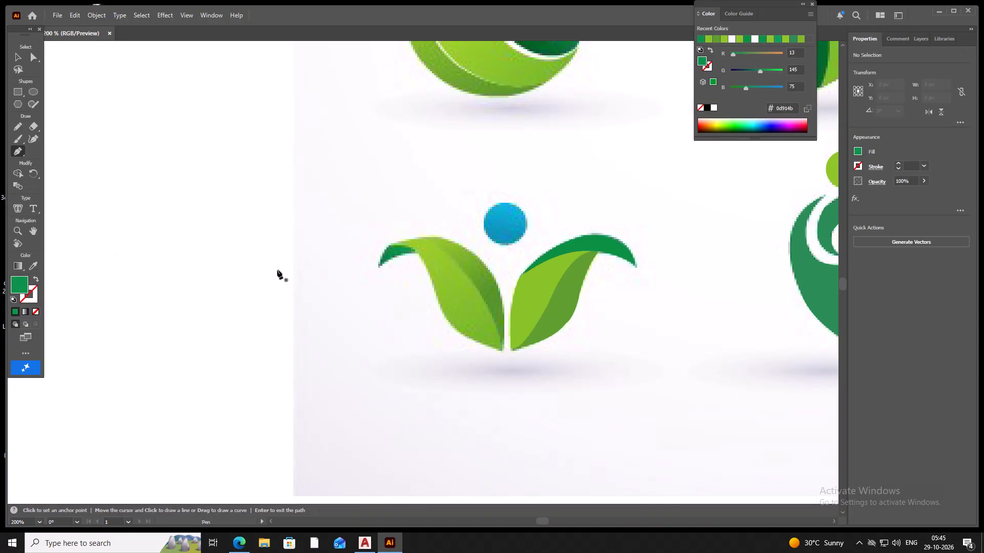
click(379, 266)
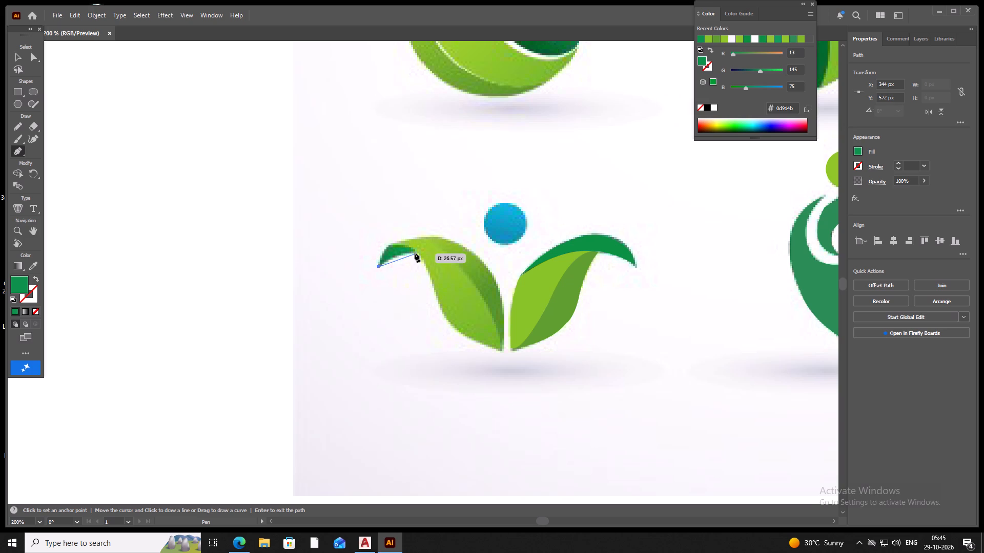
drag(415, 253, 432, 258)
drag(432, 258, 437, 253)
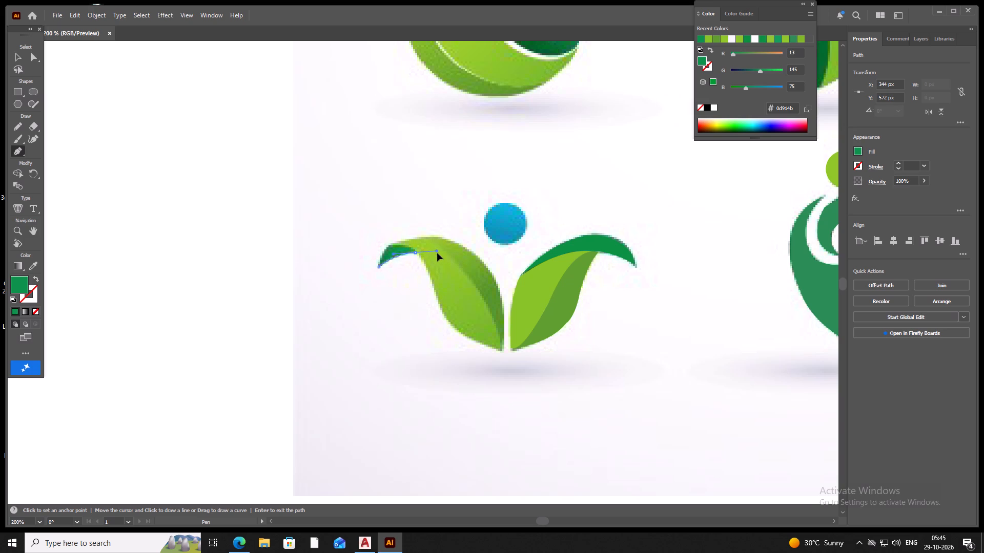
drag(437, 253, 438, 251)
drag(438, 251, 438, 251)
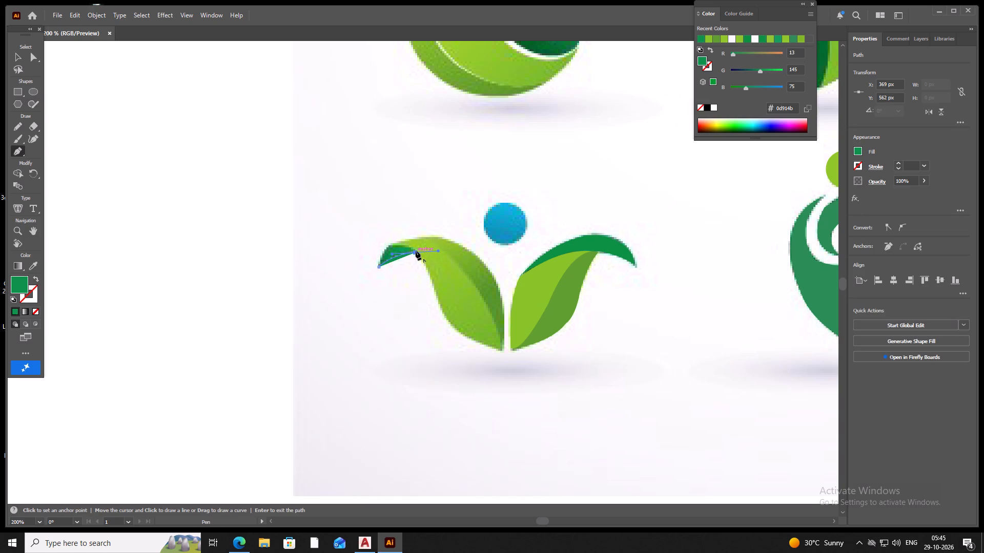
click(414, 251)
drag(389, 245, 366, 248)
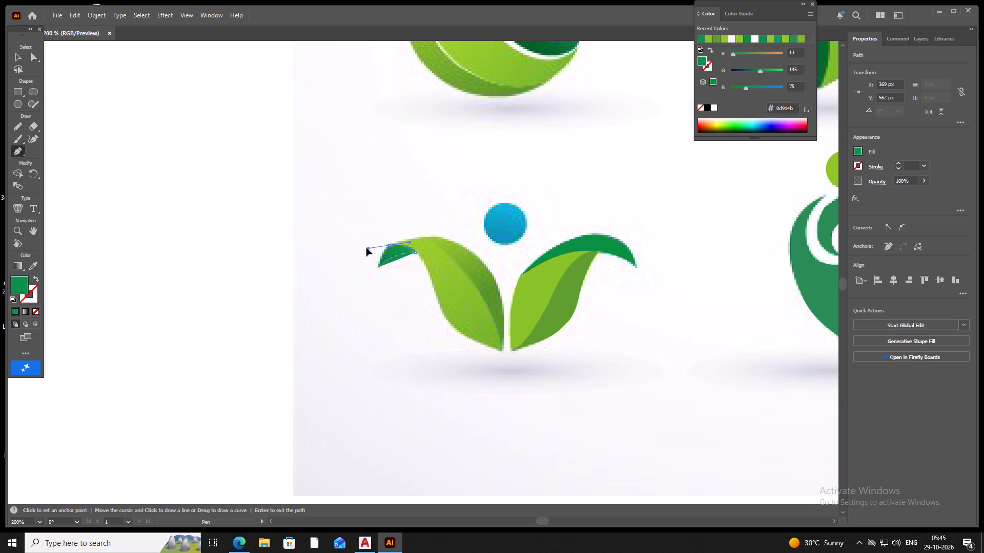
drag(366, 248, 362, 244)
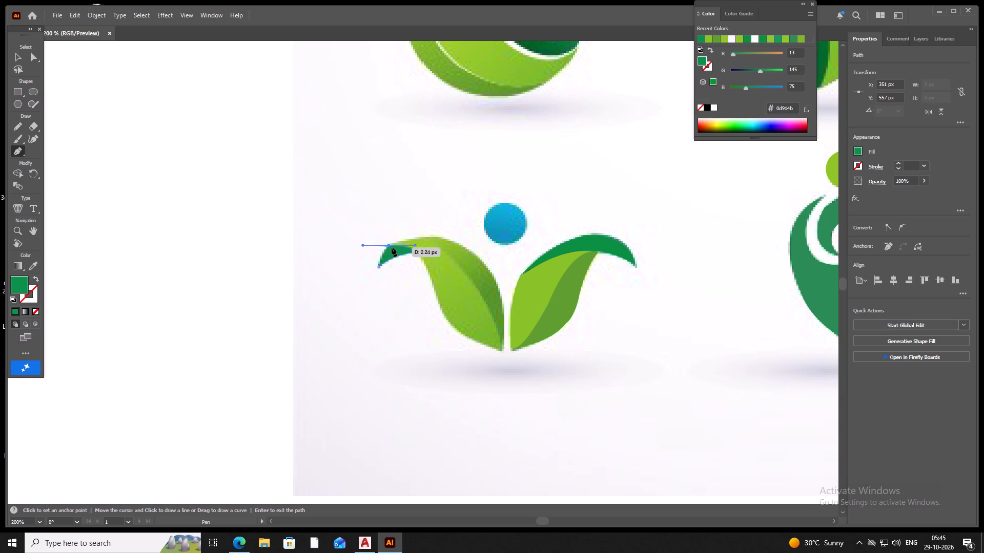
click(389, 247)
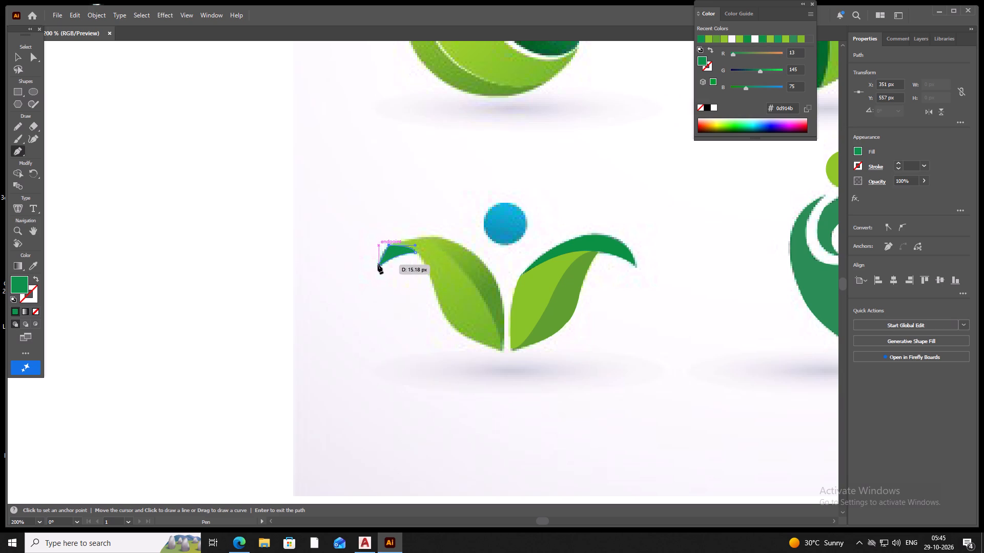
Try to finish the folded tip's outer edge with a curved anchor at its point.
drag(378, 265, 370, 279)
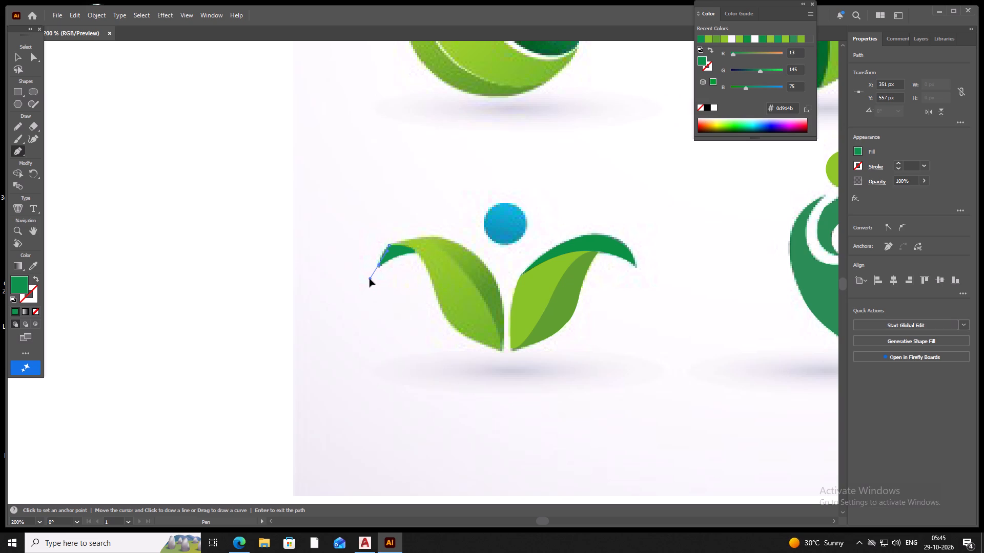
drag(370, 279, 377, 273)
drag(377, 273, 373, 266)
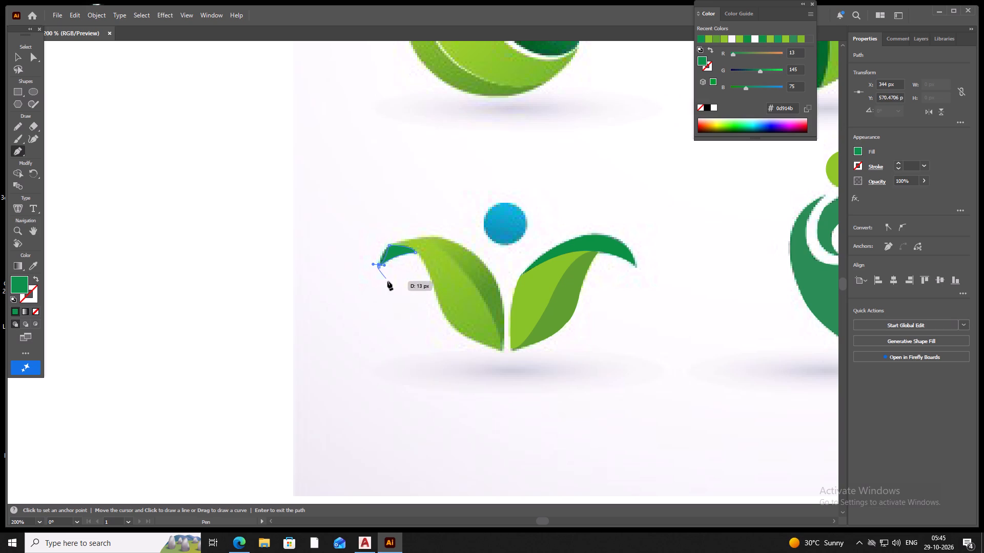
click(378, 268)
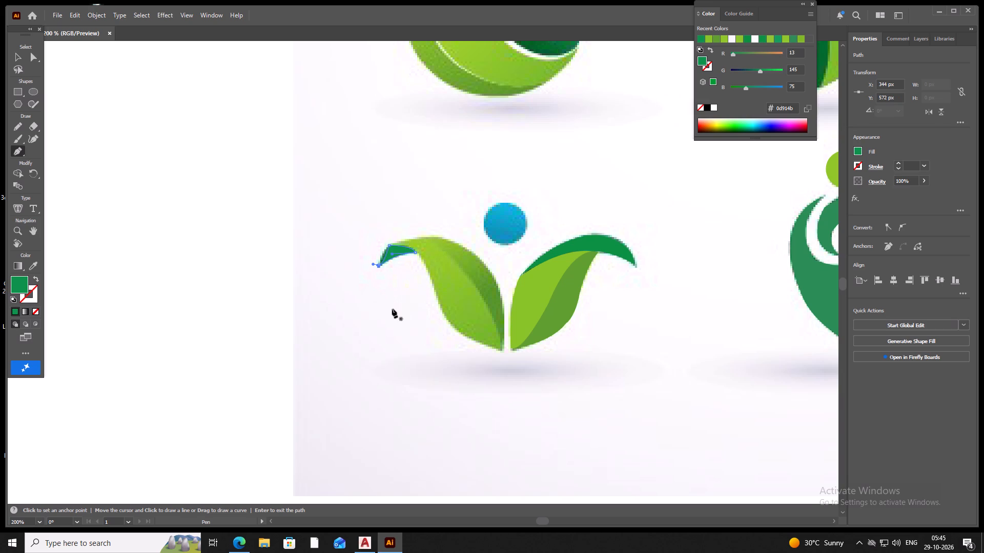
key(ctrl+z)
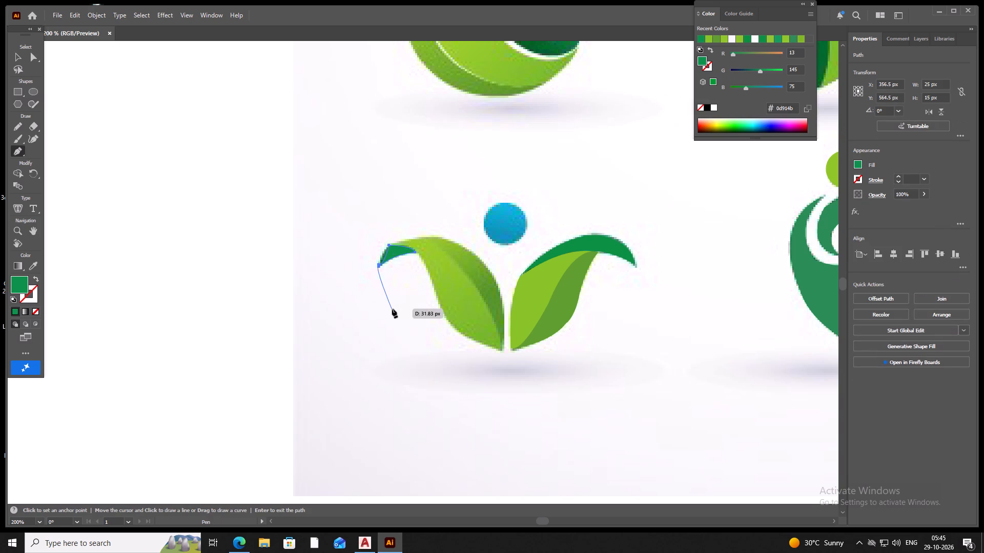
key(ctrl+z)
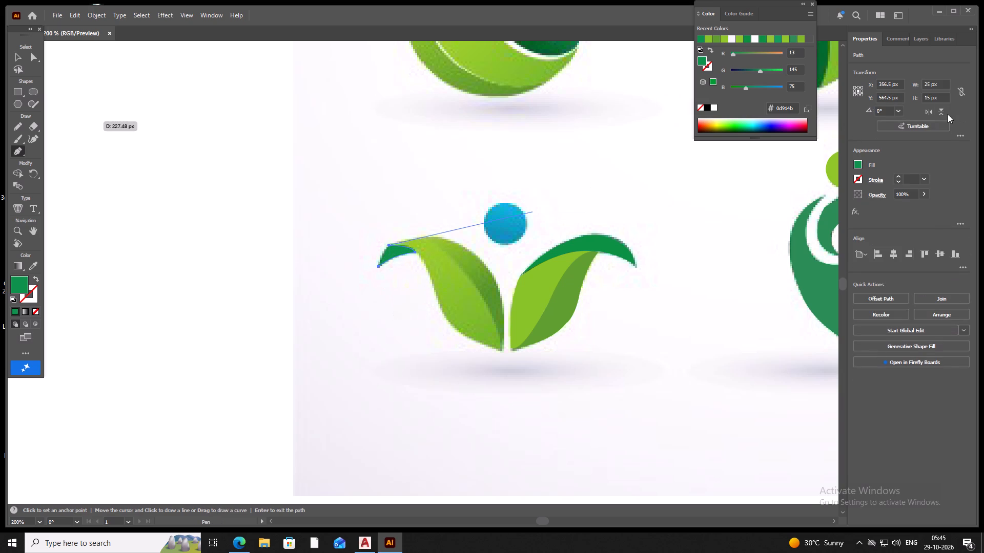
Close the folded tip's path at its starting anchor and deselect it.
click(379, 265)
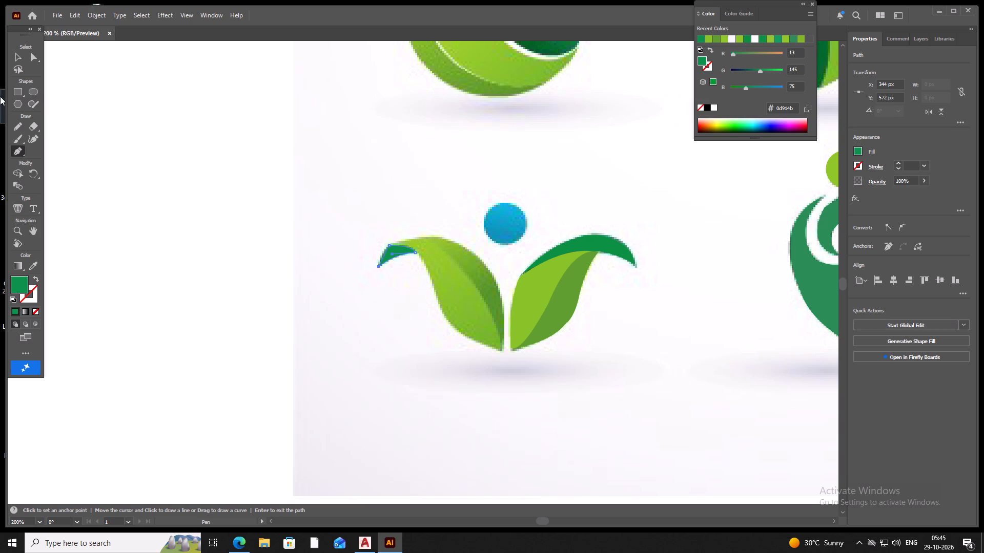
click(19, 52)
click(360, 161)
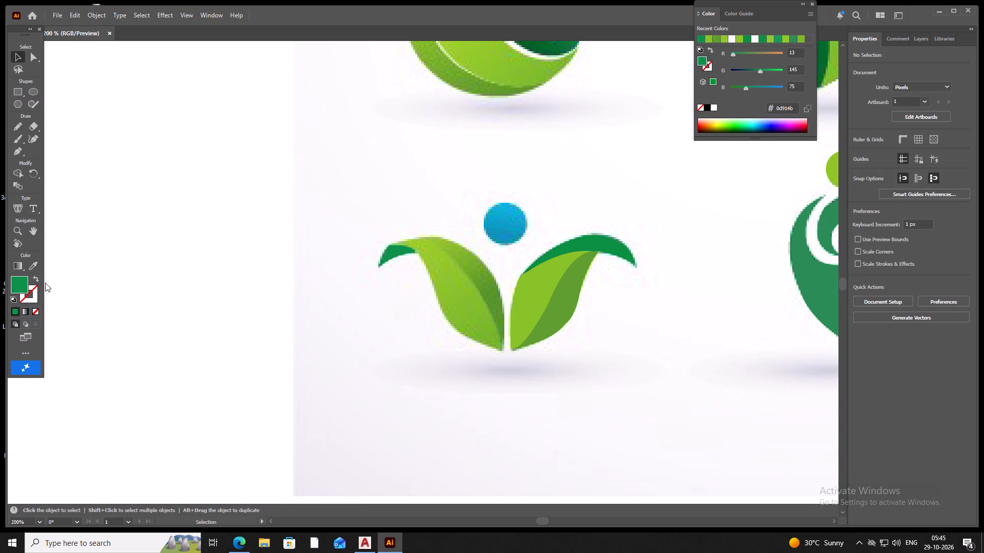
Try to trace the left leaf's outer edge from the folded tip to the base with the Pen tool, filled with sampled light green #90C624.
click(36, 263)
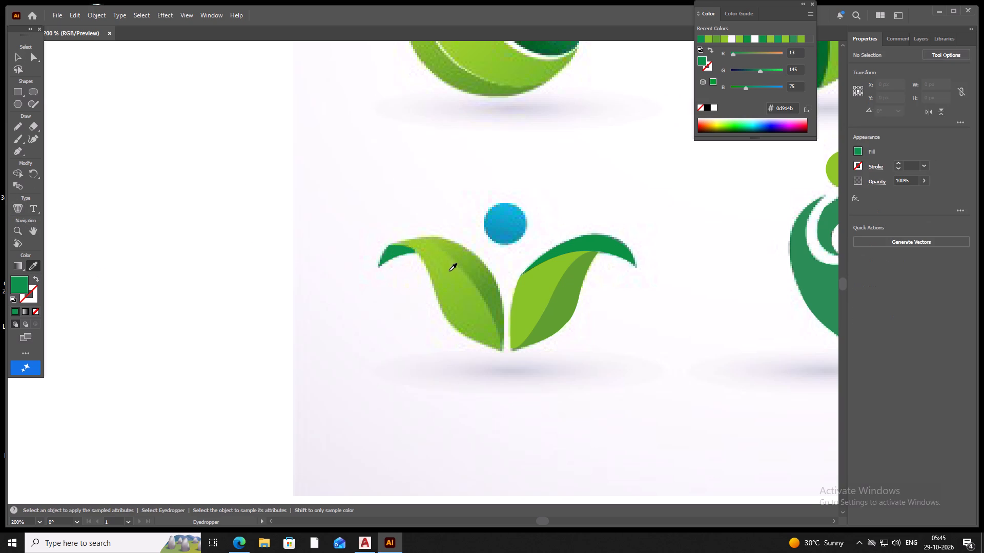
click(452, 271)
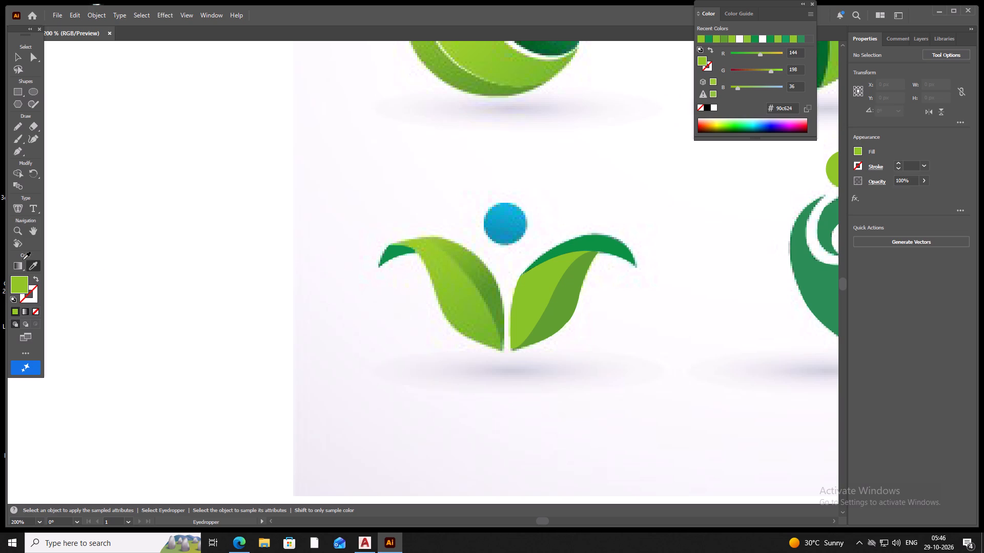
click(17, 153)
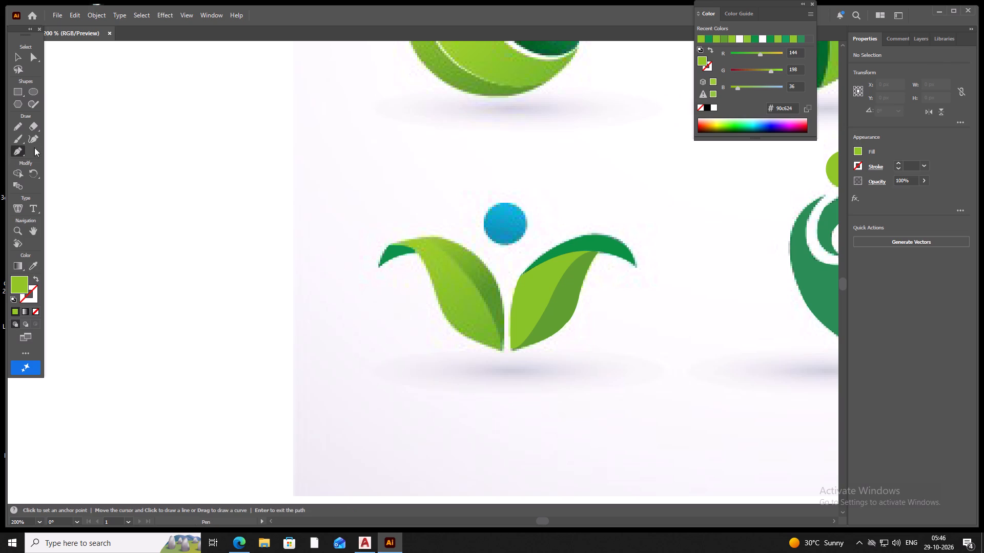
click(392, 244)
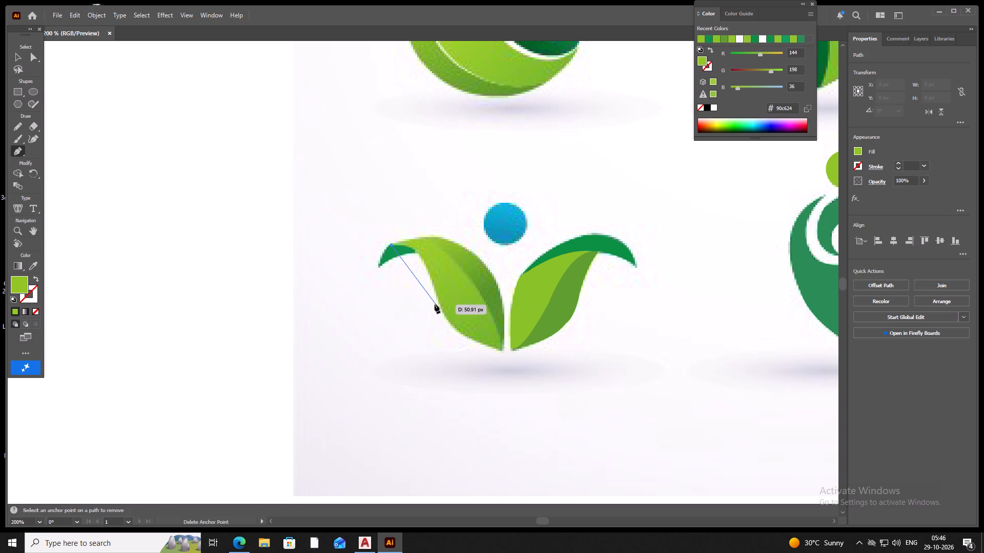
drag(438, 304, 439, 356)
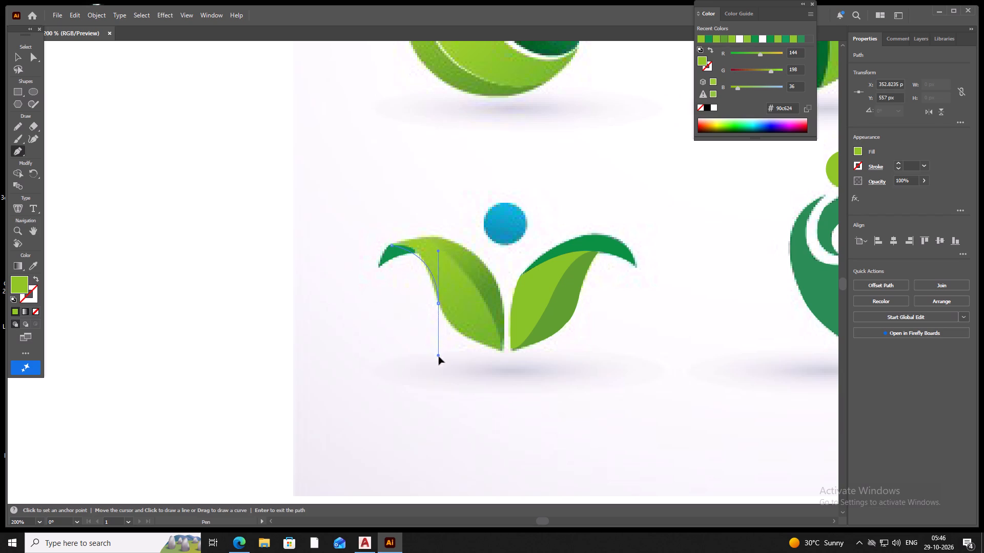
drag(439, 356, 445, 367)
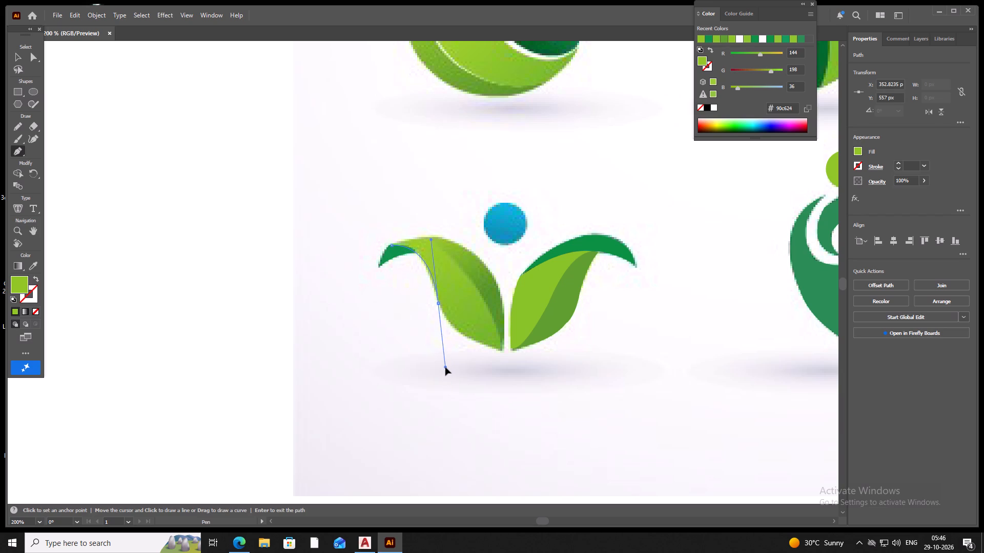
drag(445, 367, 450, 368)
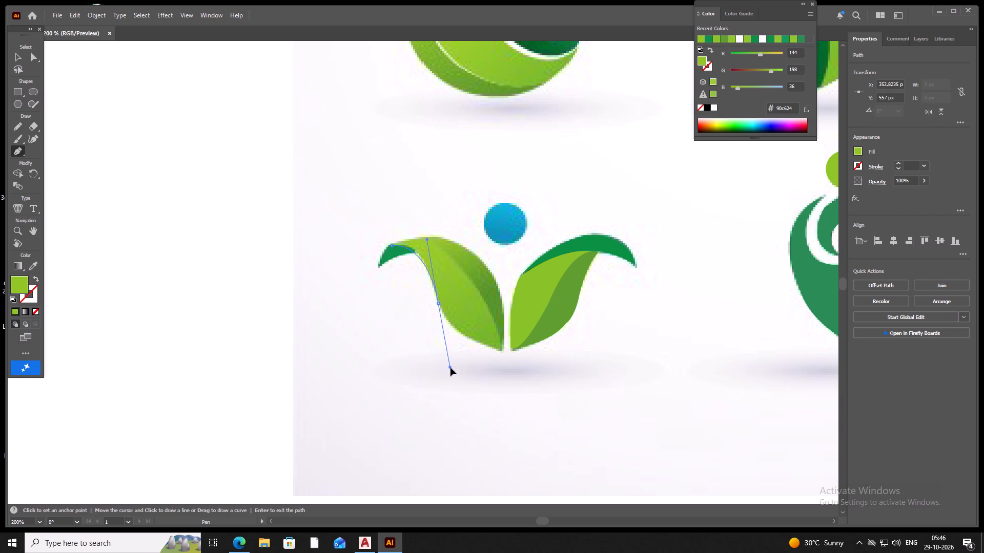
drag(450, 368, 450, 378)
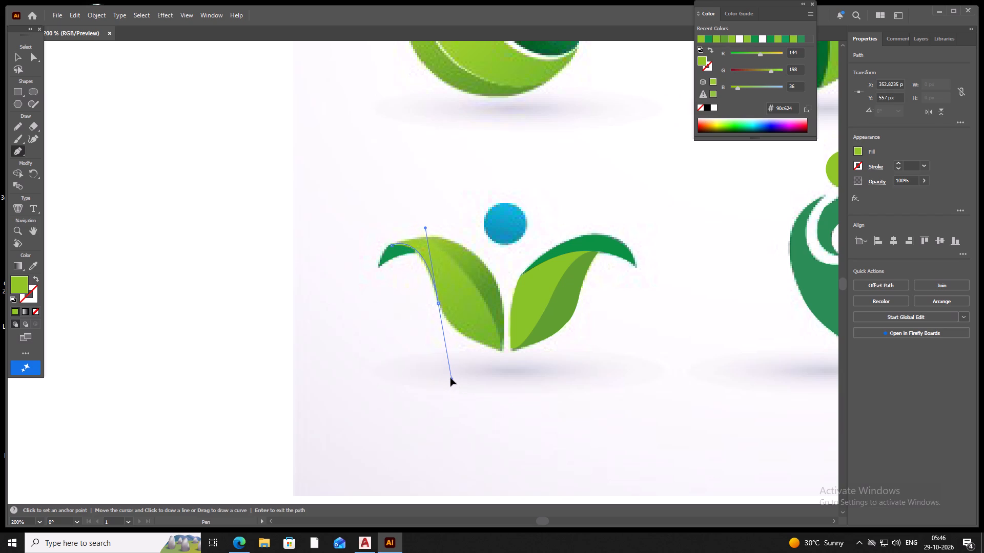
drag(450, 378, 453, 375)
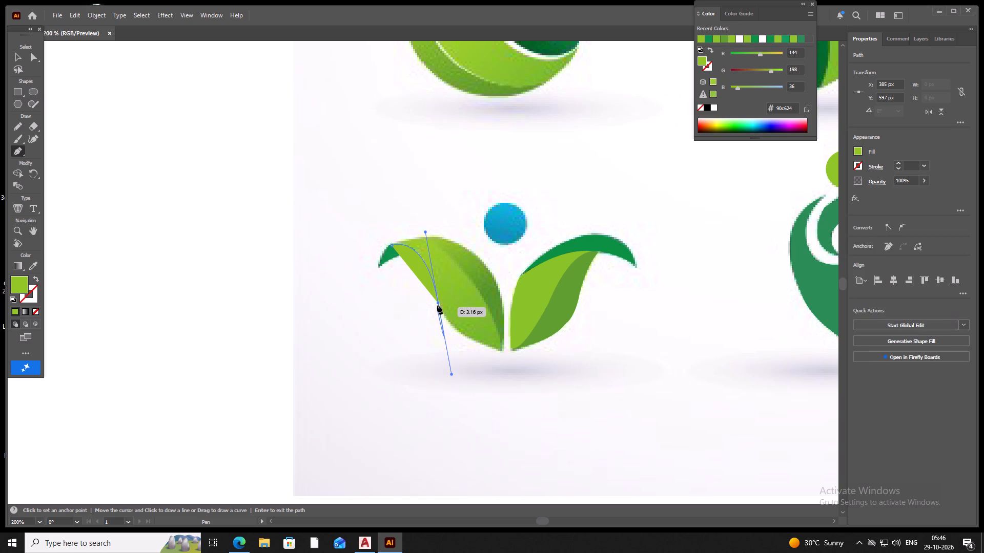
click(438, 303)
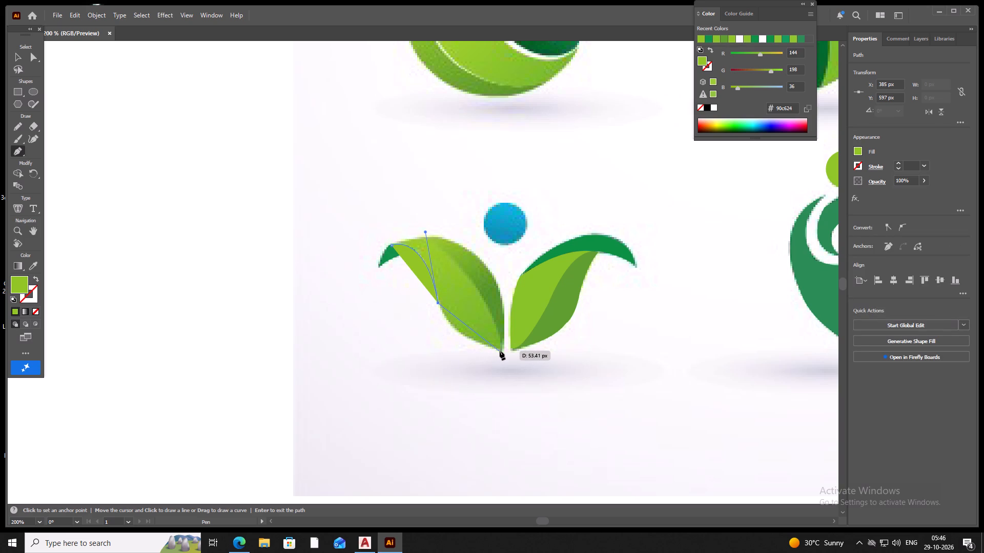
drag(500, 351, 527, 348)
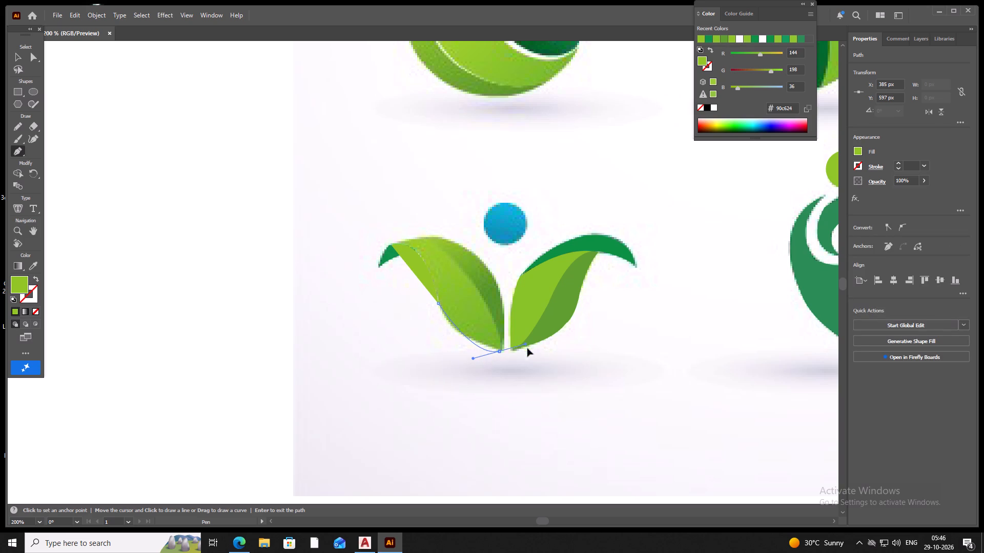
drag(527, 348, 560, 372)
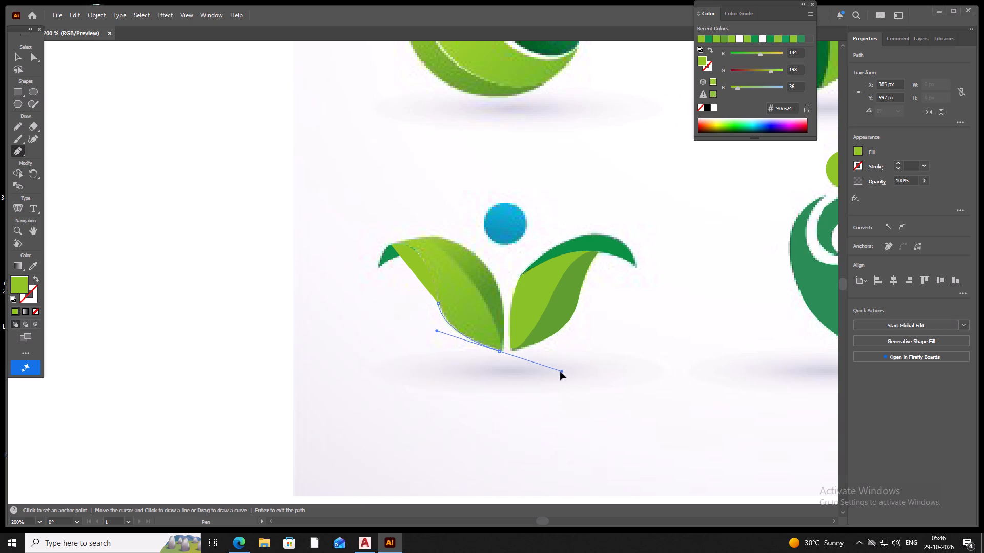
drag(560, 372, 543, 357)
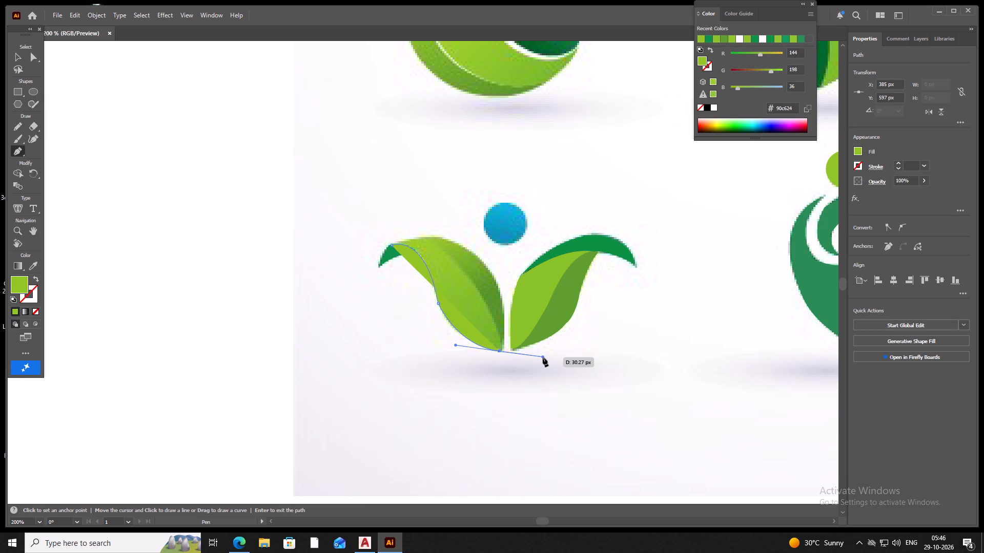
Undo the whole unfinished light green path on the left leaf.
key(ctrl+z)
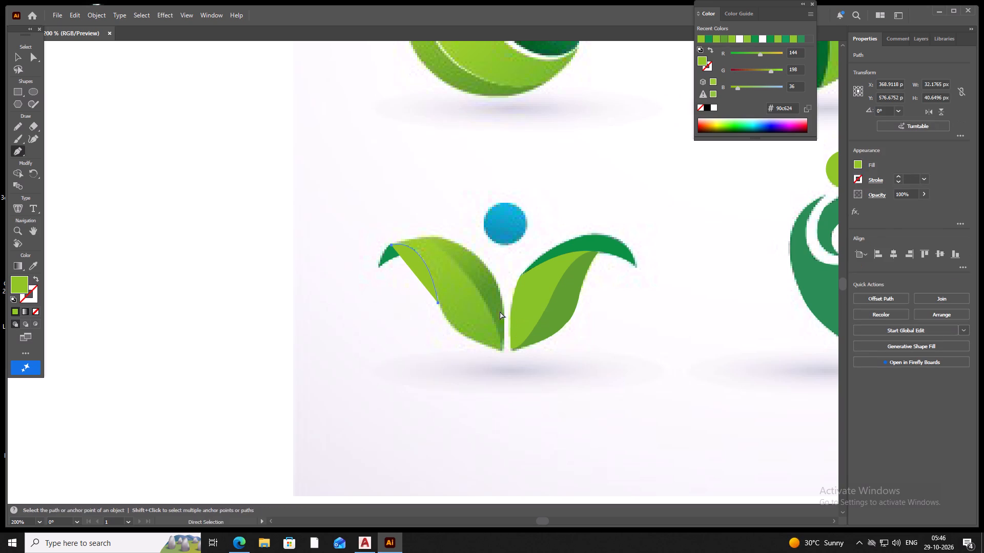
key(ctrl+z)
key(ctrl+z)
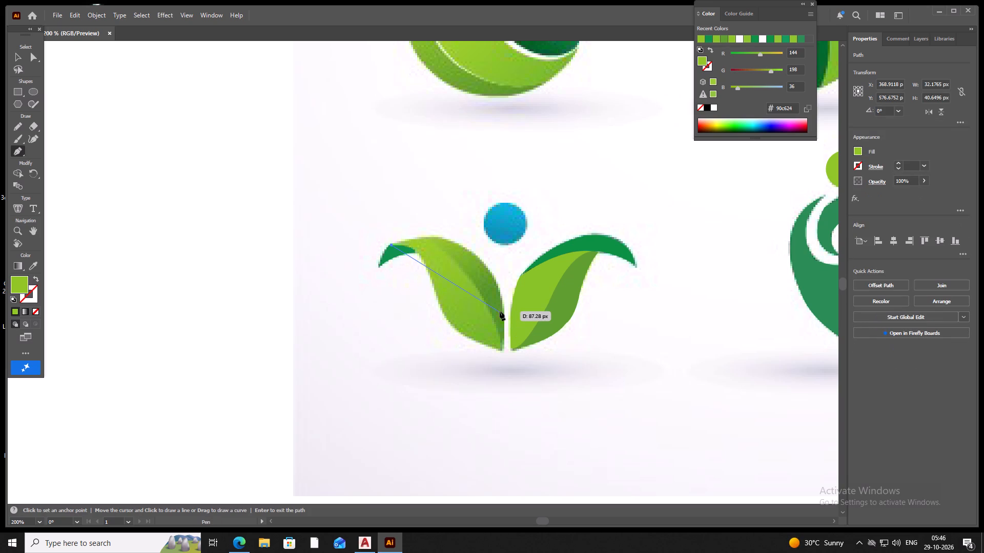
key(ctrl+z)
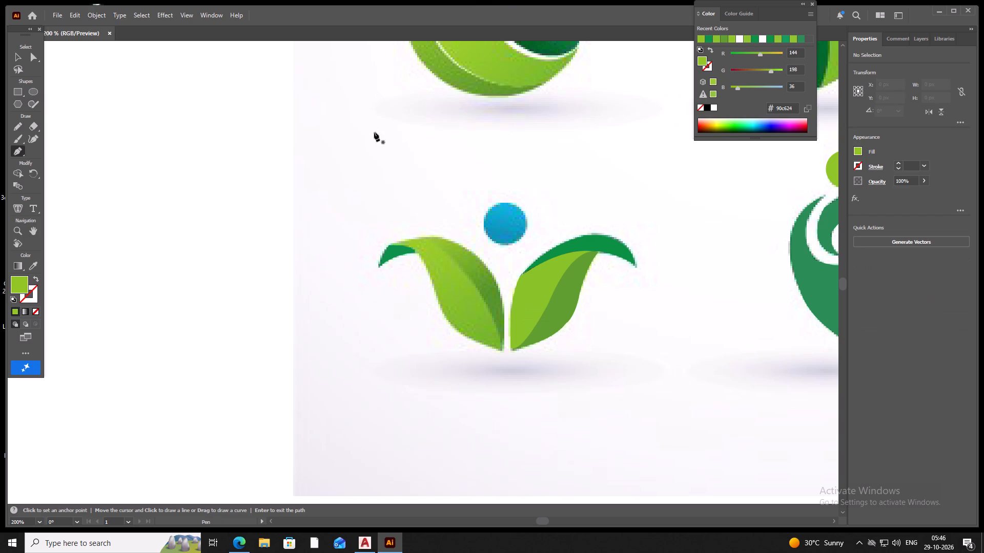
With no fill and a black 1 pt stroke, trace the left leaf's outer edge from the folded tip down to the base, ending on a corner anchor.
click(37, 312)
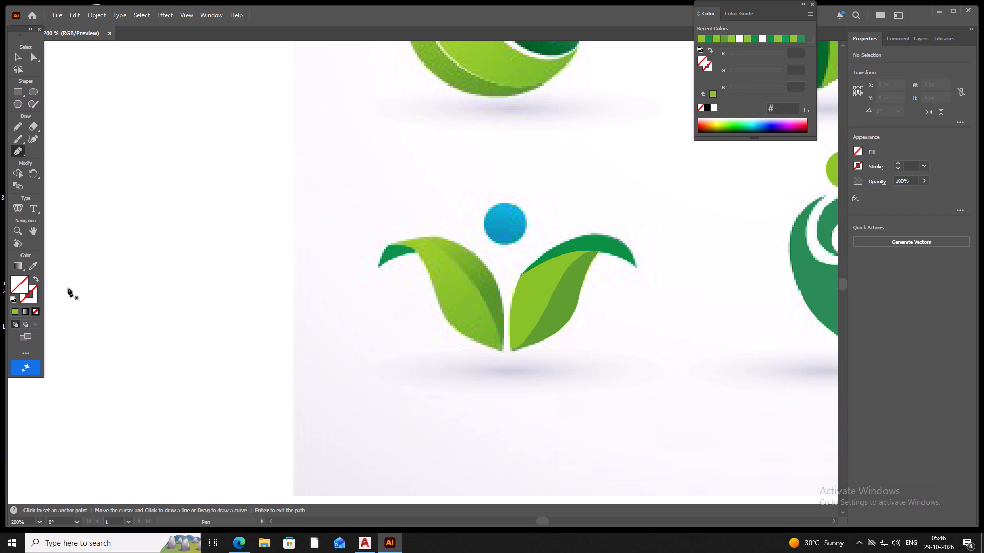
click(35, 300)
click(17, 315)
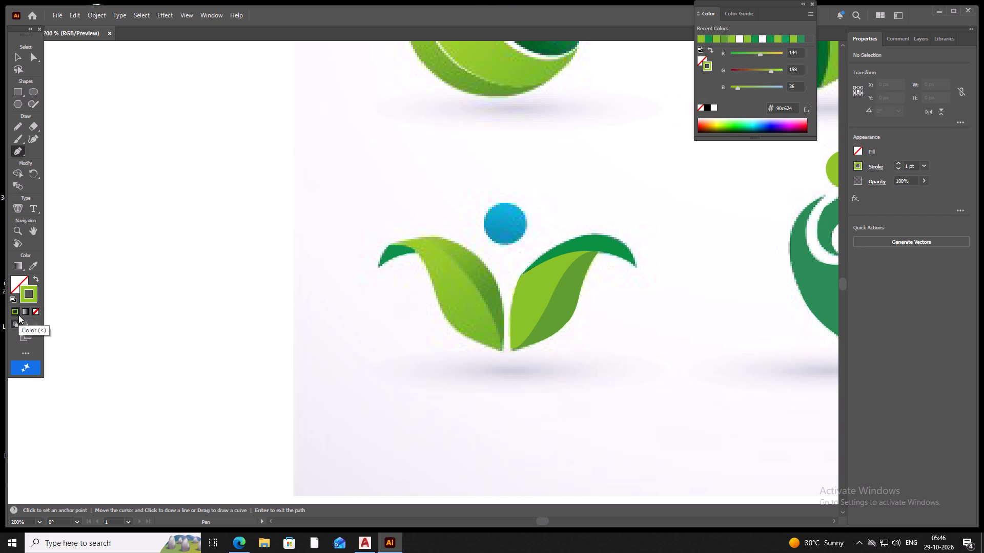
click(709, 109)
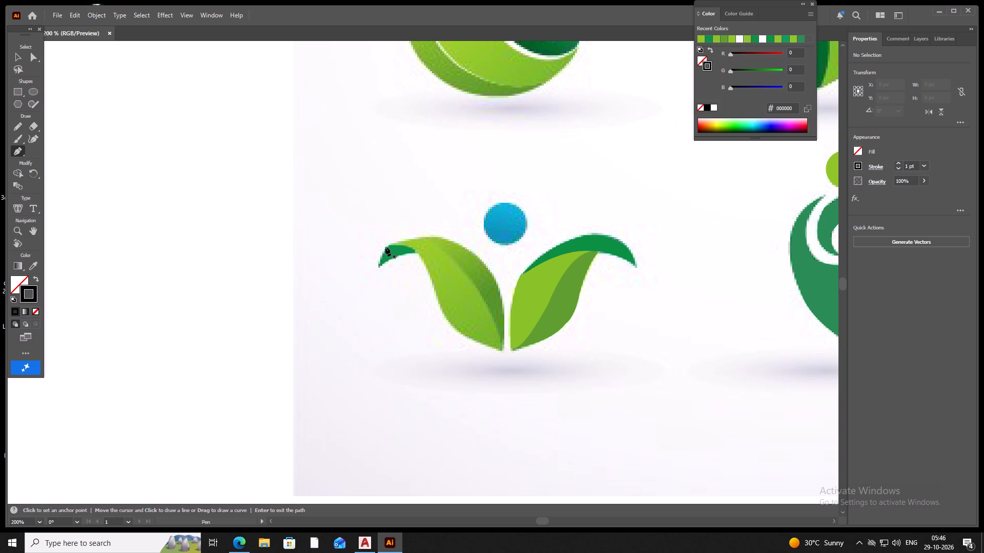
click(389, 244)
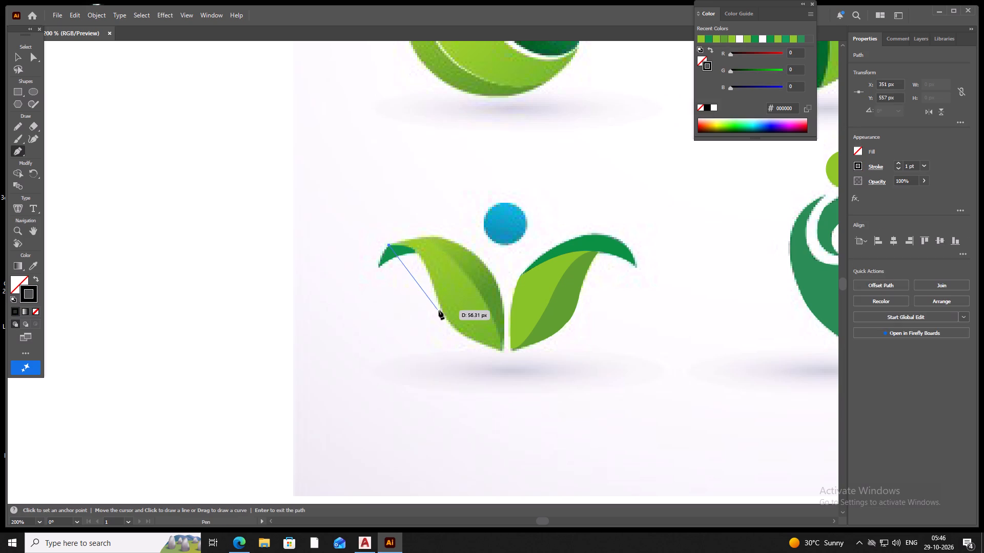
drag(438, 299, 443, 360)
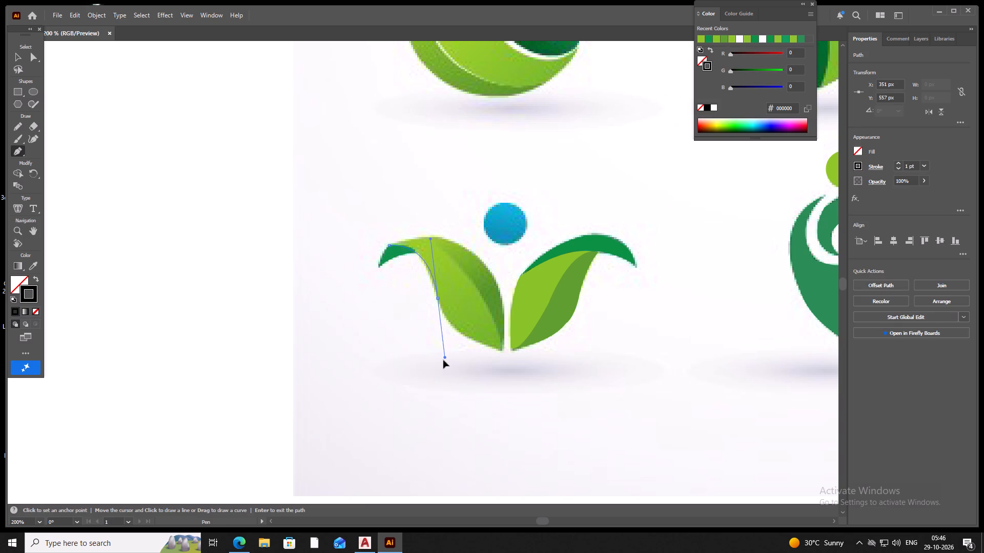
drag(443, 360, 454, 367)
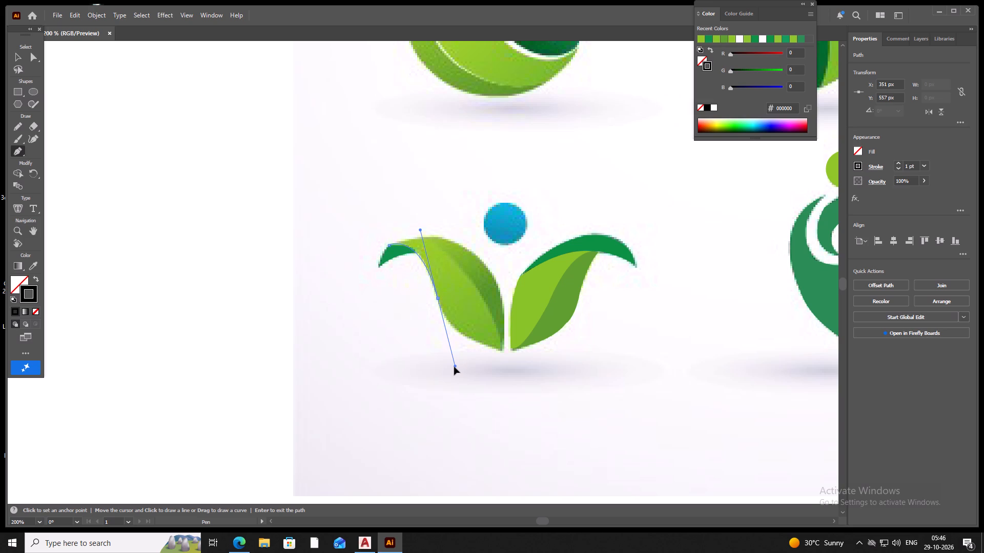
drag(454, 367, 450, 360)
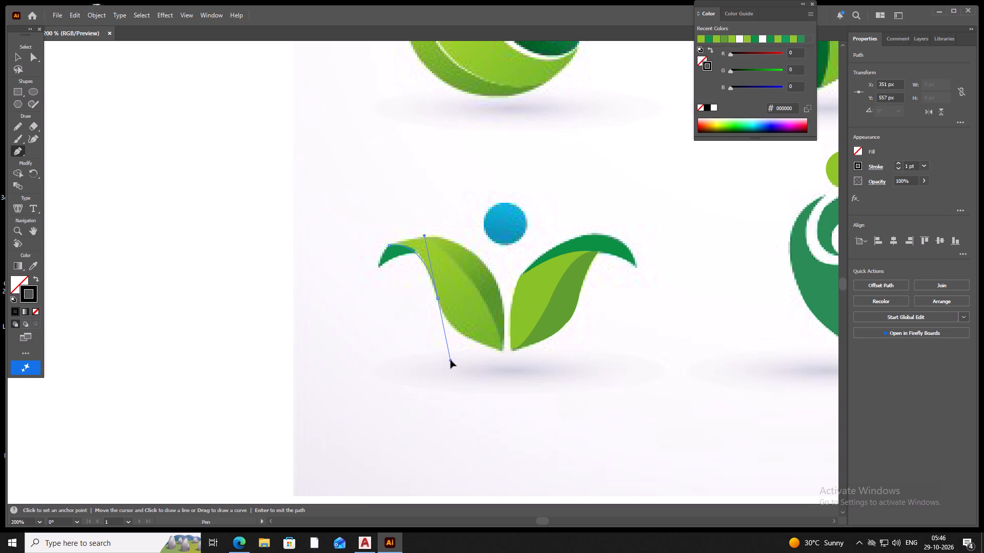
drag(450, 360, 447, 359)
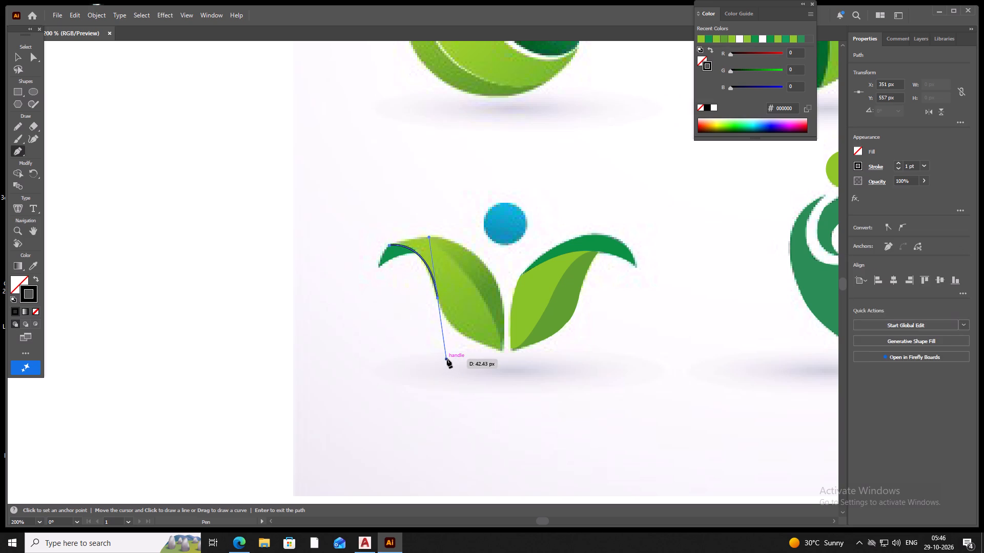
click(439, 298)
drag(500, 350, 570, 370)
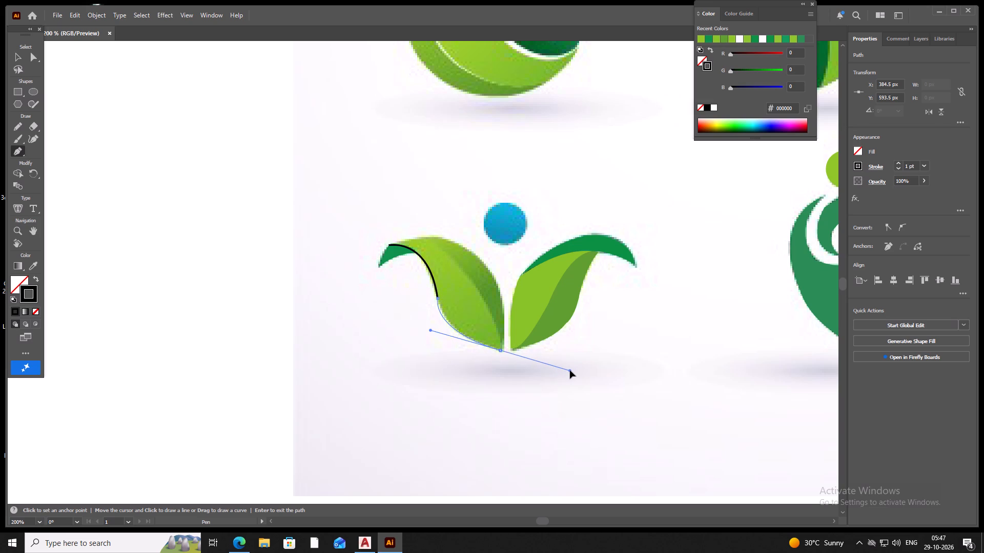
drag(570, 370, 553, 364)
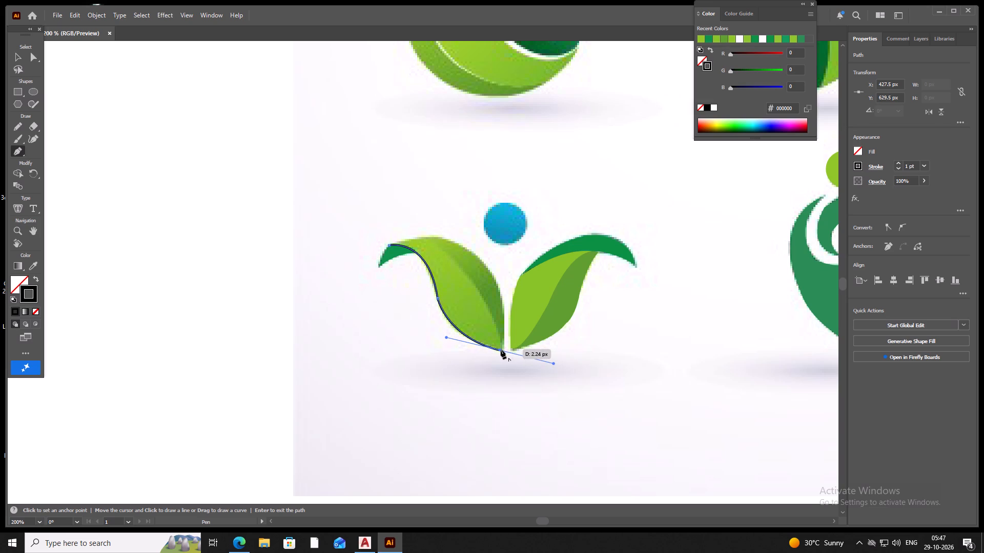
click(501, 350)
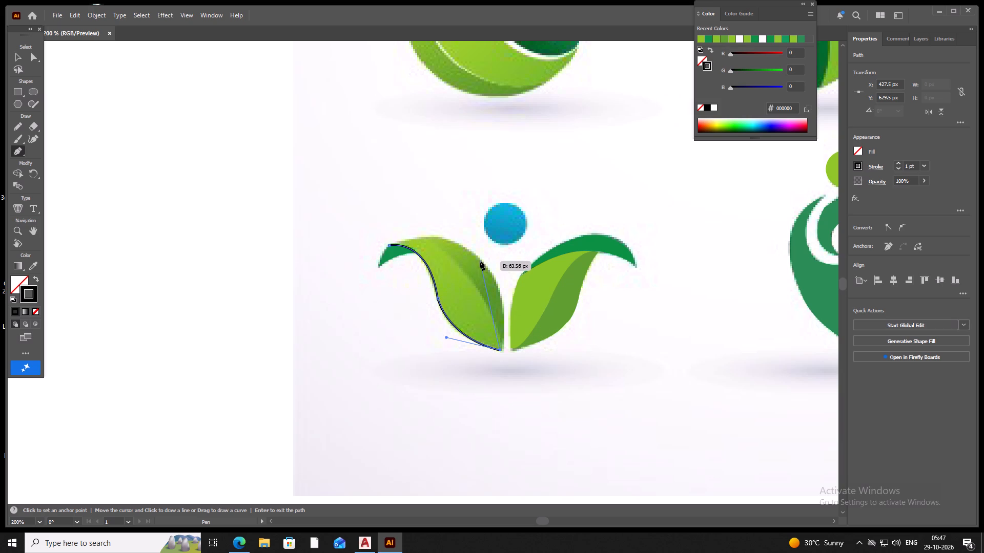
Continue the outline from the base along the leaf's inner and upper edges, closing it at the starting anchor by the folded tip.
drag(478, 258, 469, 256)
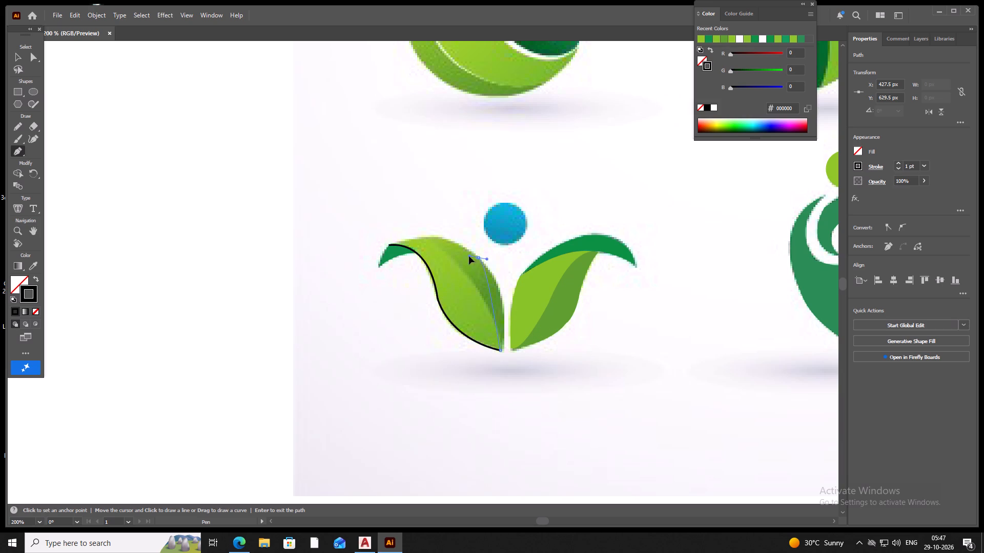
drag(469, 256, 438, 214)
drag(438, 214, 440, 211)
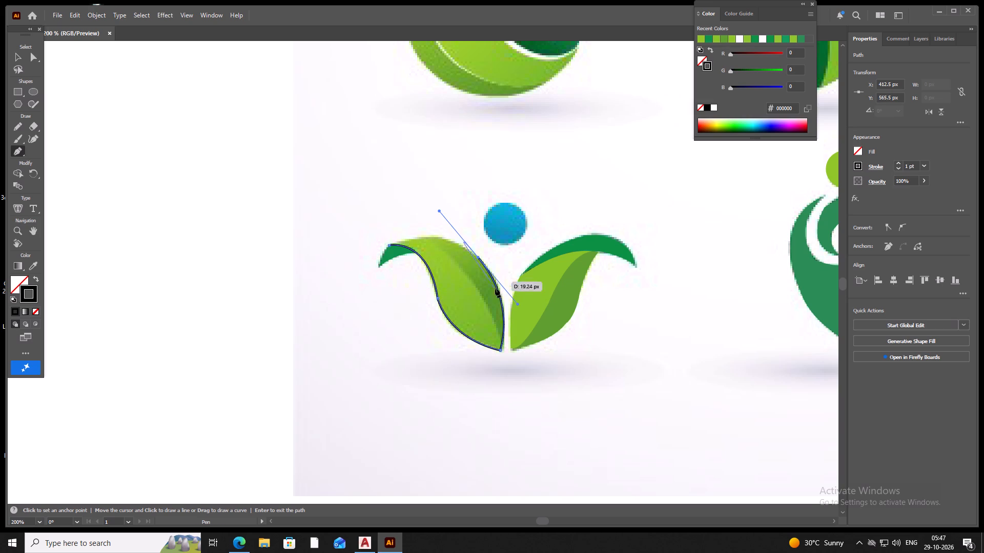
click(478, 257)
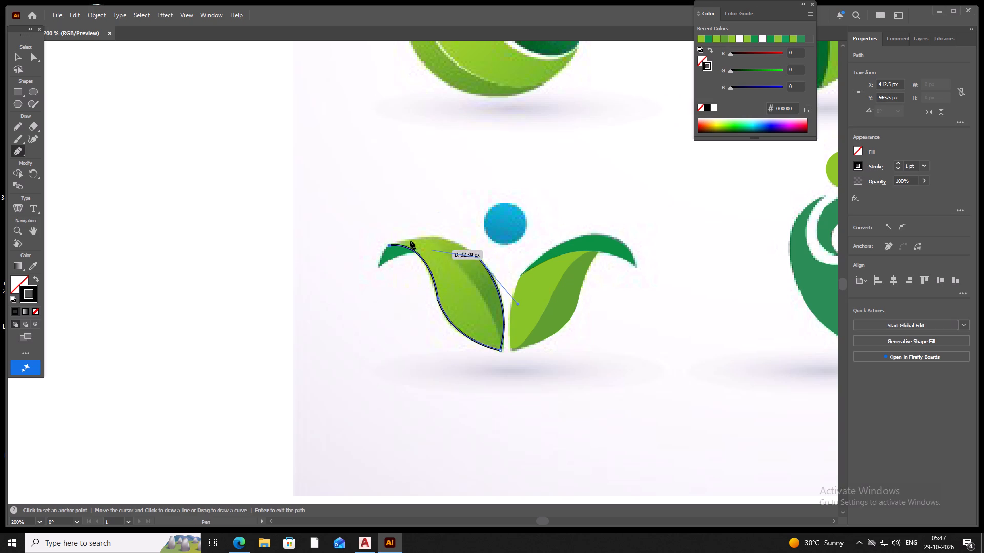
drag(390, 245, 344, 273)
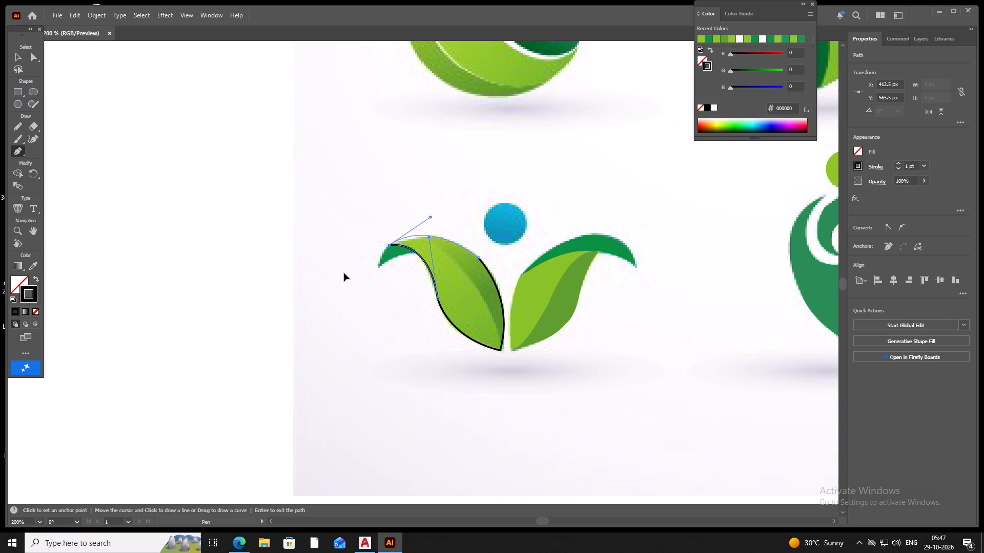
drag(344, 273, 331, 267)
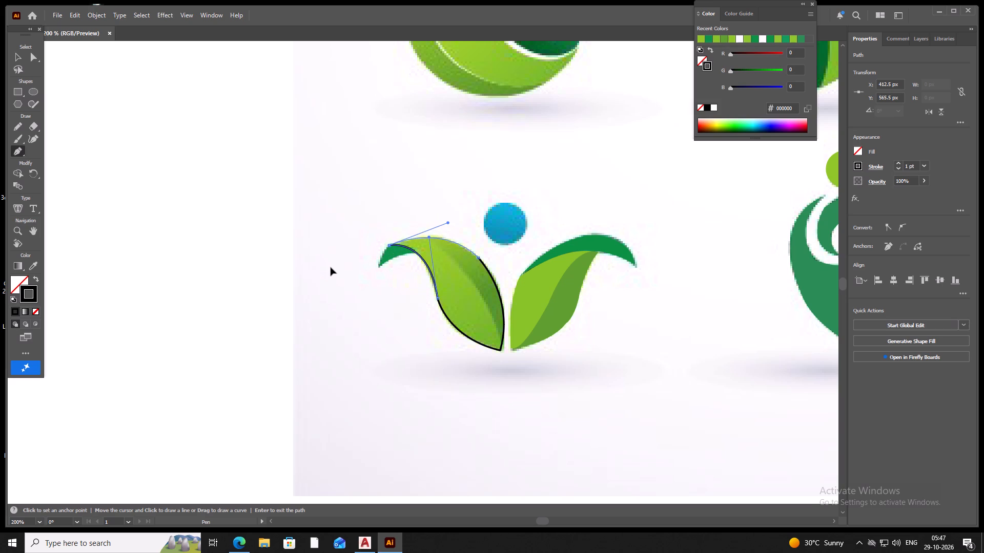
drag(331, 267, 333, 267)
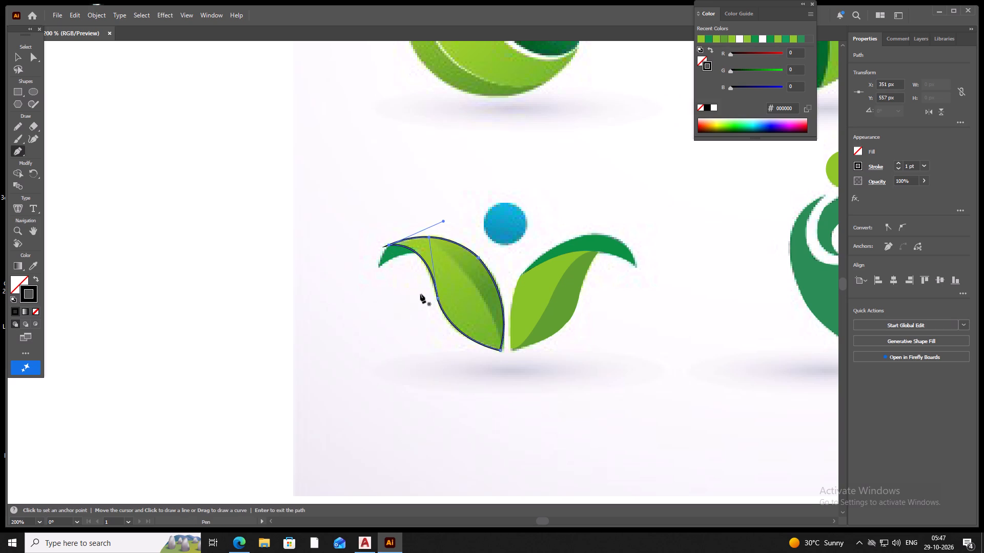
Fill the closed left leaf shape with light green #93C517 sampled from the leaf image, with no stroke.
click(13, 286)
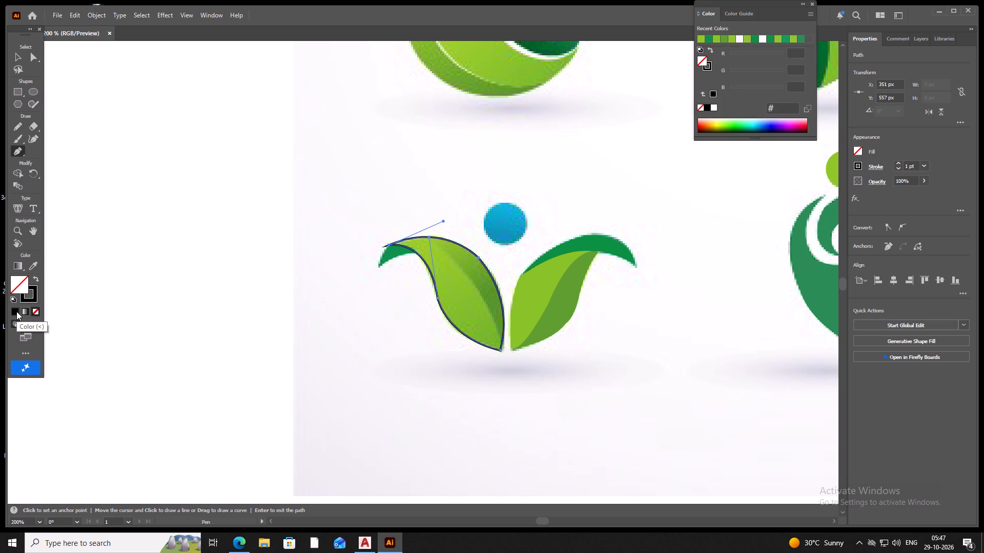
click(16, 311)
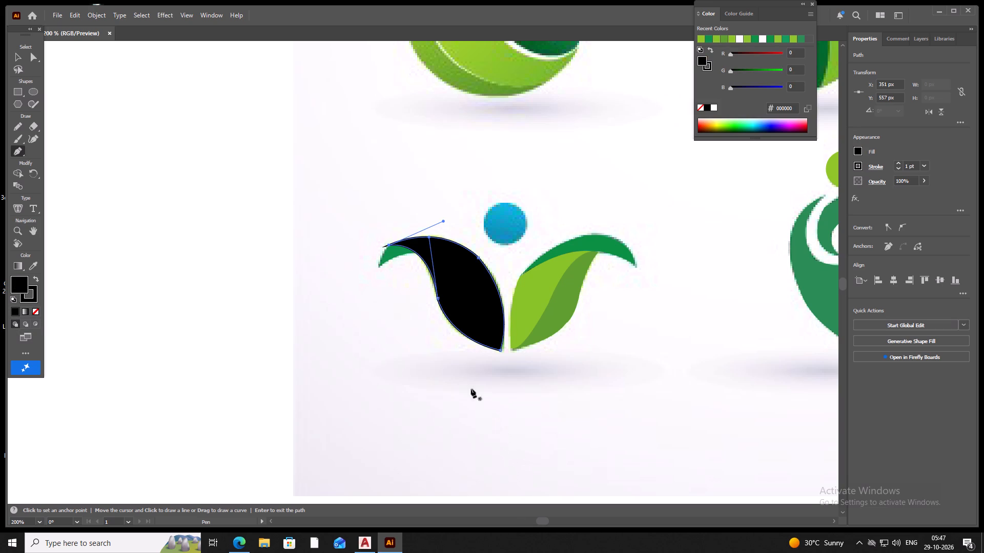
click(38, 309)
click(31, 261)
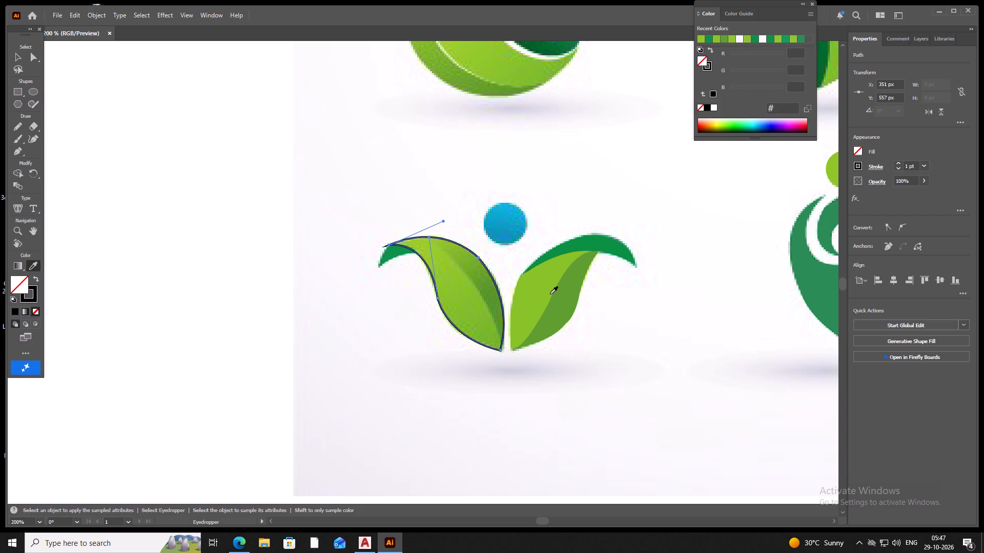
click(458, 298)
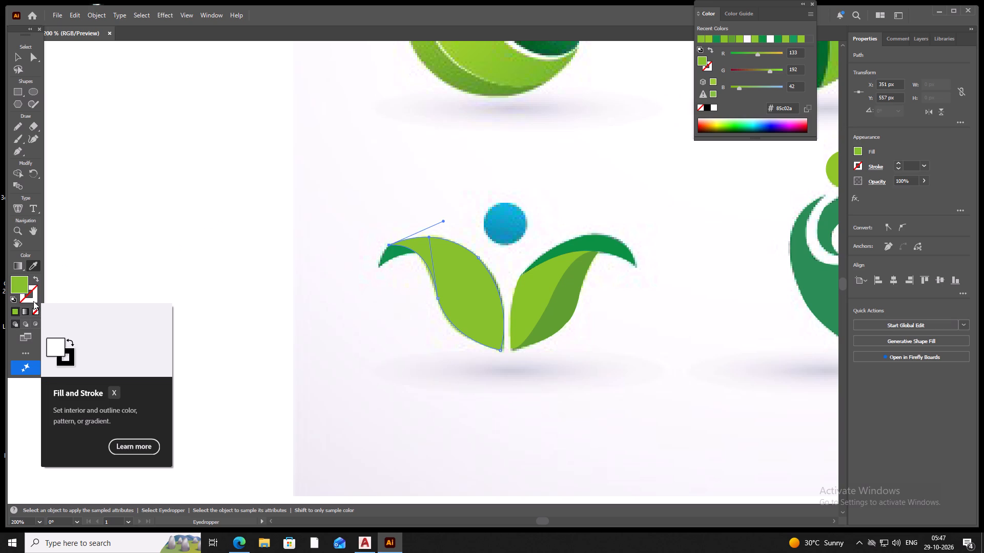
click(314, 238)
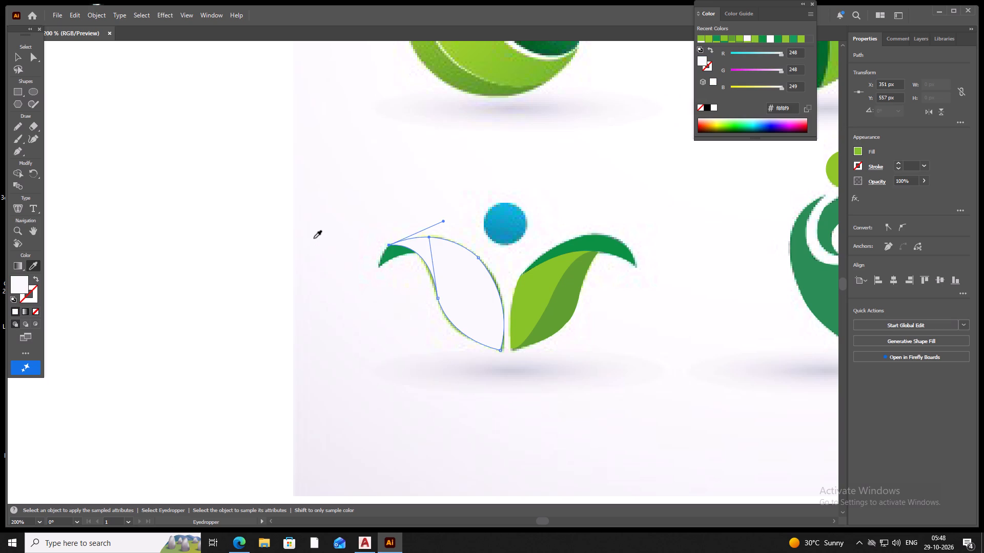
click(430, 273)
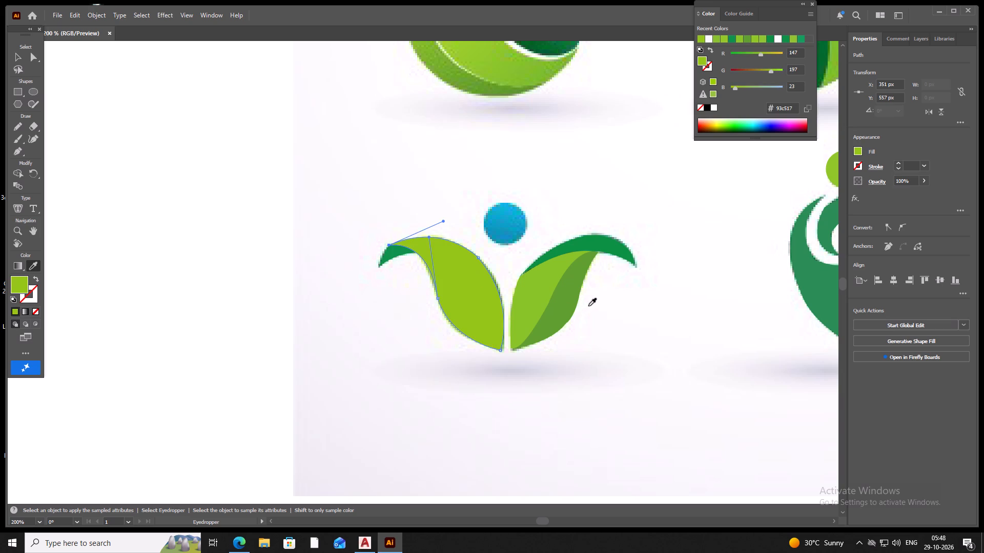
Stretch the left leaf shape slightly outward from its base corner to about 80 by 79 px, and deselect it.
click(20, 56)
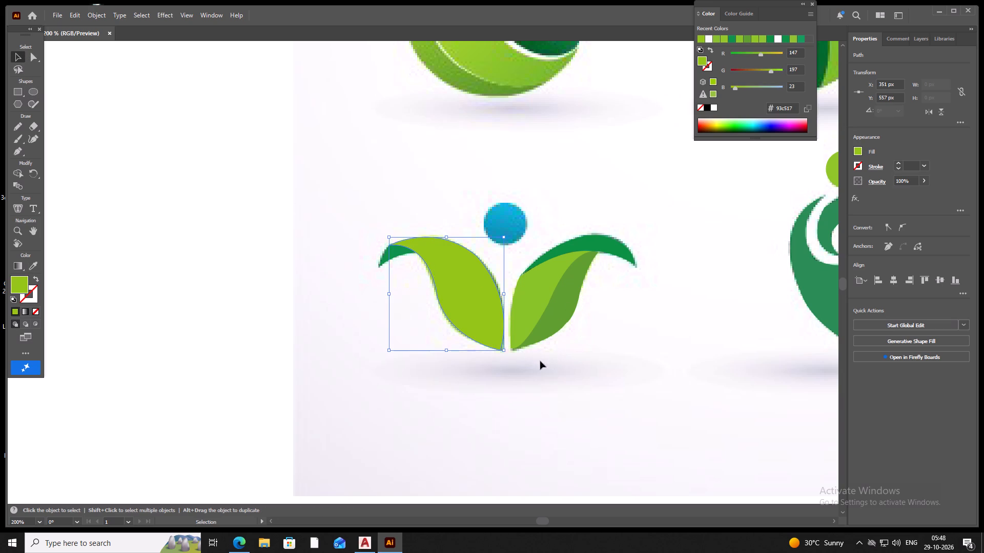
click(502, 349)
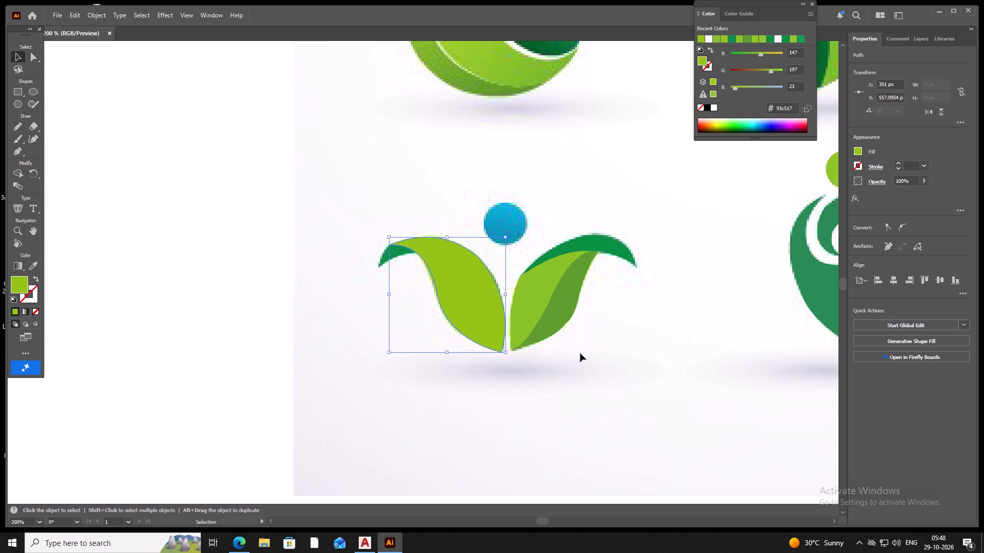
click(610, 361)
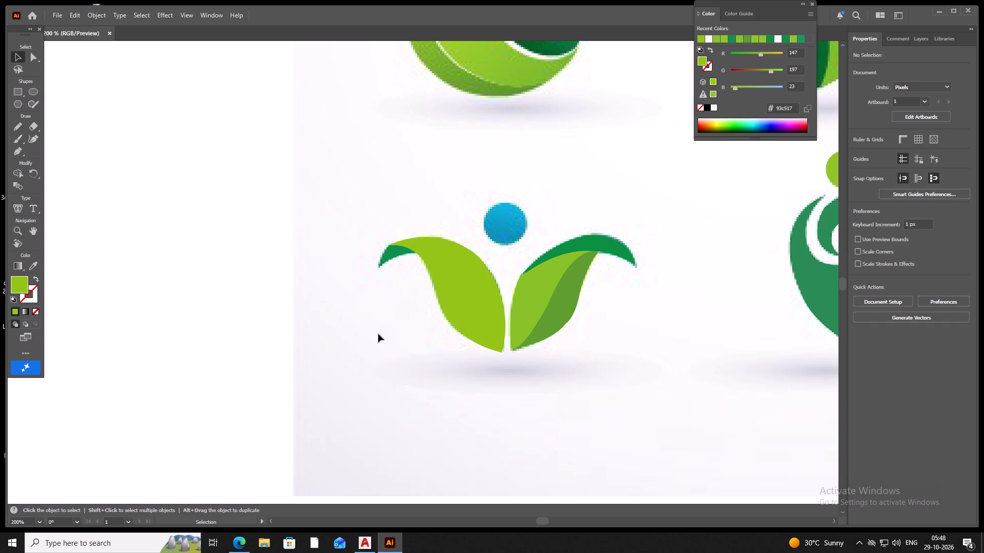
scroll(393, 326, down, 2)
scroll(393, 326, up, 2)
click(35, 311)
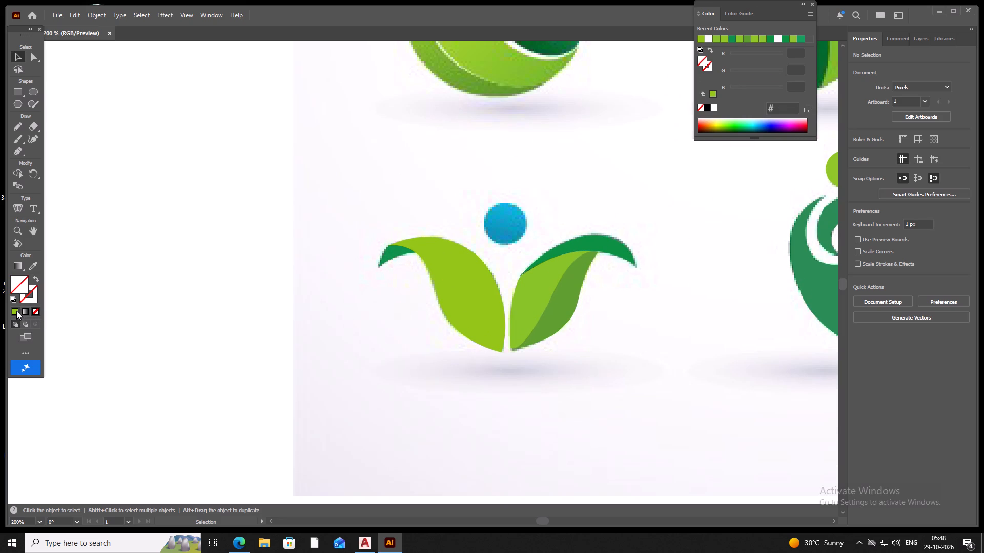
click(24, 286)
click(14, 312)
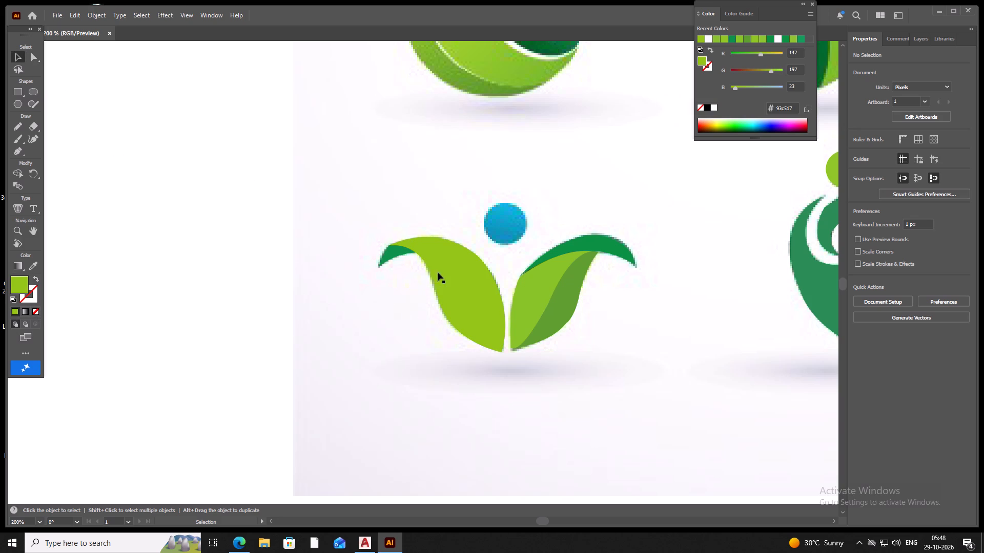
Remove the fill from the left leaf shape to uncover the leaf image beneath it.
click(437, 297)
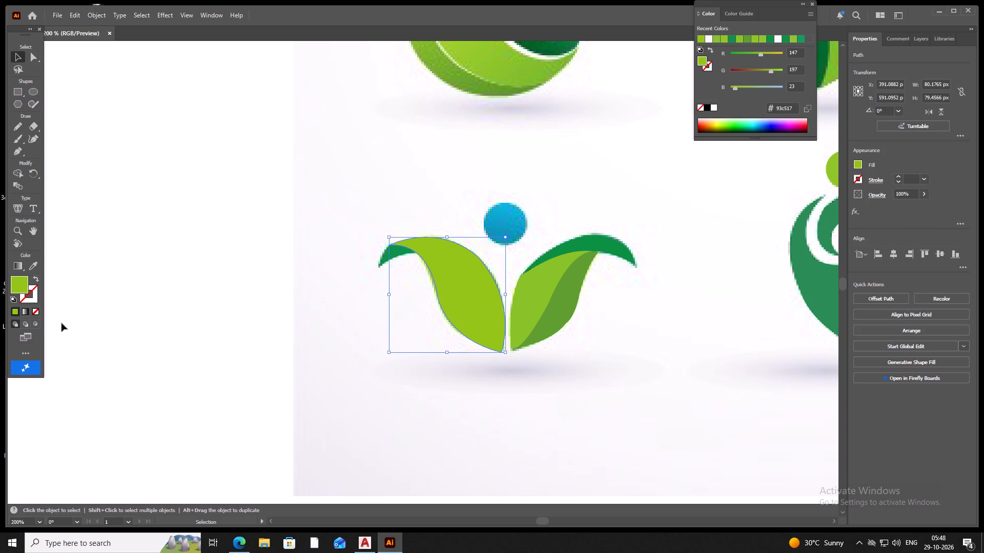
click(35, 309)
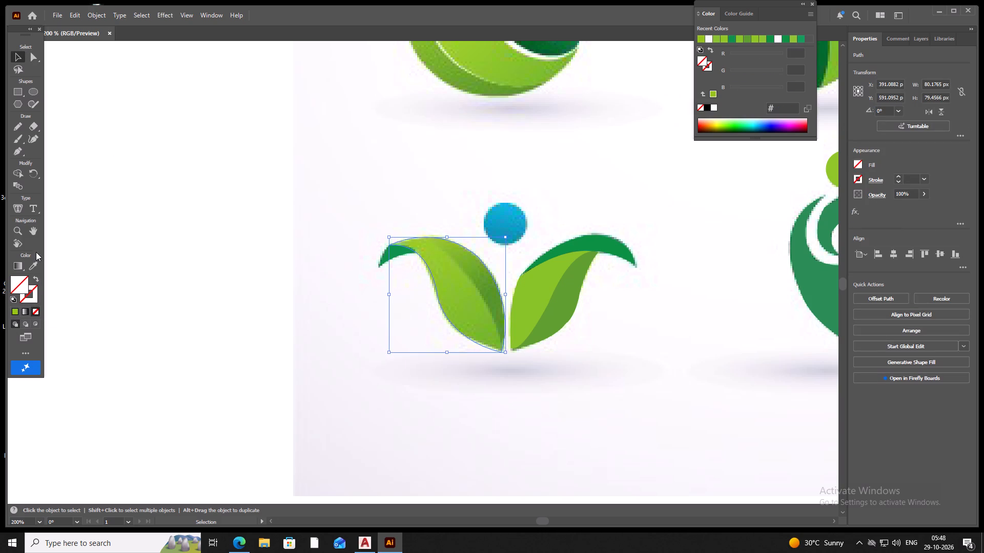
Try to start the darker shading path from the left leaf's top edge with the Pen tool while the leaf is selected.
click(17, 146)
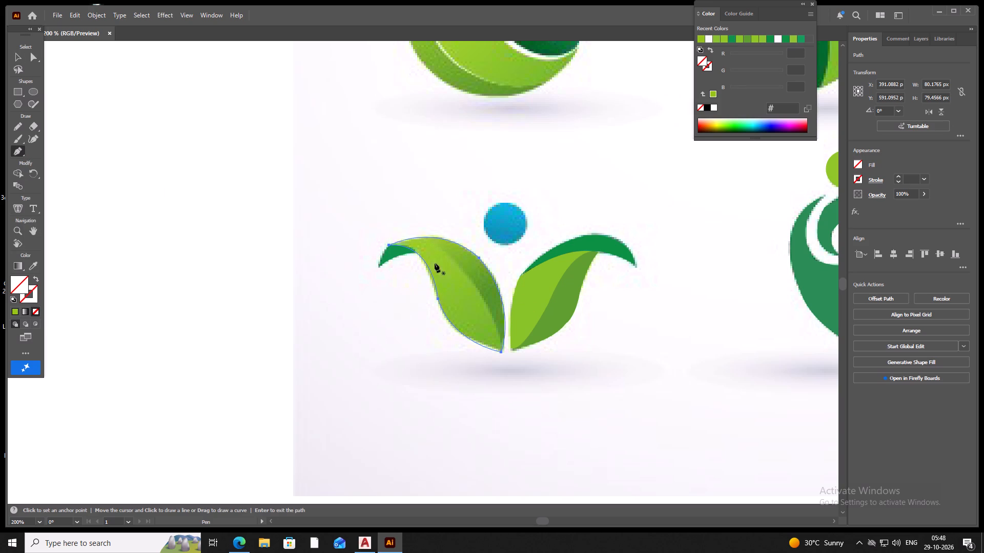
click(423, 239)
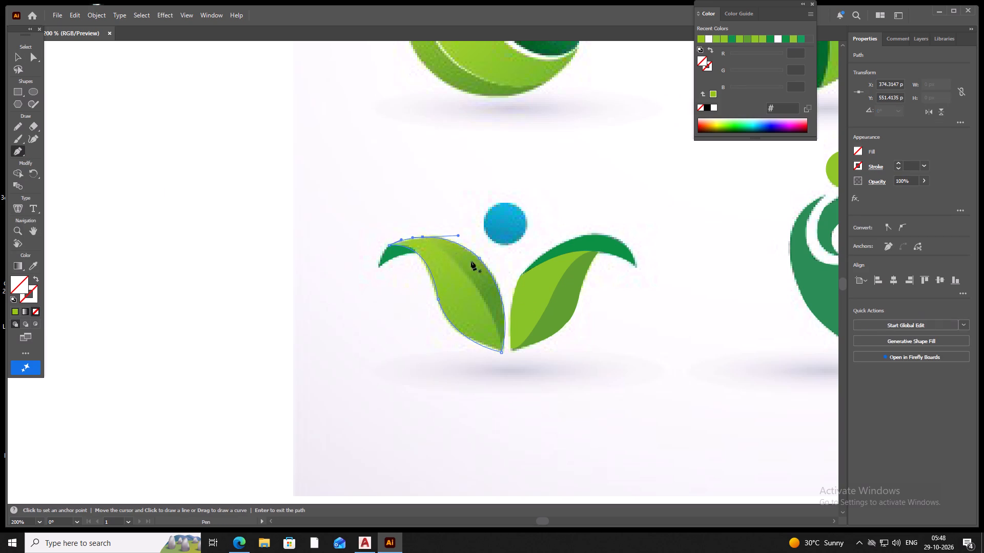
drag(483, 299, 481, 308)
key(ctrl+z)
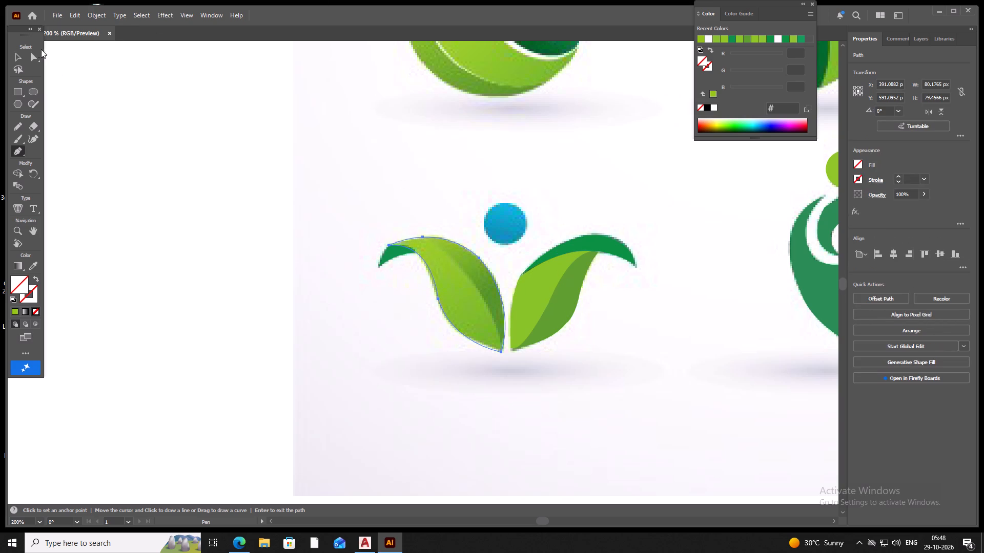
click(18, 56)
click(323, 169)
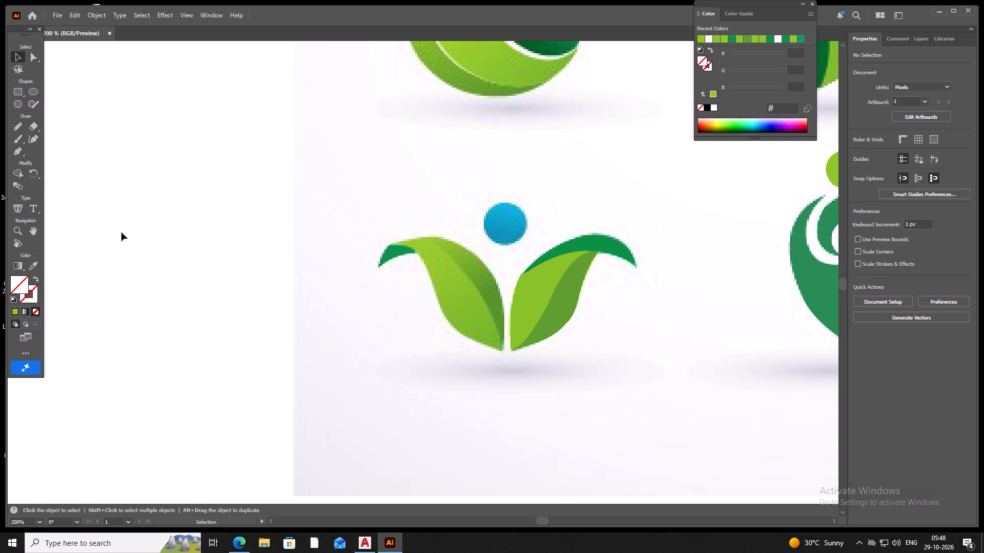
With no fill or stroke, trace the left leaf's inner crease from its top edge down to the base with the Pen tool, ending on a corner anchor.
click(20, 148)
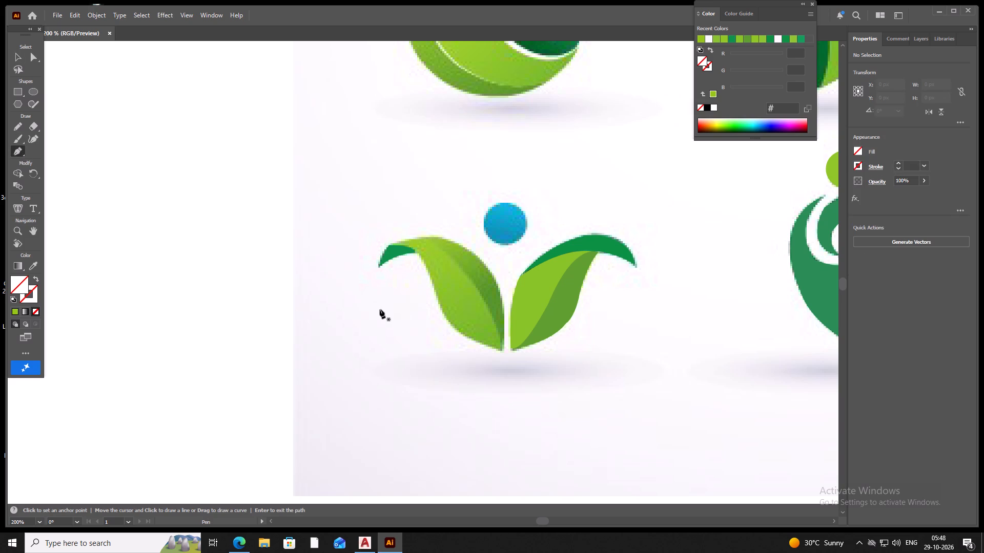
scroll(426, 303, up, 1)
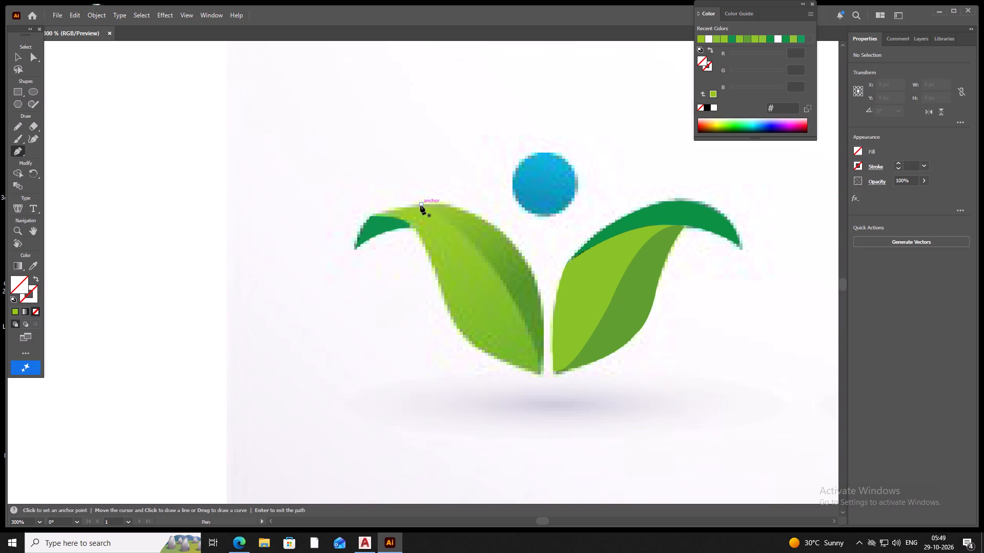
click(418, 206)
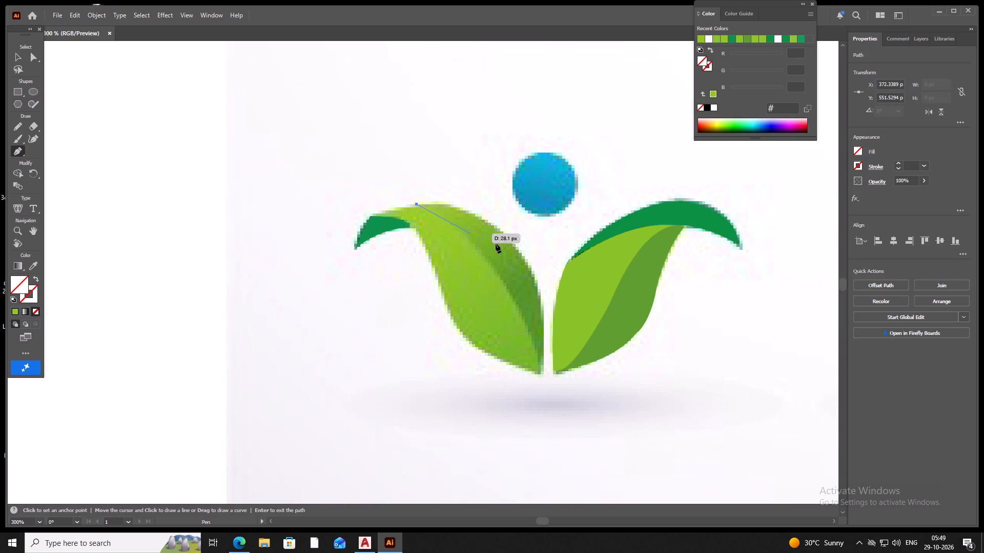
drag(508, 289, 507, 308)
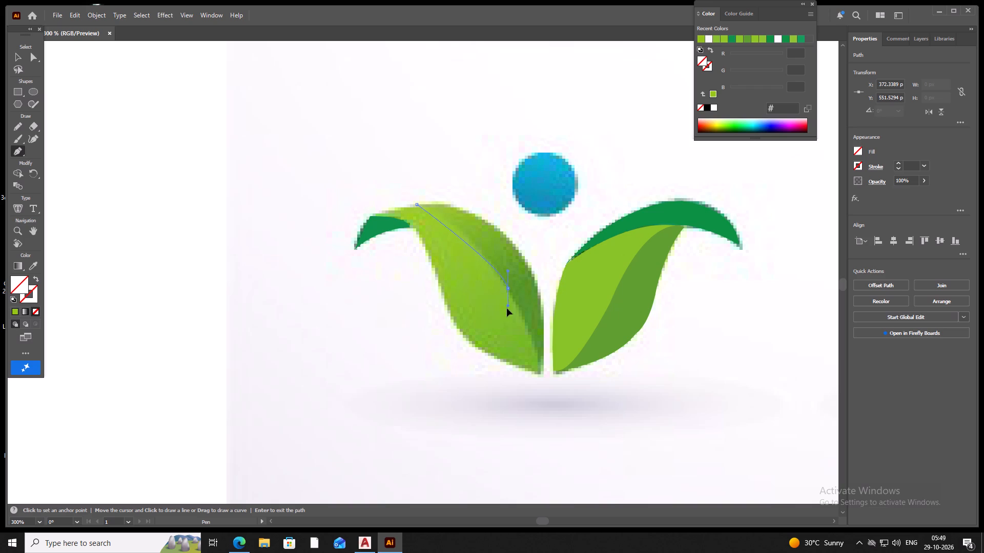
drag(507, 308, 551, 367)
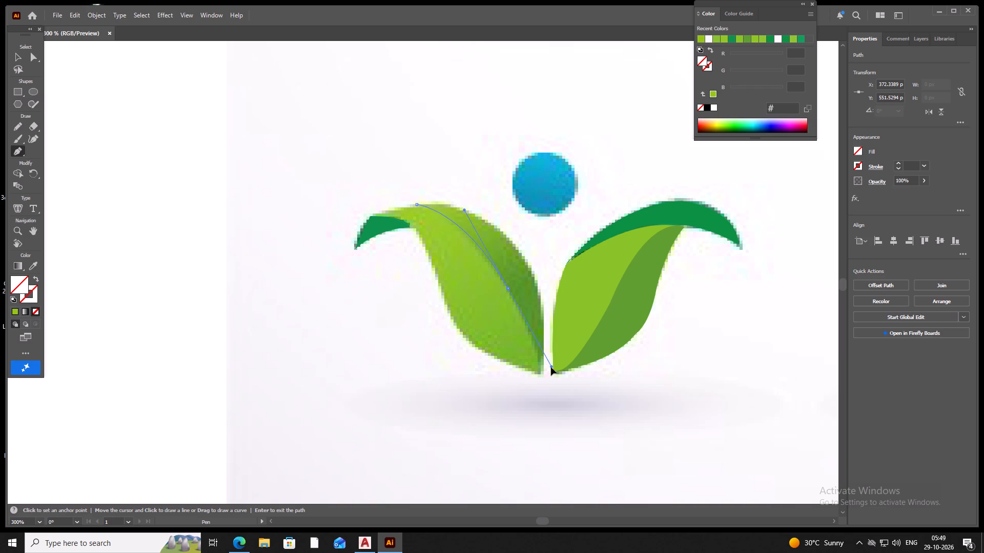
drag(551, 367, 551, 366)
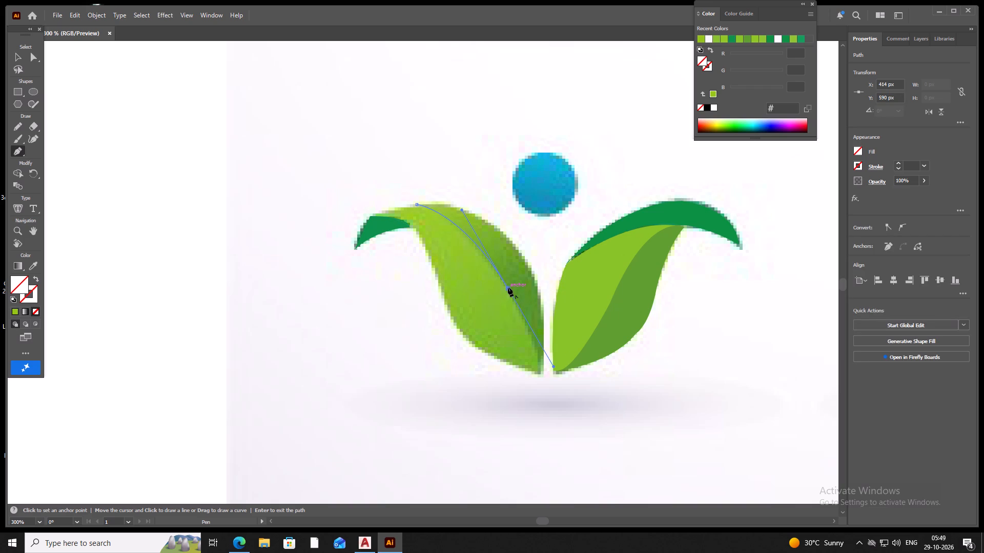
click(507, 287)
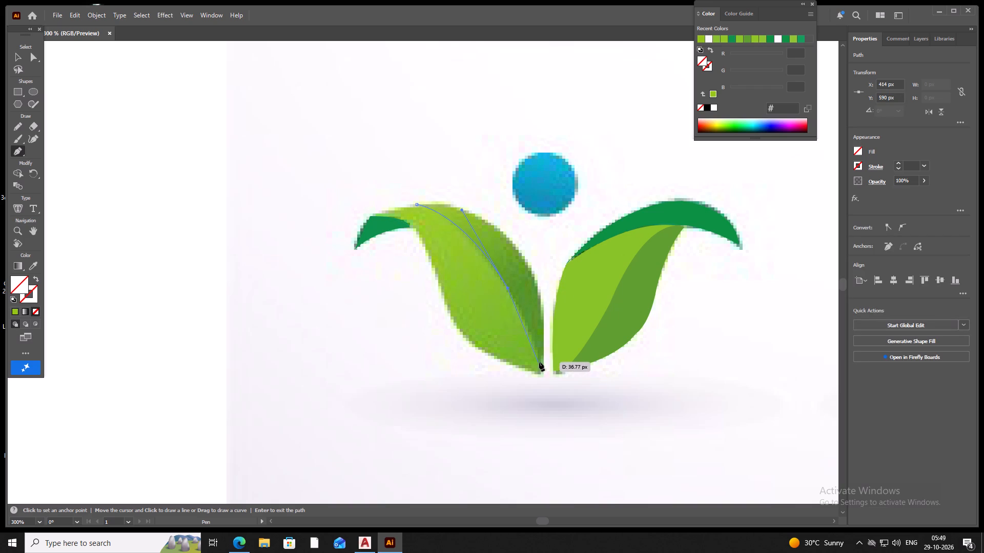
drag(539, 355, 538, 372)
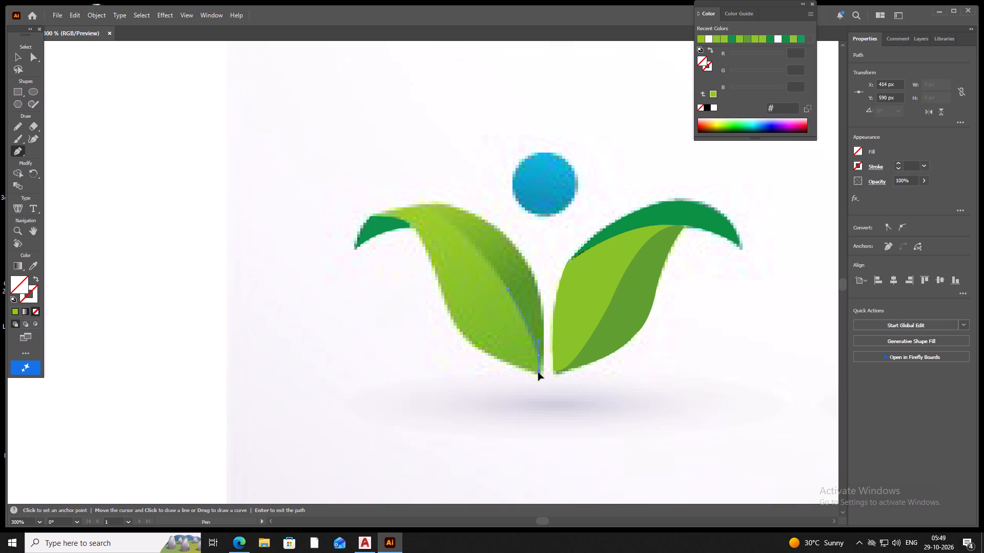
drag(538, 372, 540, 373)
click(538, 357)
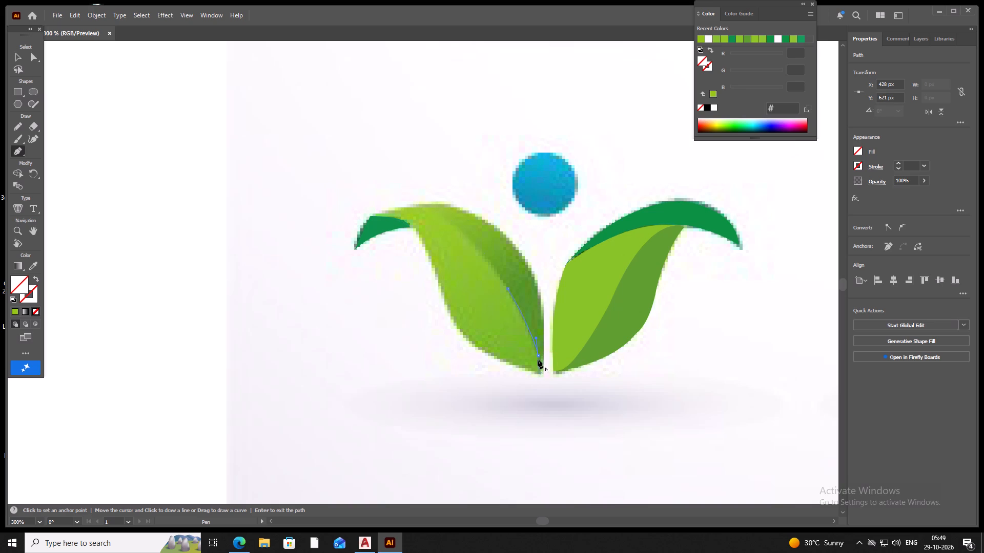
click(540, 369)
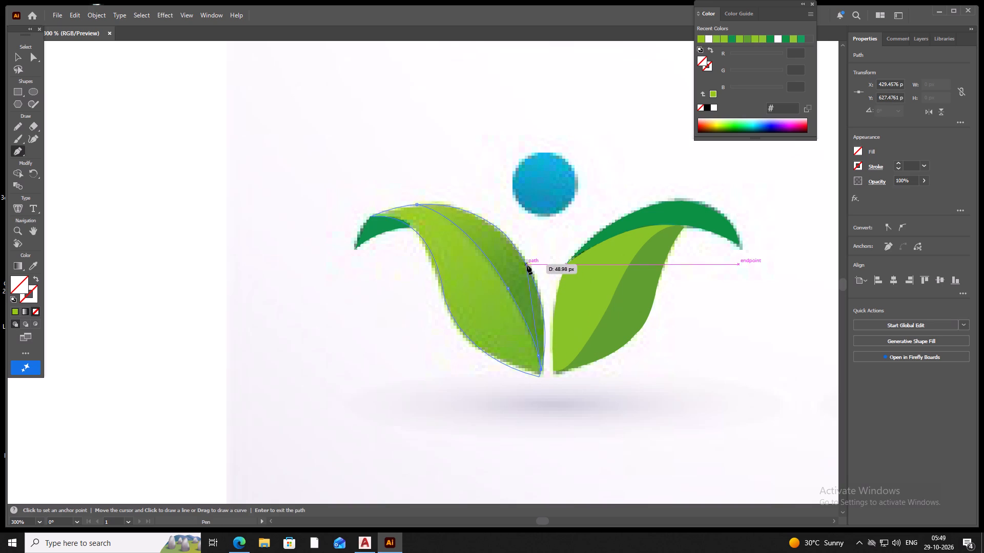
Continue the shading outline from the base up the edge facing the right leaf, closing it with a curve at the starting anchor.
drag(525, 259, 486, 219)
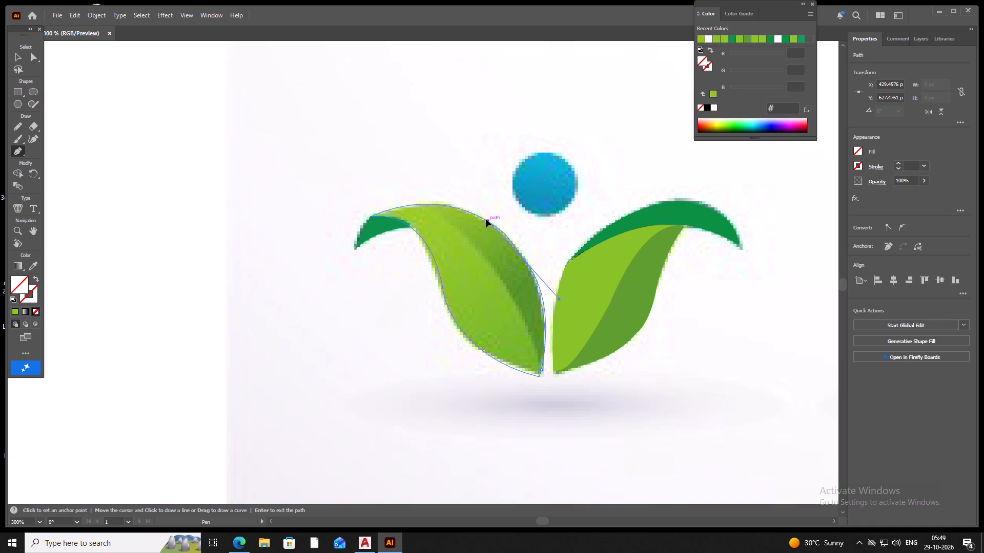
drag(486, 219, 494, 221)
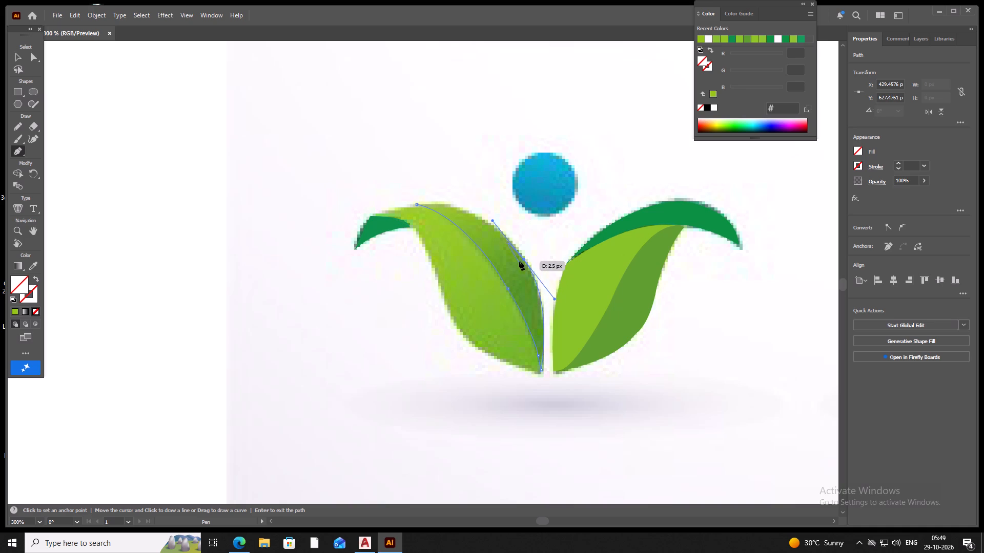
click(522, 258)
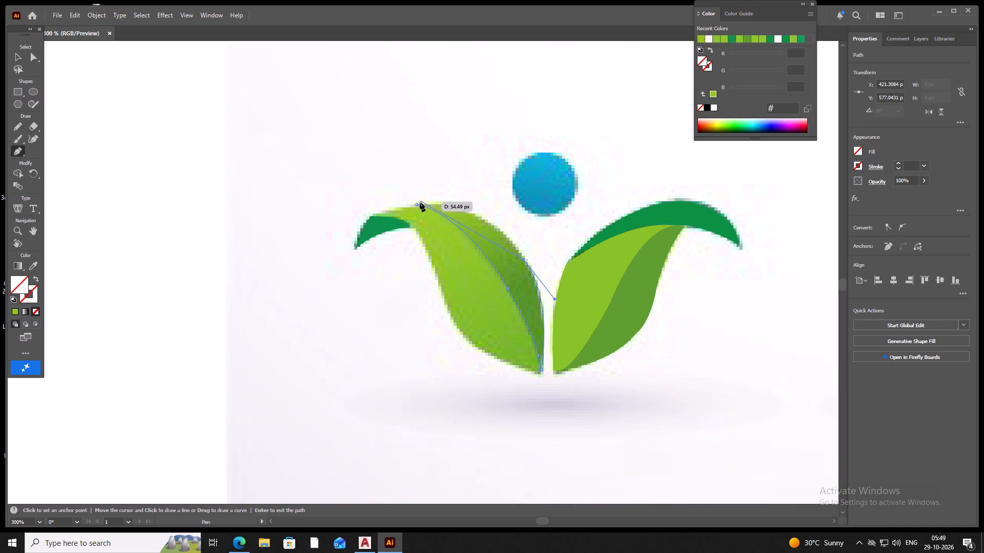
drag(416, 203, 356, 214)
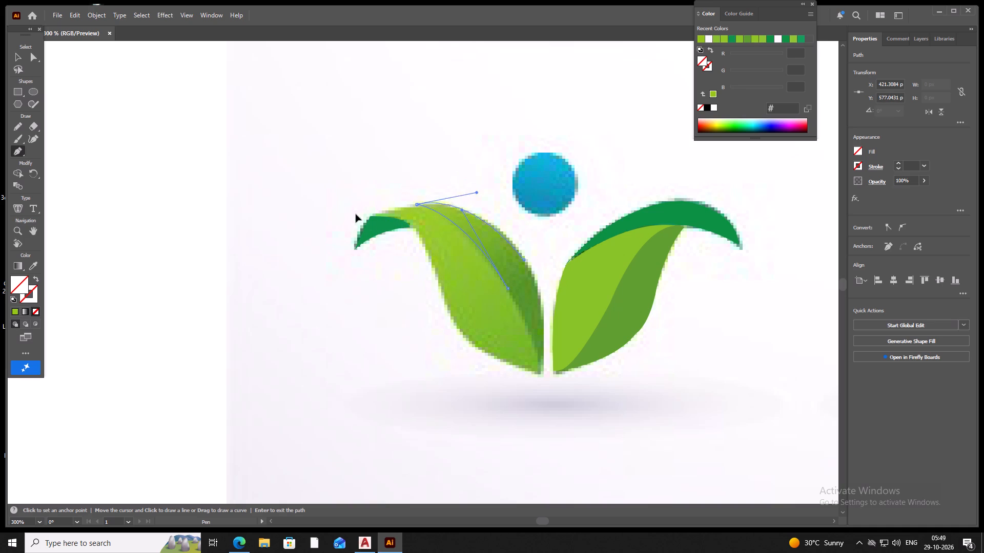
drag(356, 214, 344, 207)
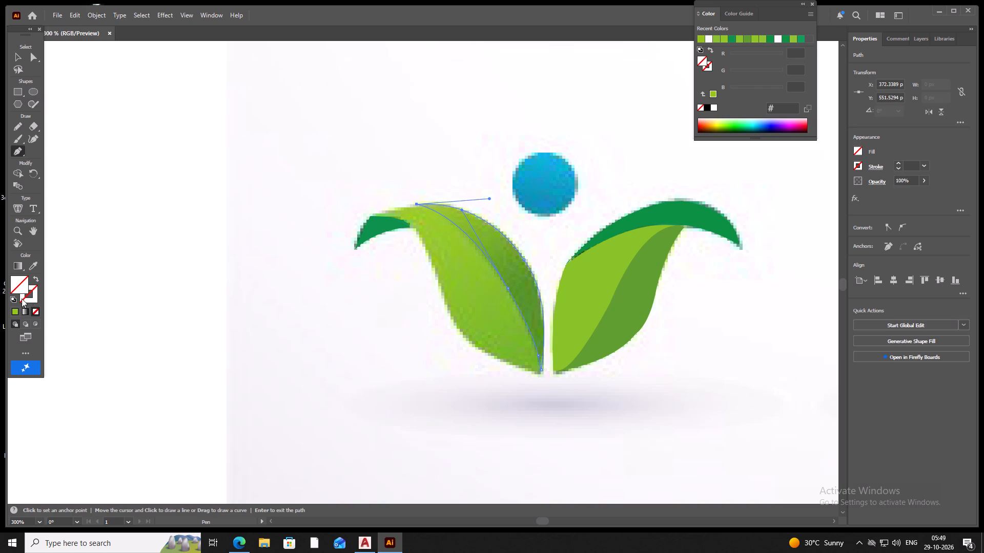
Fill the closed shading shape on the left leaf with darker green #589918 sampled from the leaf image.
click(37, 269)
click(522, 271)
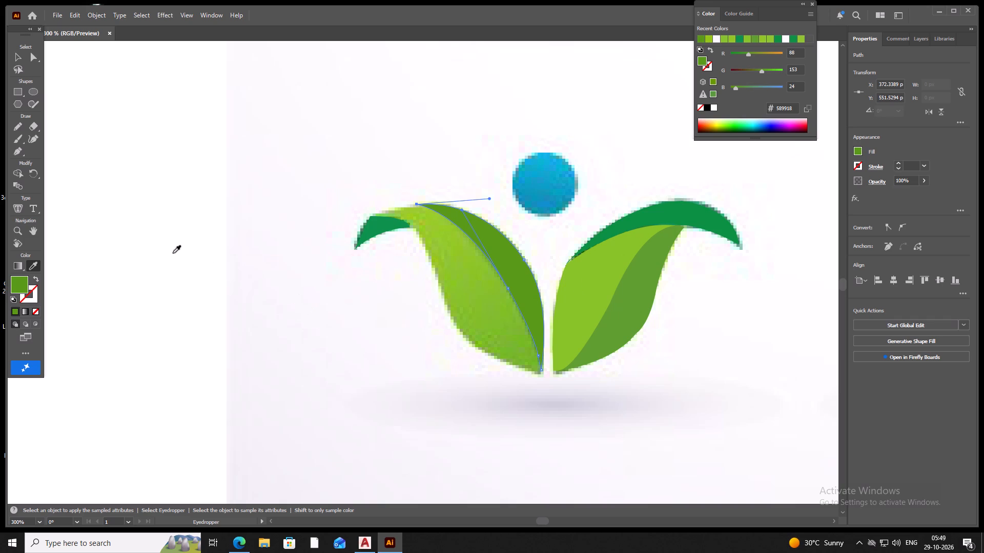
Fill the unfilled left leaf outline of the bottom-row blue-headed figure with green #589918.
click(19, 57)
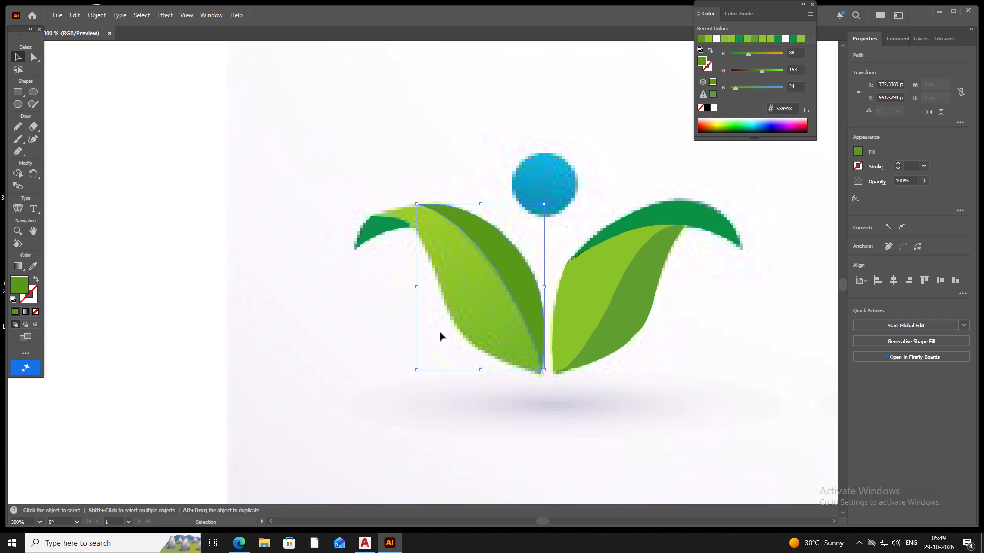
click(423, 288)
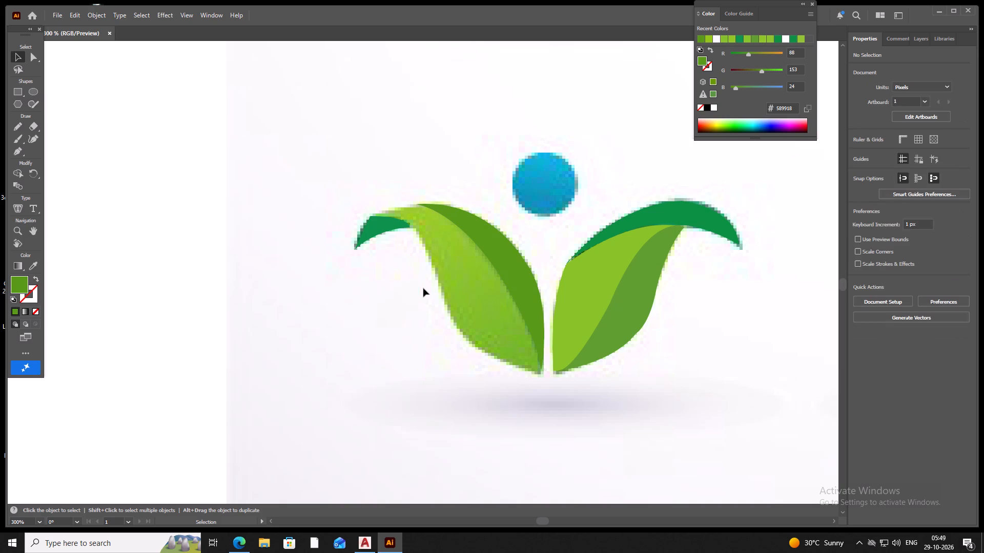
click(423, 288)
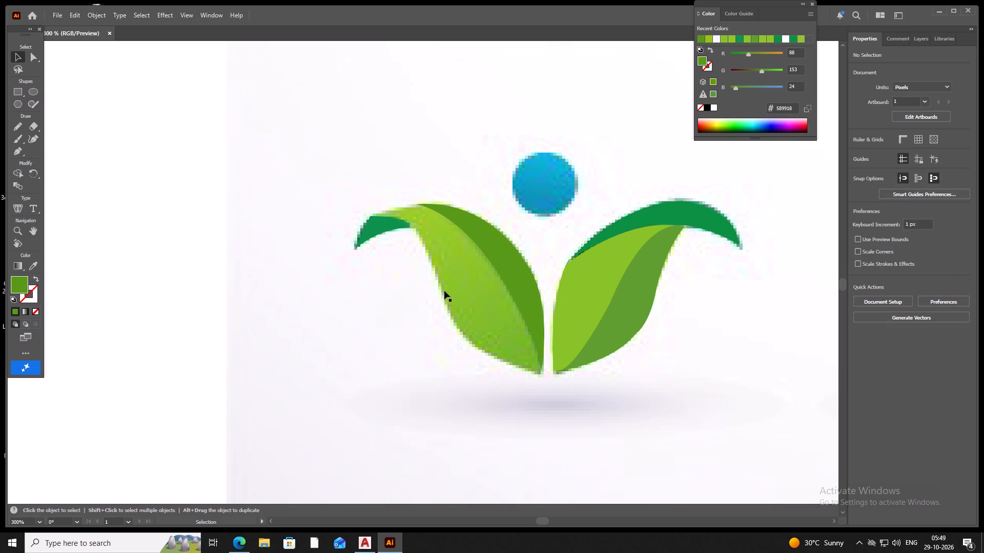
click(444, 291)
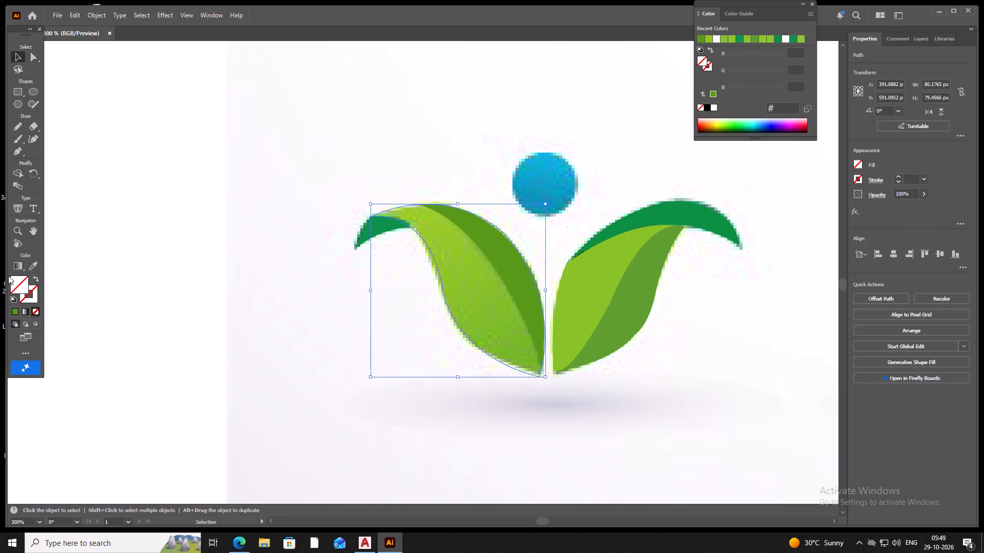
click(12, 311)
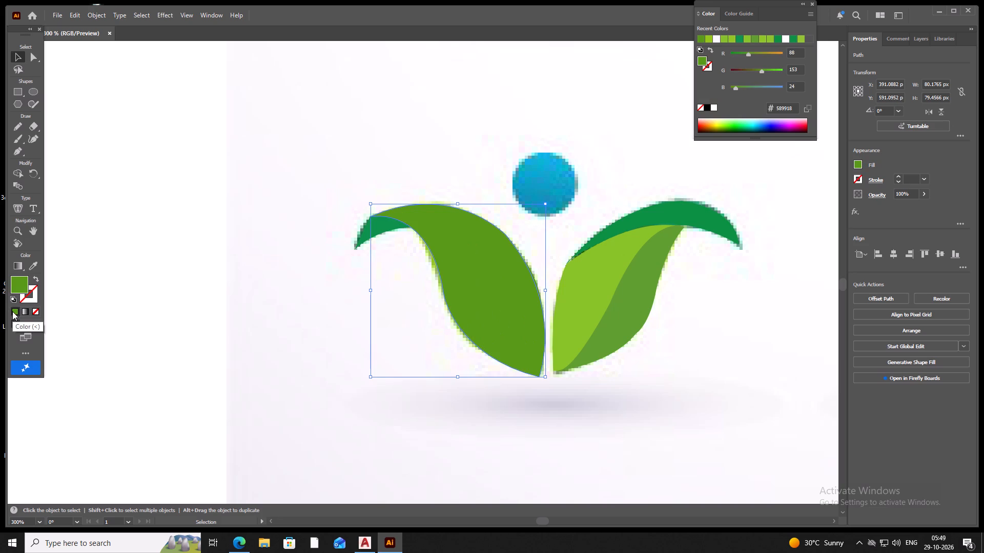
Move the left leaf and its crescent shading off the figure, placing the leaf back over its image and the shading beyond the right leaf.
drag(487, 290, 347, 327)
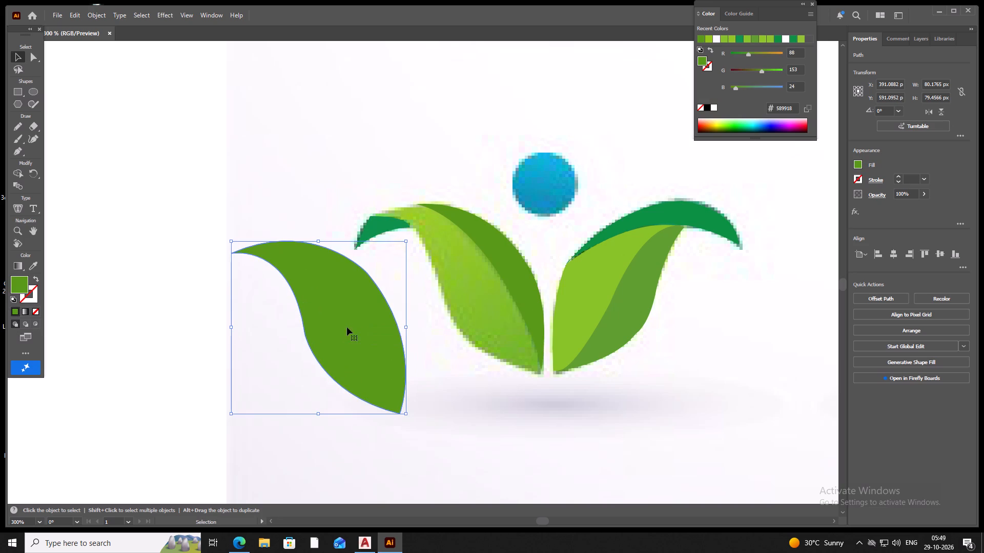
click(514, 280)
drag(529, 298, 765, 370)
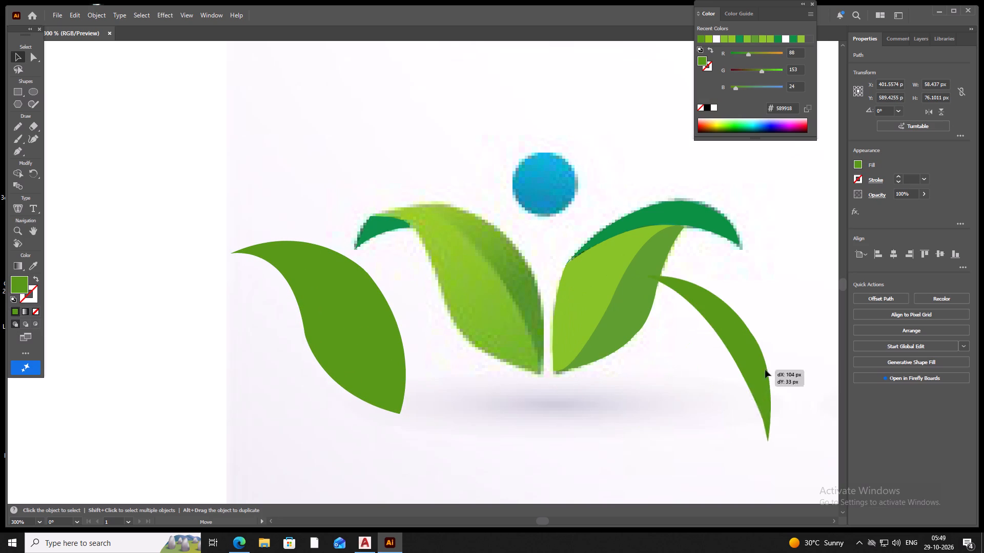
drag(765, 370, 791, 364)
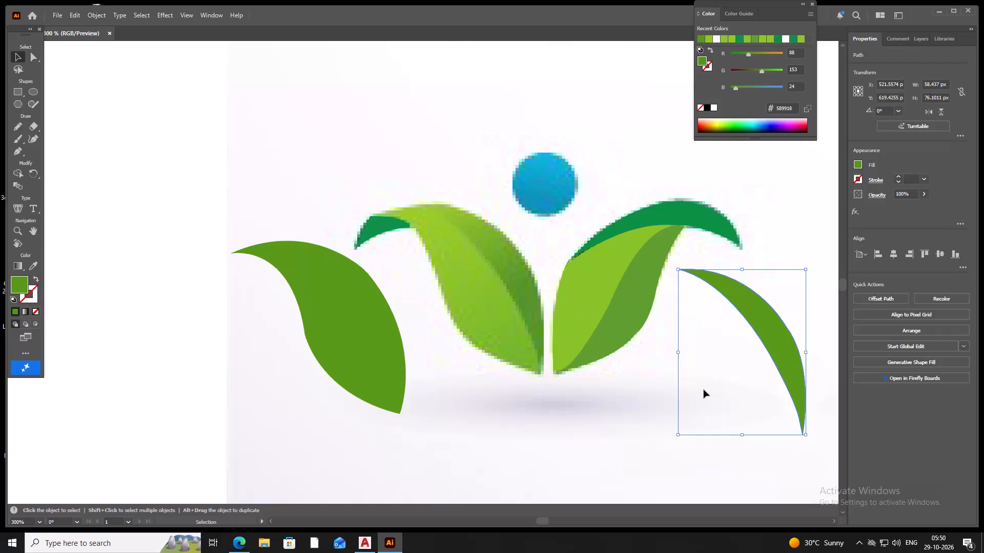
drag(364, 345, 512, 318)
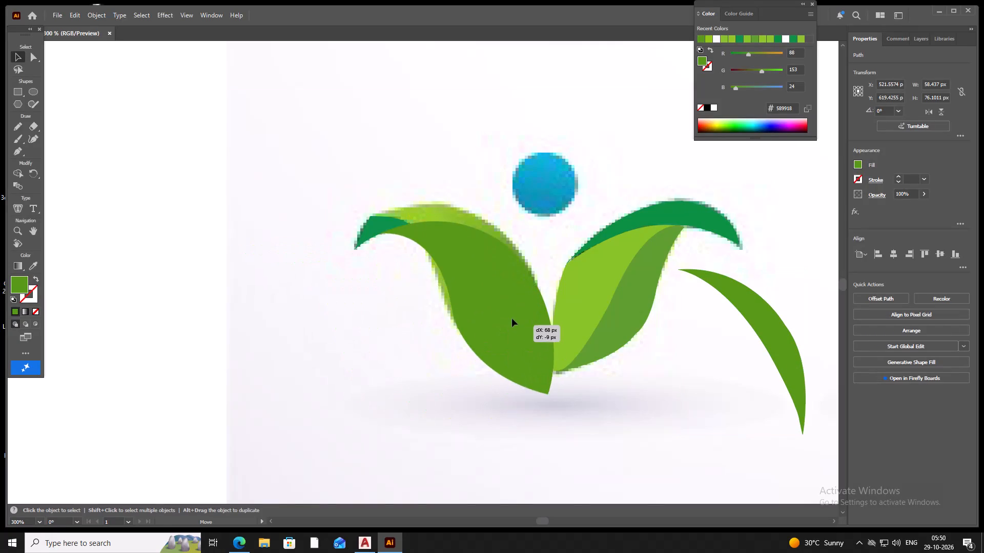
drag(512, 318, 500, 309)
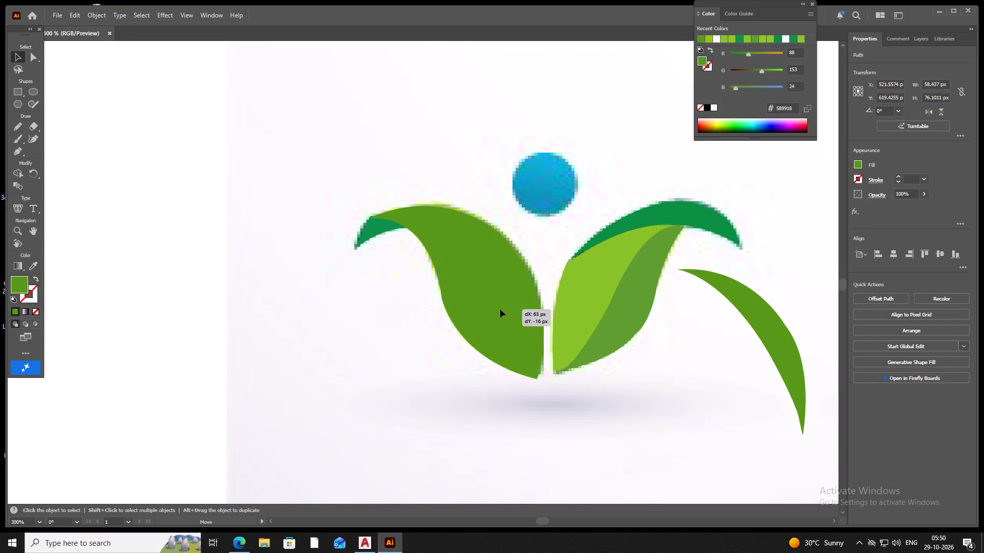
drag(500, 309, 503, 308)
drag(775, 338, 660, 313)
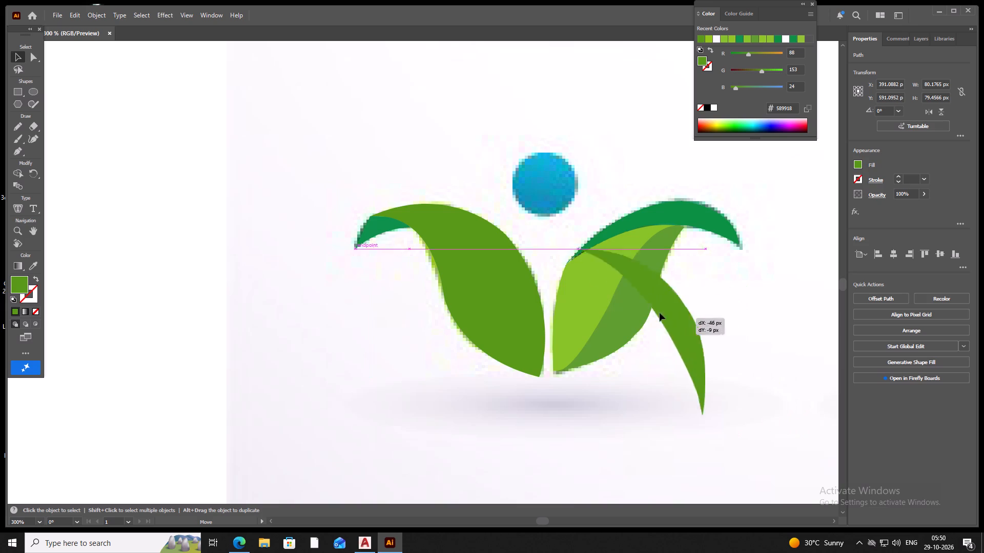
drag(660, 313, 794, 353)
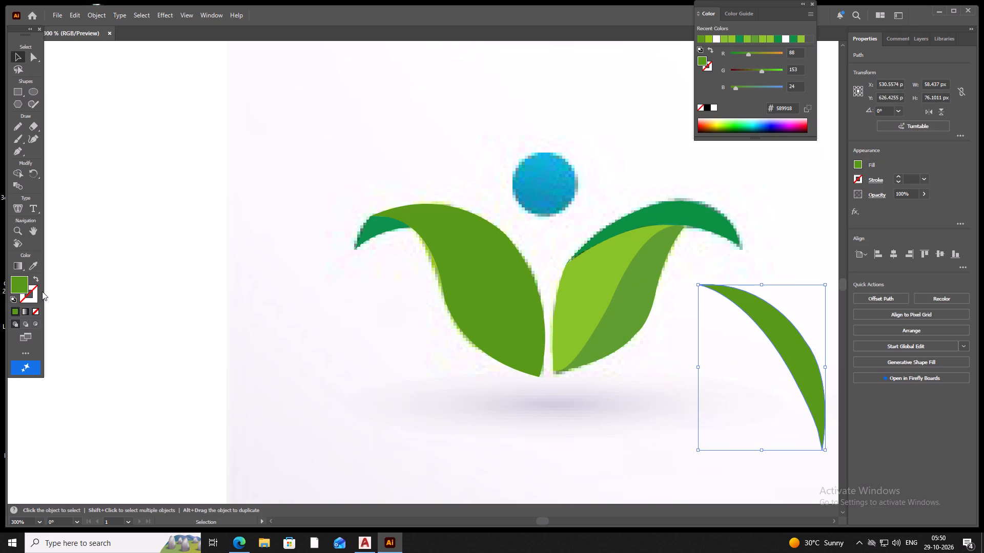
Fill the detached crescent shading with light green #87c225 sampled from the right leaf.
click(32, 269)
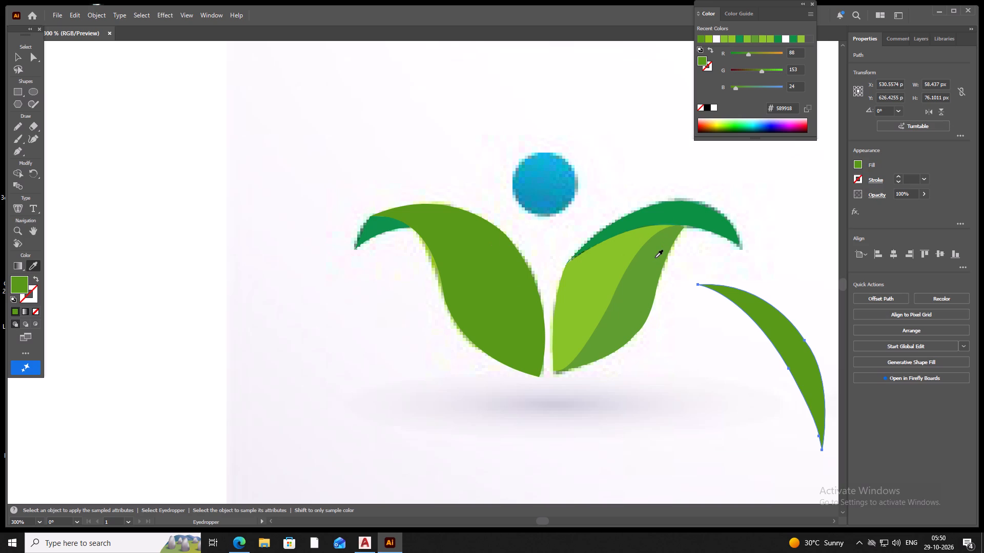
click(601, 261)
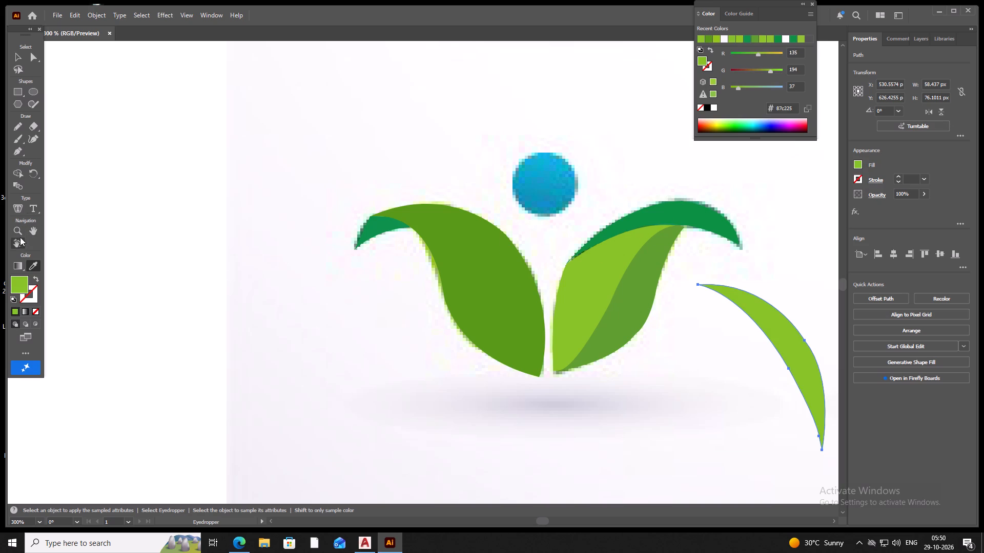
Move the light green crescent back onto the left leaf's inner edge and shrink it to about 56 by 75 px.
click(16, 52)
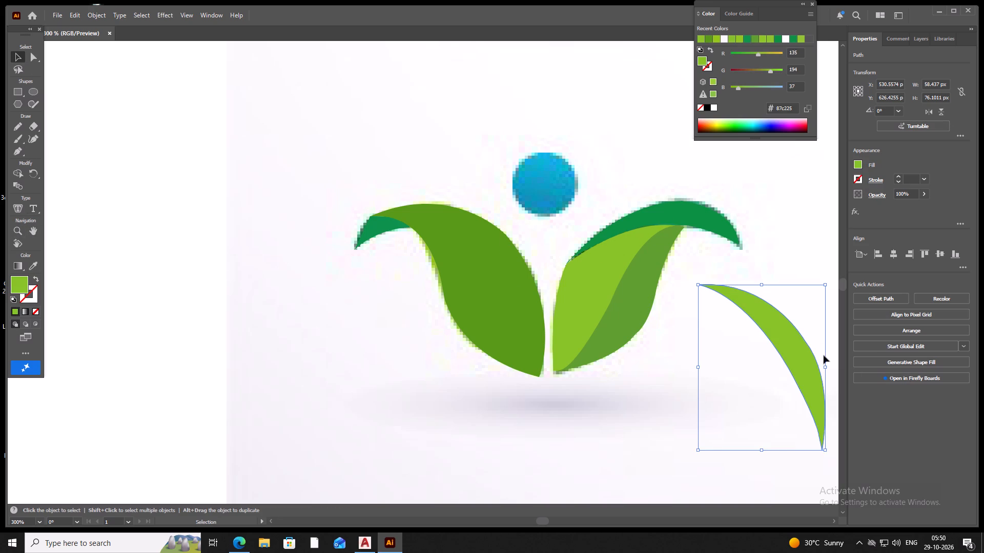
drag(801, 353, 509, 269)
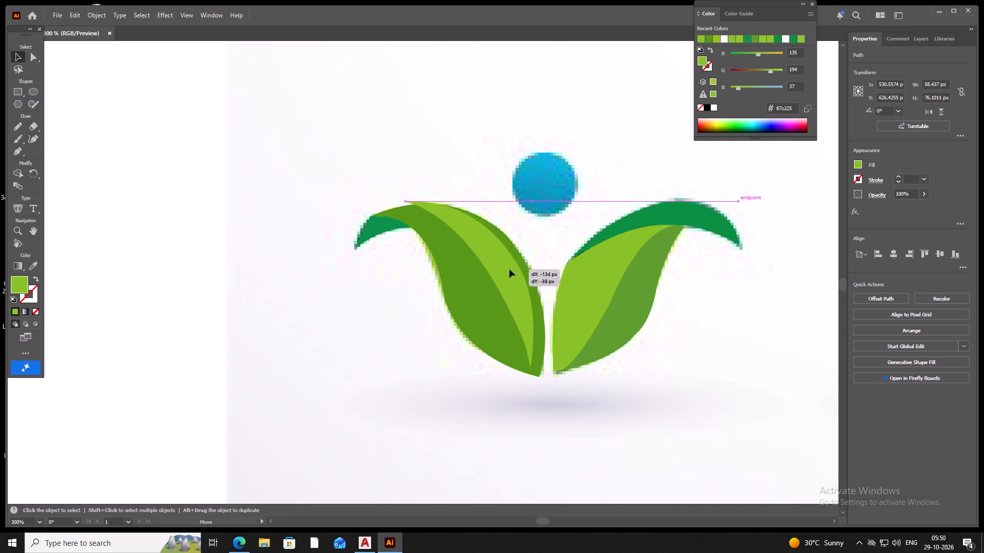
drag(509, 269, 520, 269)
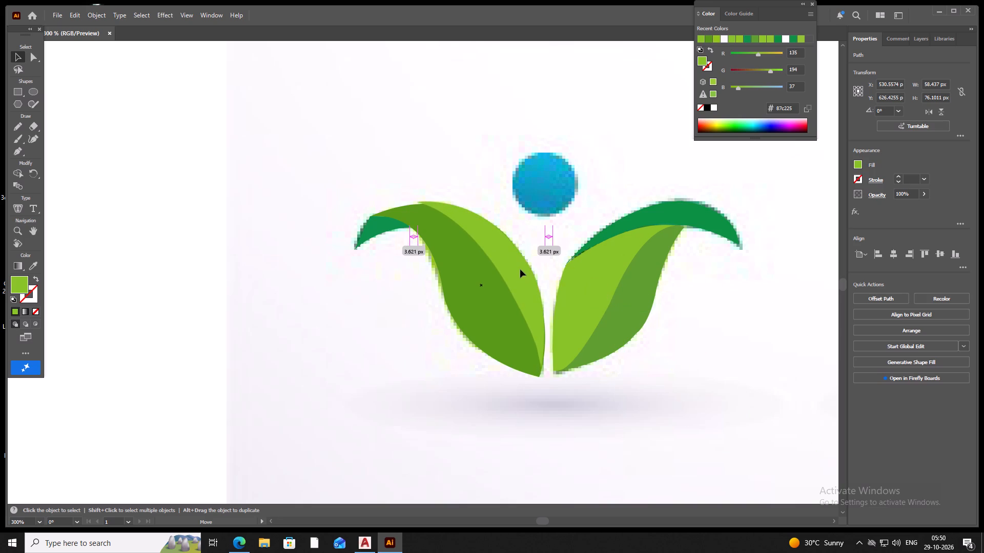
drag(520, 269, 517, 269)
click(516, 269)
click(417, 203)
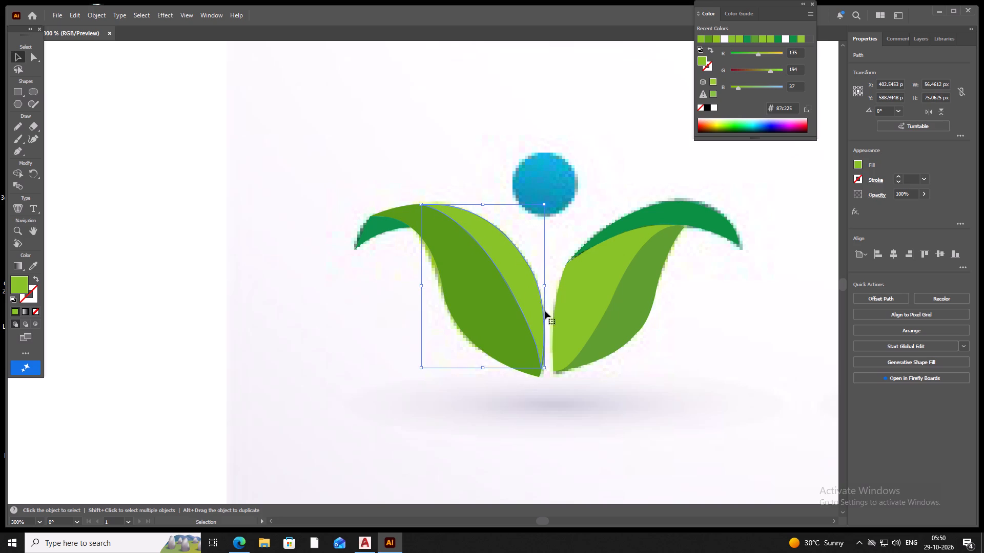
click(557, 401)
Draw a 29 px circle over the bottom-row figure's head, filled with blue #10a8da sampled from the image, and align it with the head.
scroll(557, 401, down, 3)
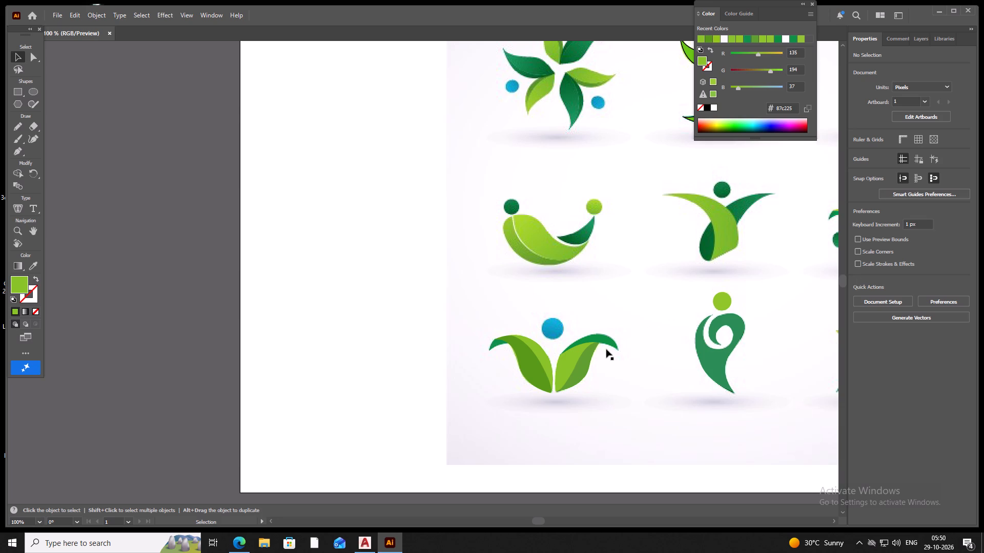
scroll(605, 355, down, 2)
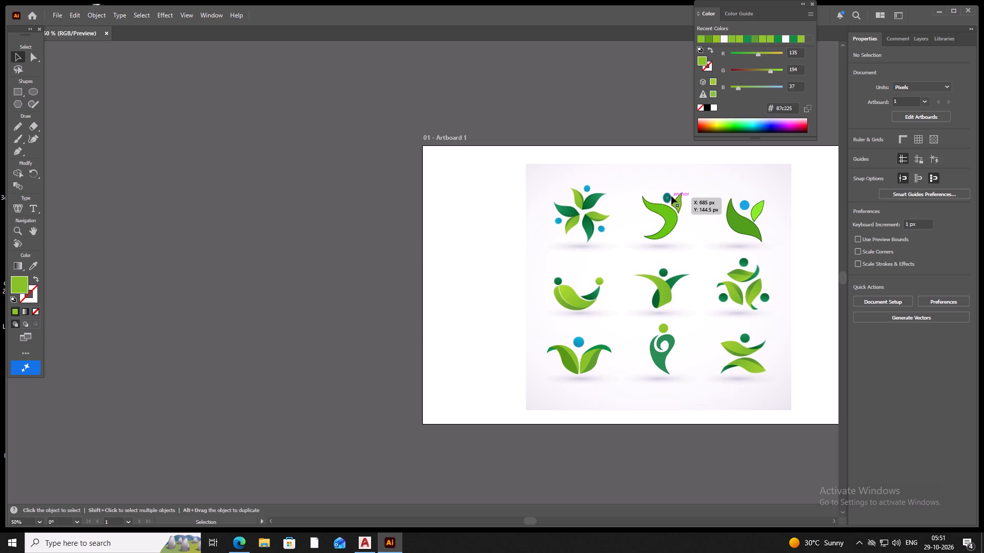
scroll(671, 196, up, 3)
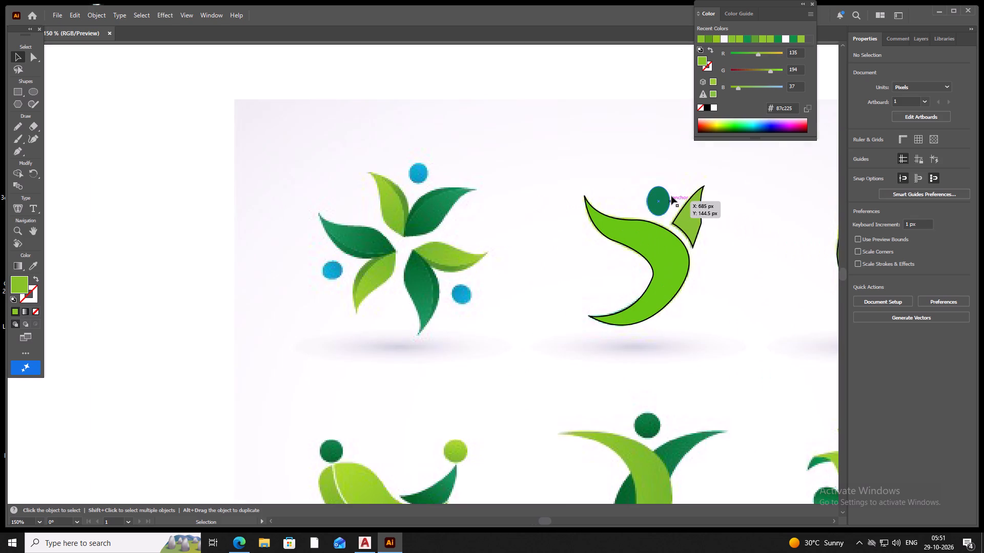
scroll(671, 196, down, 3)
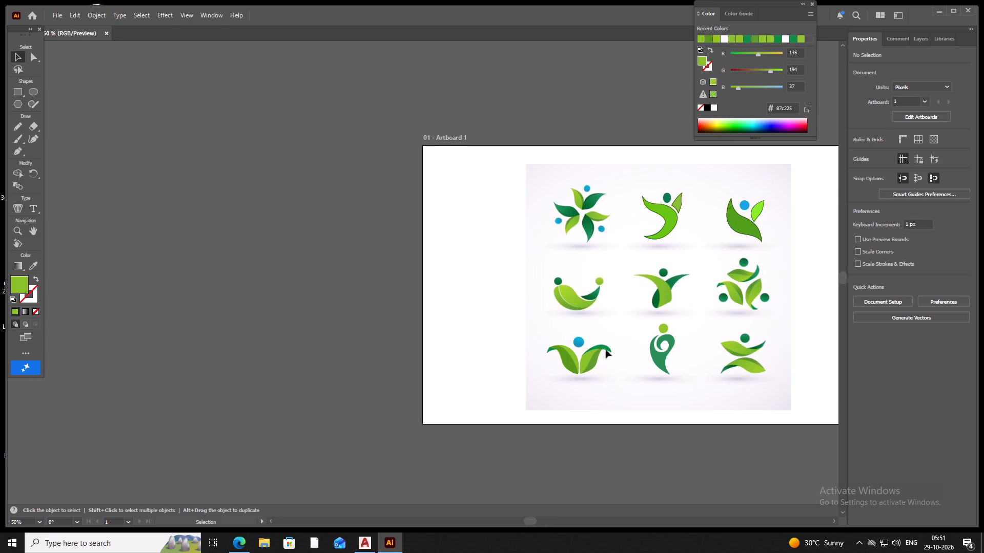
scroll(605, 333, up, 2)
scroll(553, 381, up, 2)
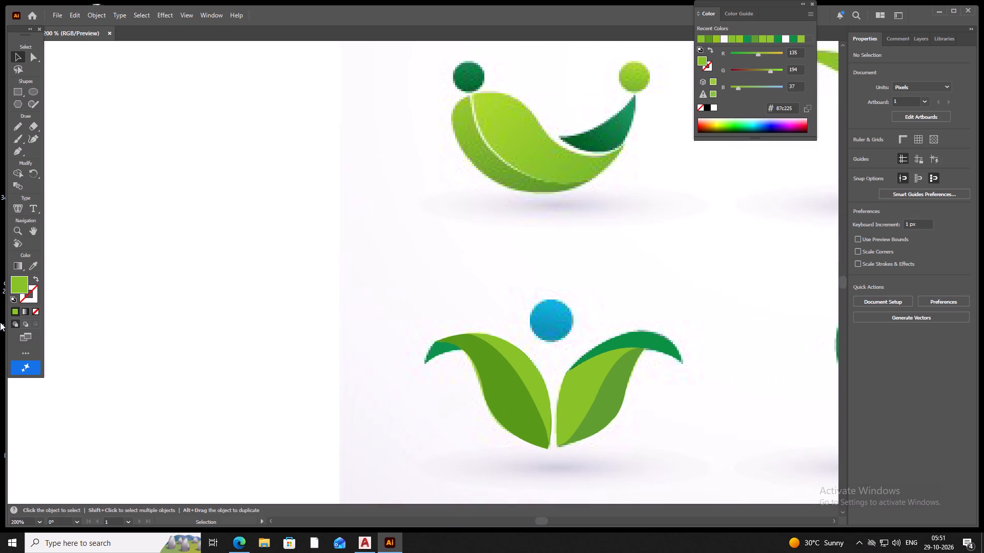
click(34, 263)
click(550, 310)
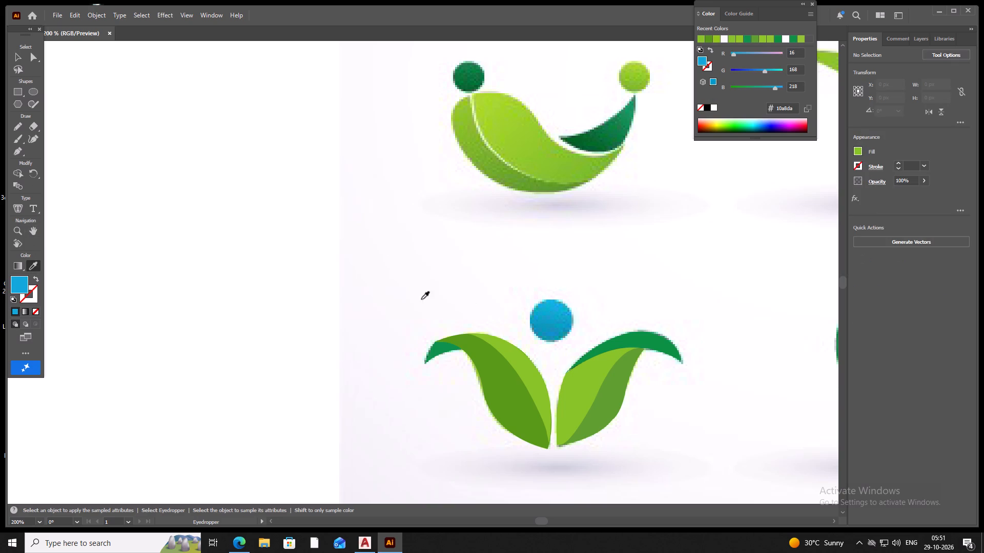
click(33, 90)
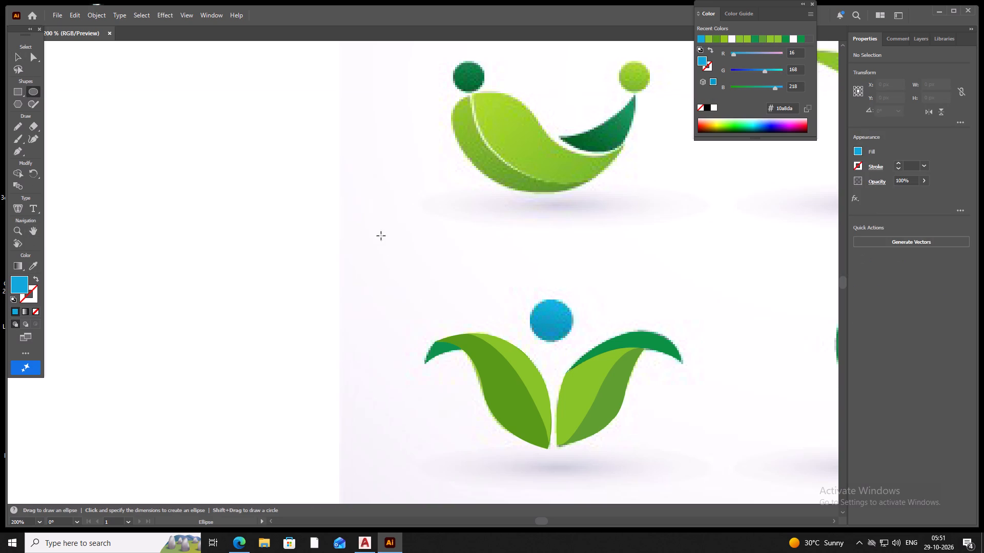
drag(532, 300, 546, 322)
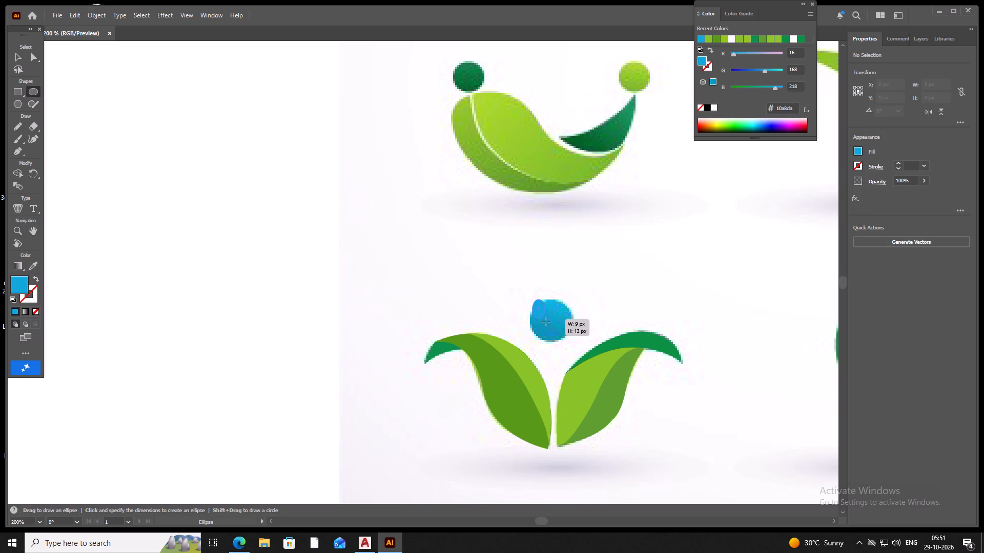
drag(546, 322, 573, 345)
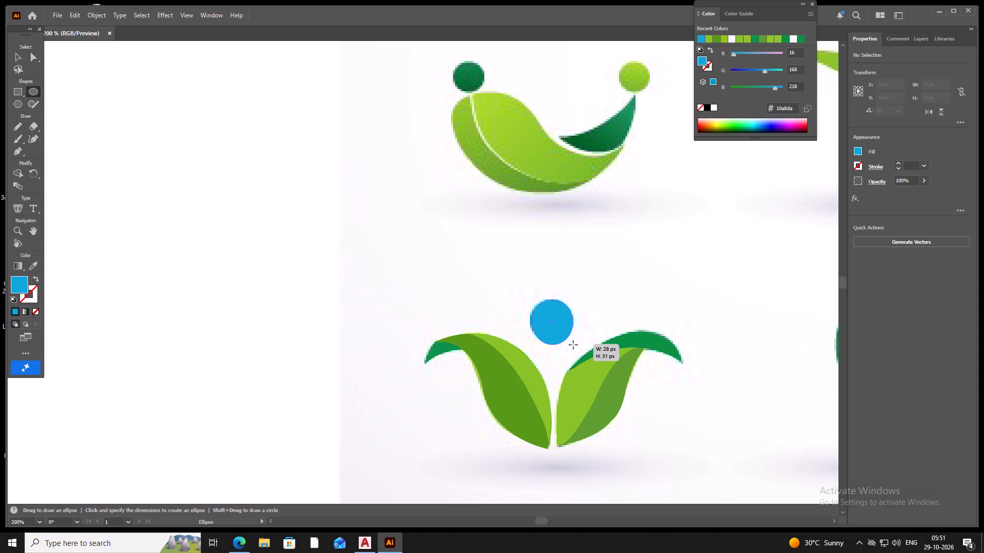
drag(573, 345, 574, 342)
click(13, 57)
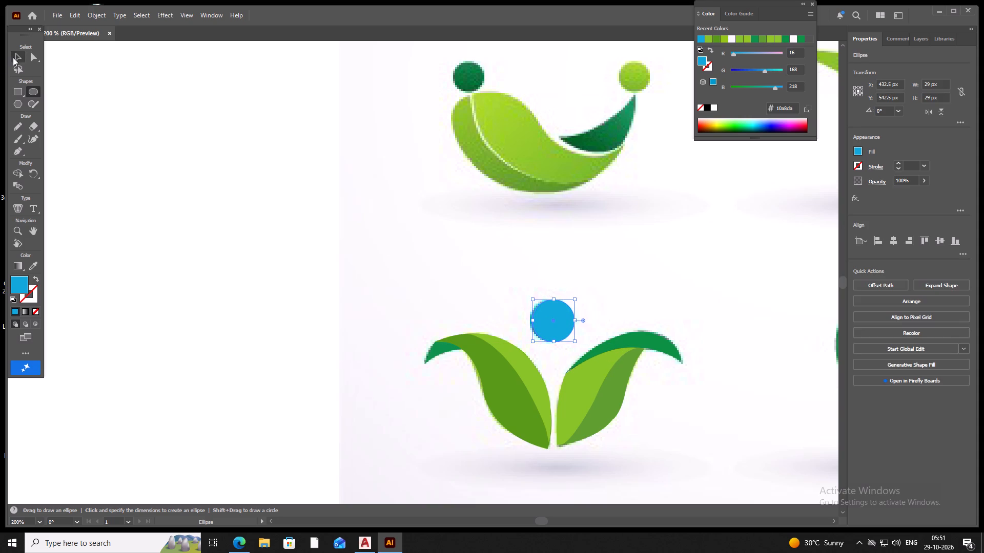
click(562, 322)
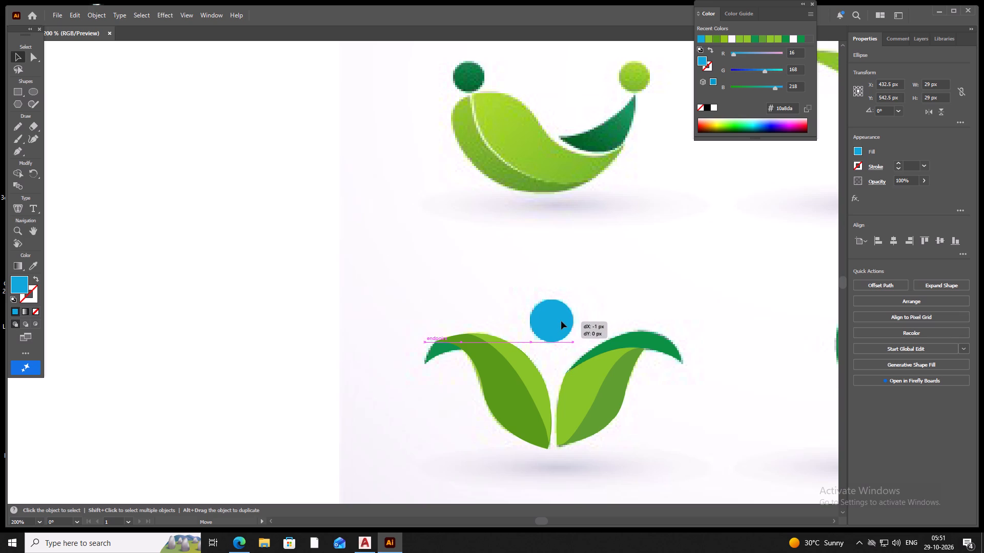
scroll(631, 309, down, 3)
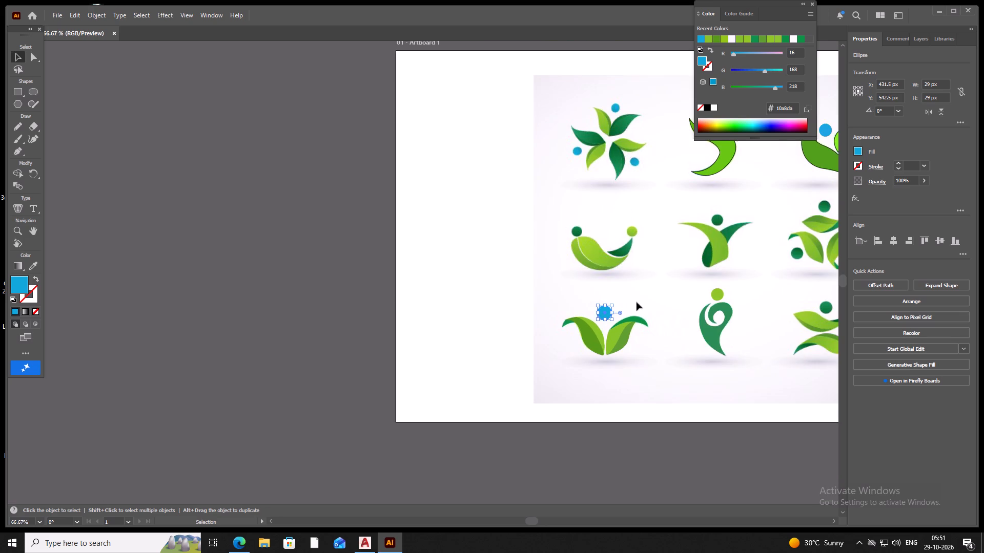
click(457, 259)
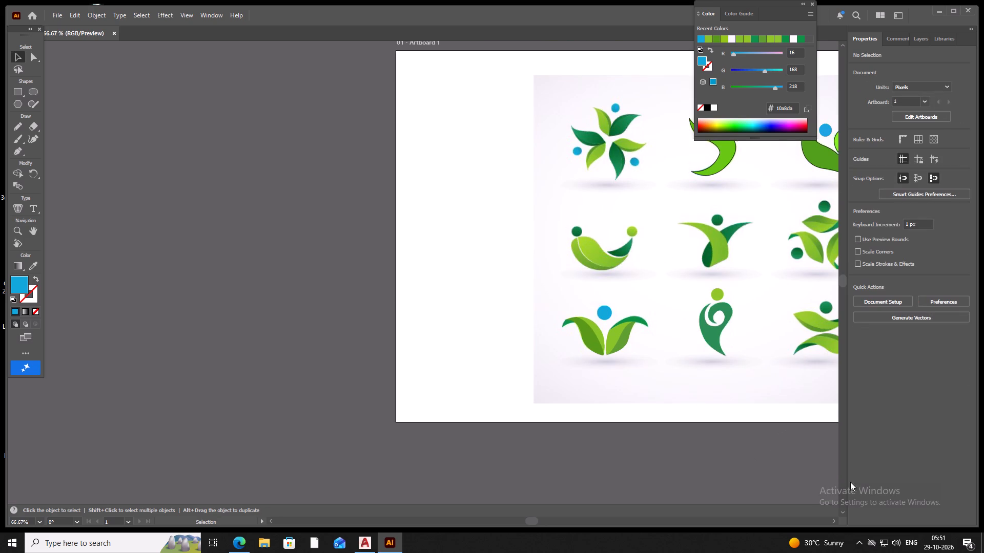
Save the document.
click(834, 522)
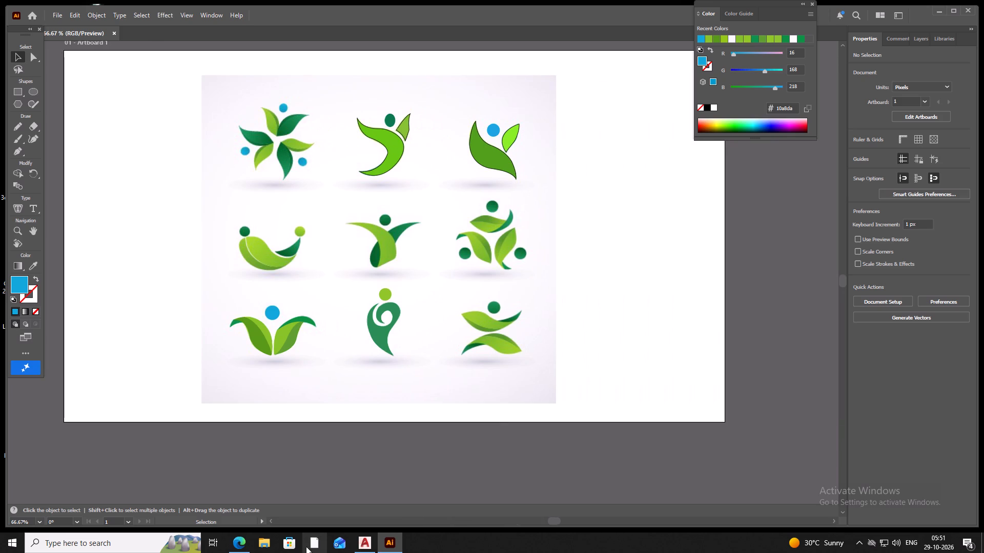
click(273, 520)
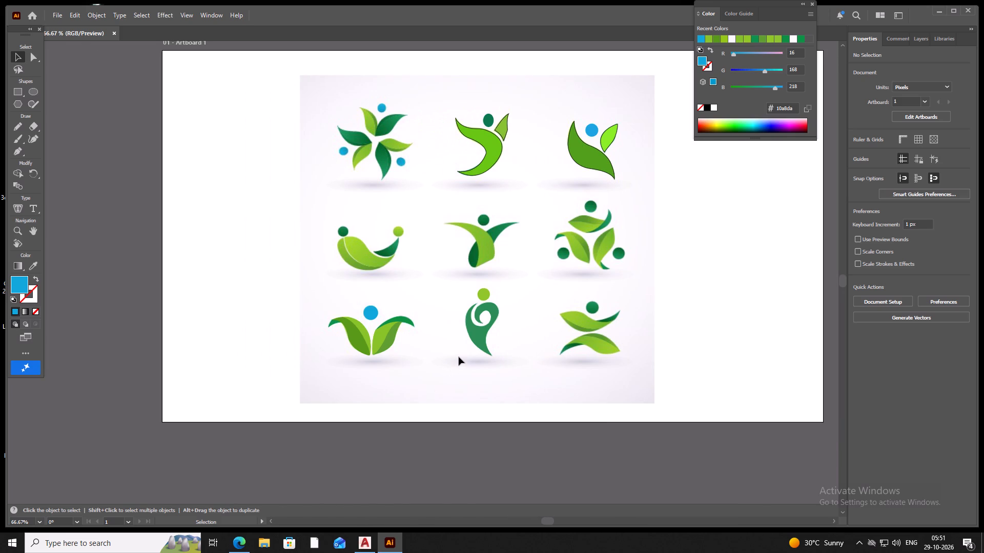
key(ctrl+s)
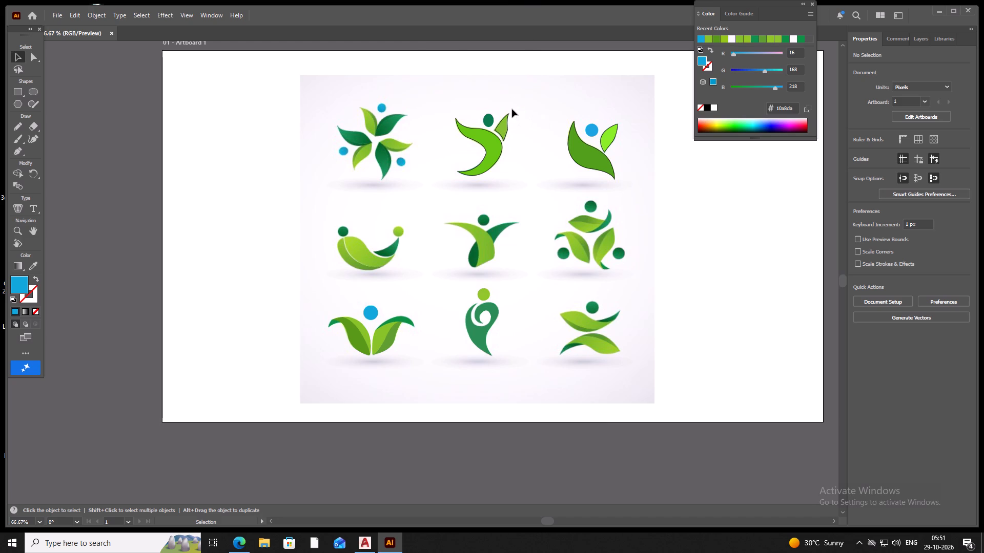
Sample light green #80c021 from the body of the middle-row centre figure as the fill color.
scroll(511, 121, up, 1)
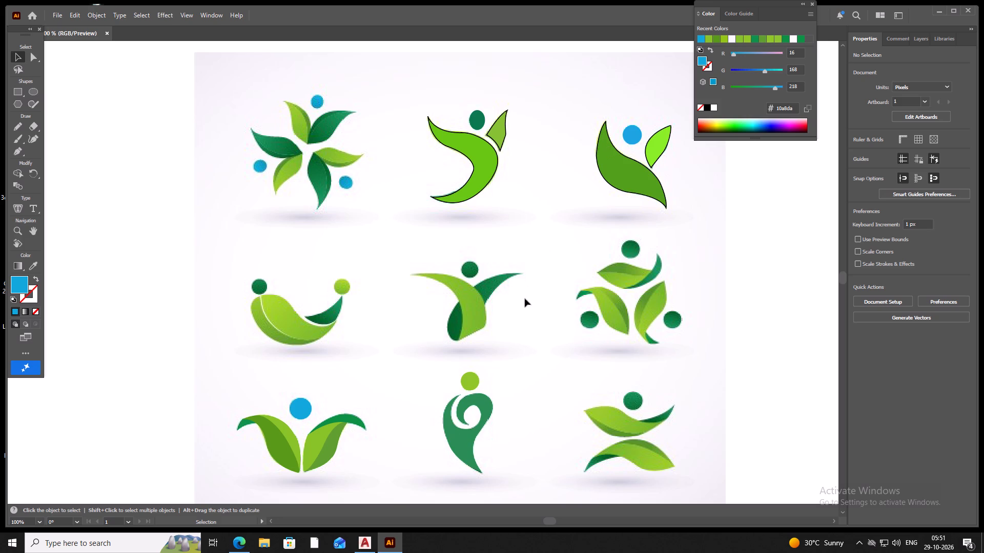
scroll(459, 285, up, 1)
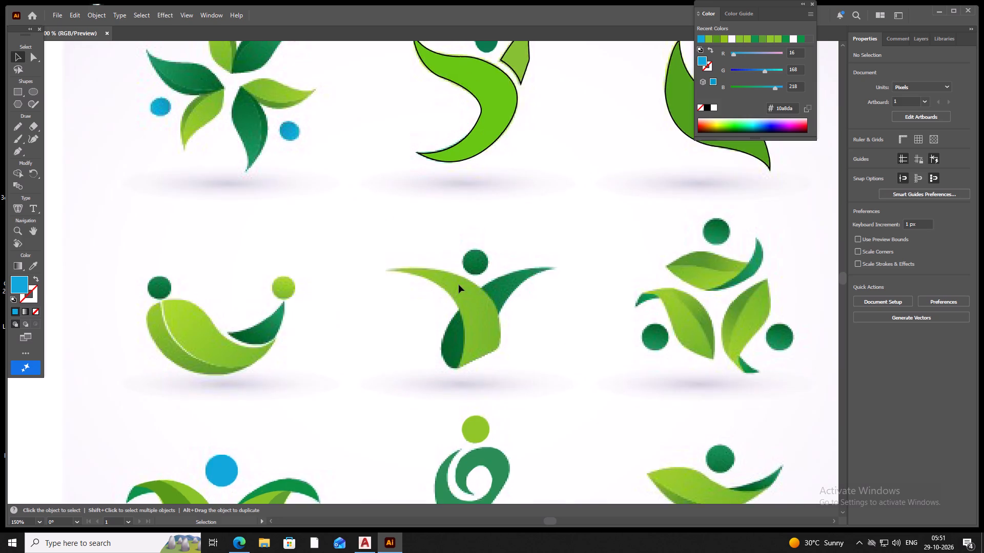
scroll(459, 285, up, 1)
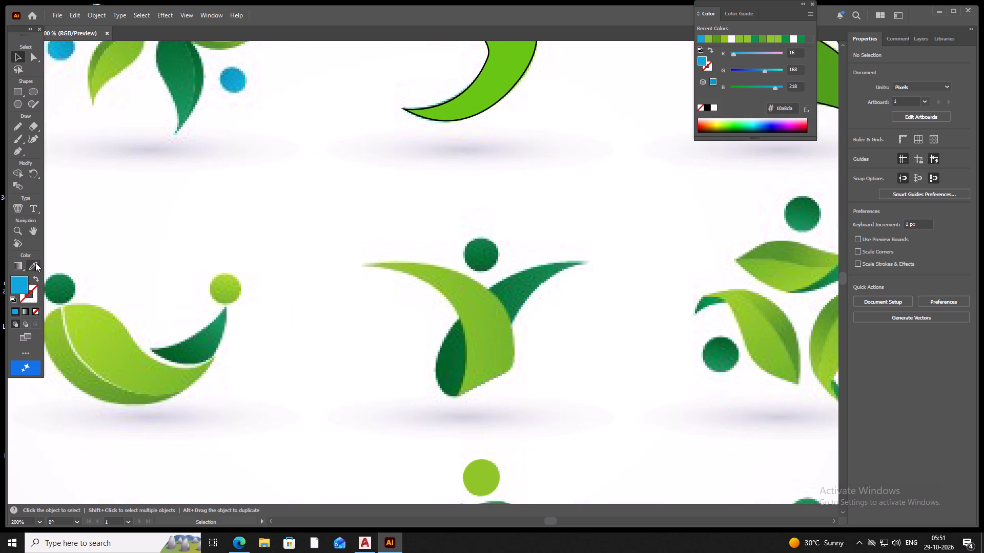
click(35, 263)
click(473, 287)
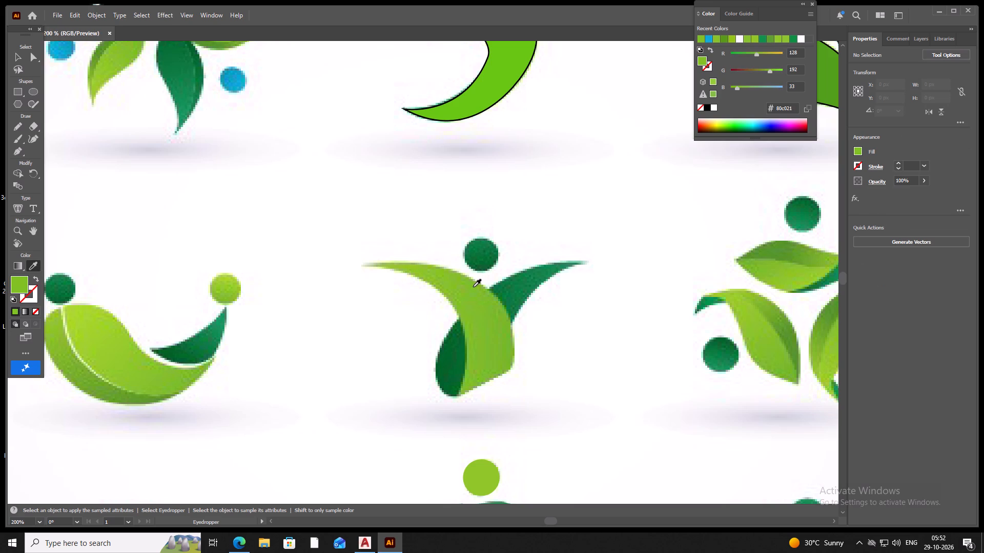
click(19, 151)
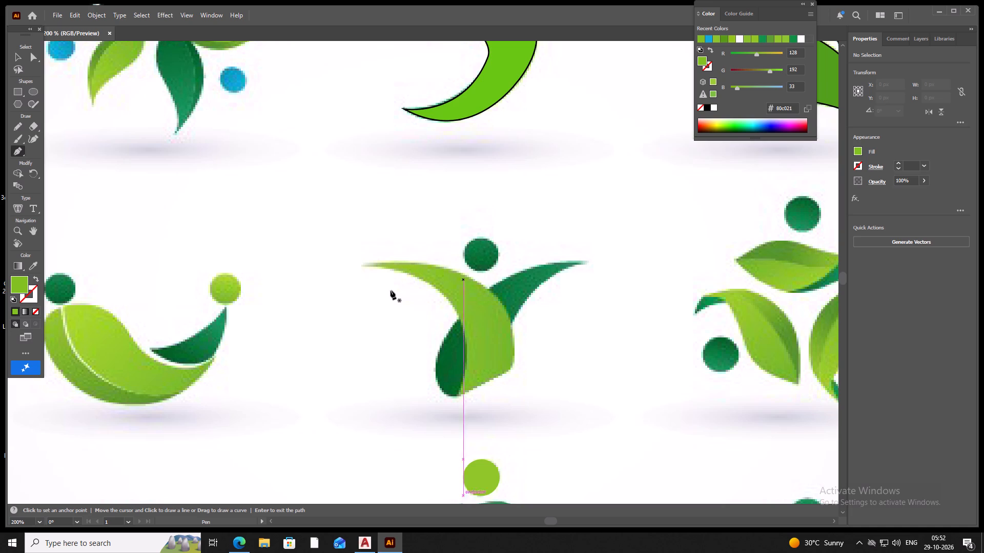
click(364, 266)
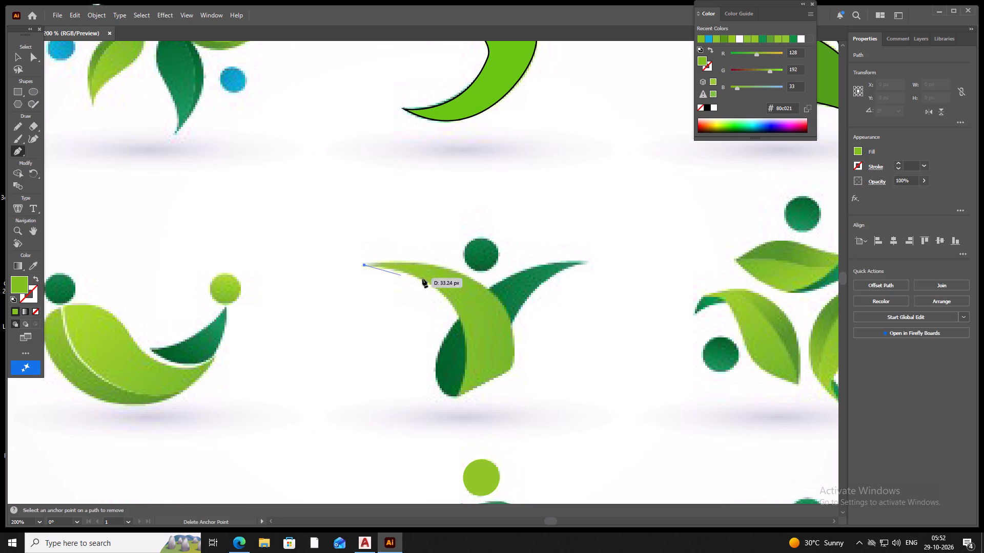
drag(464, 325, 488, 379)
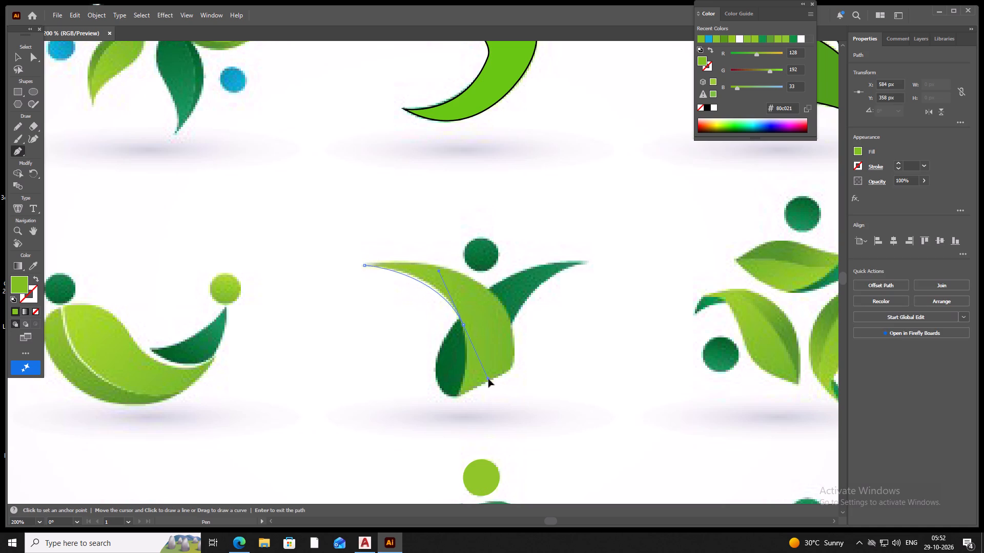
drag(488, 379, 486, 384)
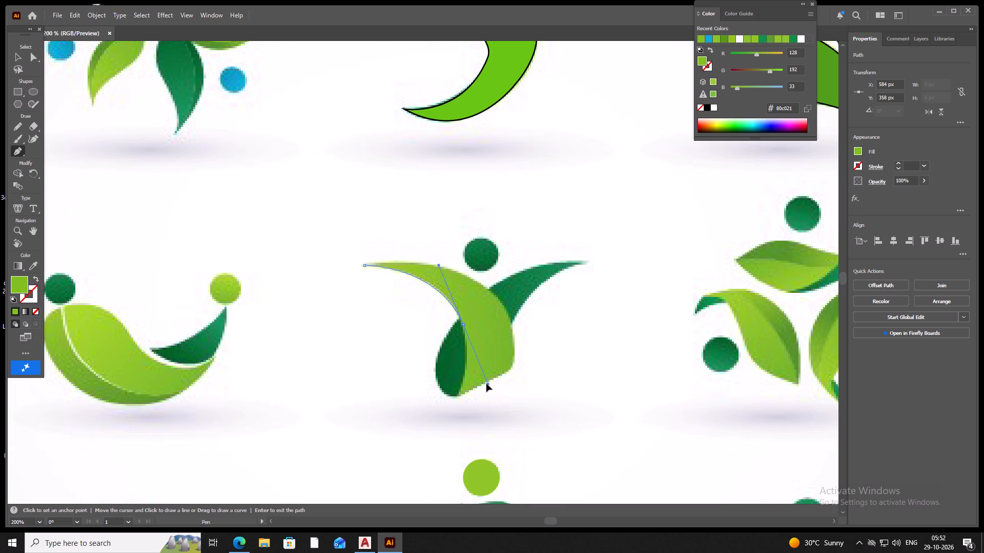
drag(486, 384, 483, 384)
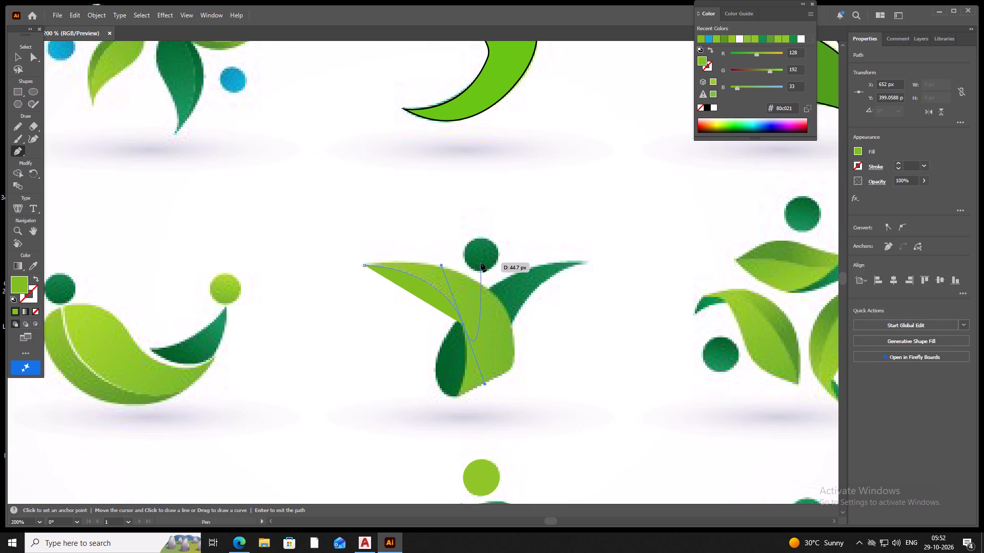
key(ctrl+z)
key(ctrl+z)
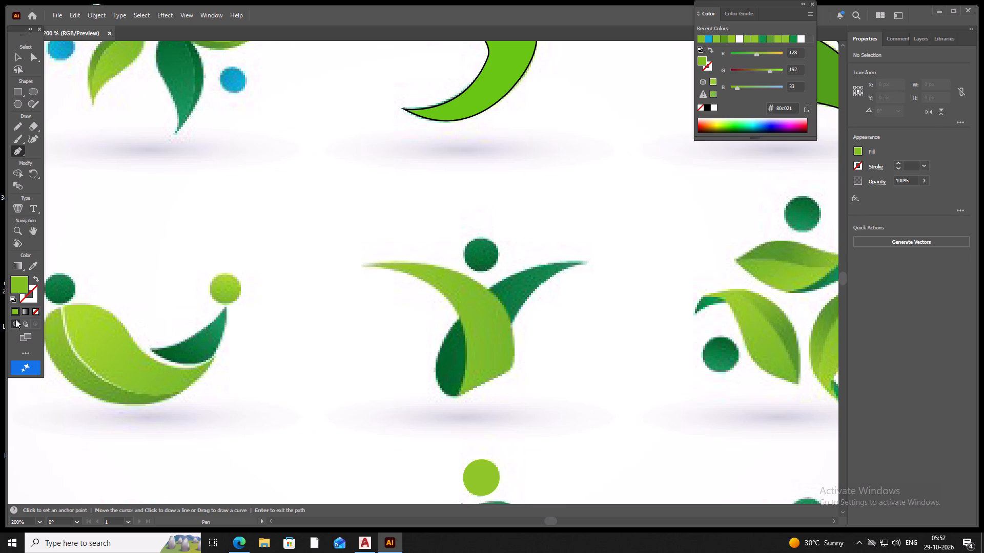
With no fill, trace the inner edge of the centre figure's light green body with the Pen tool, from arm tip to bottom point.
click(36, 310)
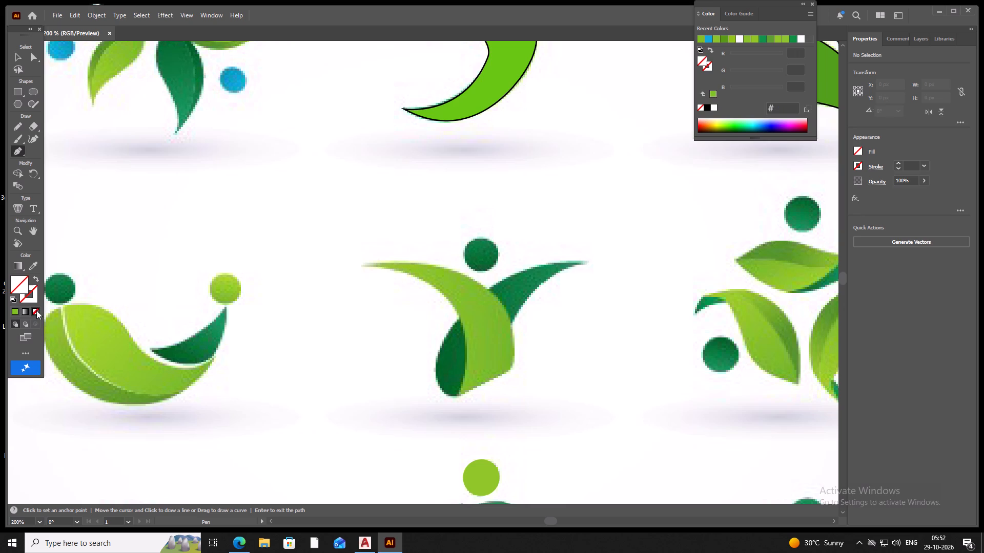
click(366, 265)
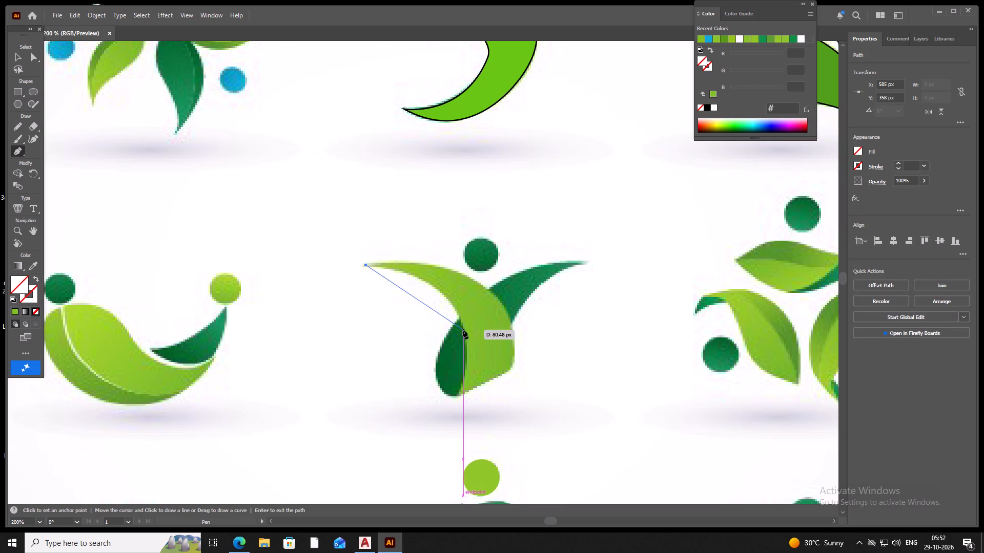
drag(463, 330, 479, 390)
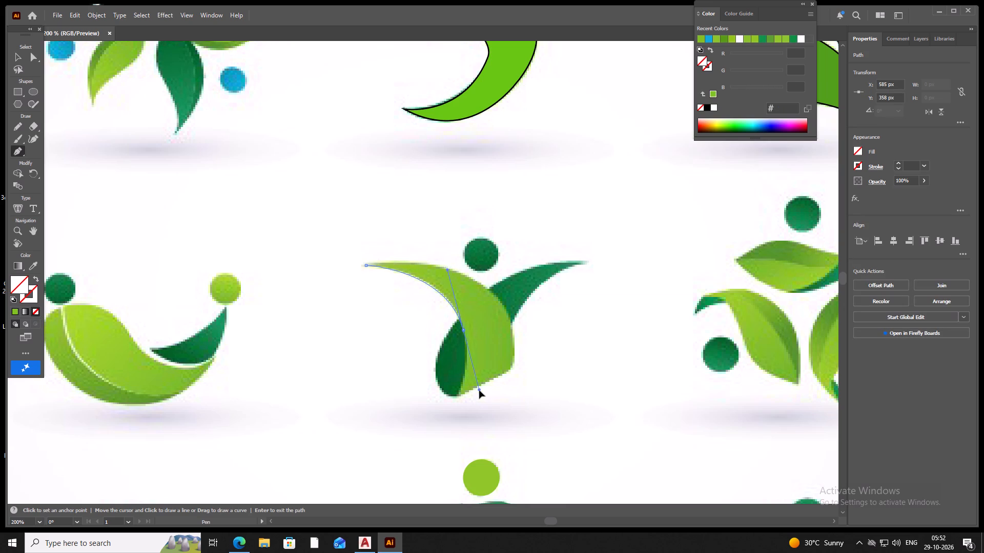
drag(479, 390, 476, 391)
click(463, 331)
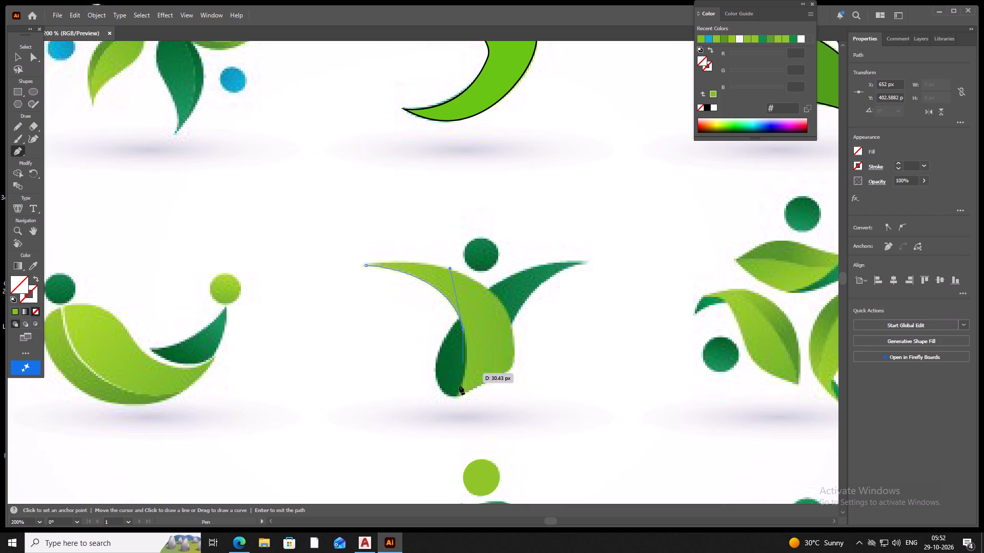
drag(458, 395, 446, 400)
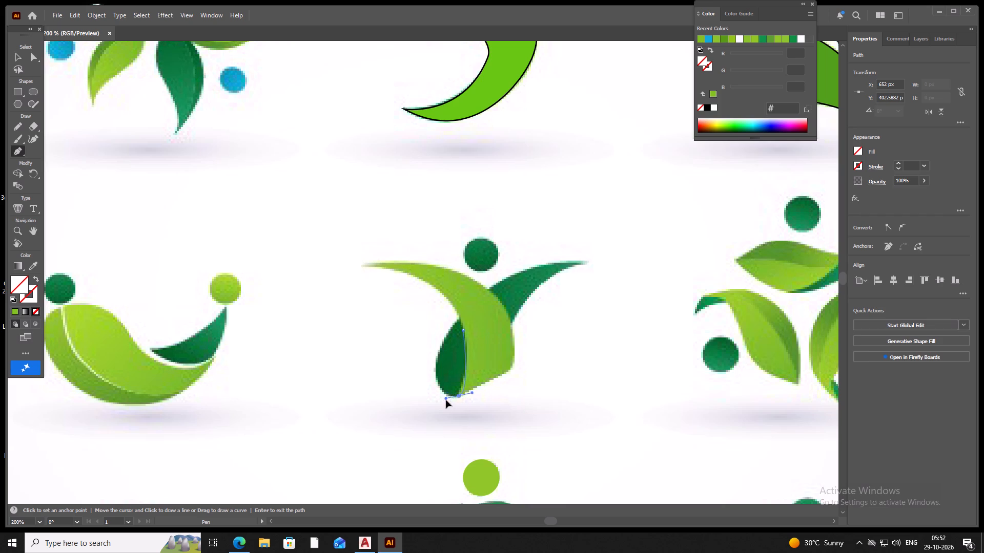
drag(446, 400, 445, 428)
drag(445, 428, 446, 428)
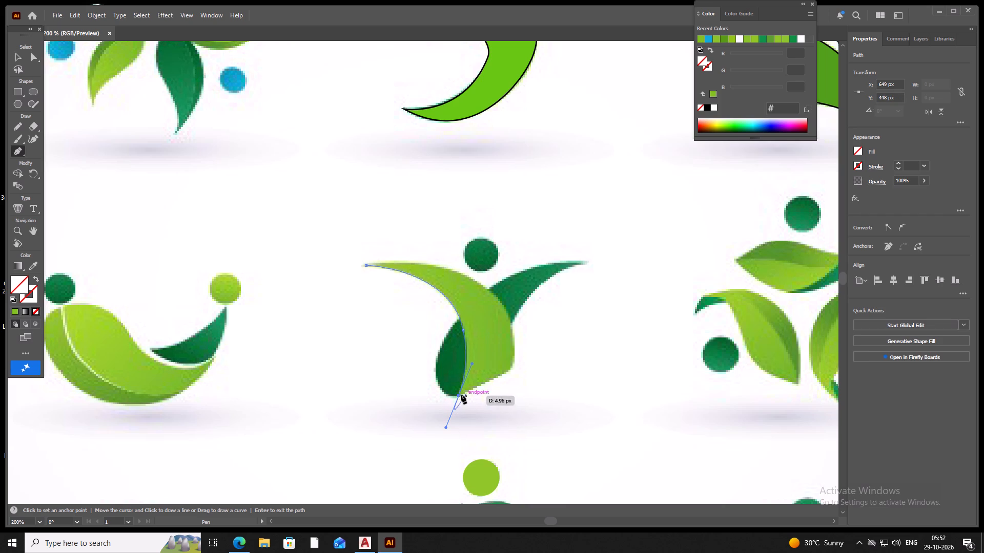
click(459, 396)
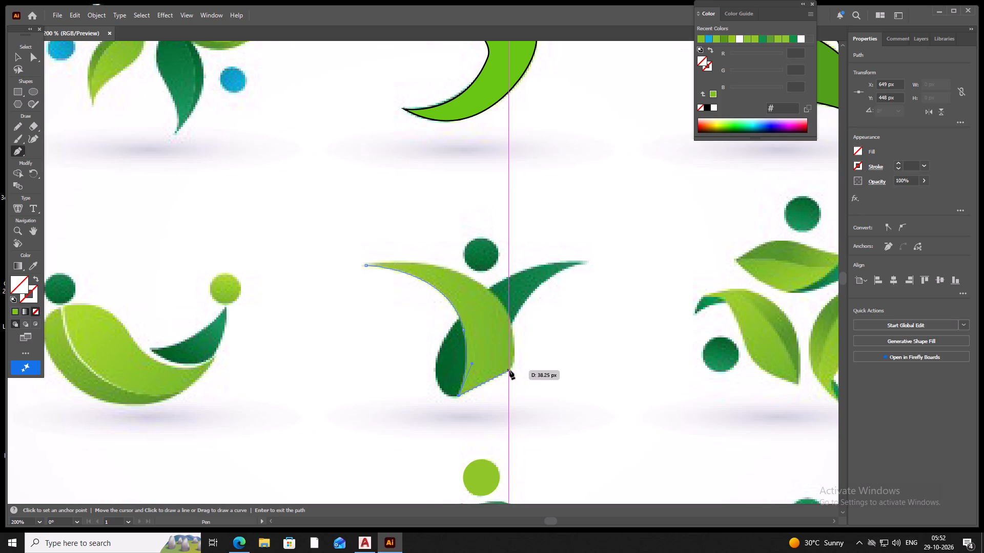
Close the body path along its base and outer edge back to the arm tip, and fill it with light green #80c021.
click(510, 370)
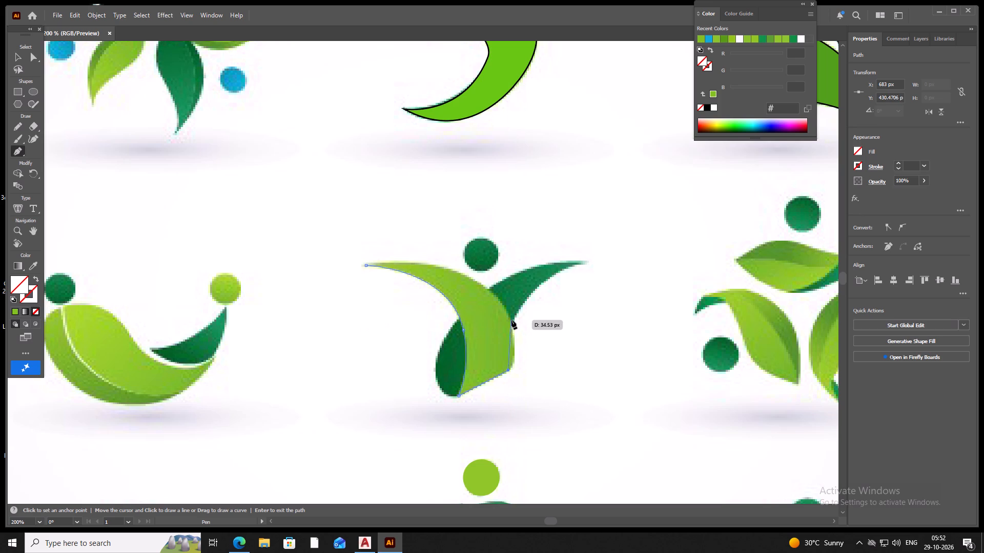
drag(511, 320, 507, 274)
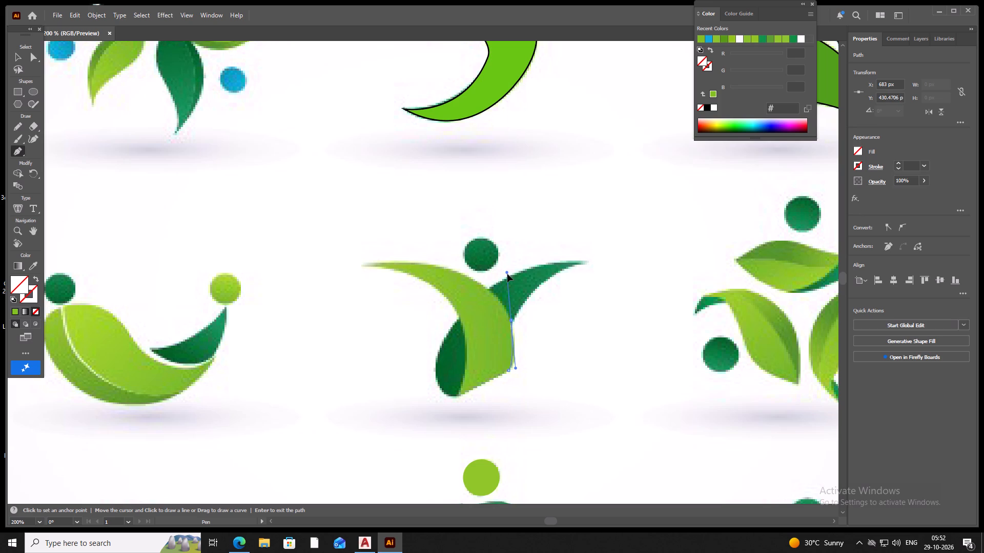
drag(507, 274, 503, 270)
click(511, 322)
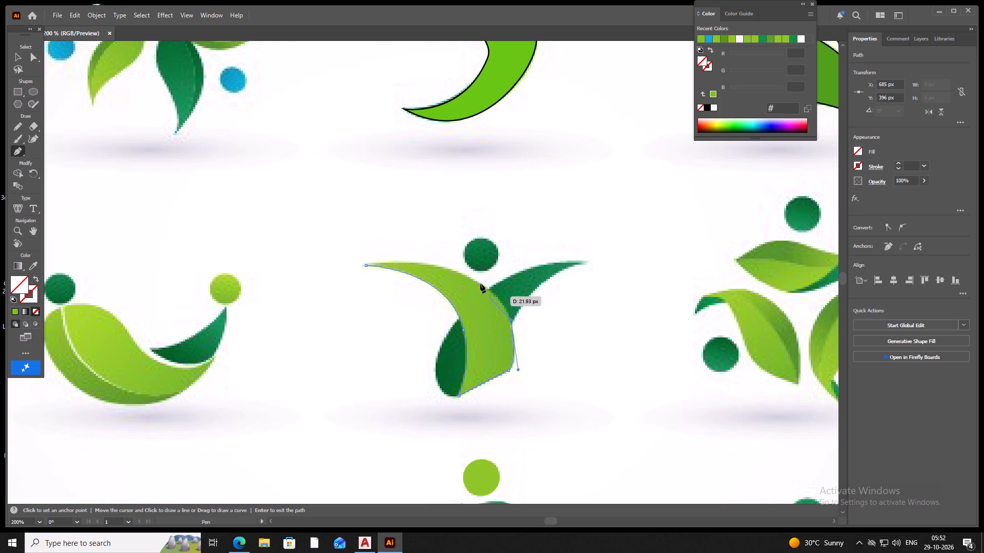
drag(366, 264, 252, 283)
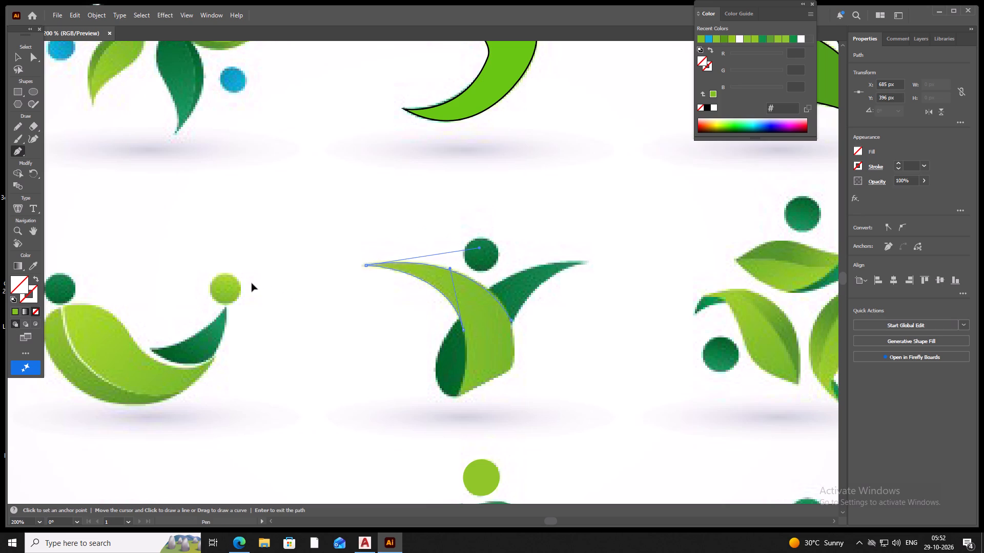
drag(252, 283, 250, 279)
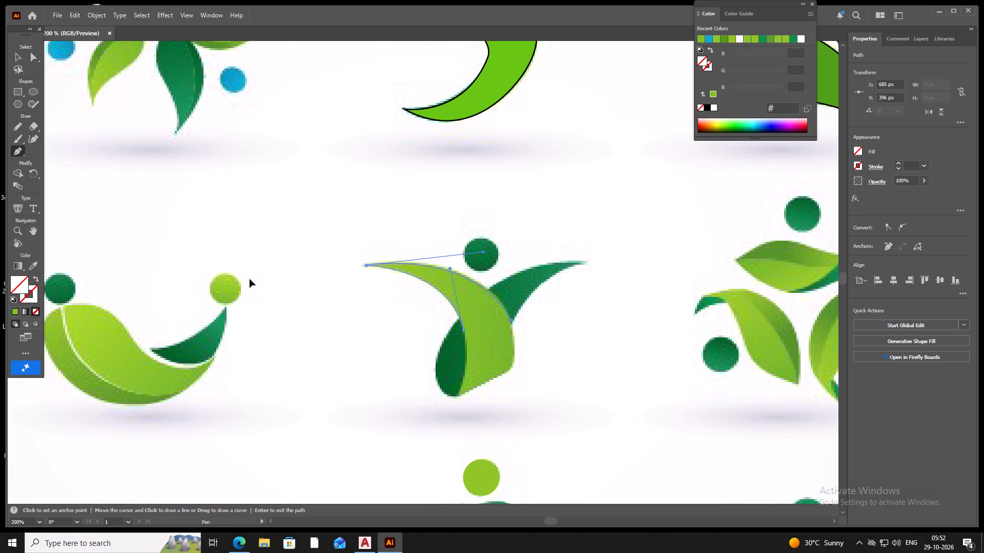
drag(250, 279, 255, 283)
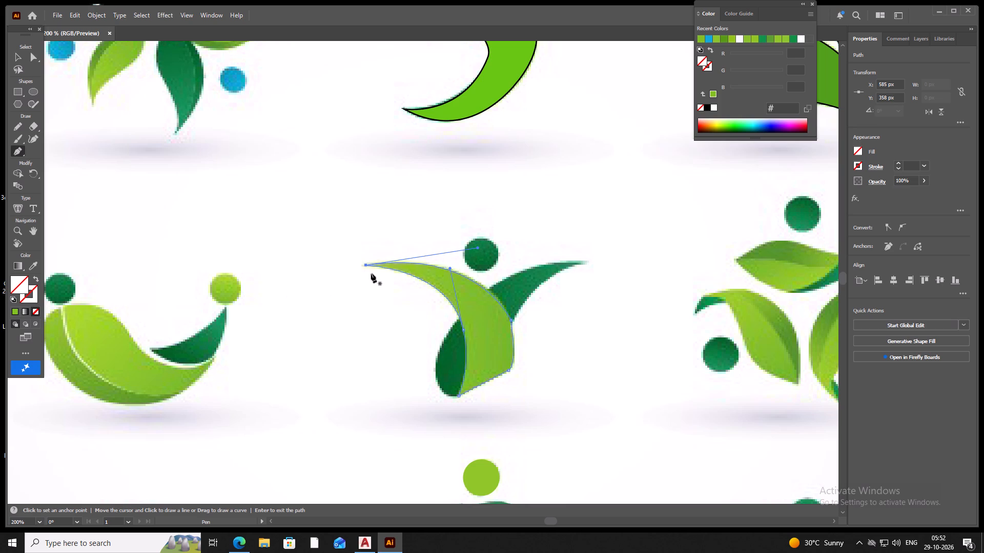
click(15, 308)
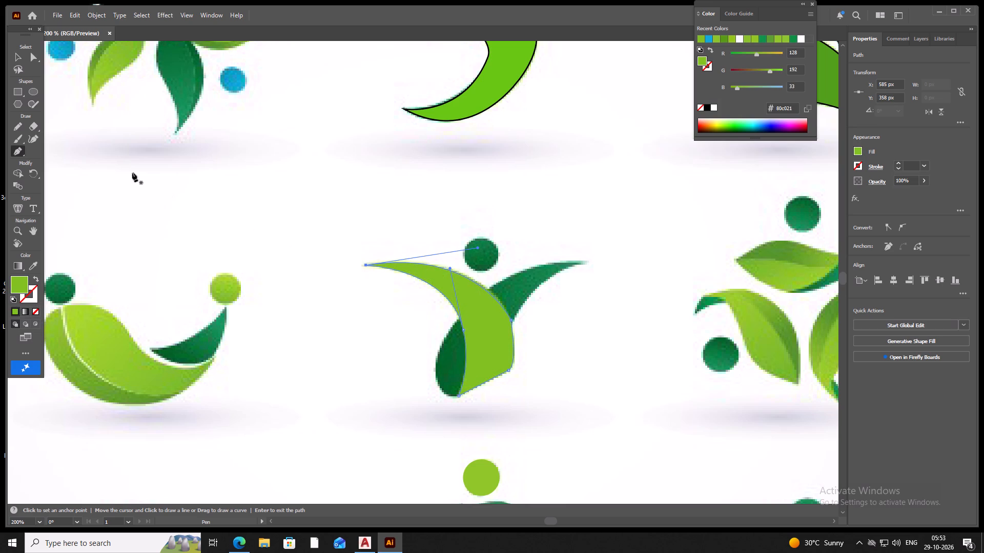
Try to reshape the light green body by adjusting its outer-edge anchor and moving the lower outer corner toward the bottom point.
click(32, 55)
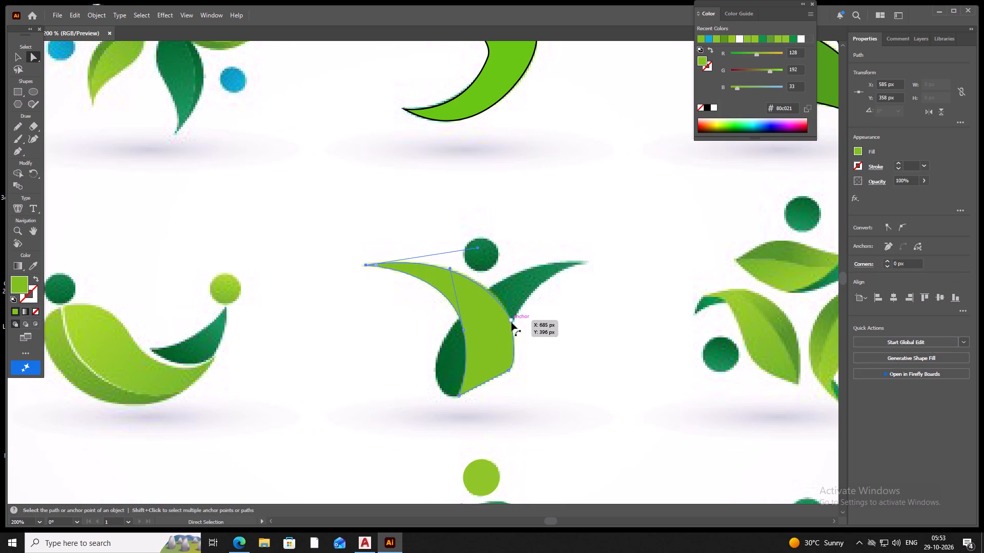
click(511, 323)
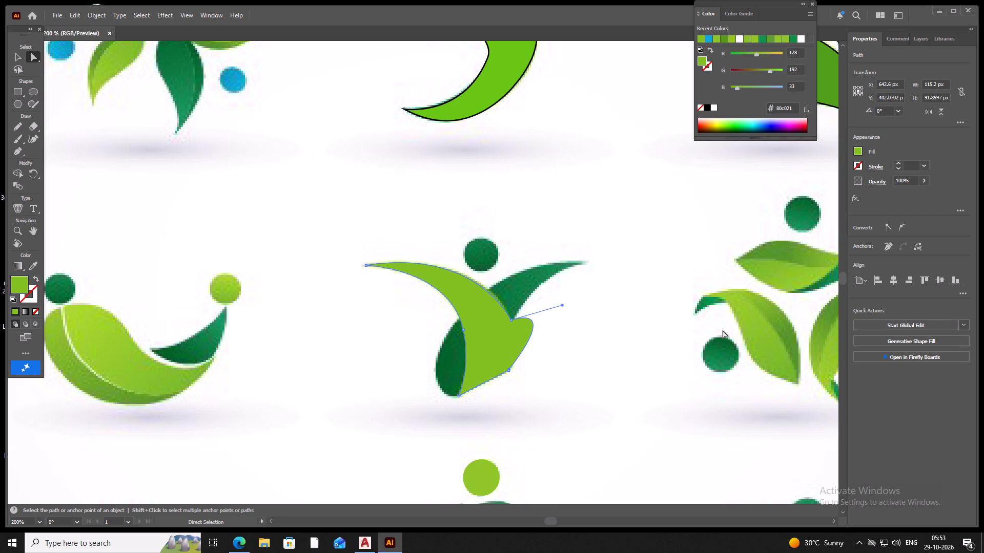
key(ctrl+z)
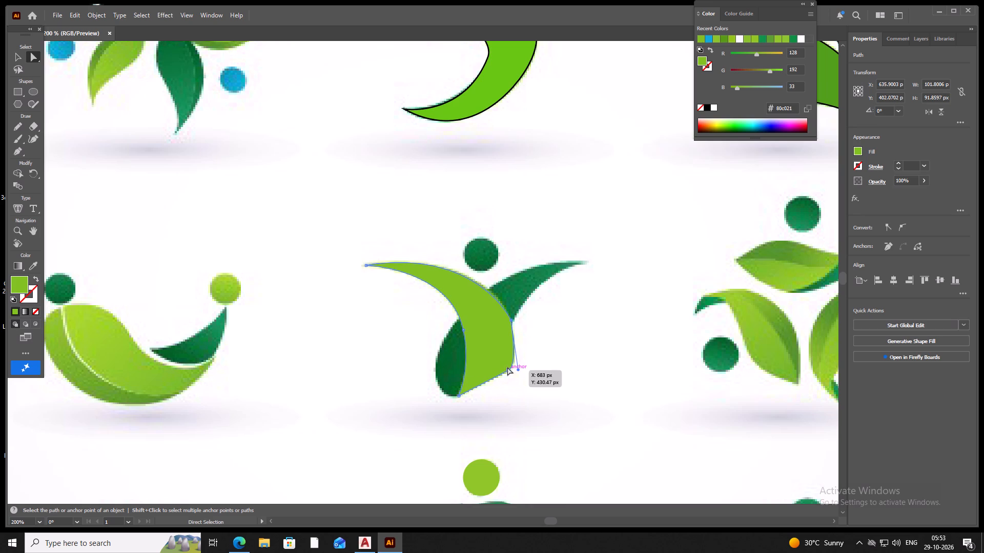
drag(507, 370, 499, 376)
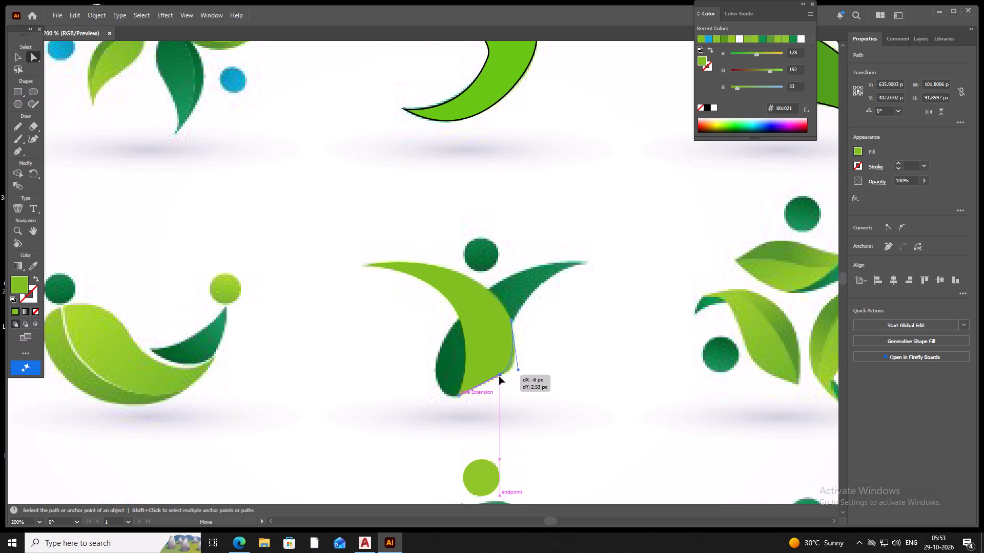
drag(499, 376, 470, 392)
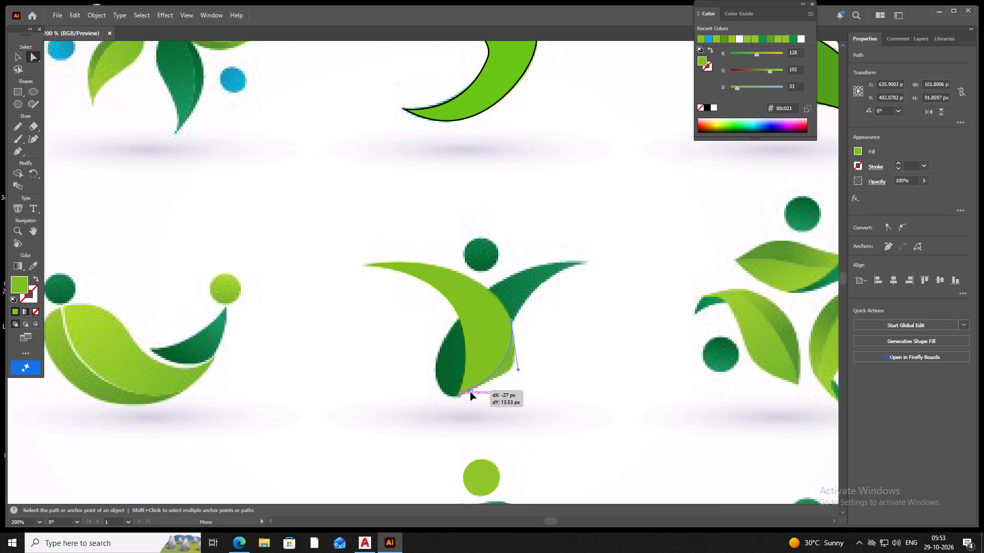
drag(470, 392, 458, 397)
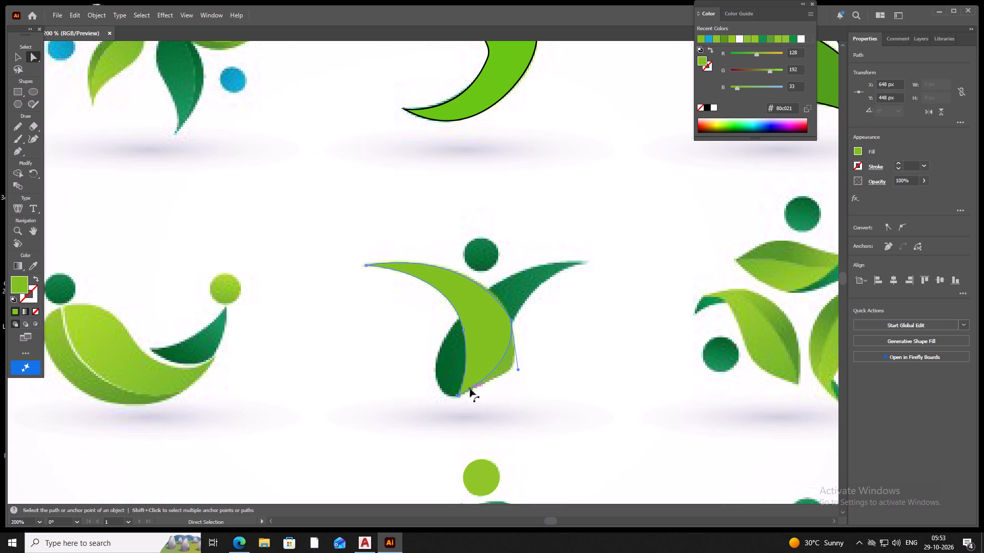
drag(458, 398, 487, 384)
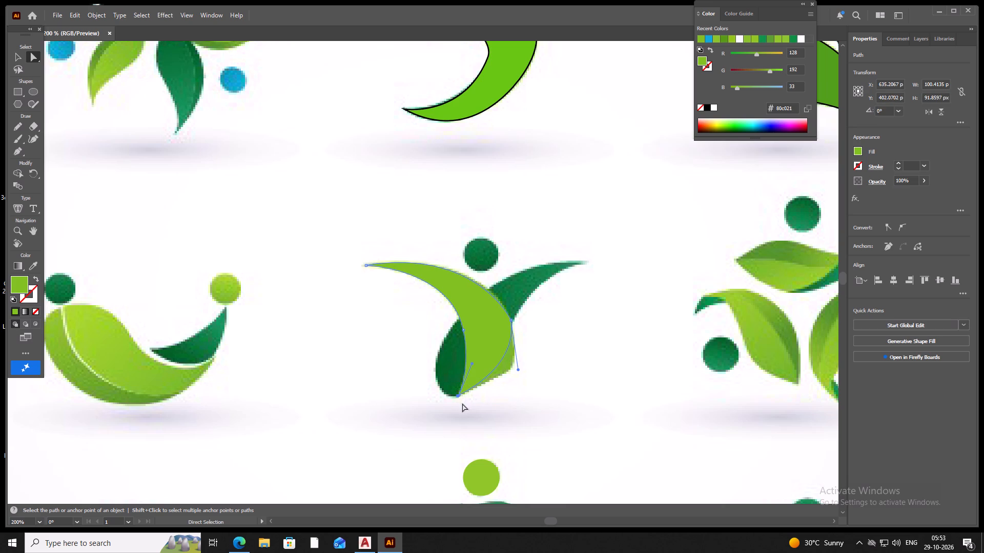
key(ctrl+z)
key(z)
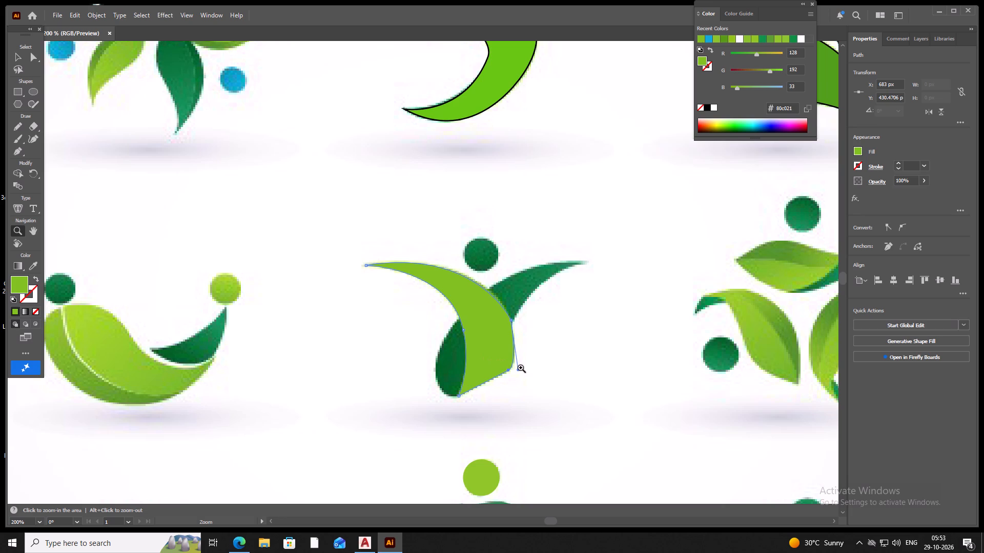
Adjust the curve of the light green body's lower outer edge by repositioning the direction handle of its outer-edge anchor.
click(35, 57)
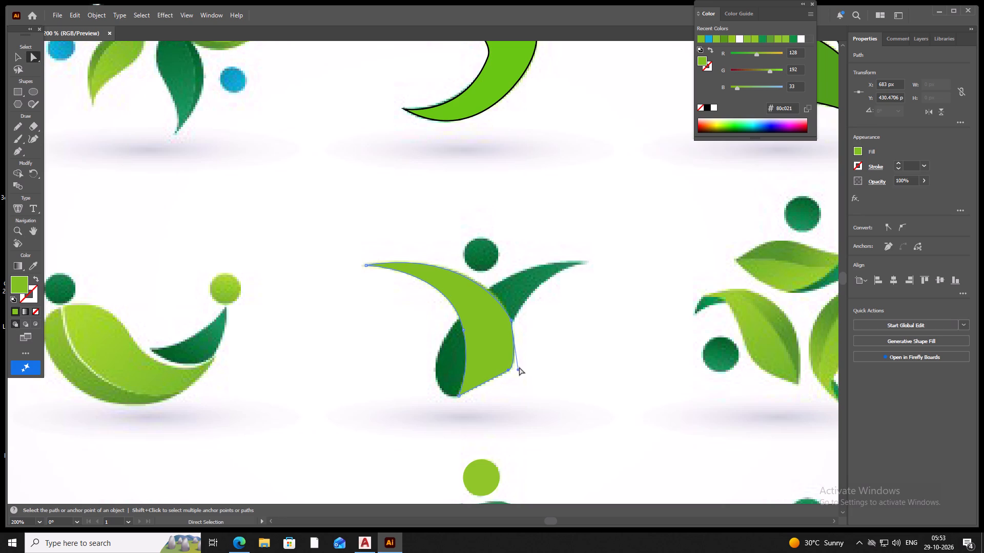
drag(518, 370, 512, 367)
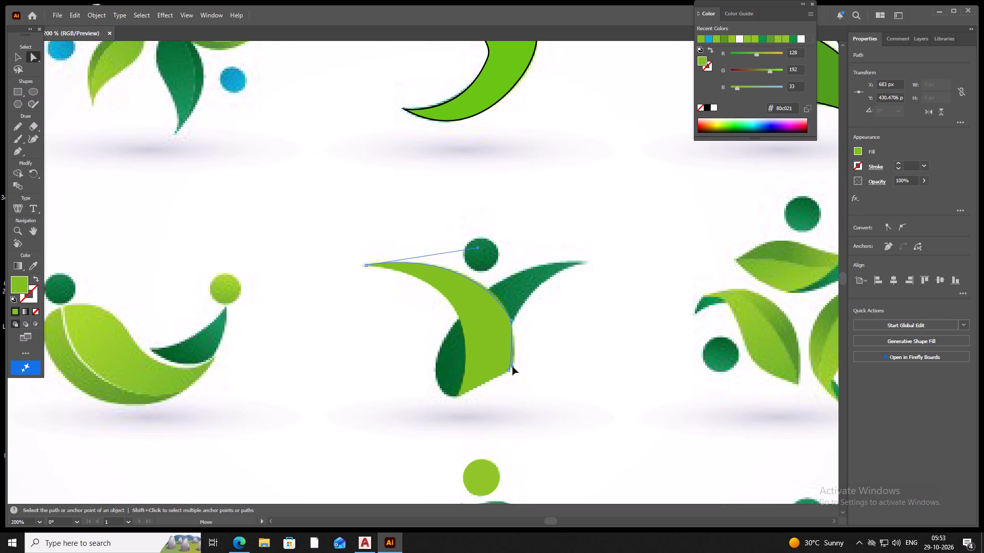
drag(512, 367, 519, 358)
drag(519, 358, 521, 366)
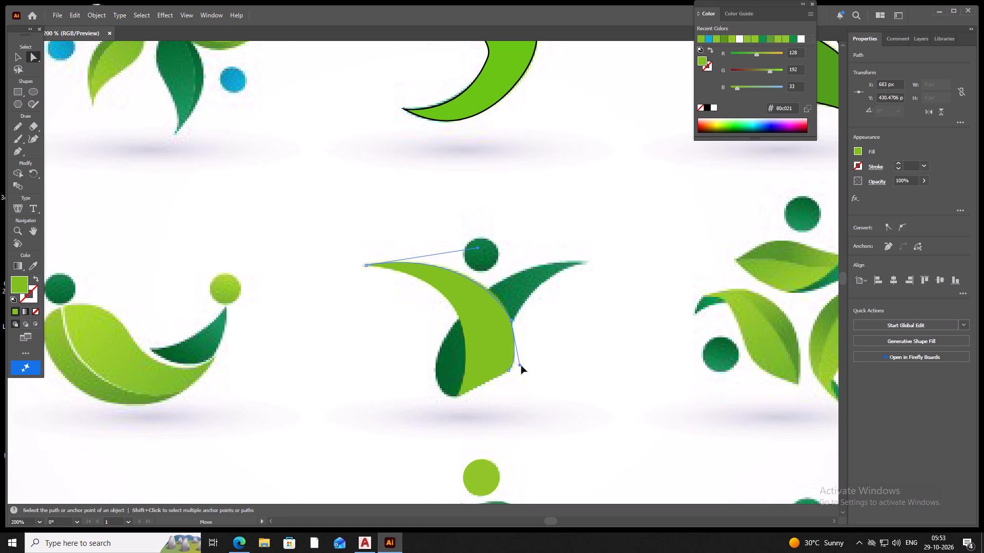
drag(521, 366, 523, 366)
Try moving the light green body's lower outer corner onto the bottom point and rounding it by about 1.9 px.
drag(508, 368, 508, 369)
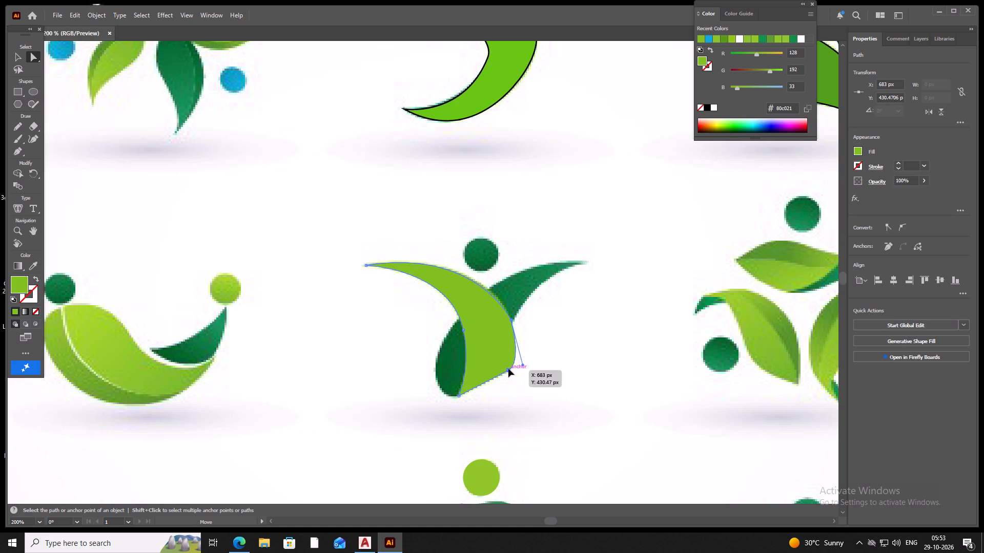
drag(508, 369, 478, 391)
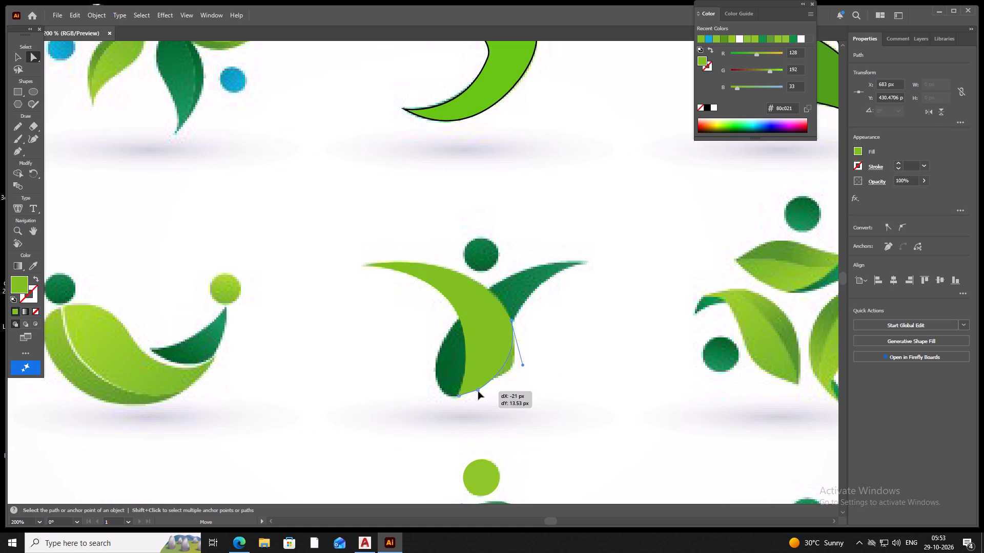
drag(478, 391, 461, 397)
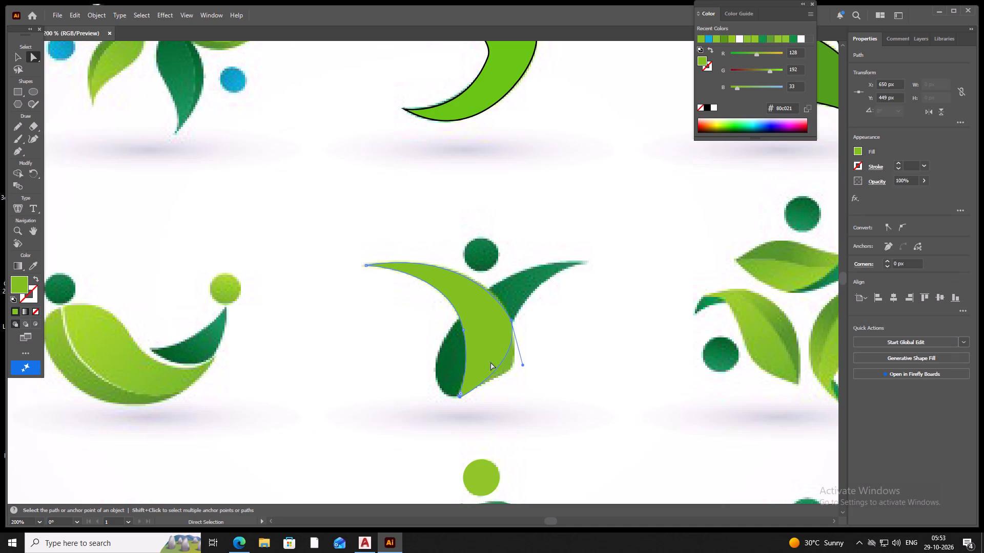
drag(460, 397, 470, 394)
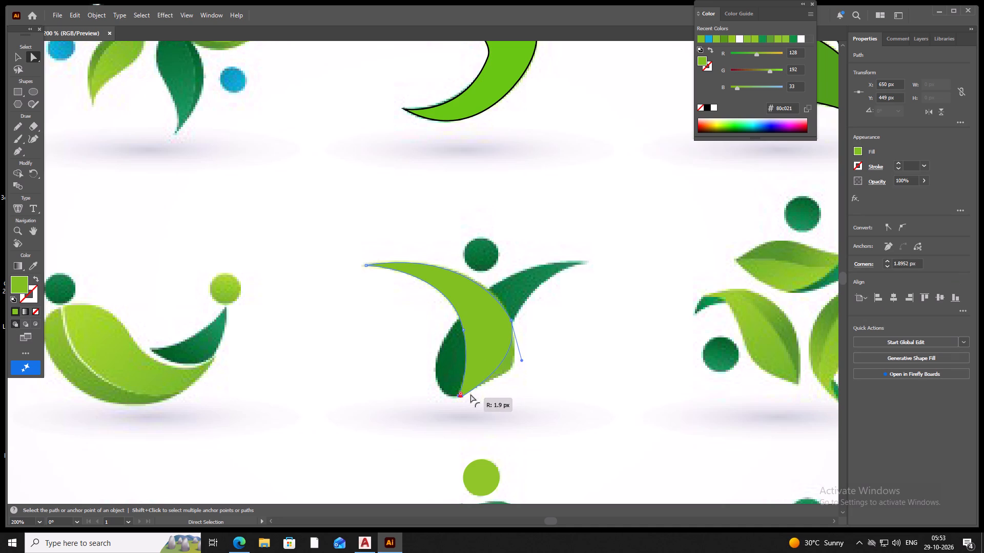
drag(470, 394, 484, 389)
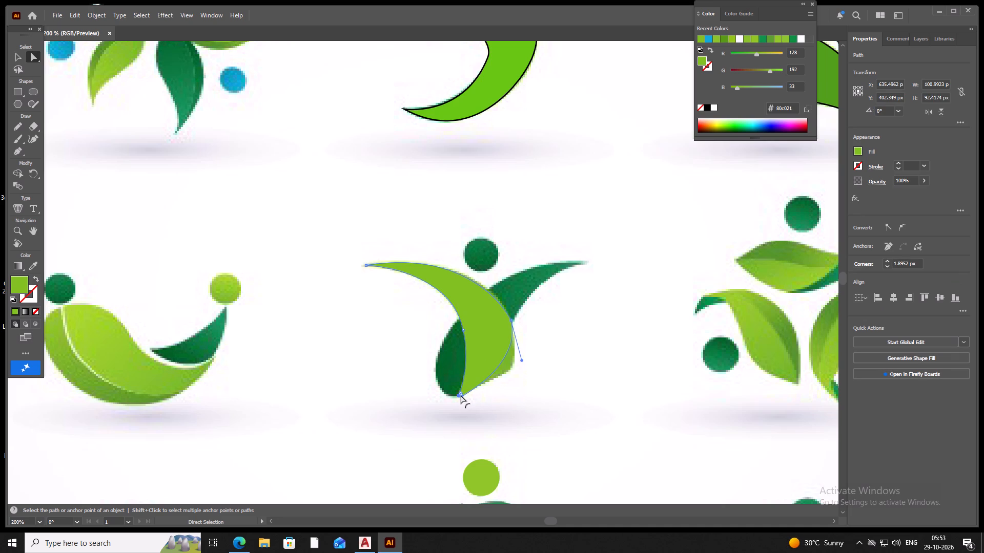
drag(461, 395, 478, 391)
Pull the light green body's corner anchor from the bottom point back out along the figure's slanted base, and deselect the shape.
drag(461, 397, 503, 367)
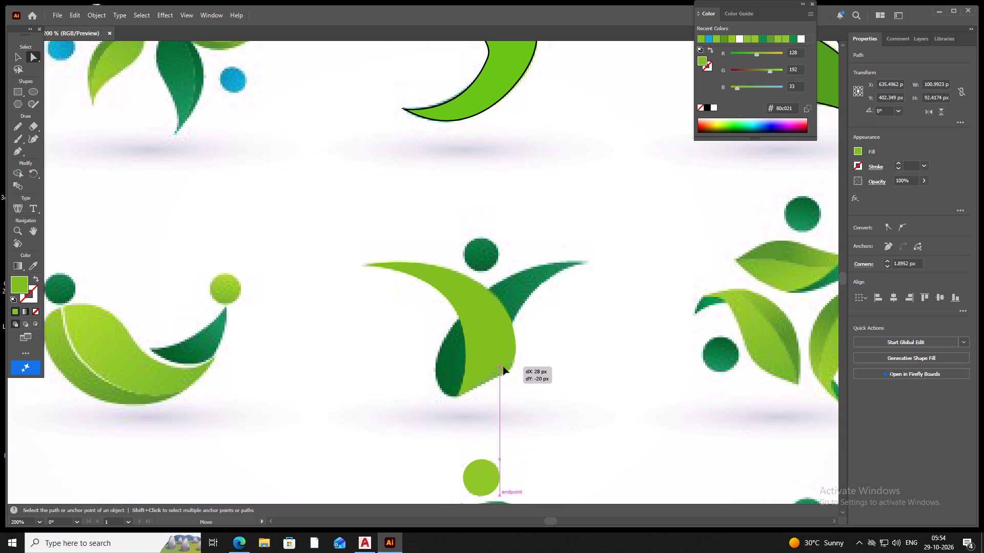
drag(503, 367, 508, 327)
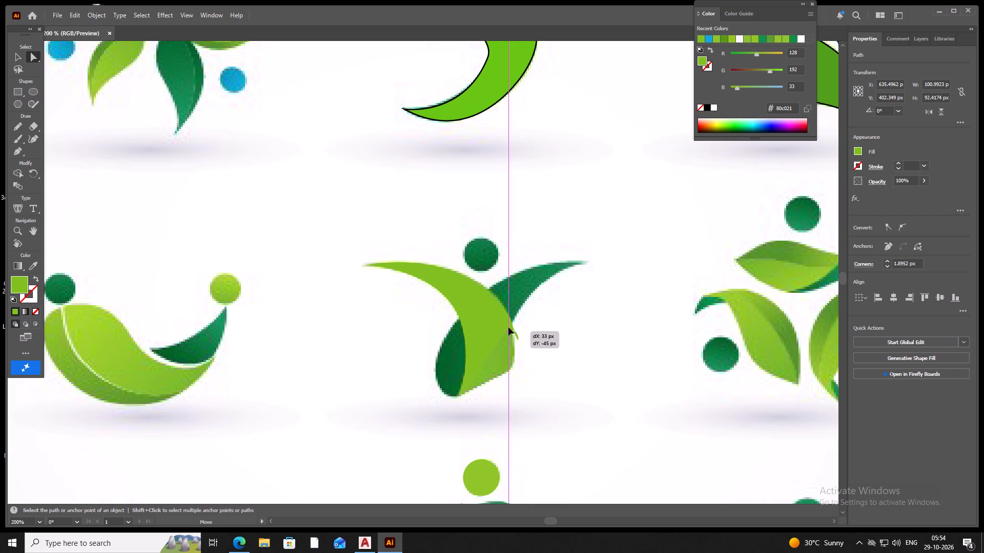
drag(508, 327, 504, 374)
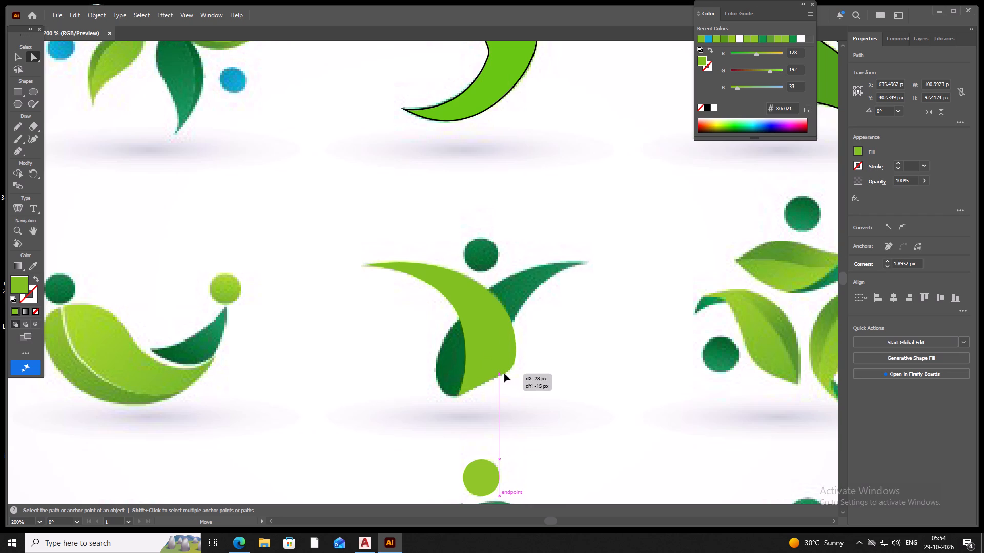
drag(504, 374, 498, 376)
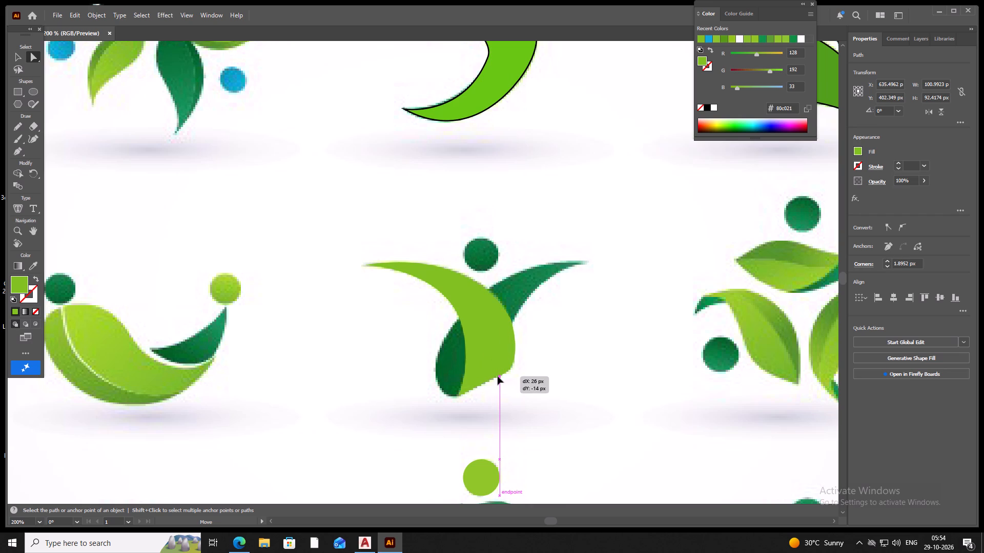
drag(498, 376, 497, 376)
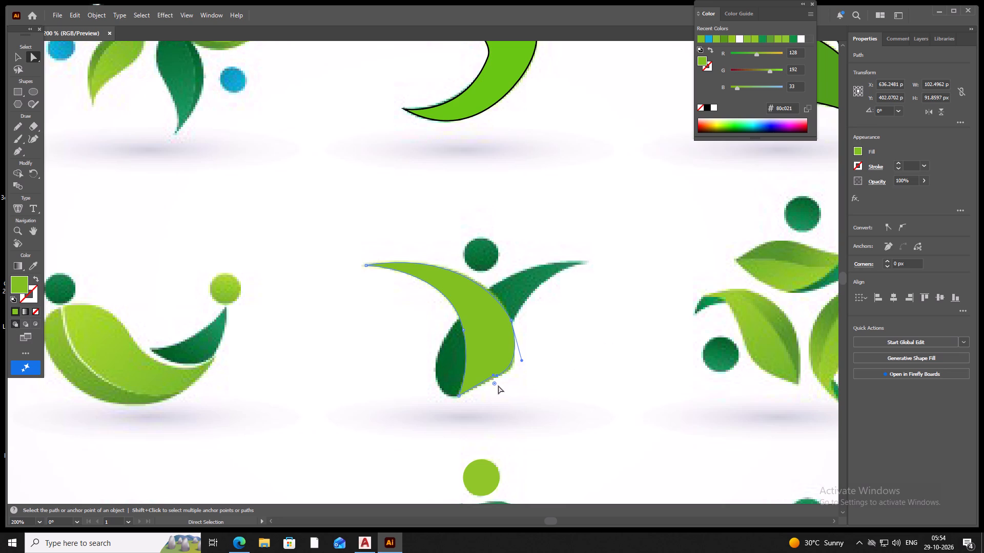
click(492, 375)
click(15, 57)
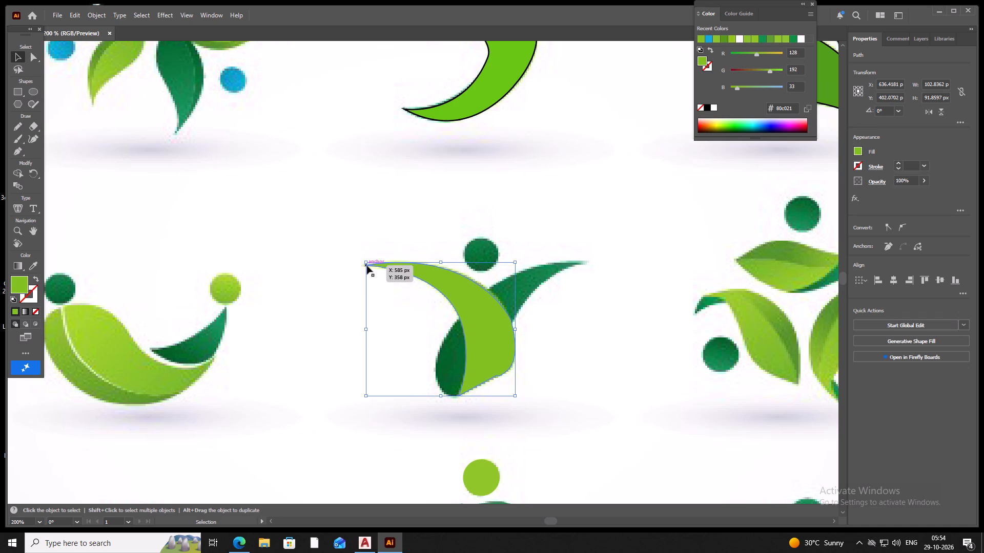
click(350, 244)
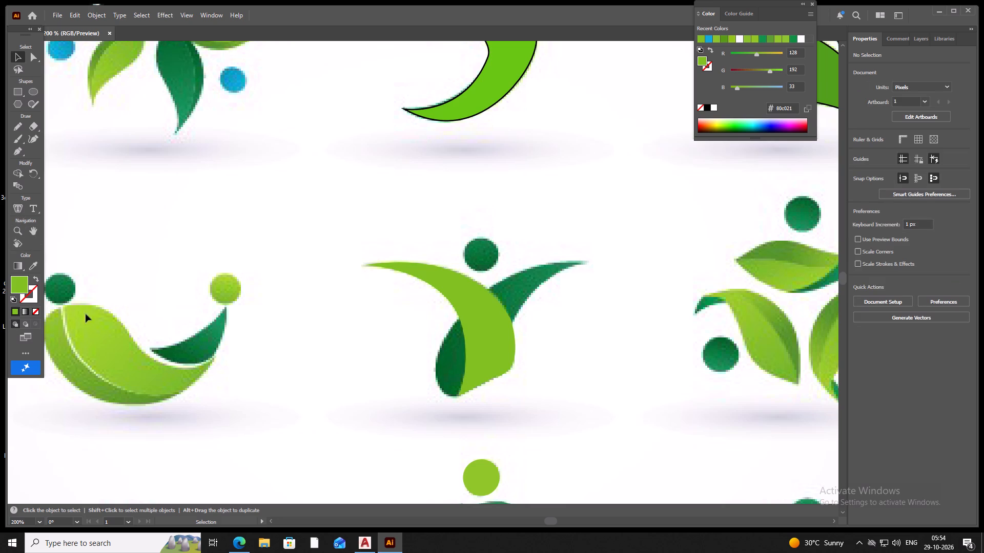
Sample dark green #117a41 from the centre figure's dark arm as the fill color.
click(32, 262)
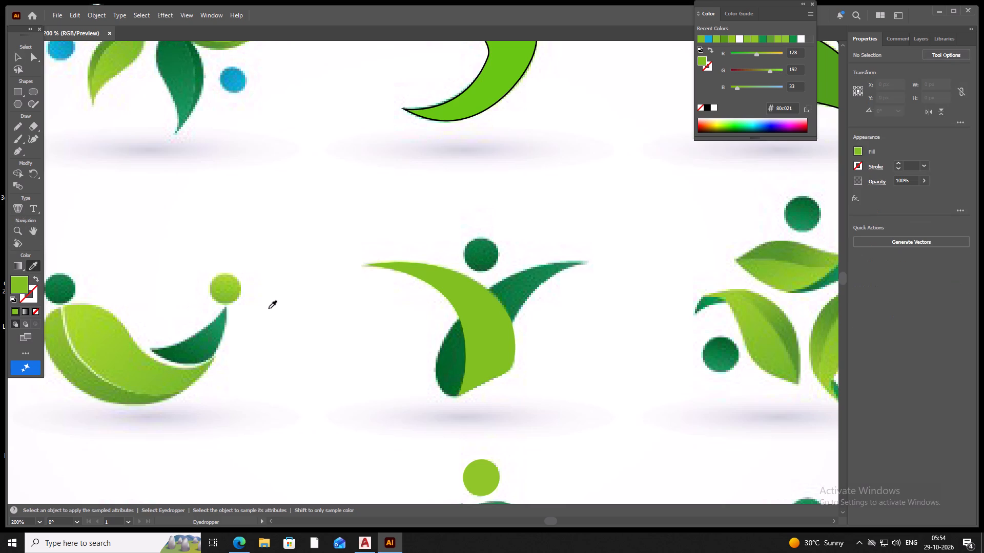
click(513, 285)
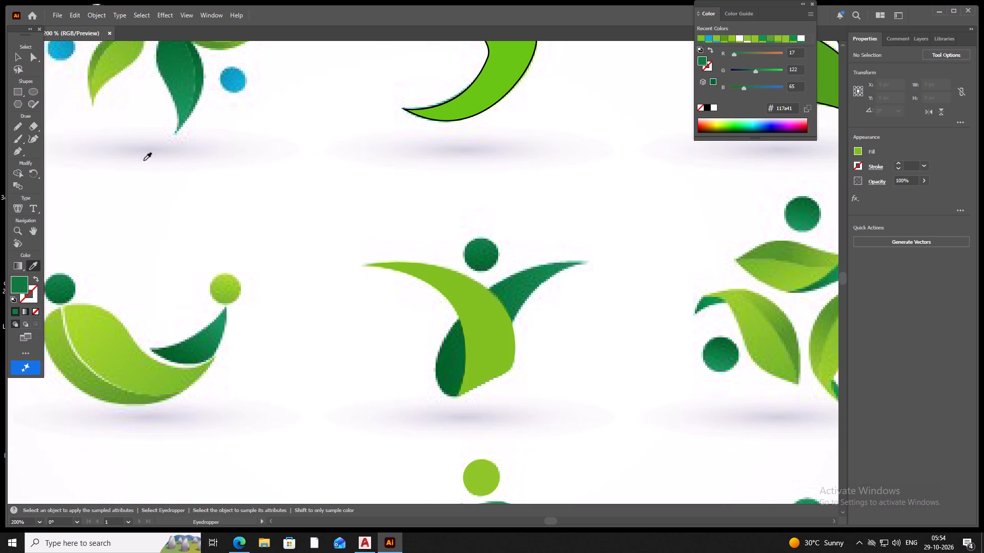
Trace the centre figure's dark green arm with the Pen tool as a closed, curved shape filled with #117a41, and deselect it.
click(19, 151)
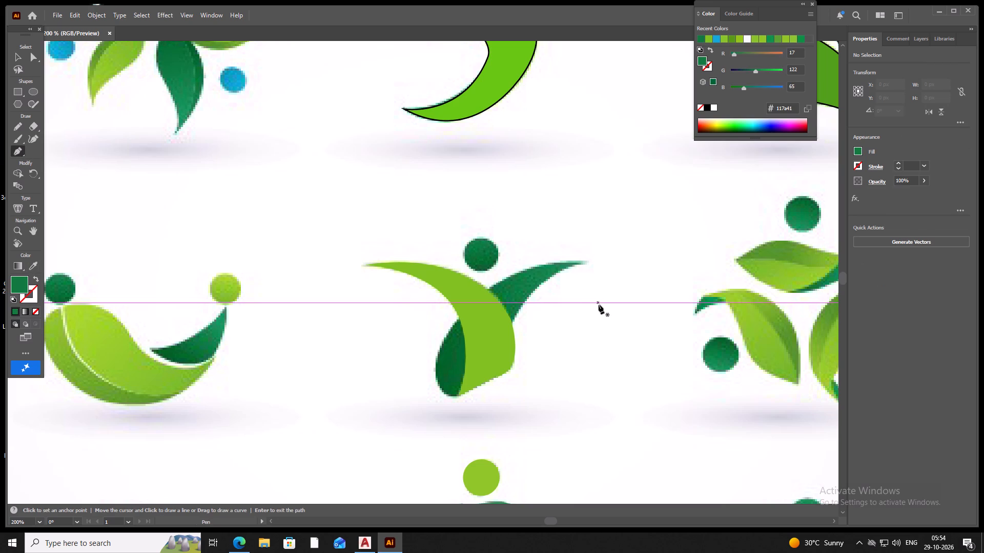
click(581, 262)
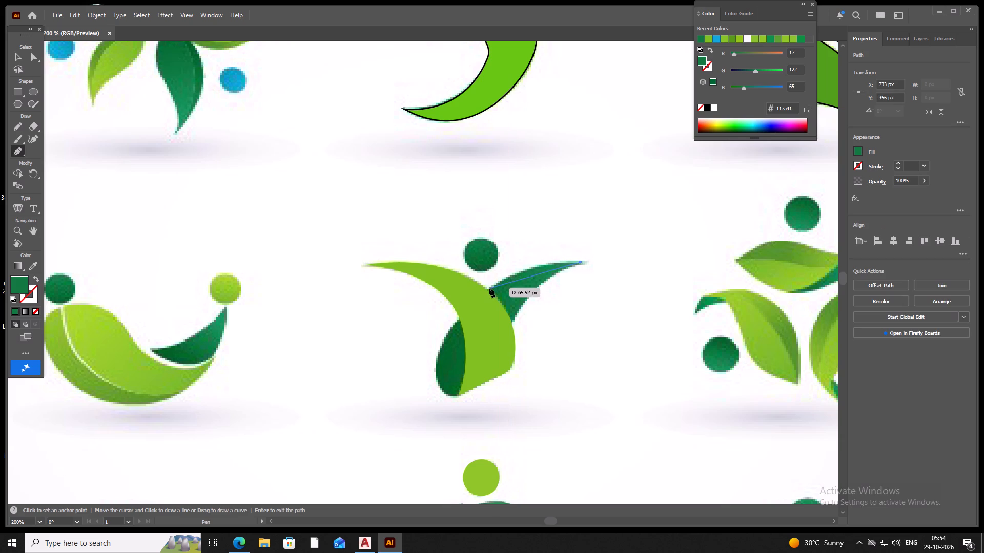
drag(489, 288, 448, 320)
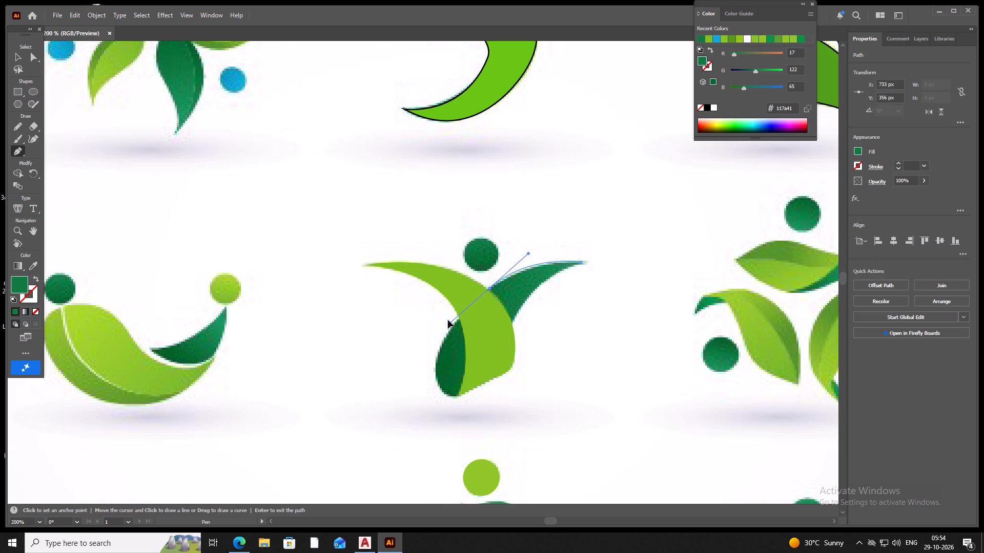
drag(448, 320, 443, 320)
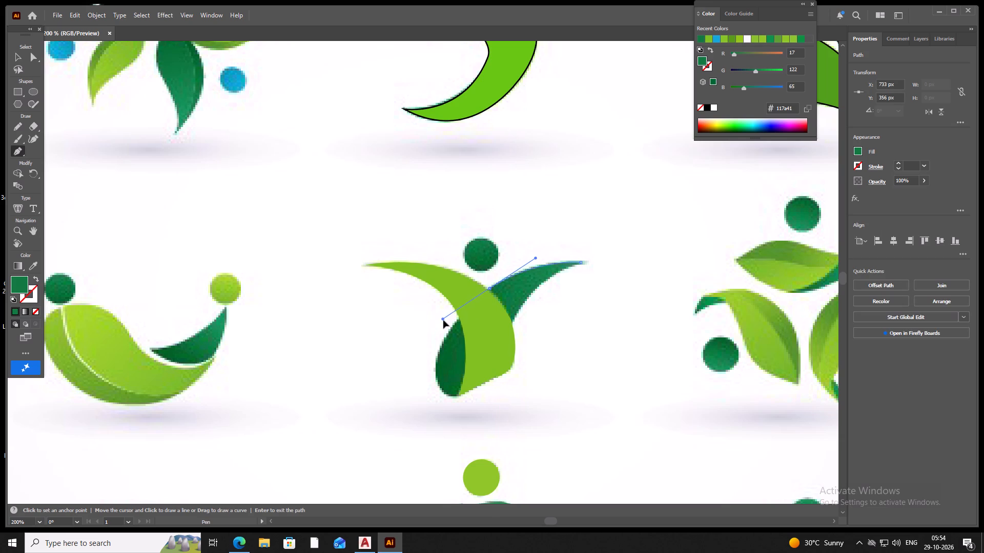
drag(443, 320, 446, 321)
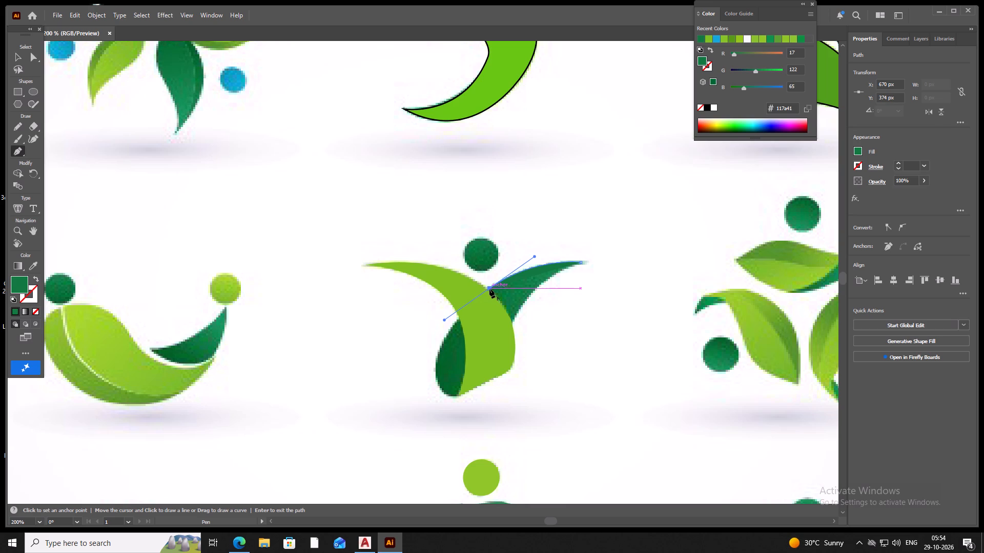
click(489, 289)
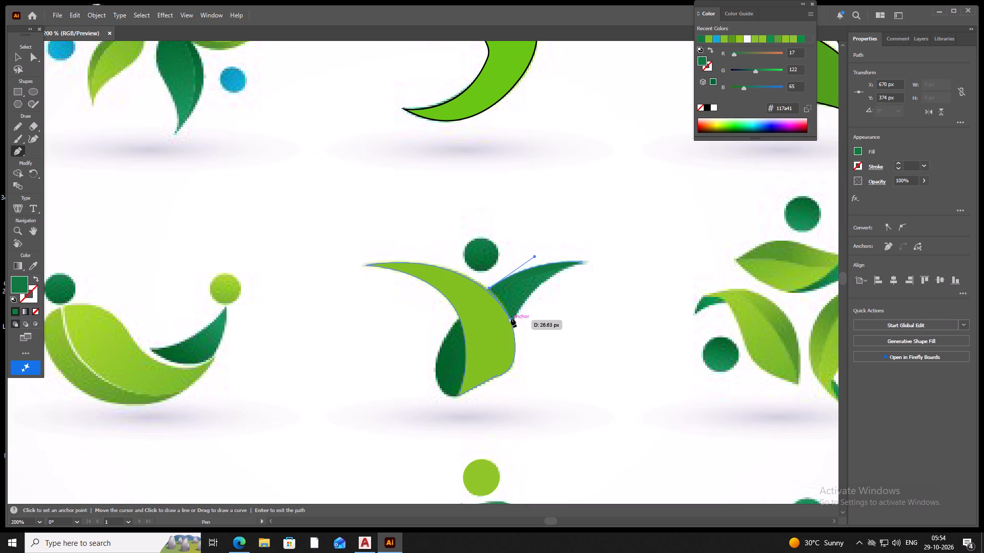
drag(510, 317, 510, 326)
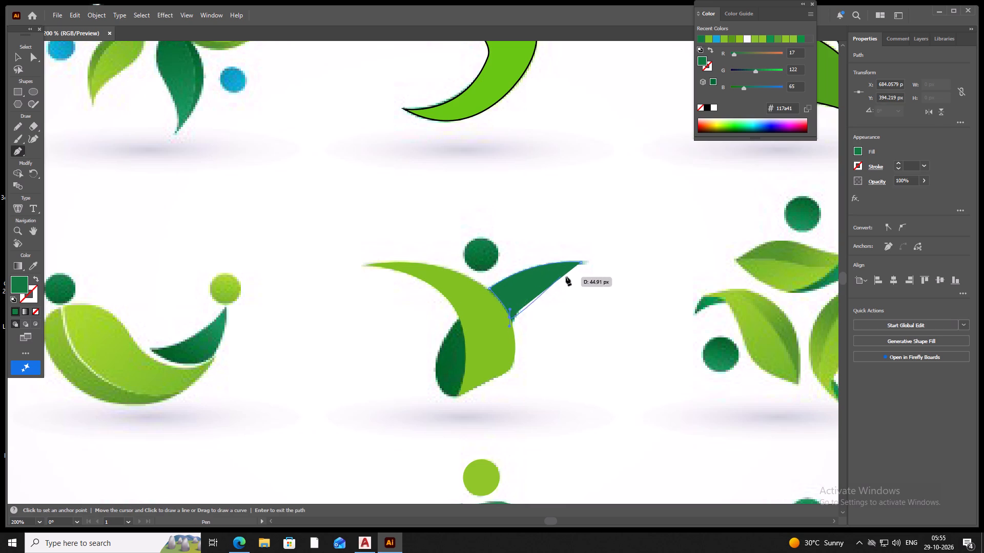
drag(581, 263, 629, 237)
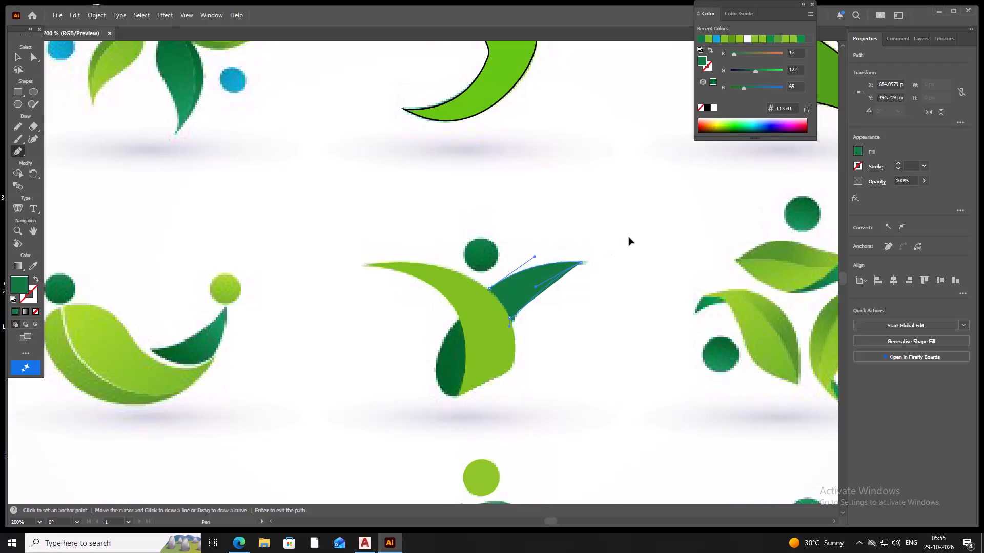
drag(629, 237, 658, 224)
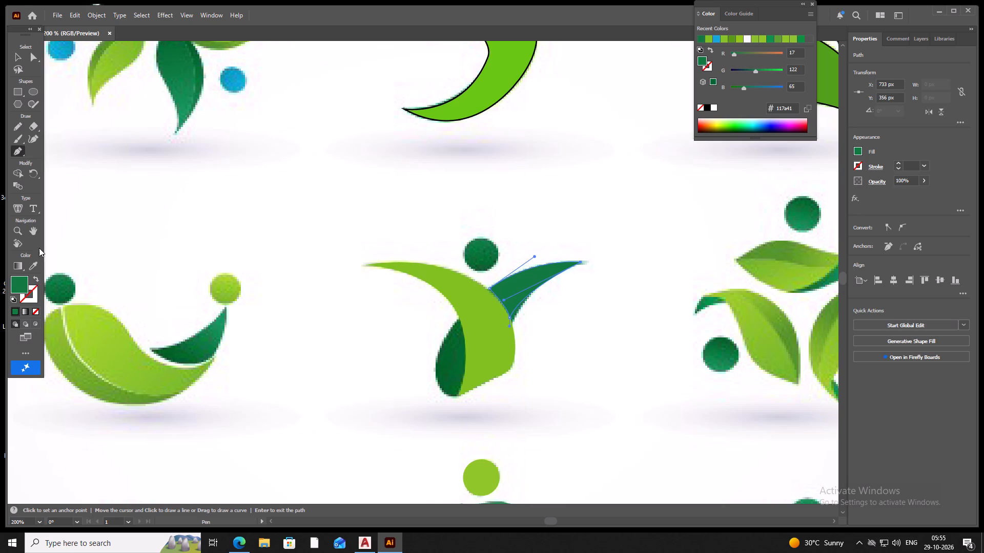
click(18, 55)
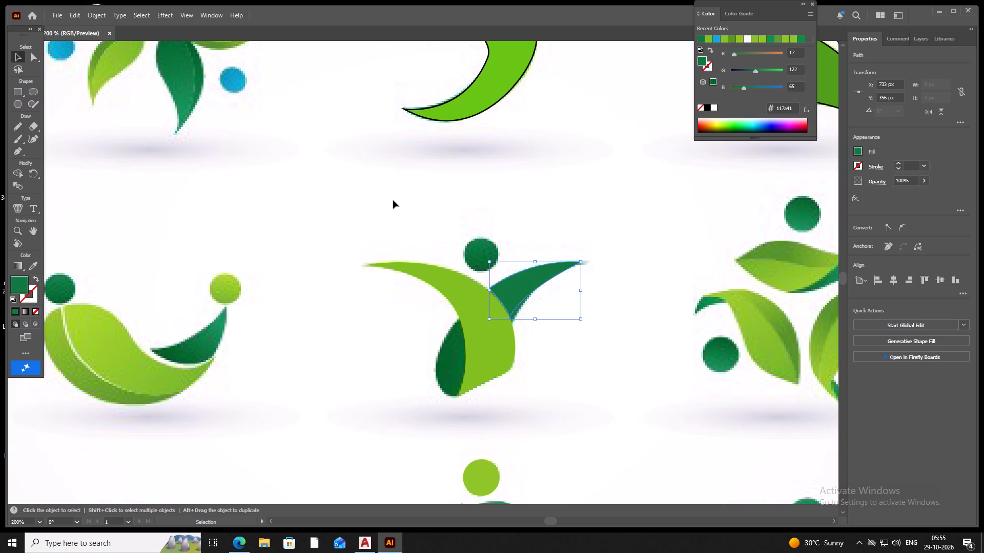
click(393, 200)
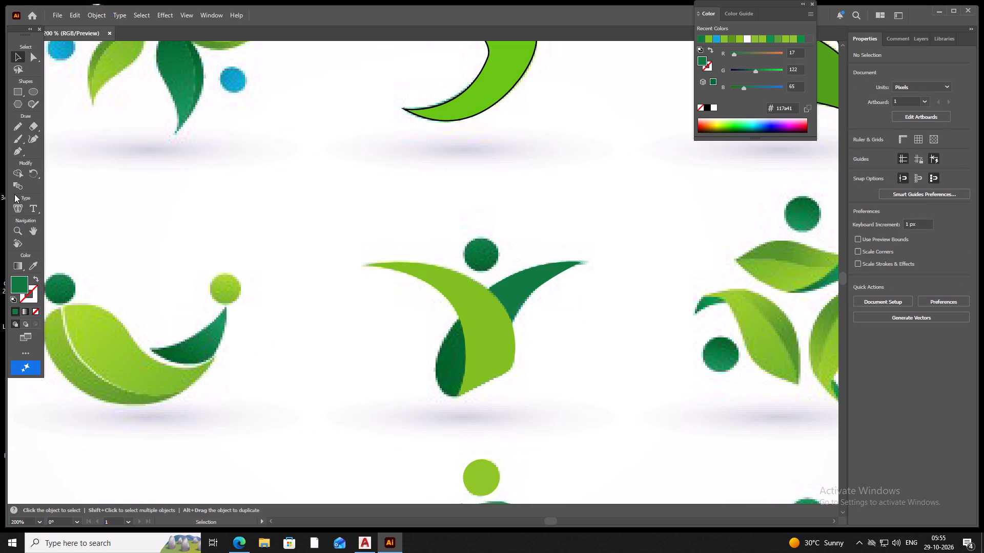
Trace the centre figure's dark green lower leaf with the Pen tool as a closed, curved shape filled with #117a41.
click(17, 150)
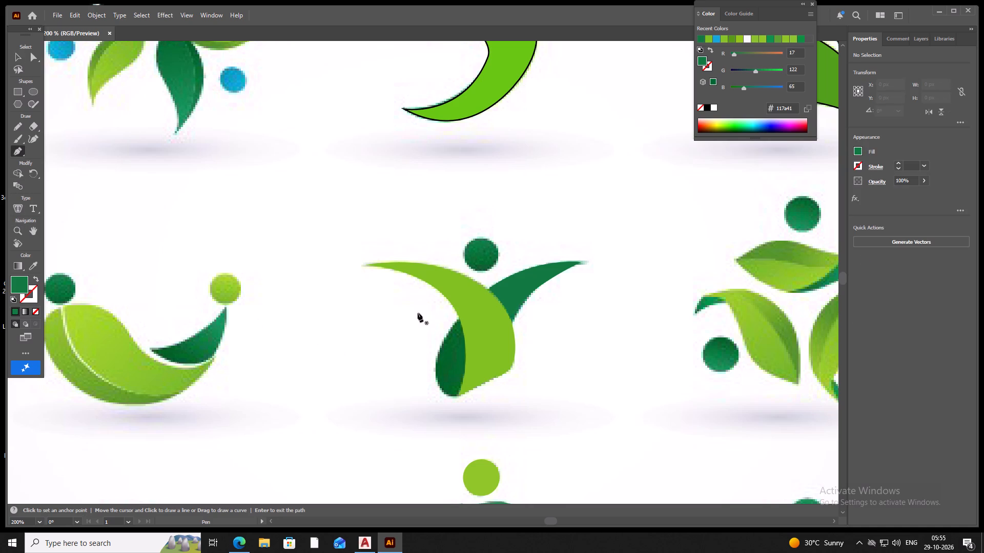
click(458, 319)
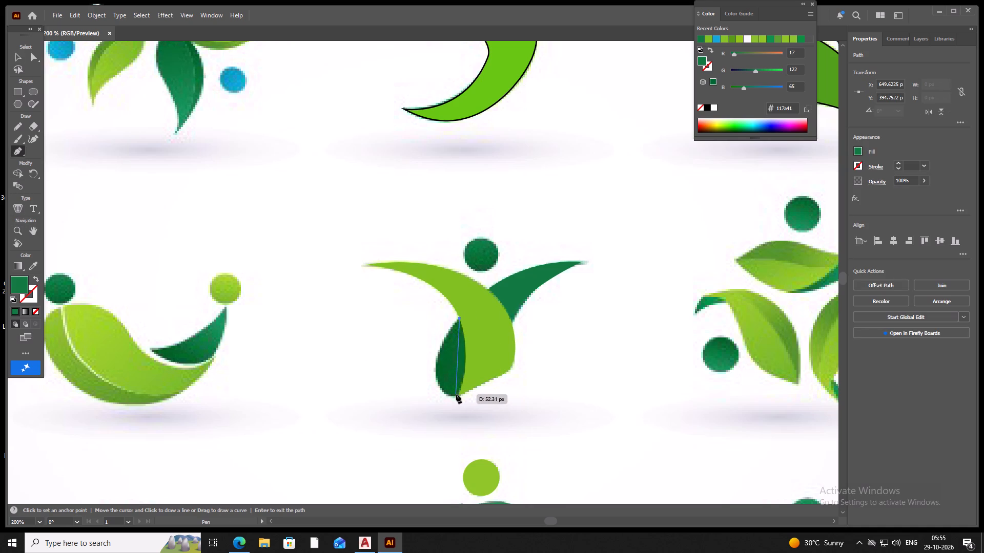
drag(456, 395, 485, 413)
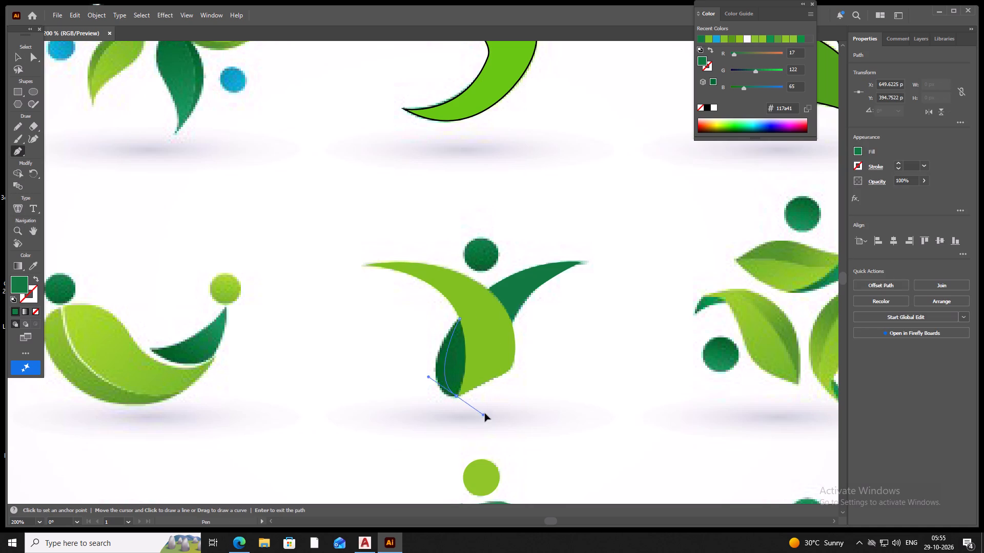
drag(485, 413, 512, 402)
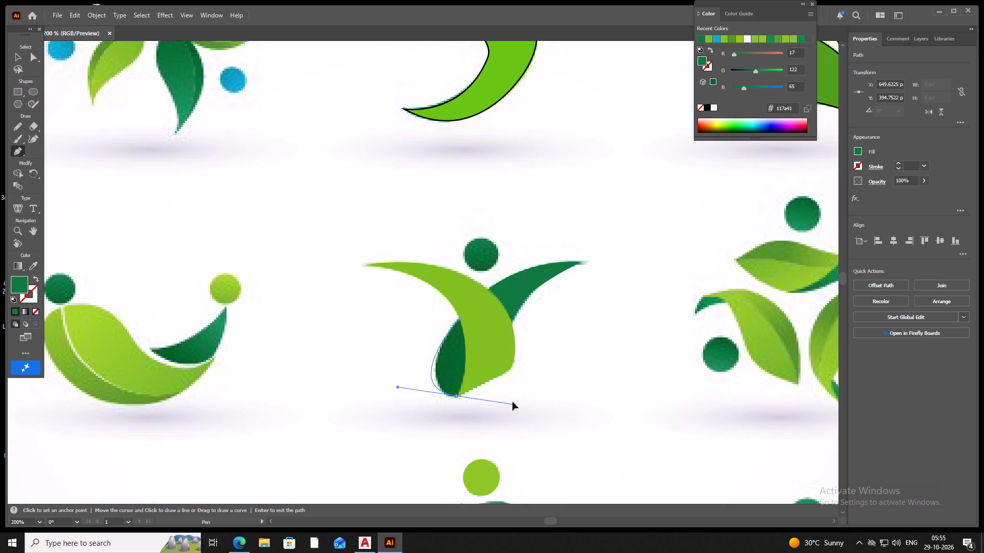
drag(512, 402, 498, 403)
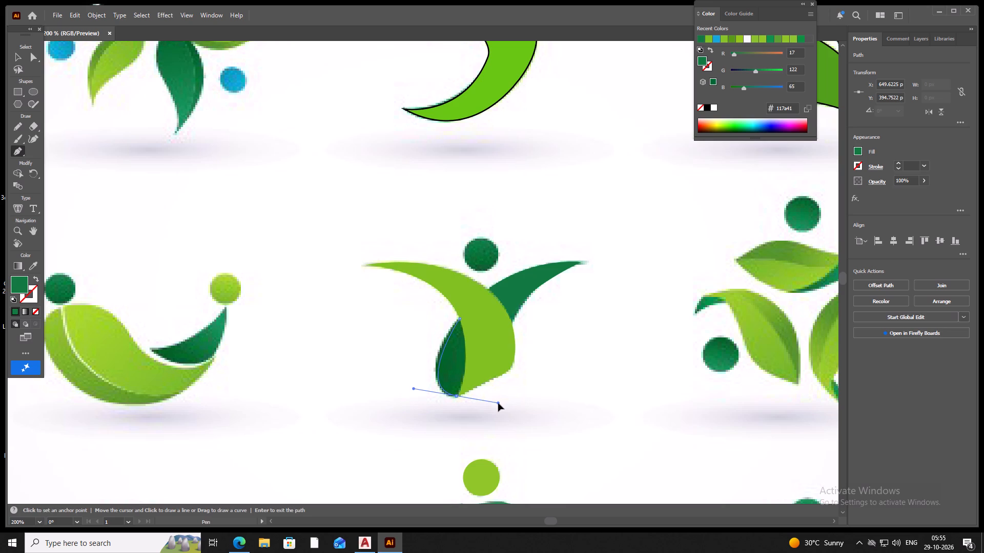
drag(498, 403, 505, 405)
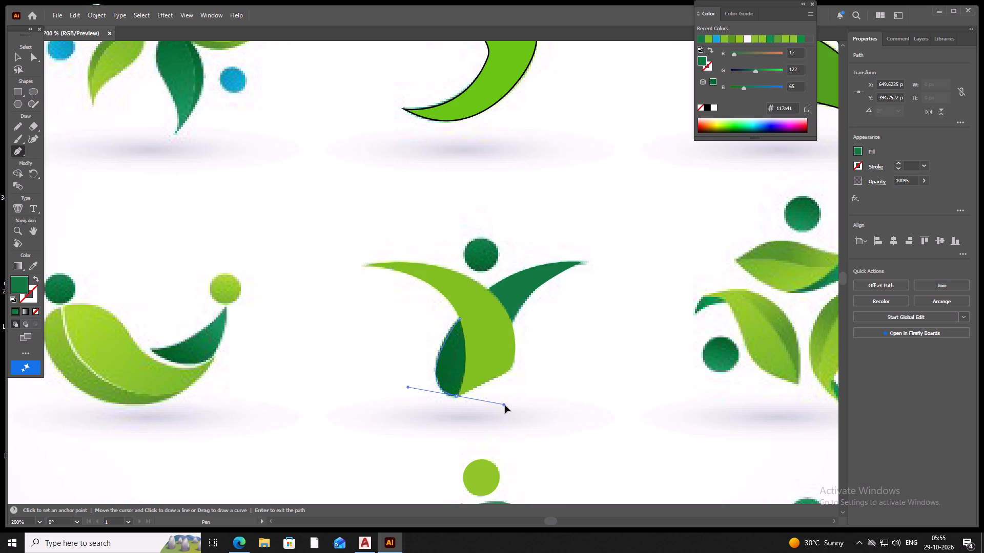
drag(505, 405, 503, 408)
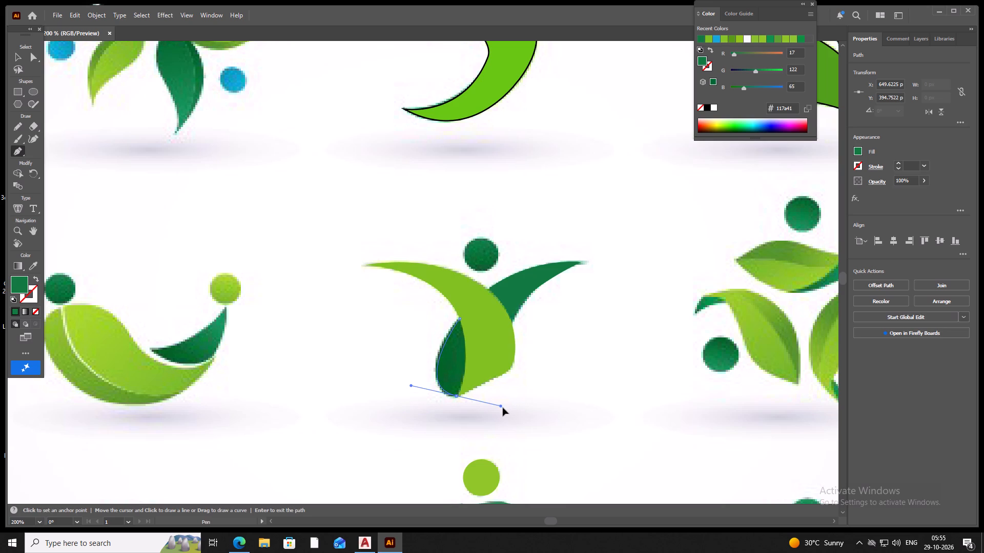
drag(503, 408, 503, 410)
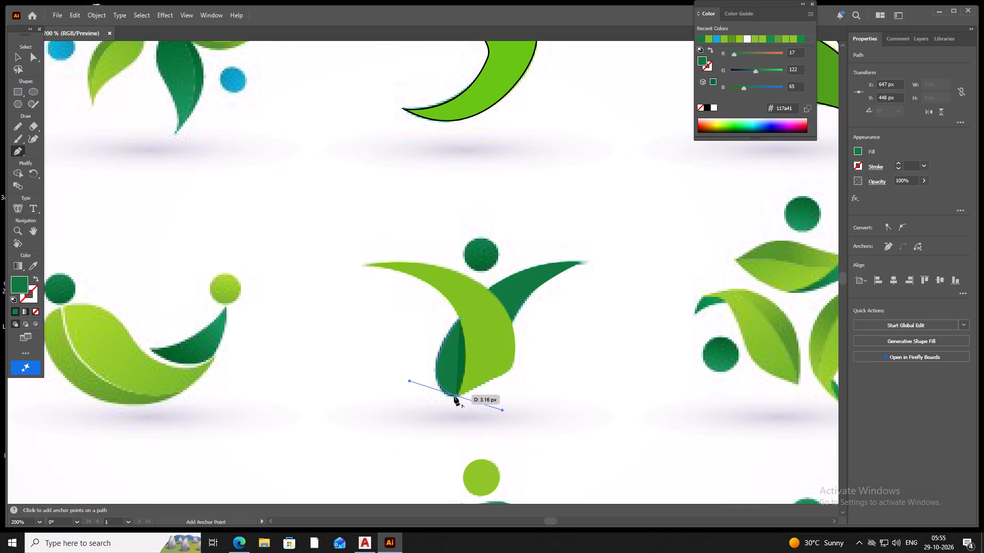
click(454, 396)
drag(461, 321, 447, 293)
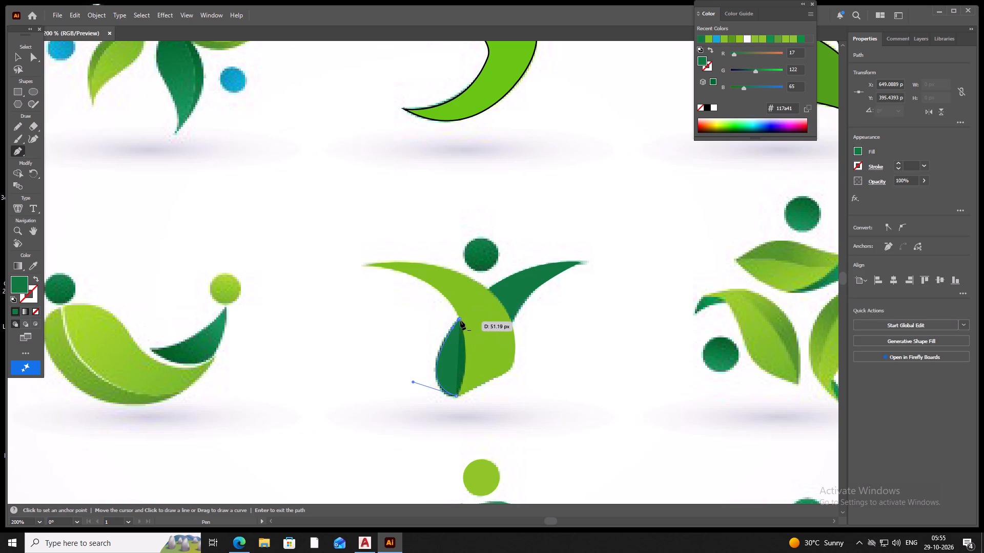
drag(460, 319, 444, 268)
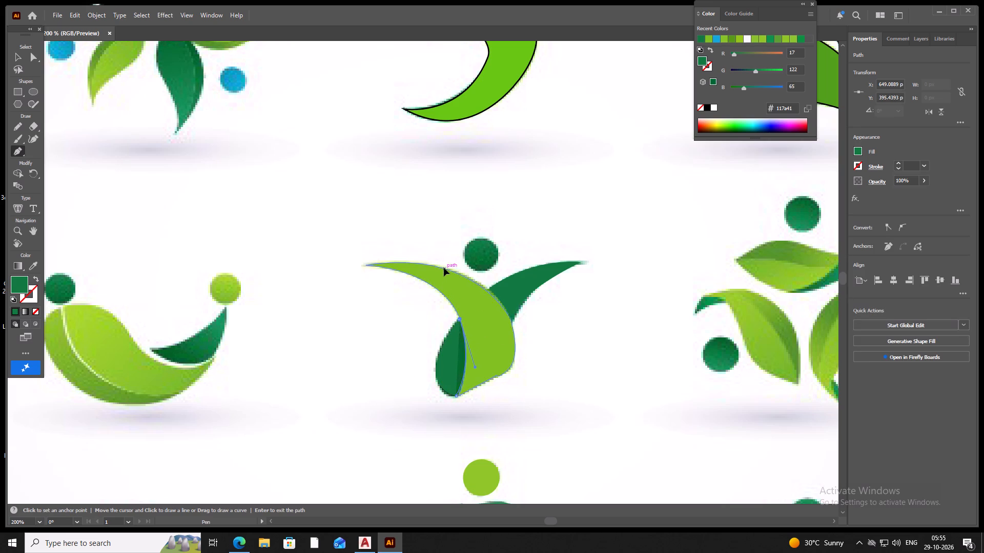
drag(444, 268, 444, 262)
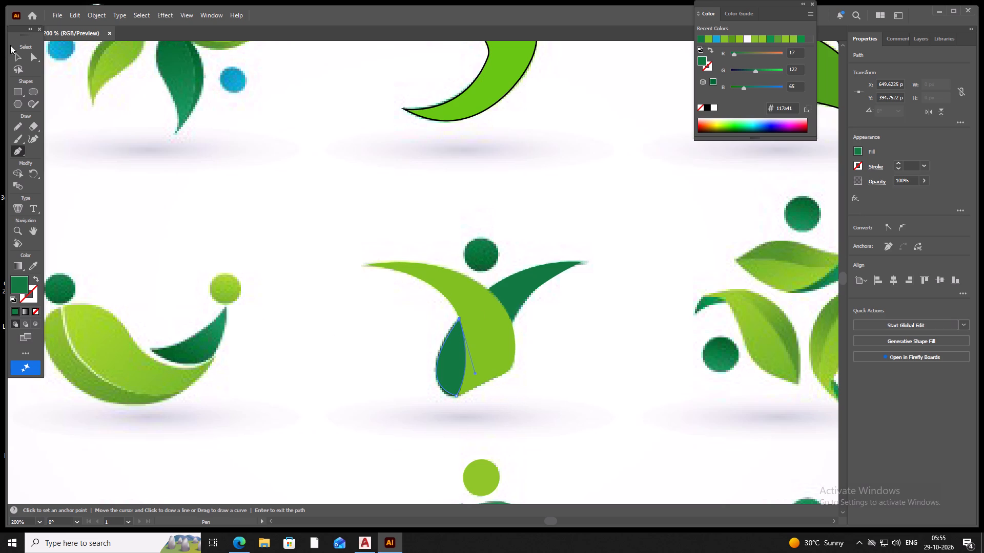
Move the lower leaf's bottom anchor down 2 px, adjust its outer curve to fit the artwork, and deselect the shape.
click(28, 58)
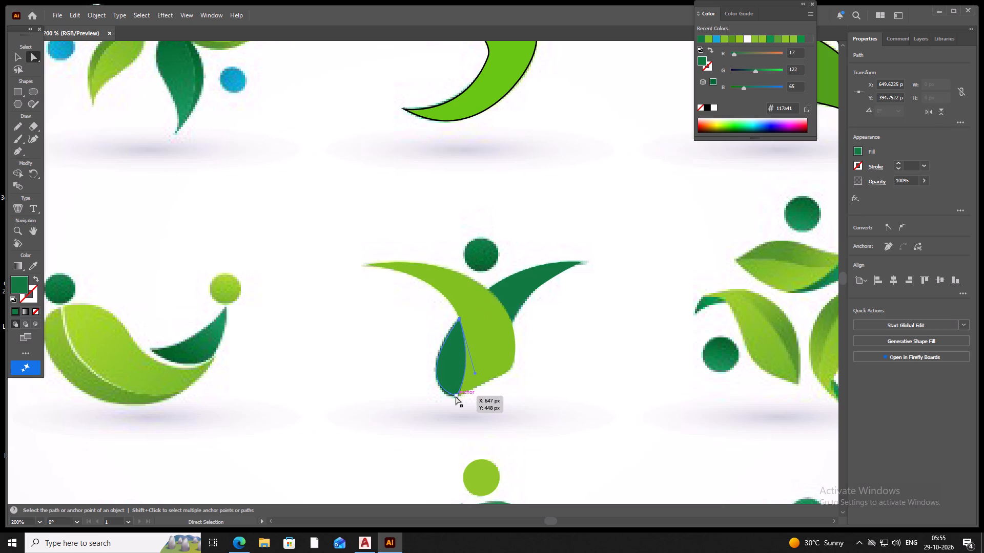
click(456, 396)
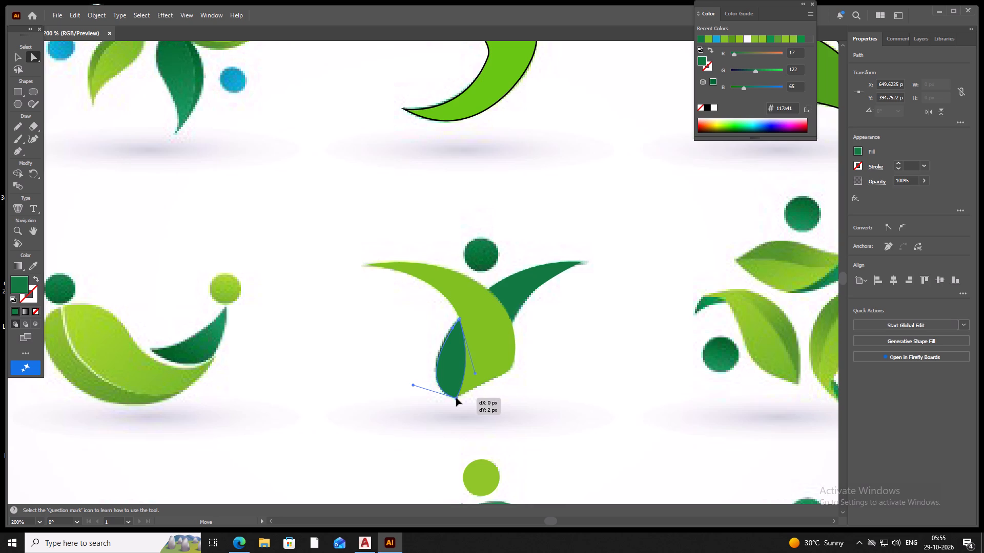
click(442, 347)
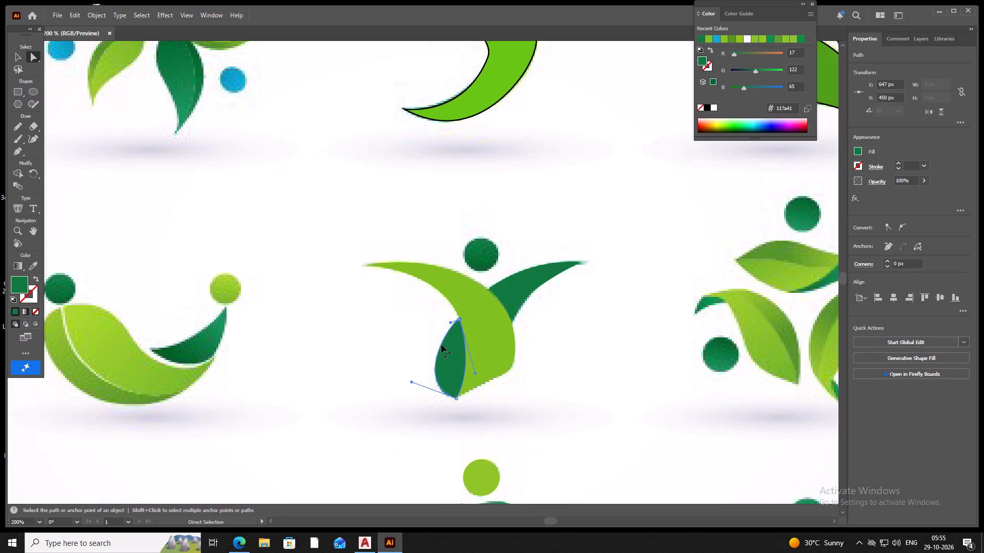
click(590, 335)
Draw a #117a41 ellipse about 25 by 23 px over the centre figure's head.
scroll(594, 348, down, 2)
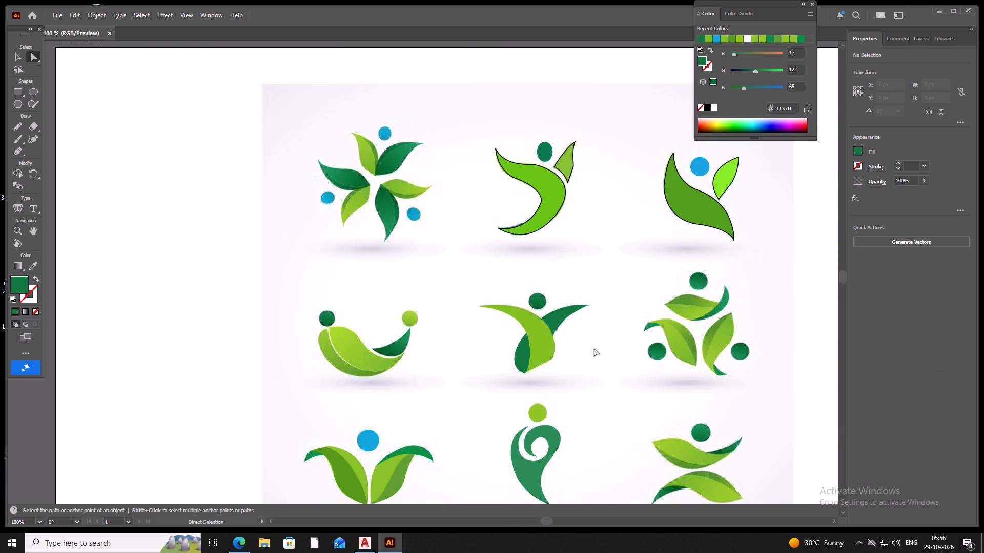
scroll(608, 291, up, 1)
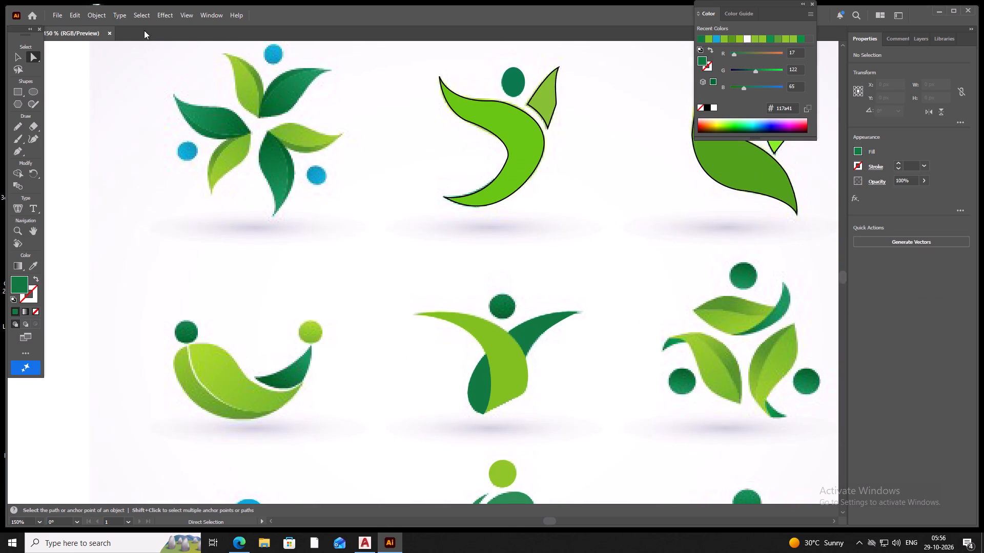
click(33, 94)
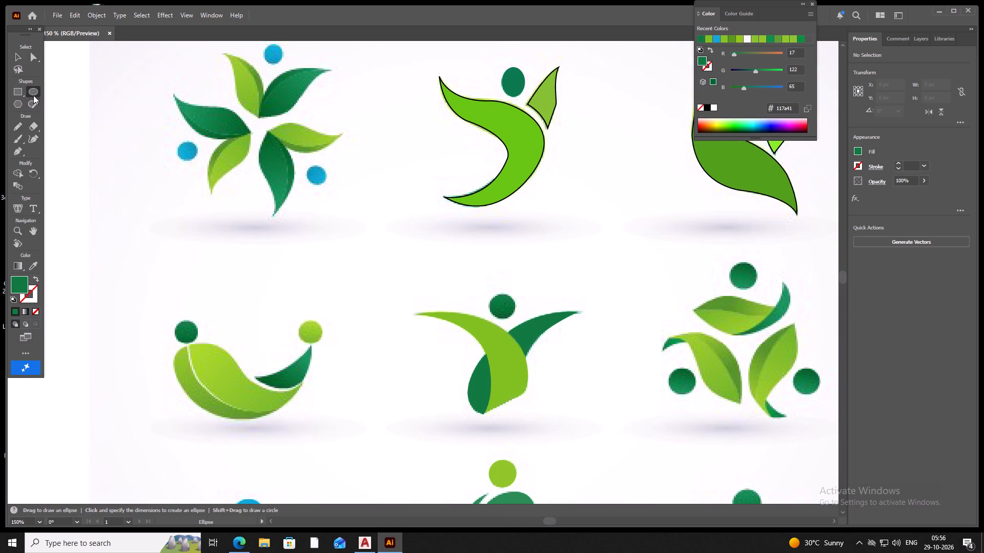
drag(490, 296, 504, 306)
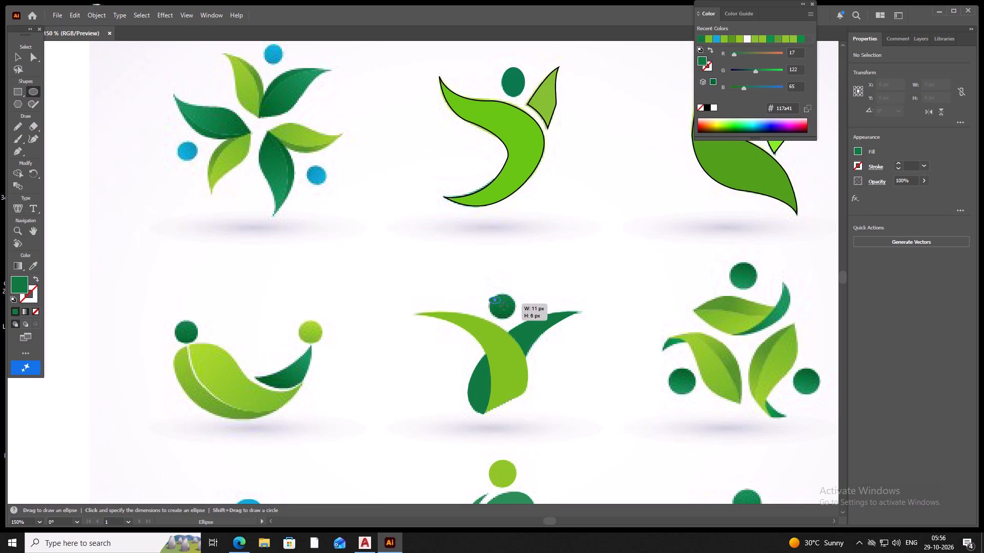
drag(504, 306, 513, 323)
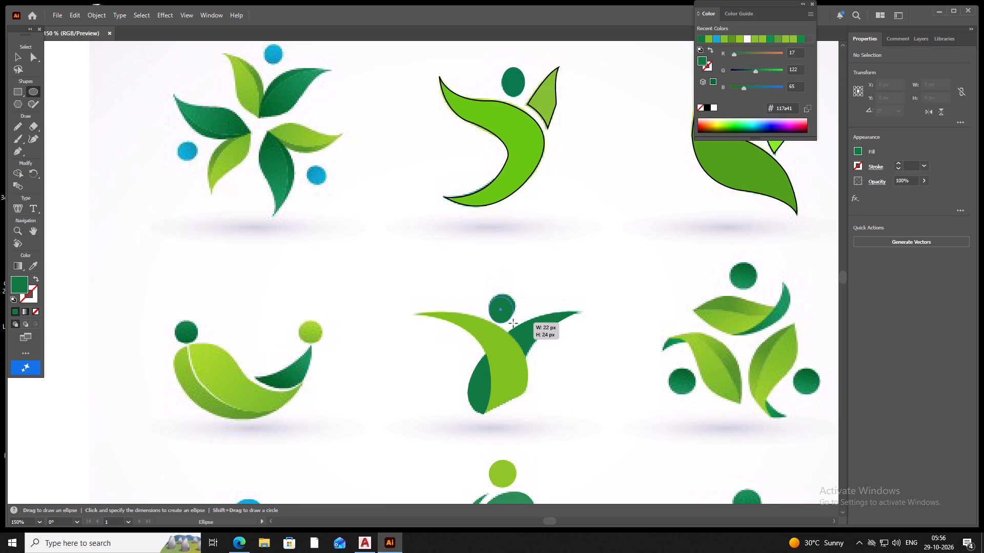
drag(513, 323, 516, 322)
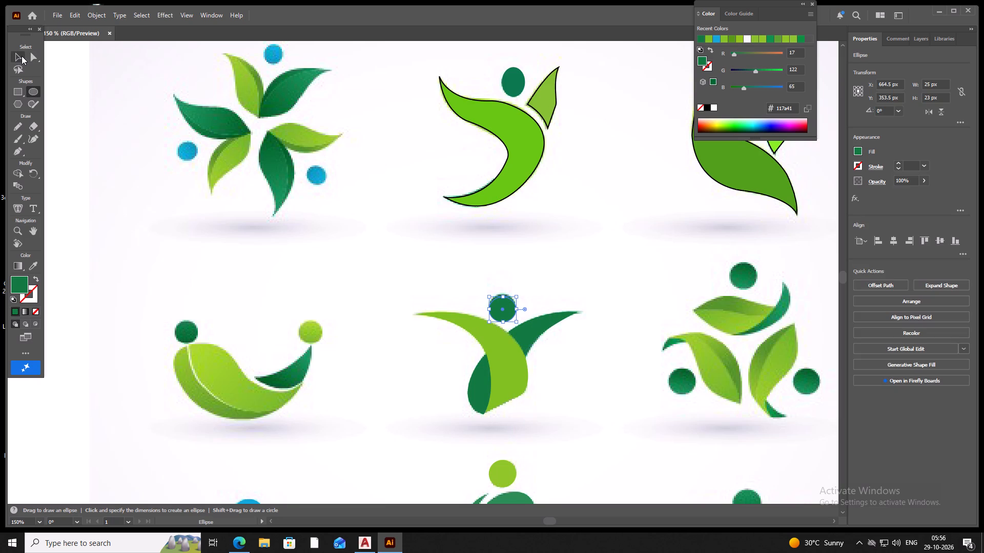
Nudge the ellipse into place so it covers the centre figure's head circle, and deselect it.
click(22, 56)
click(503, 311)
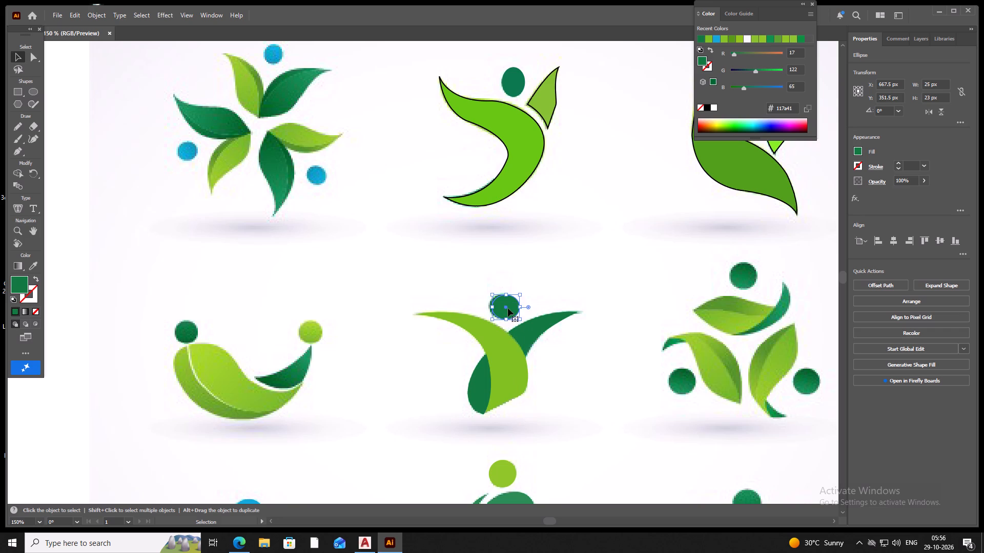
click(510, 308)
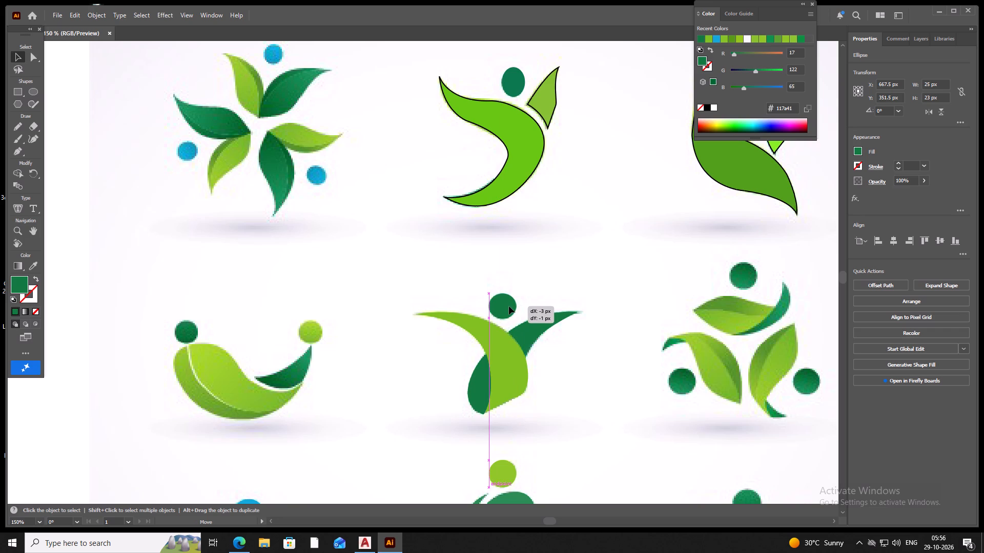
click(509, 308)
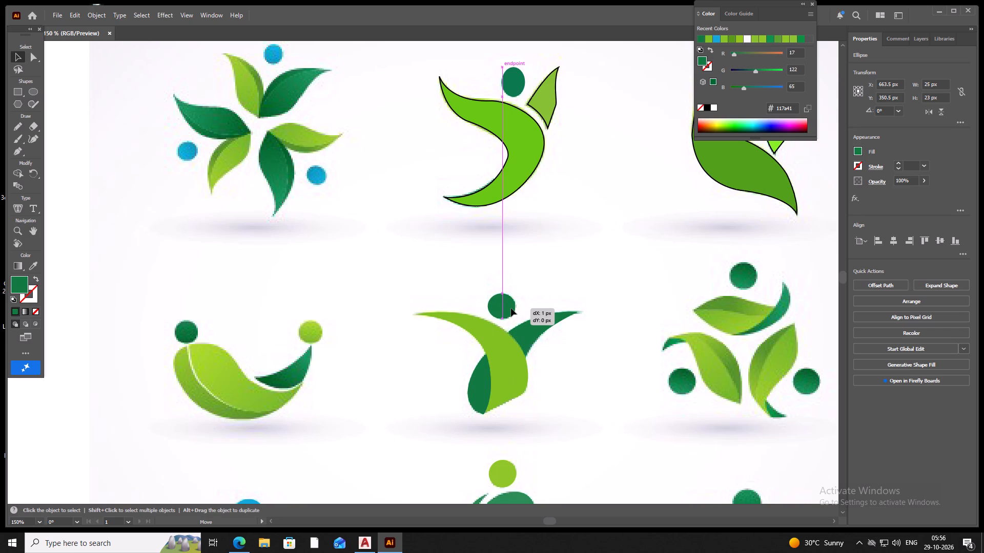
drag(542, 278, 545, 283)
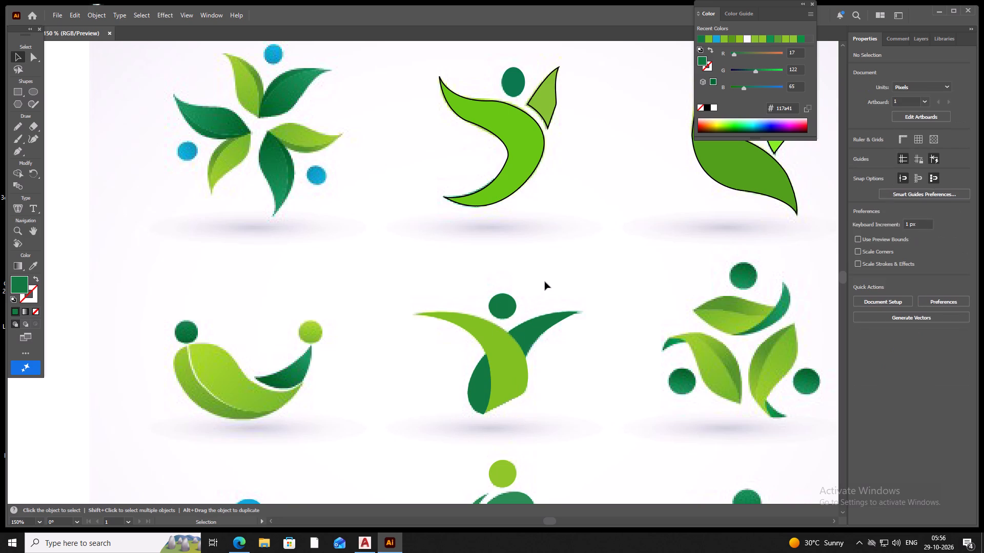
Save the LEAF document with the whole artboard in view and close the floating Color panel.
scroll(548, 297, down, 2)
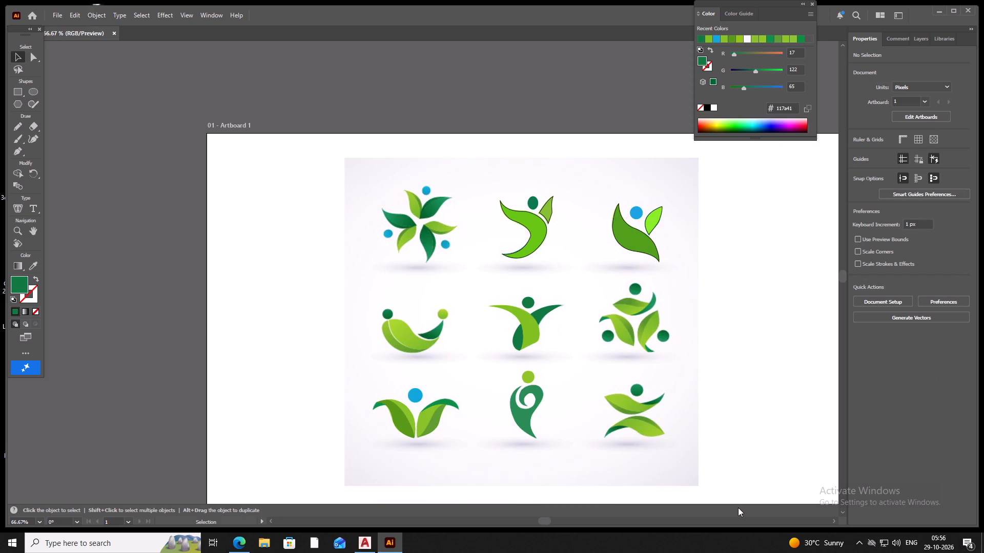
double_click(844, 512)
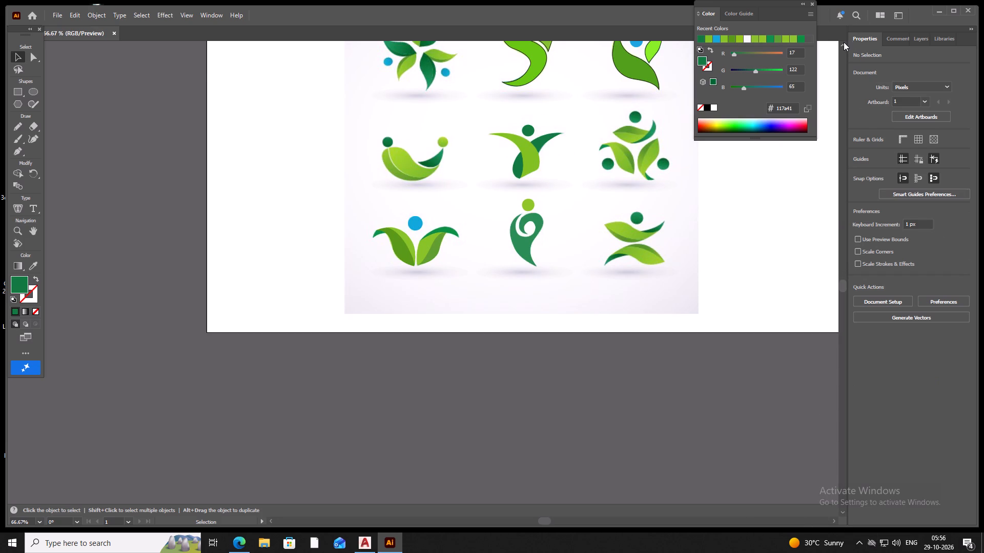
click(843, 45)
click(843, 45)
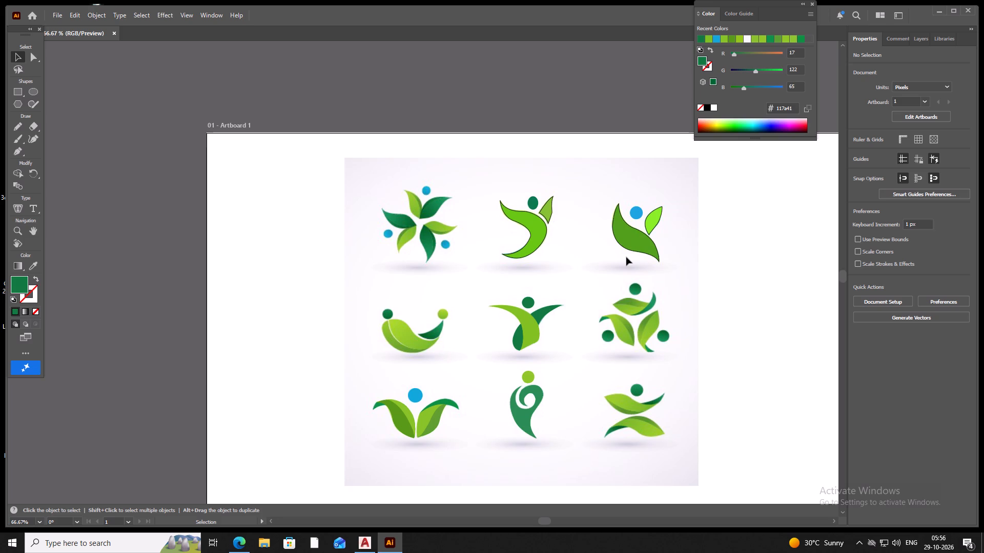
key(ctrl+s)
click(813, 2)
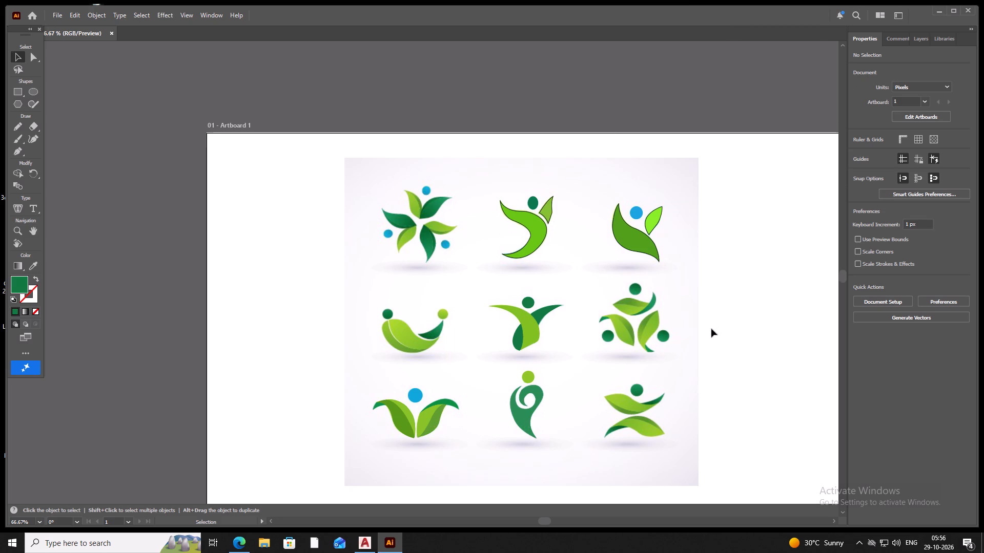
Undo the head ellipse's last small move.
key(ctrl+z)
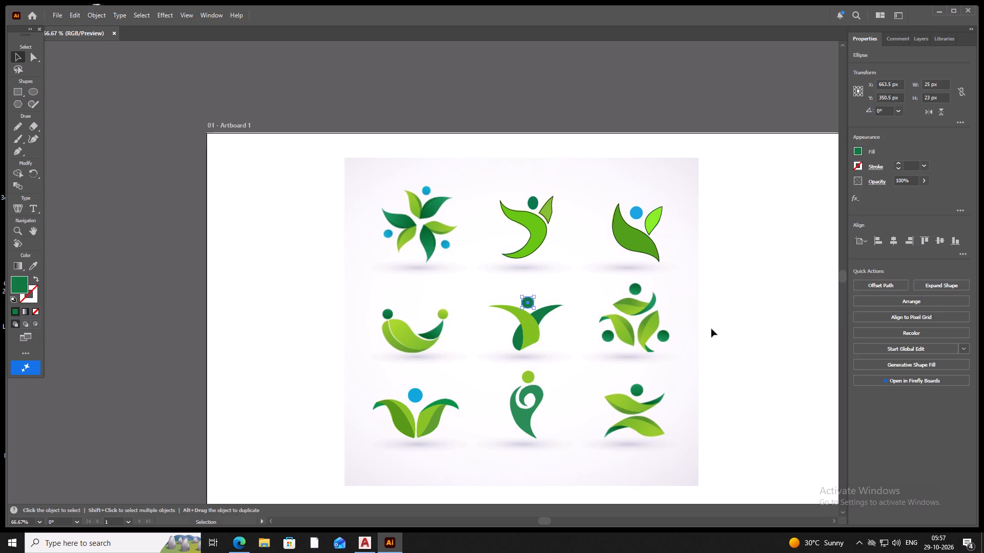
Save the LEAF document again and close it.
key(ctrl+s)
click(109, 33)
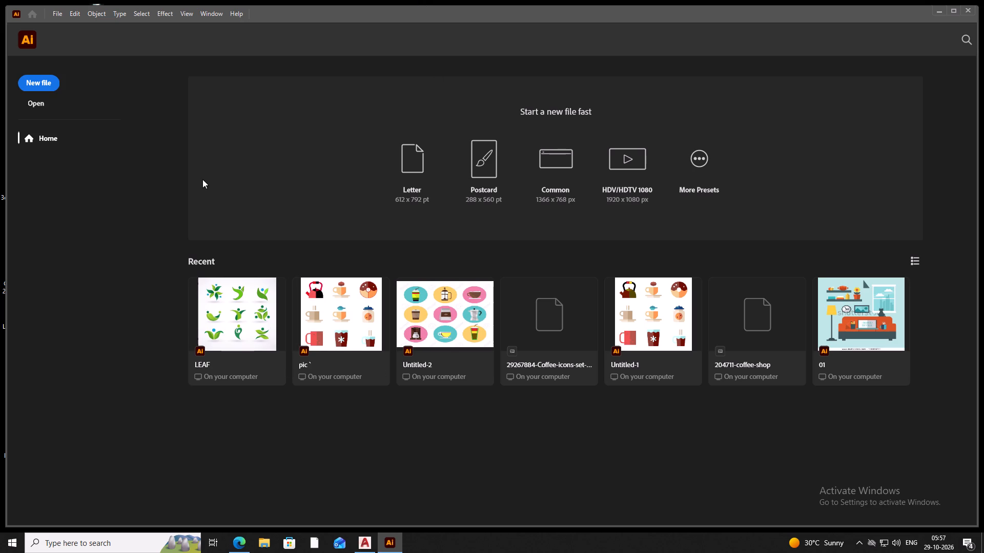
In the Open dialog, rename the Illustrator file stored beside LEAF as coffee.
click(32, 107)
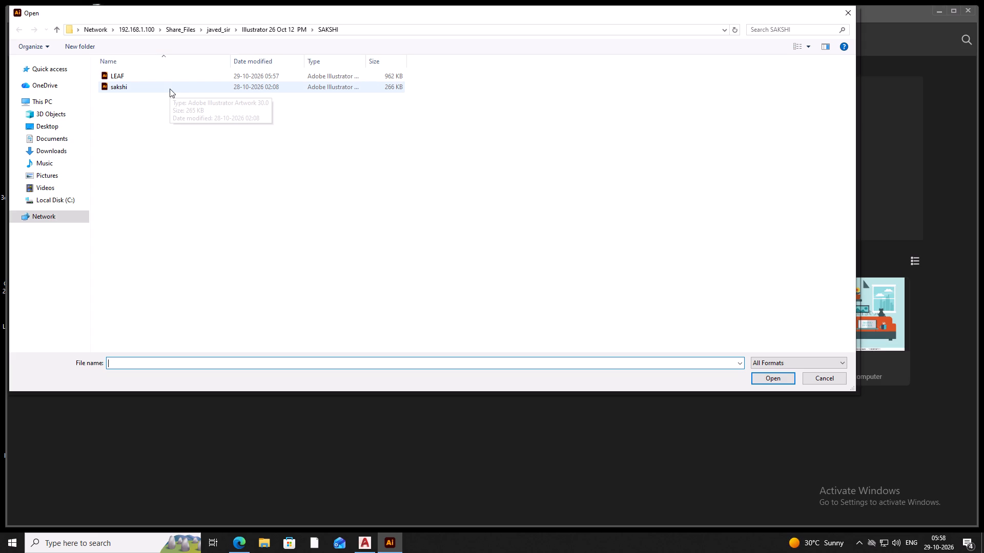
right_click(170, 89)
right_click(170, 89)
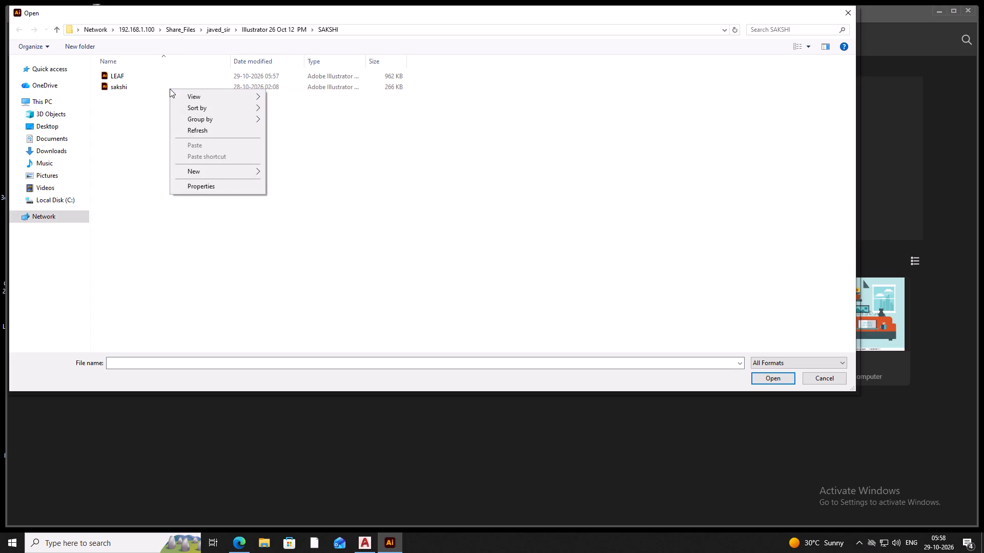
click(142, 127)
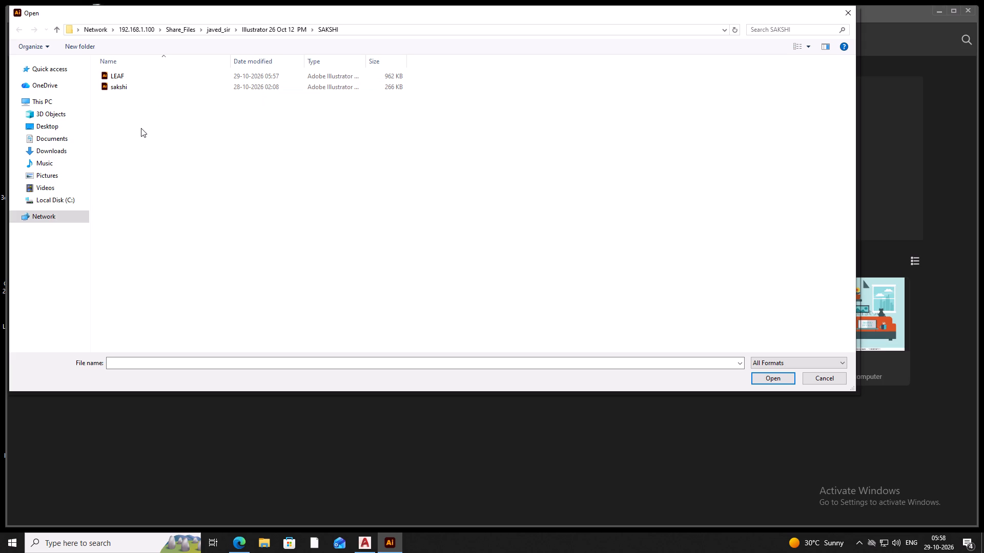
right_click(121, 87)
right_click(121, 87)
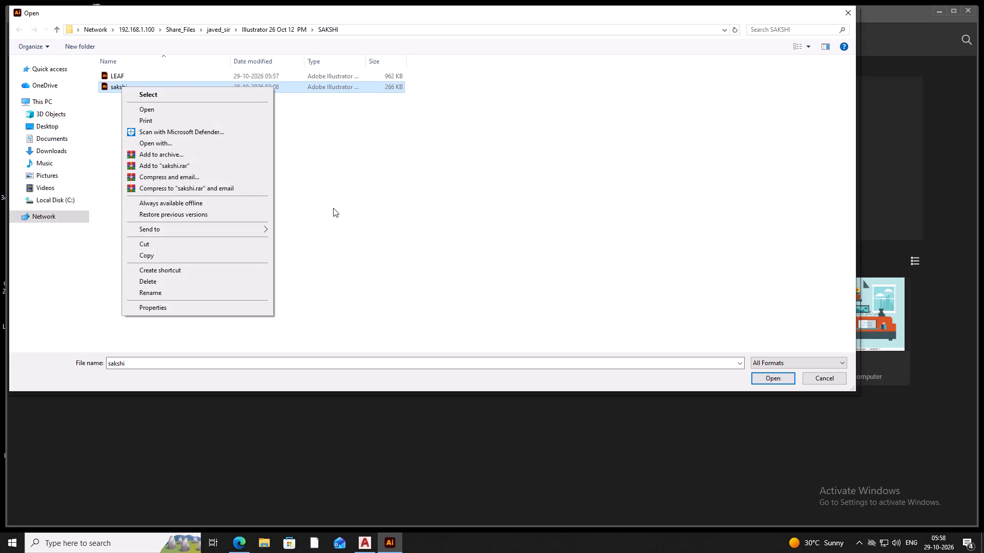
click(211, 296)
key(BackSpace)
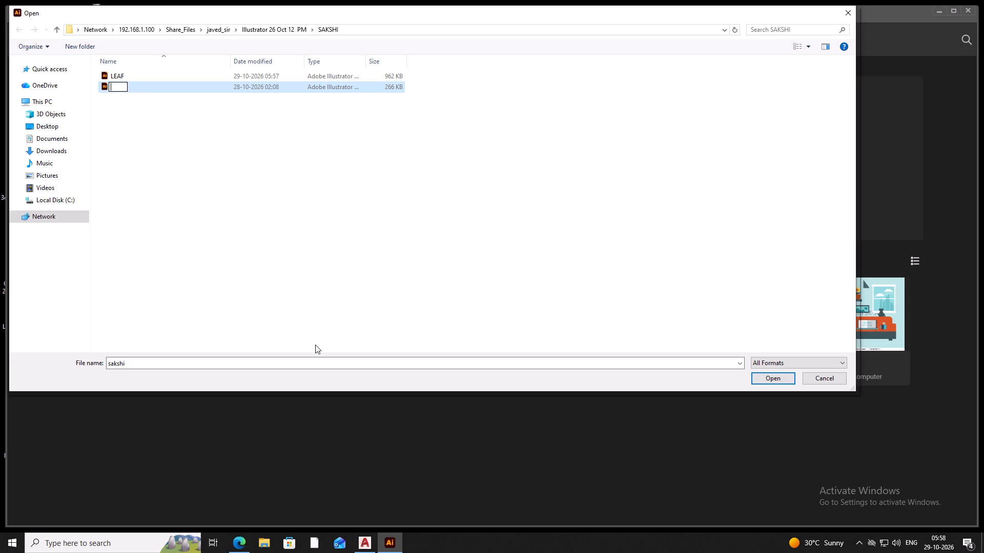
text(cafe)
key(BackSpace)
key(BackSpace)
key(BackSpace)
text(offee)
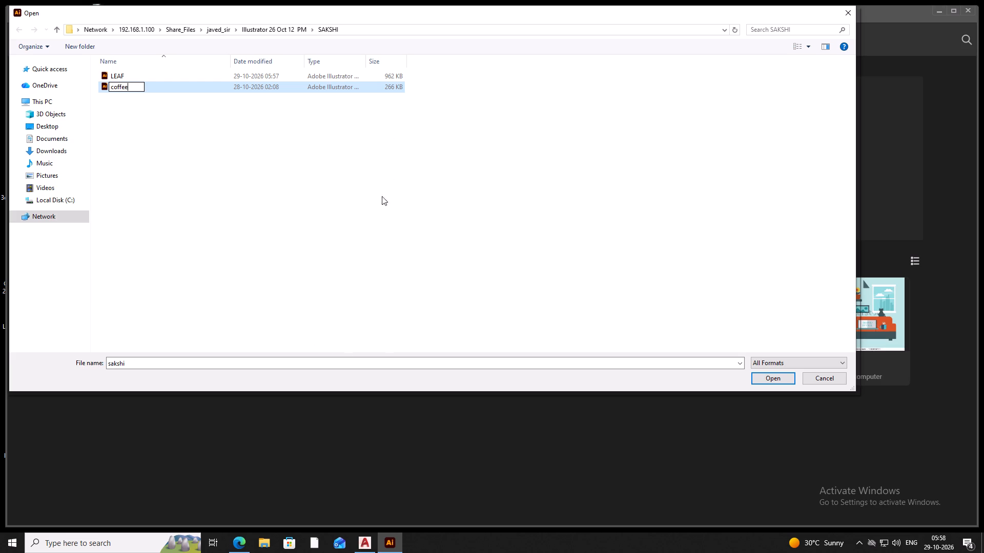
click(774, 379)
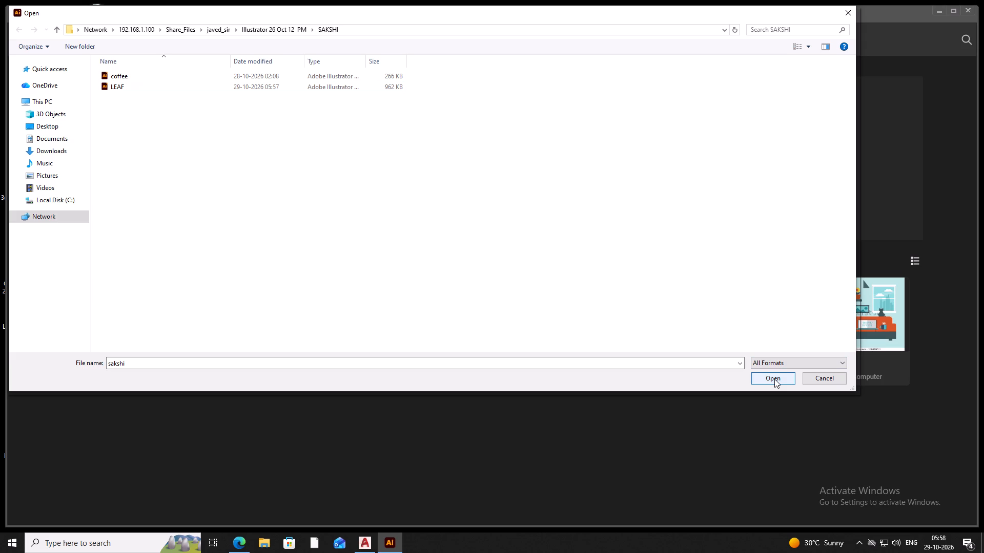
Open the coffee Illustrator file.
click(774, 379)
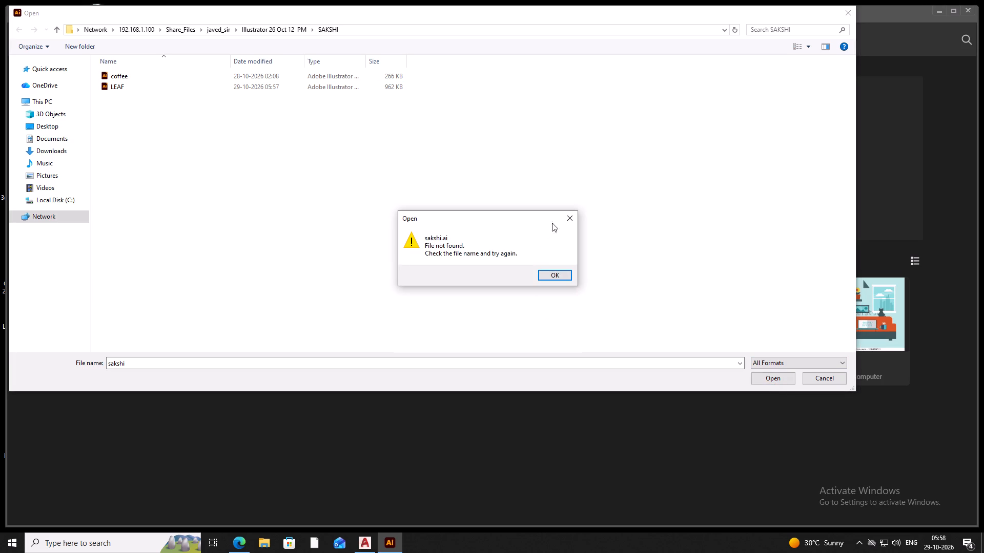
click(573, 219)
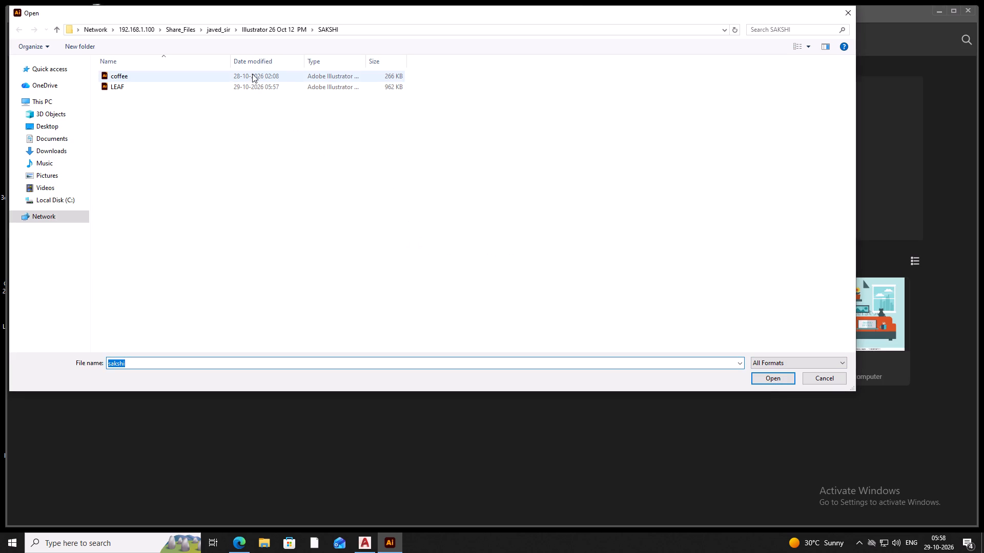
double_click(252, 74)
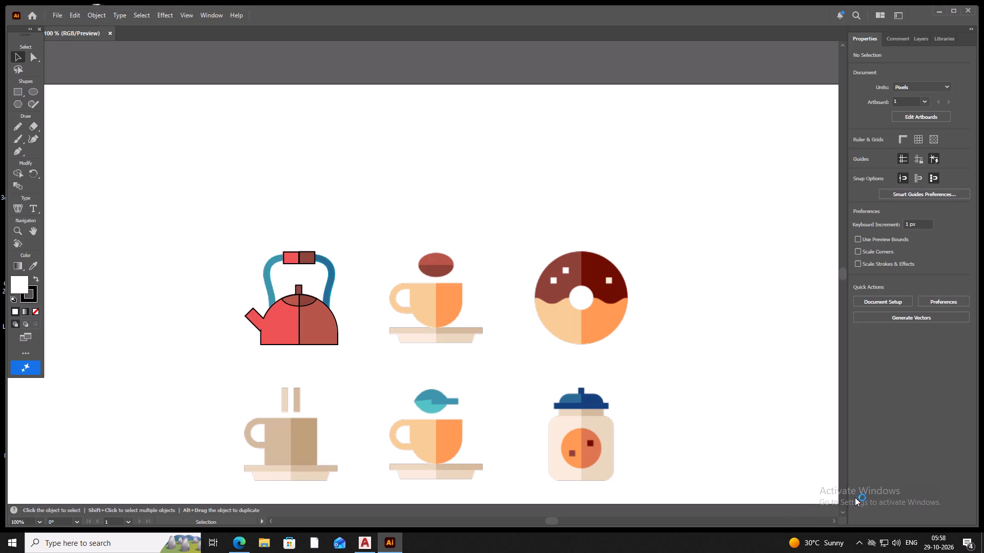
Examine the nine coffee-shop icons, viewing the whole artboard and the individual icons at closer range.
triple_click(843, 512)
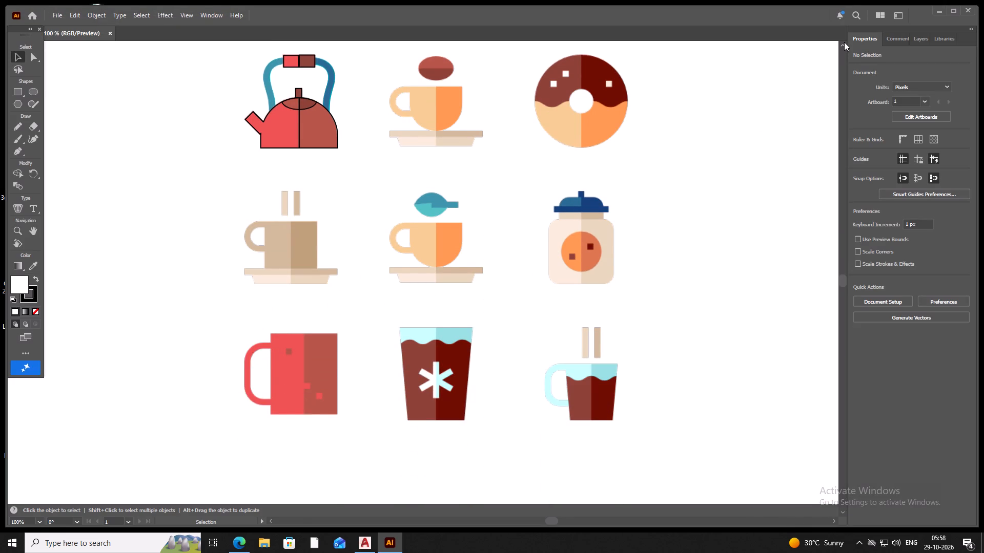
click(844, 42)
scroll(699, 336, down, 1)
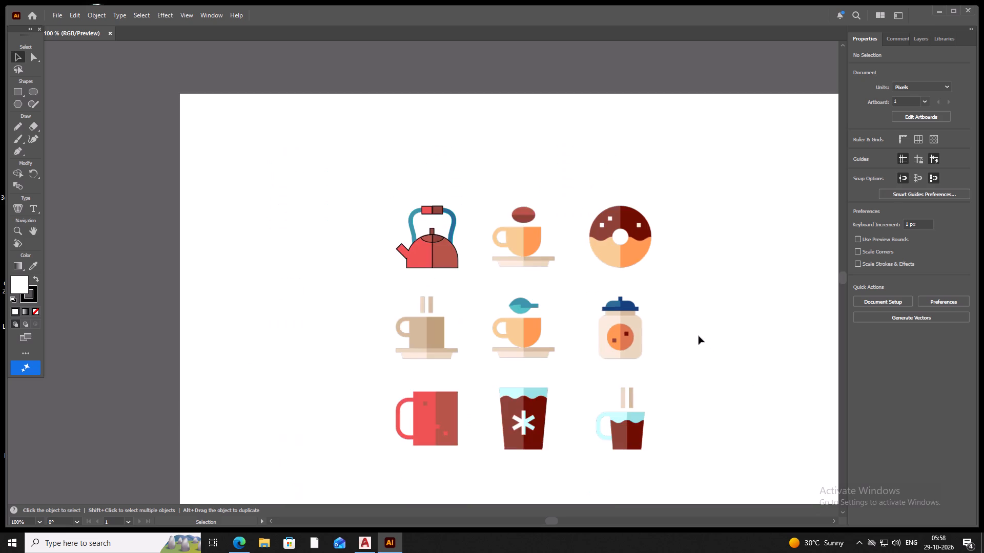
scroll(699, 336, down, 1)
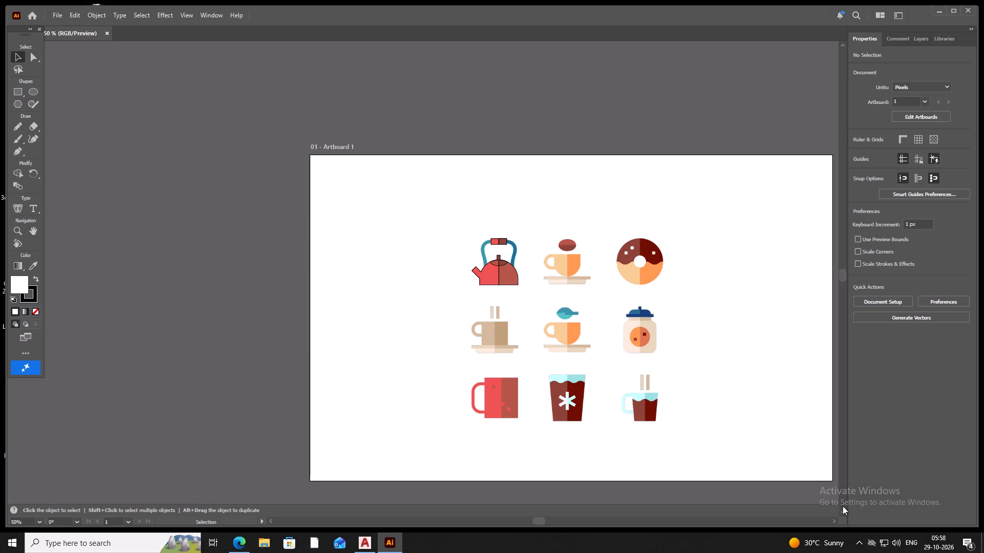
click(833, 519)
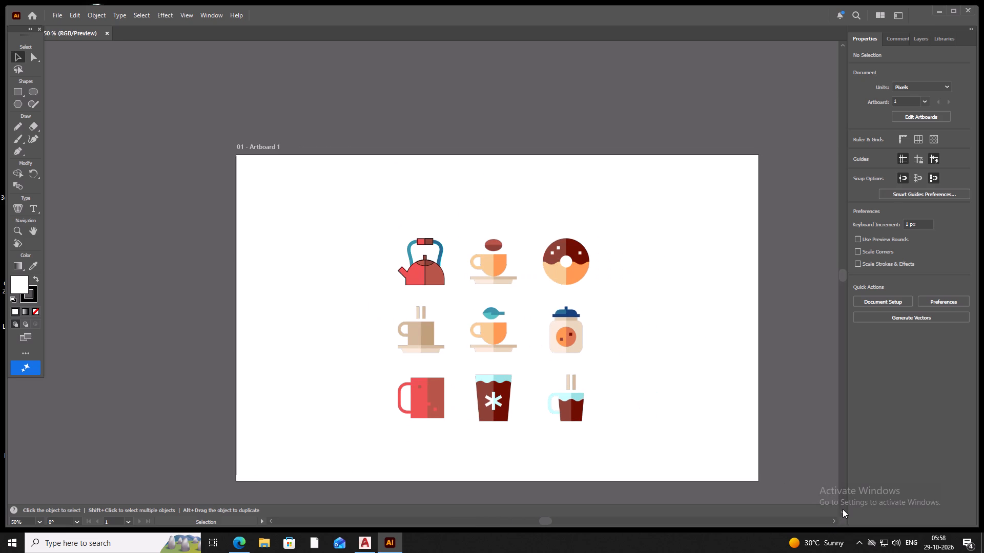
click(843, 509)
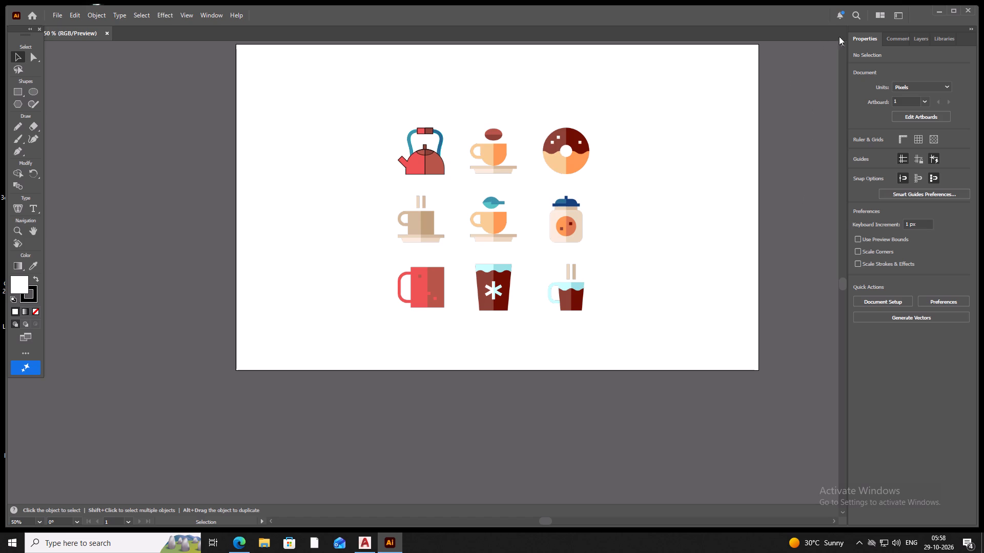
click(843, 45)
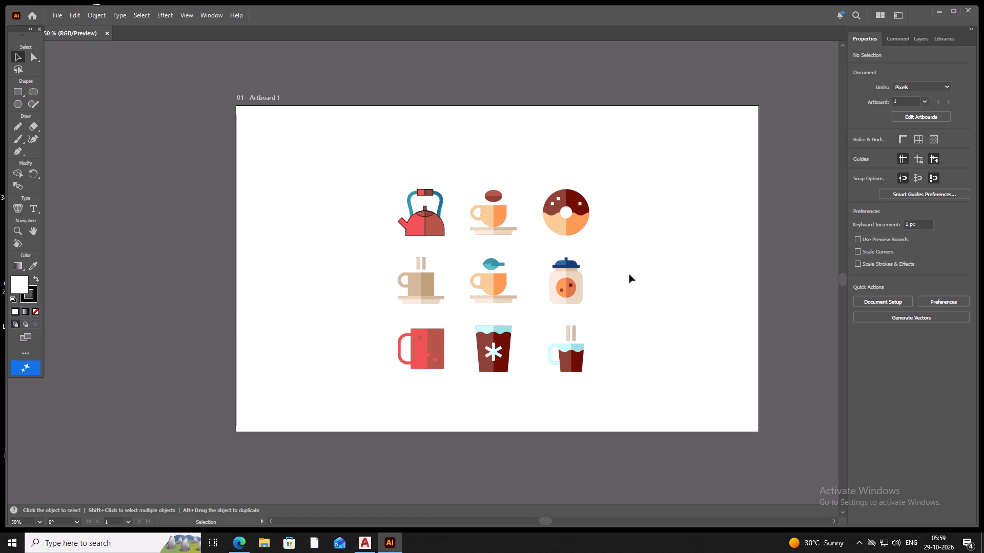
scroll(497, 252, up, 1)
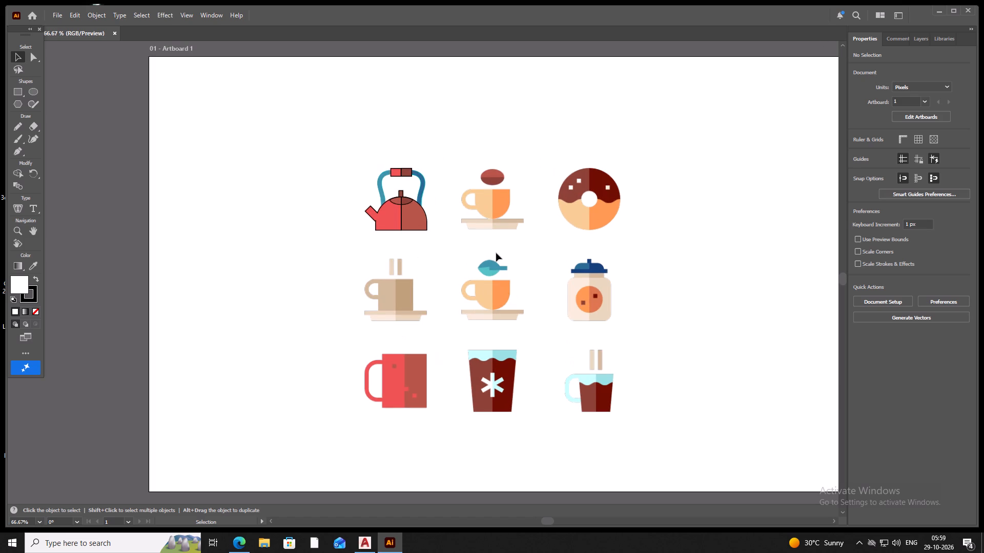
scroll(496, 254, down, 1)
scroll(506, 304, up, 1)
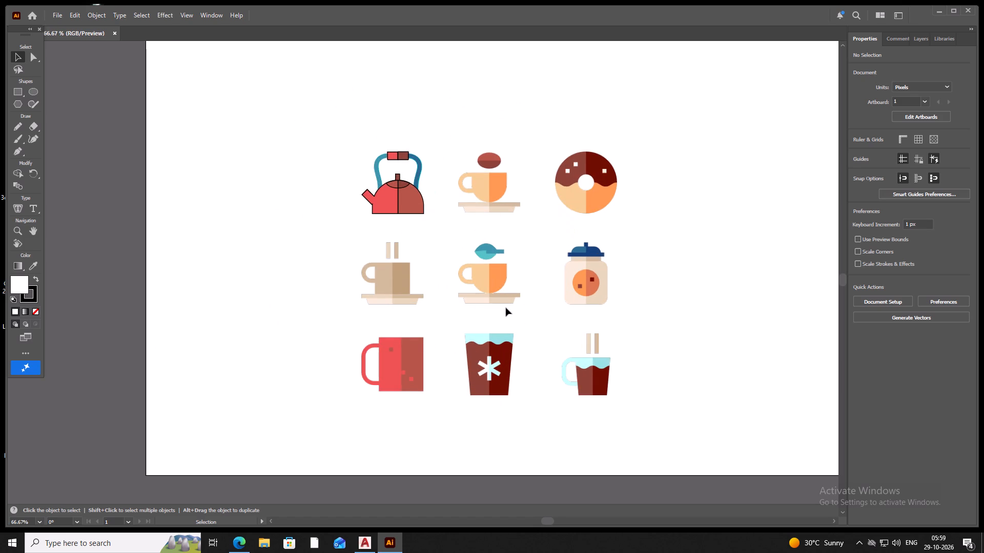
scroll(506, 308, up, 1)
scroll(506, 308, down, 1)
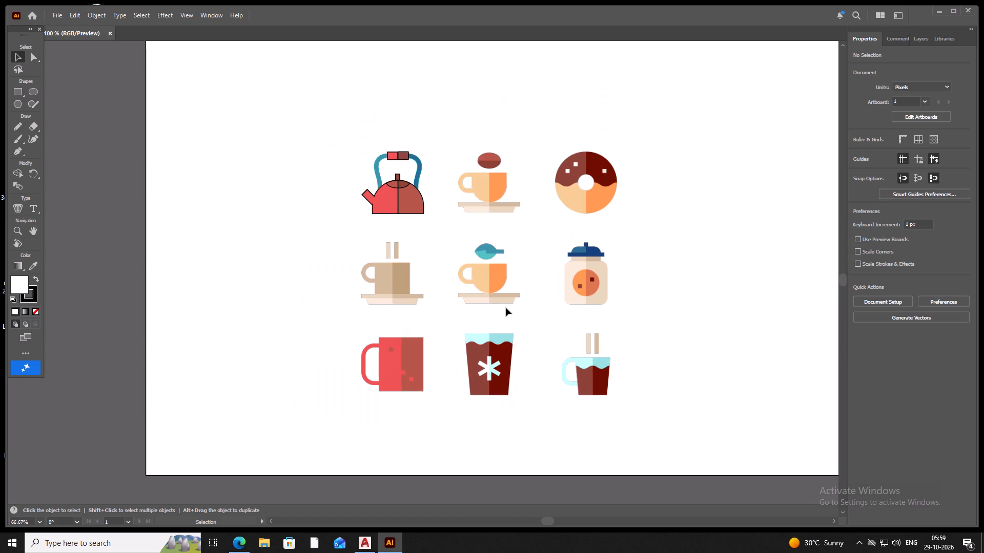
scroll(506, 308, down, 1)
scroll(506, 308, up, 1)
scroll(506, 308, down, 2)
scroll(516, 281, up, 2)
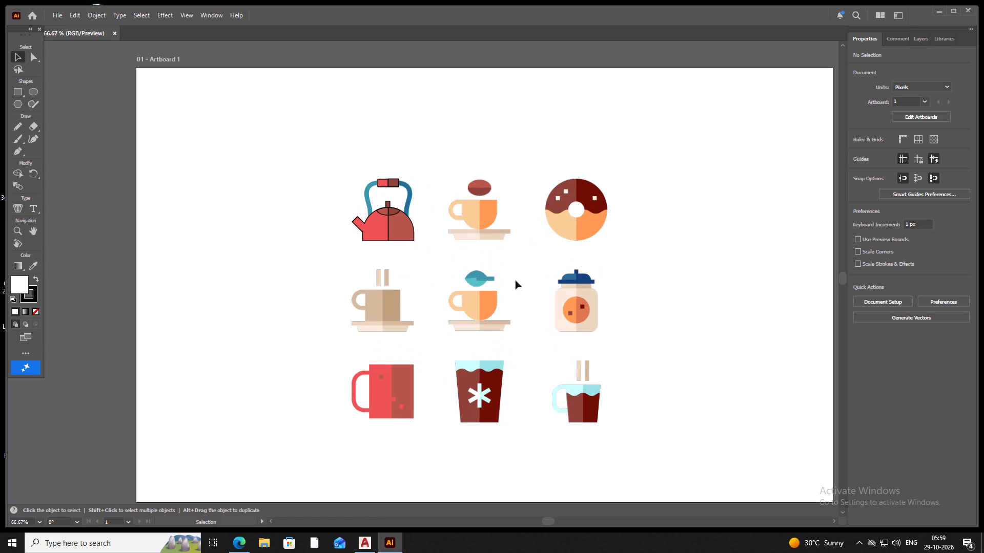
scroll(510, 419, up, 1)
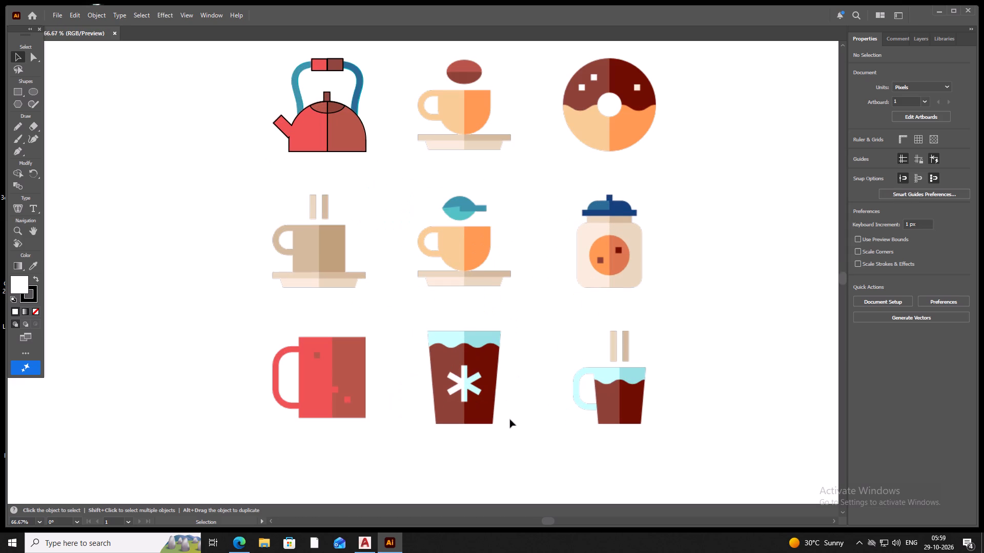
scroll(525, 315, down, 1)
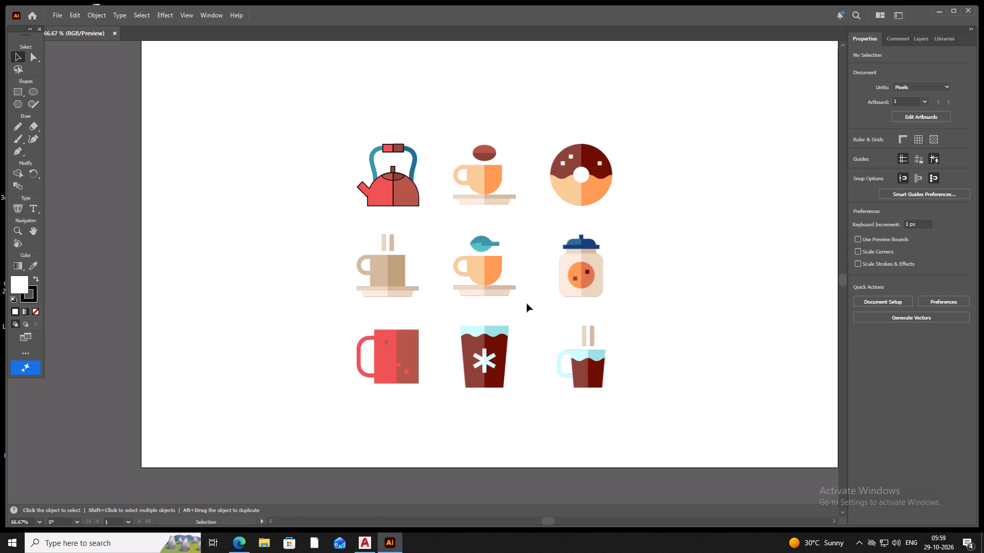
scroll(527, 304, up, 1)
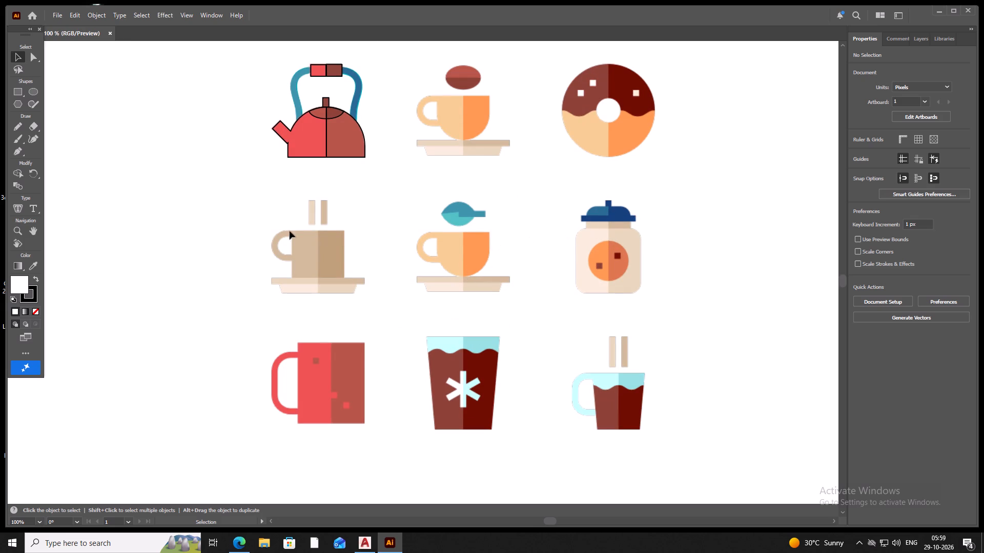
Draw a rectangle about 80 by 48 px over the upper body of the orange cup below the coffee bean.
click(18, 91)
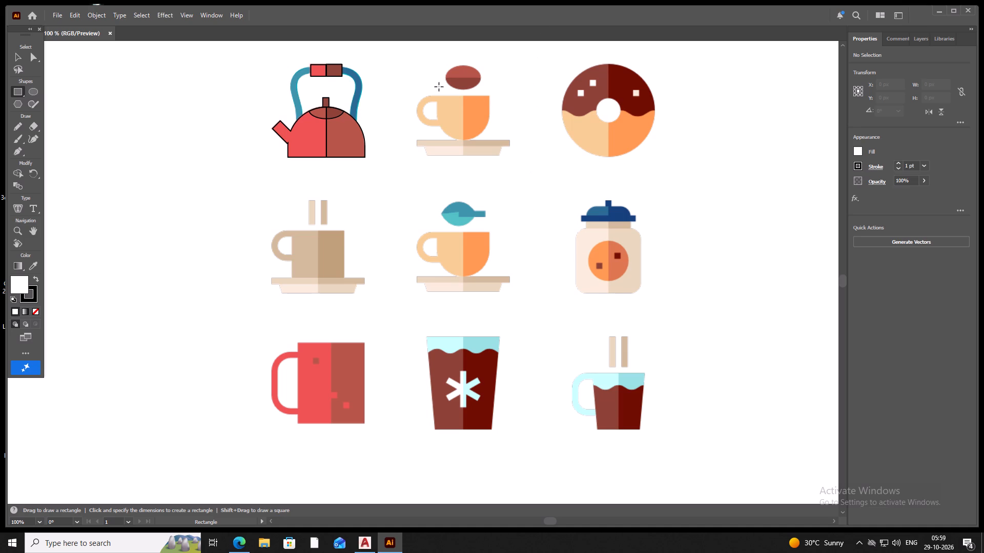
drag(433, 93, 469, 118)
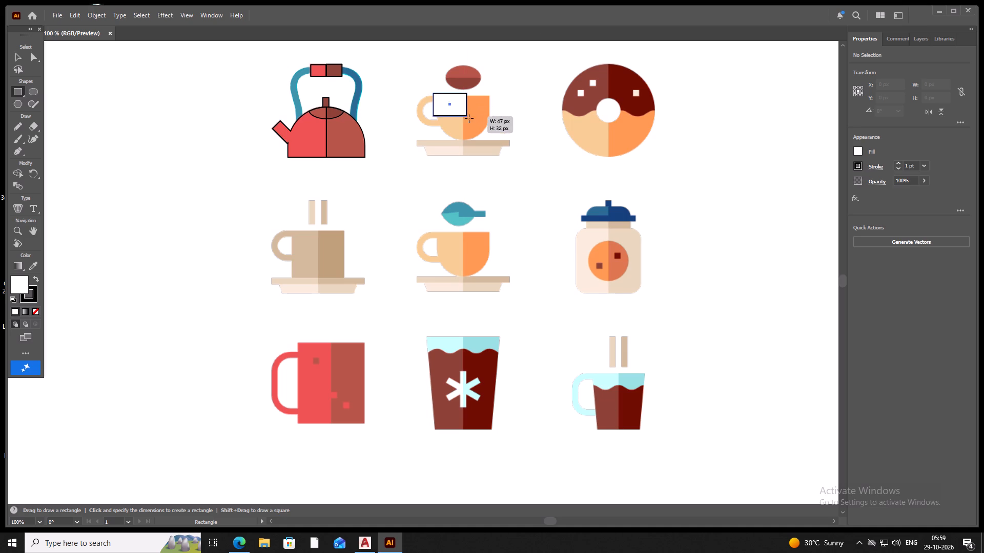
drag(469, 118, 493, 134)
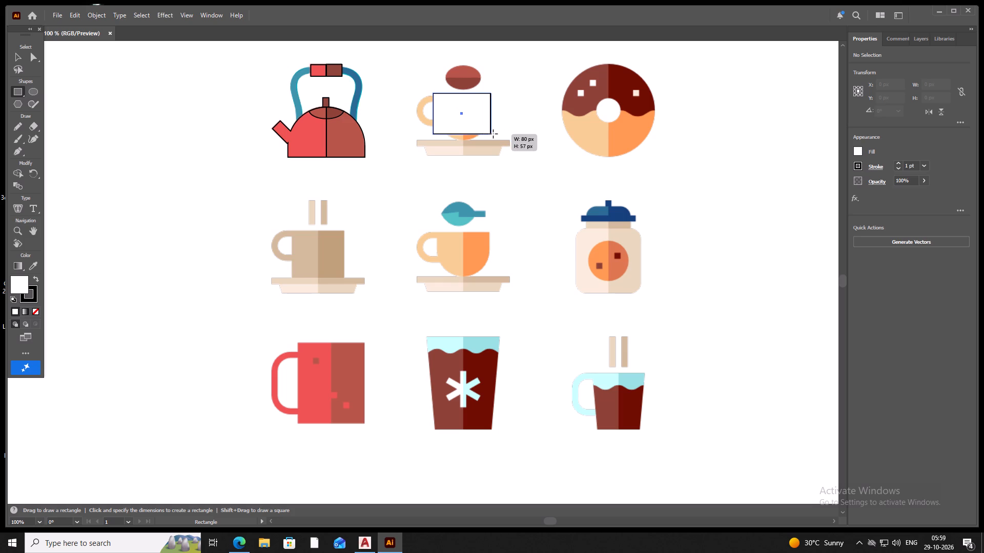
drag(493, 134, 491, 127)
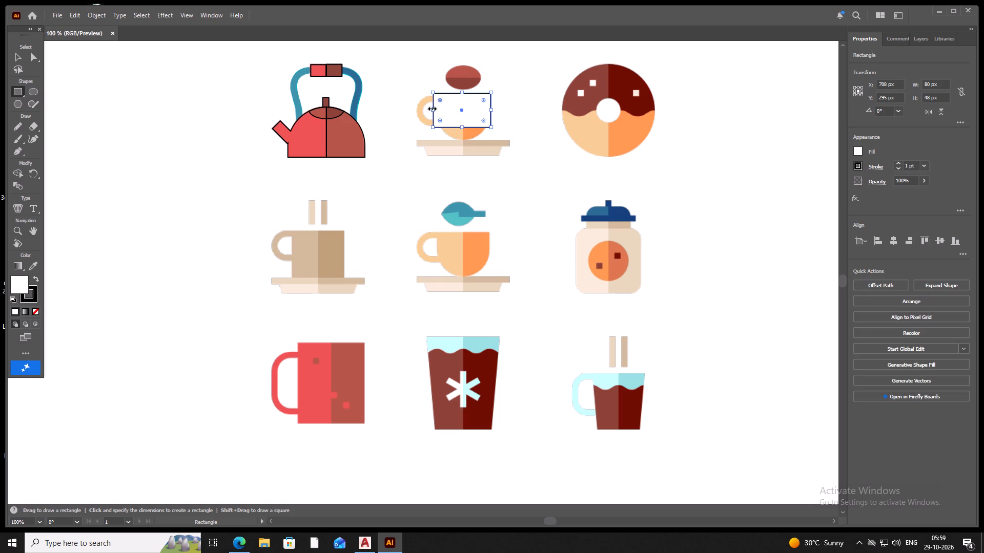
Resize the rectangle on the orange cup to about 72 by 44 px, matching the cup body's sides and top rim.
drag(430, 108, 439, 112)
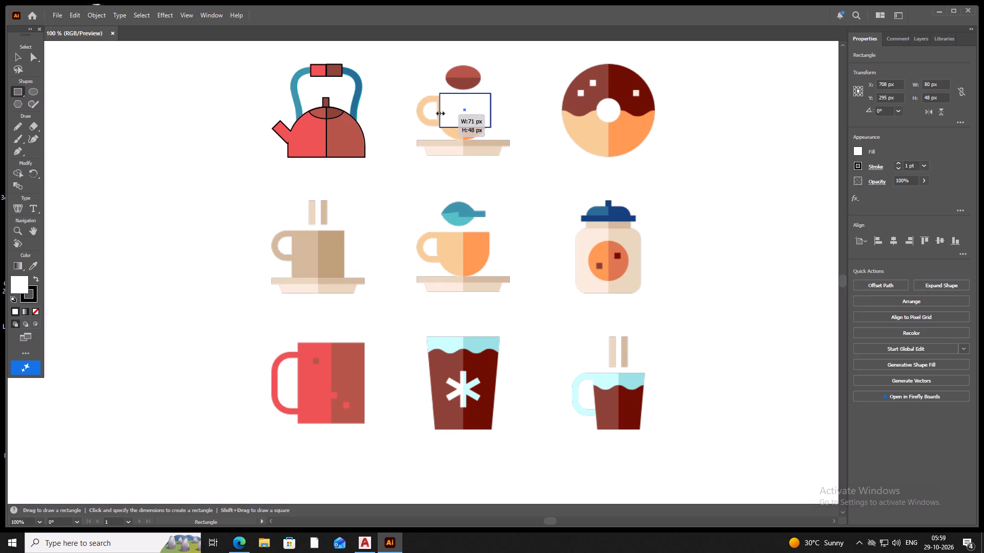
drag(439, 112, 438, 112)
scroll(470, 104, up, 1)
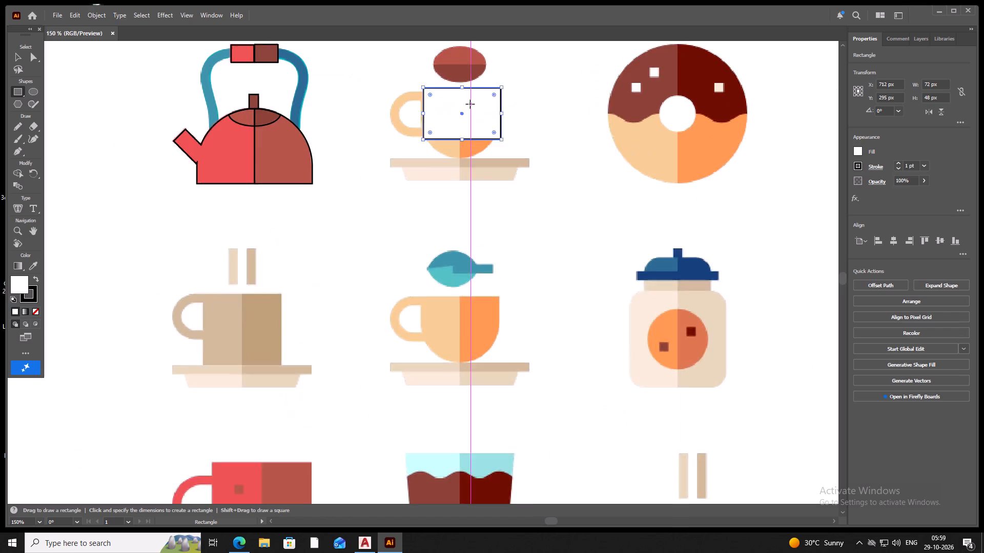
scroll(470, 104, up, 1)
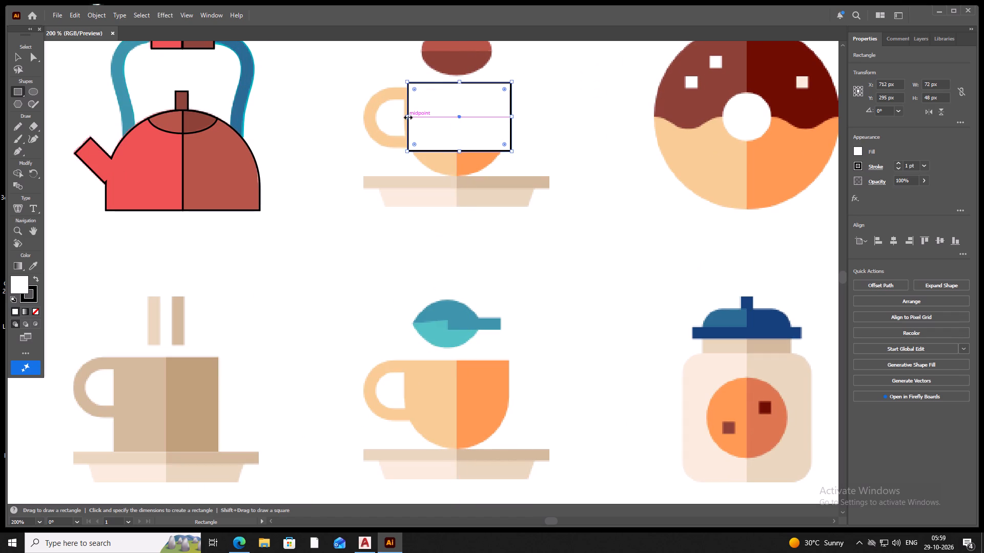
click(407, 116)
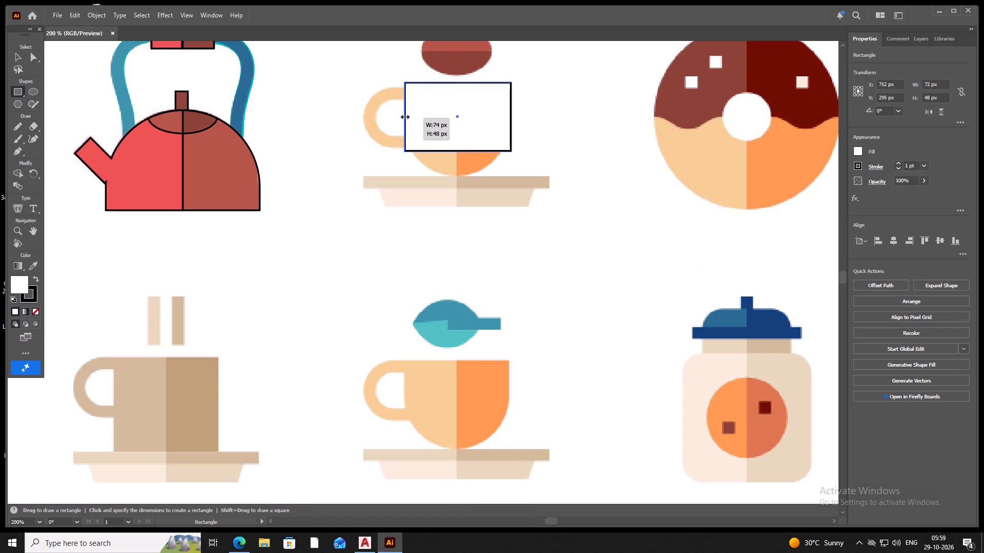
drag(457, 82, 454, 89)
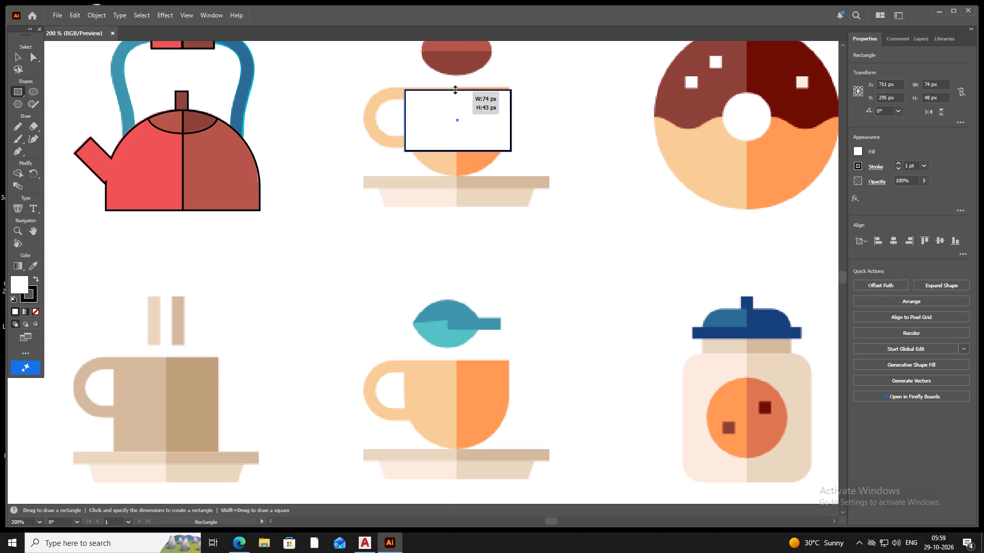
drag(454, 89, 450, 87)
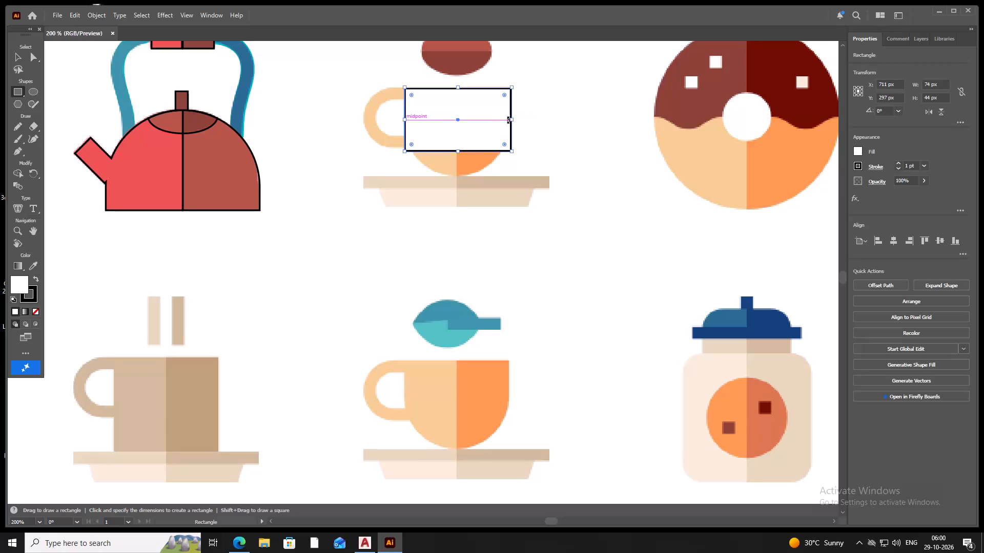
click(510, 120)
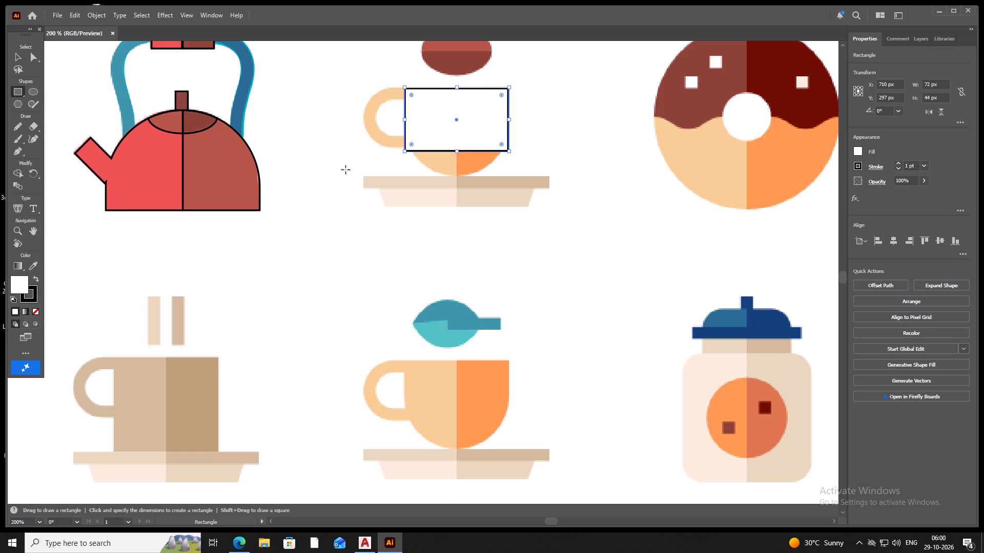
Remove the rectangle's fill and extend its bottom edge to the cup's base, making it about 61 px high.
click(35, 310)
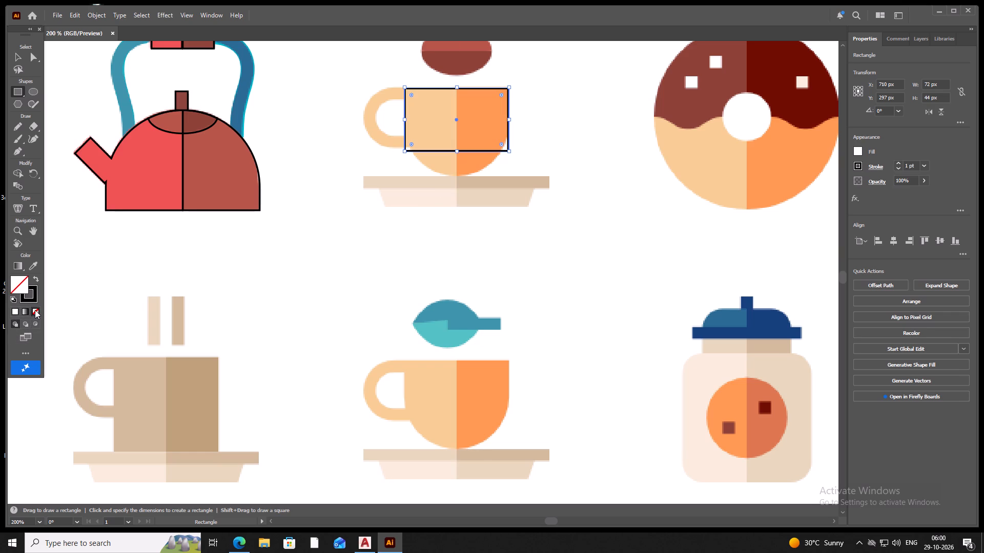
click(34, 299)
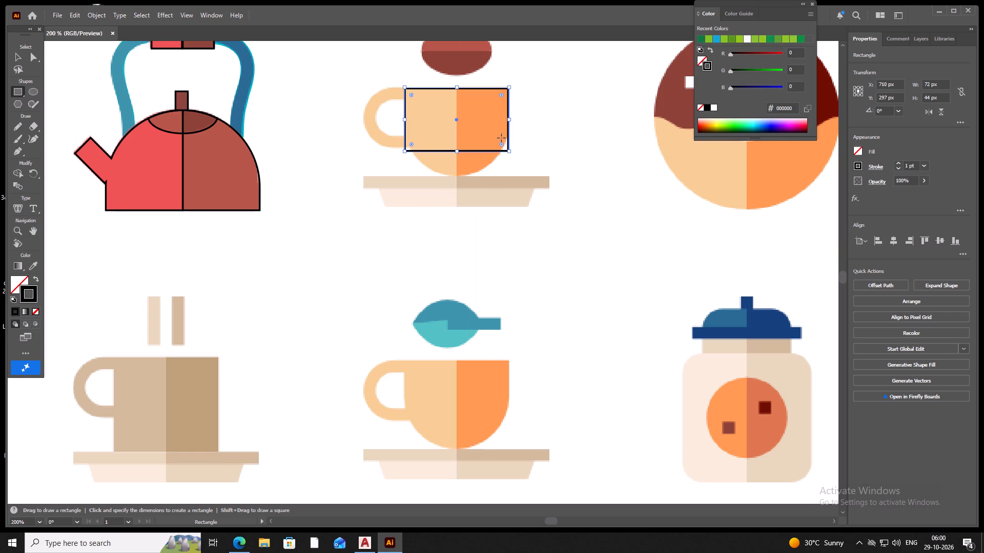
drag(457, 152, 459, 175)
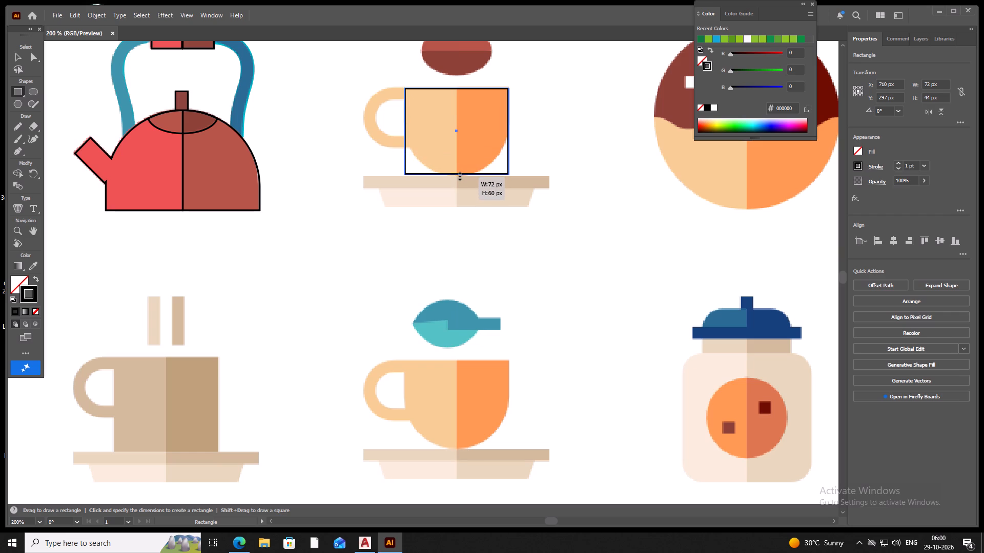
drag(459, 175, 459, 177)
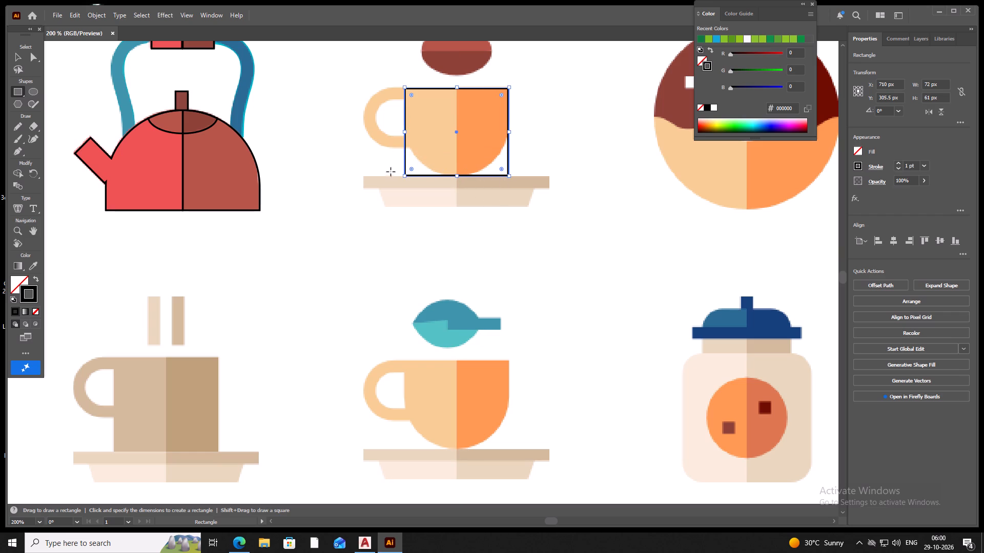
Round the rectangle's two bottom corners fully to follow the cup's curved base, and deselect it.
click(411, 168)
shift+click(501, 167)
drag(501, 168, 477, 125)
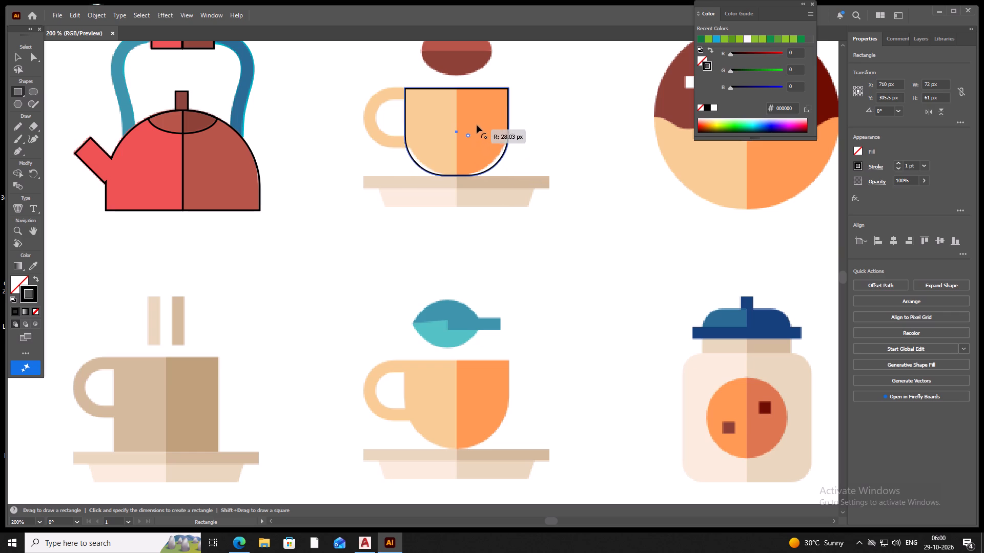
drag(477, 125, 471, 115)
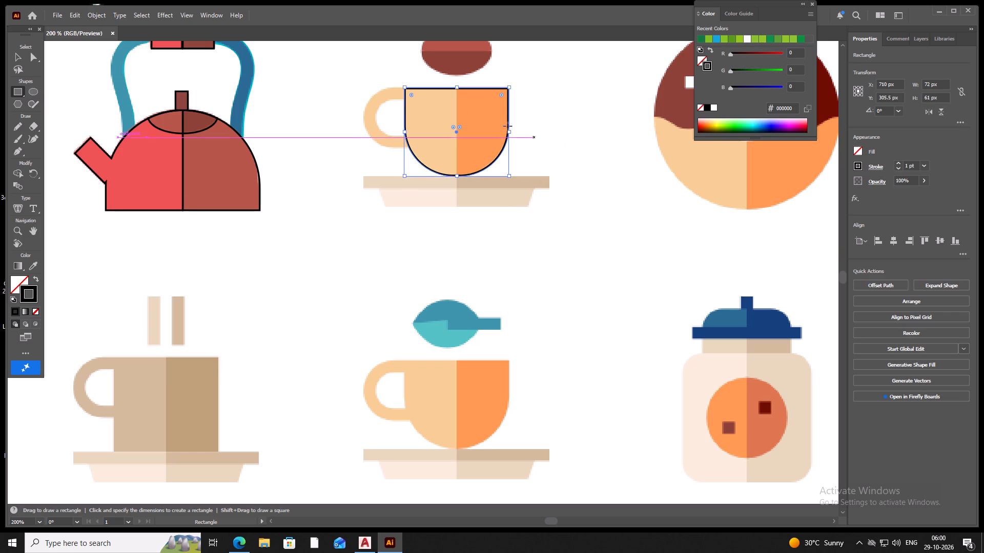
click(15, 54)
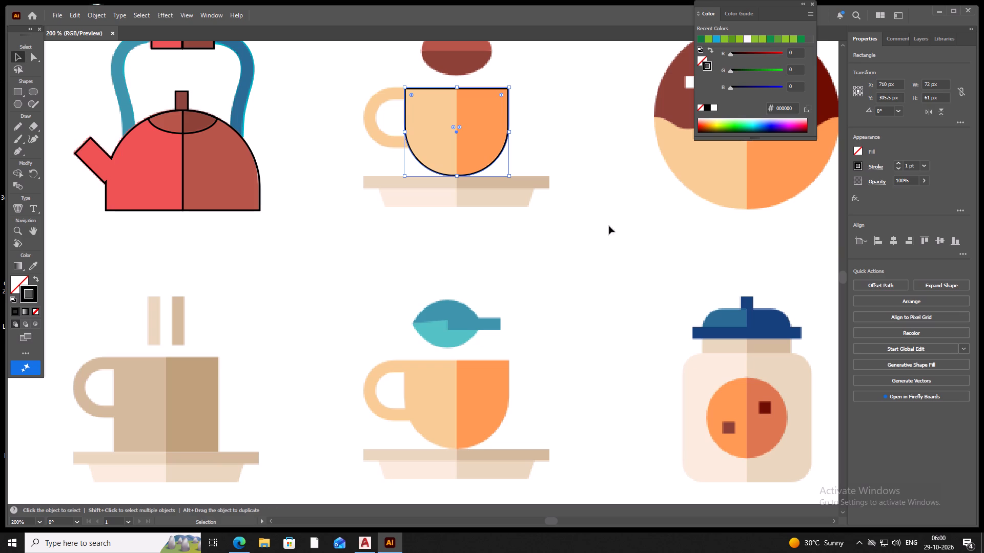
click(615, 199)
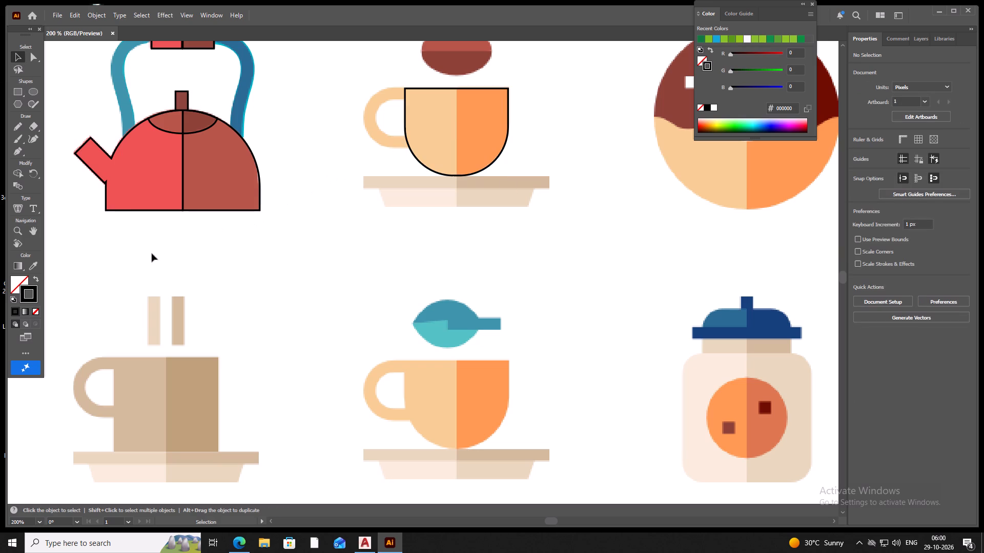
Draw an unfilled rectangle about 71 by 65 px over the handle and pale half of the cup, ending at its vertical colour division.
click(15, 91)
drag(353, 83, 455, 182)
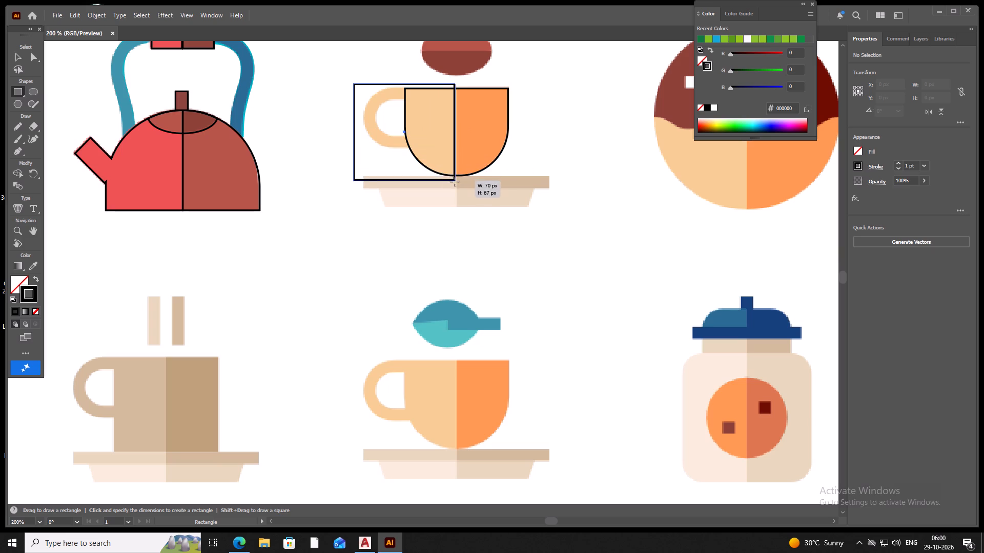
drag(455, 182, 458, 184)
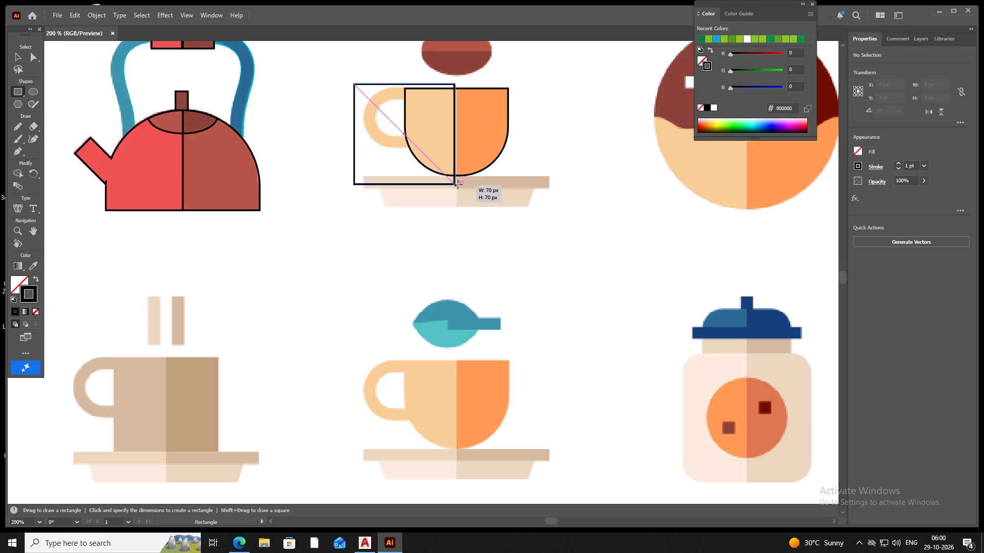
drag(458, 184, 460, 177)
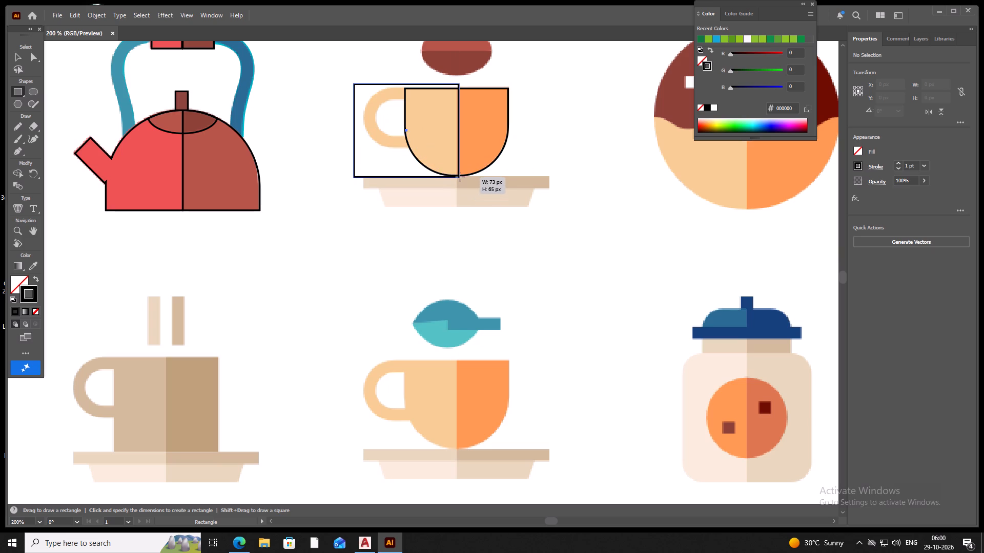
drag(460, 177, 457, 177)
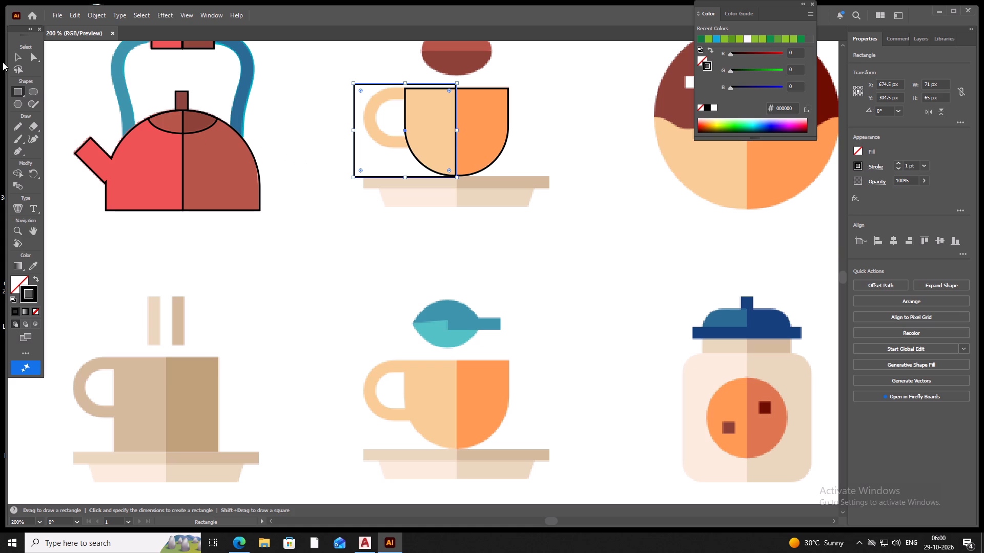
With Shape Builder, remove the rectangle area outside the cup outline and split the cup body into two separate halves.
click(19, 55)
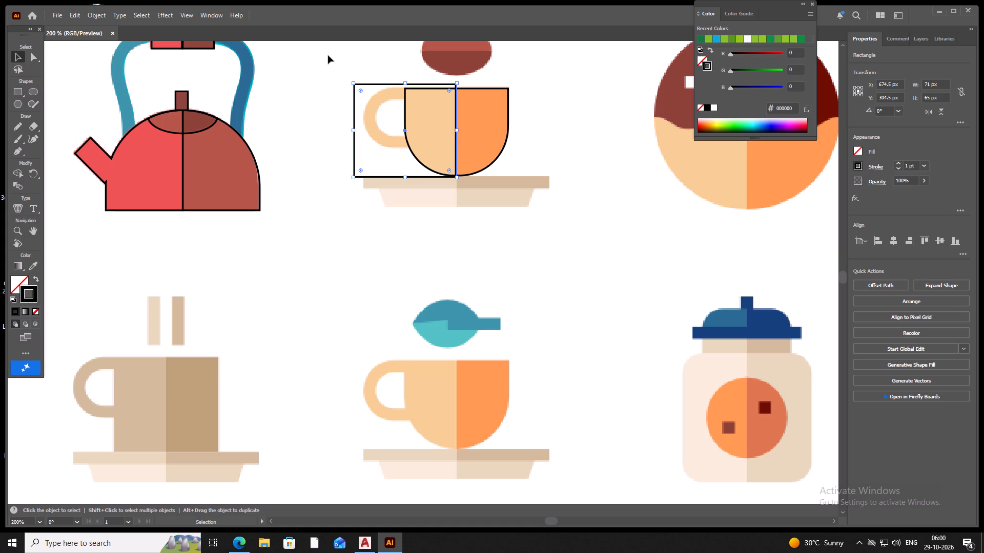
drag(328, 55, 523, 219)
drag(523, 219, 524, 219)
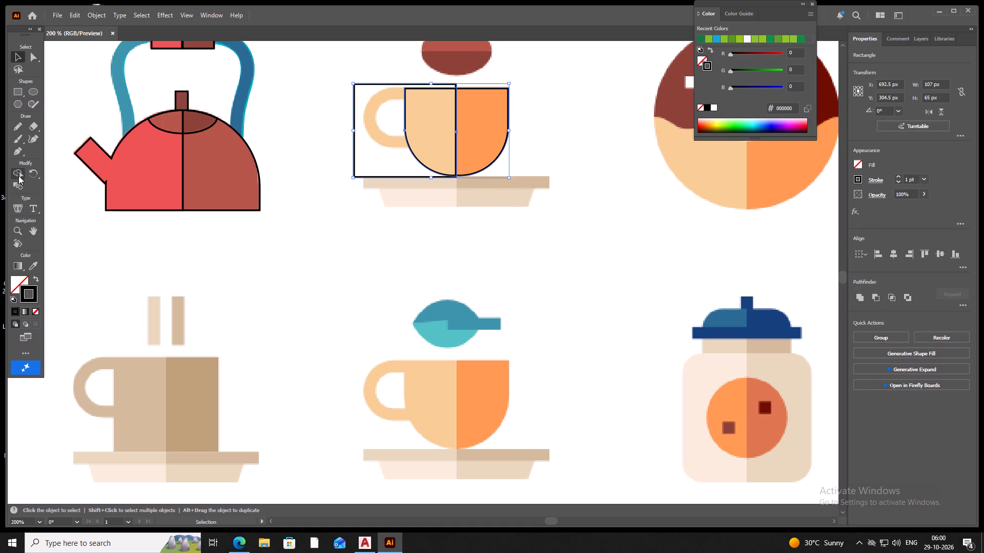
click(18, 176)
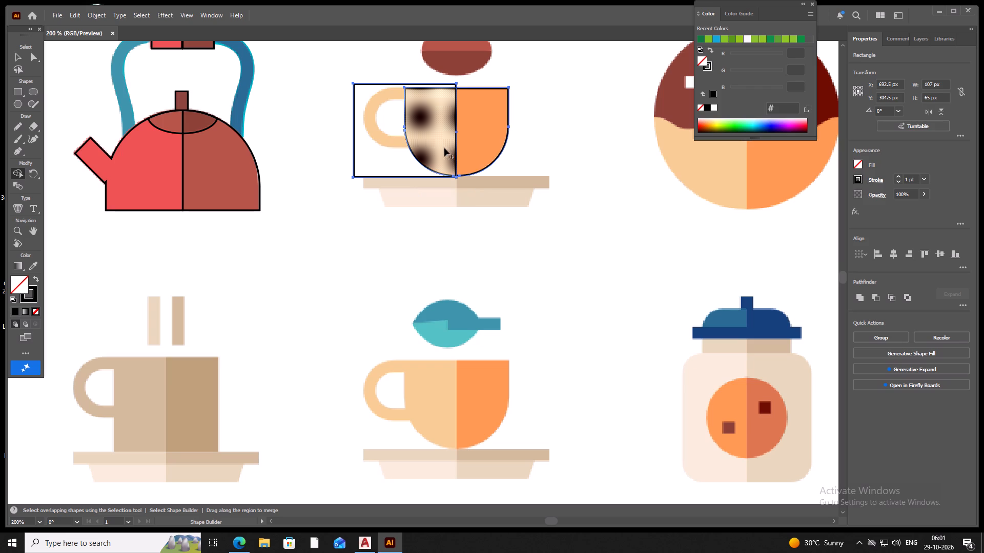
alt+drag(381, 91, 399, 173)
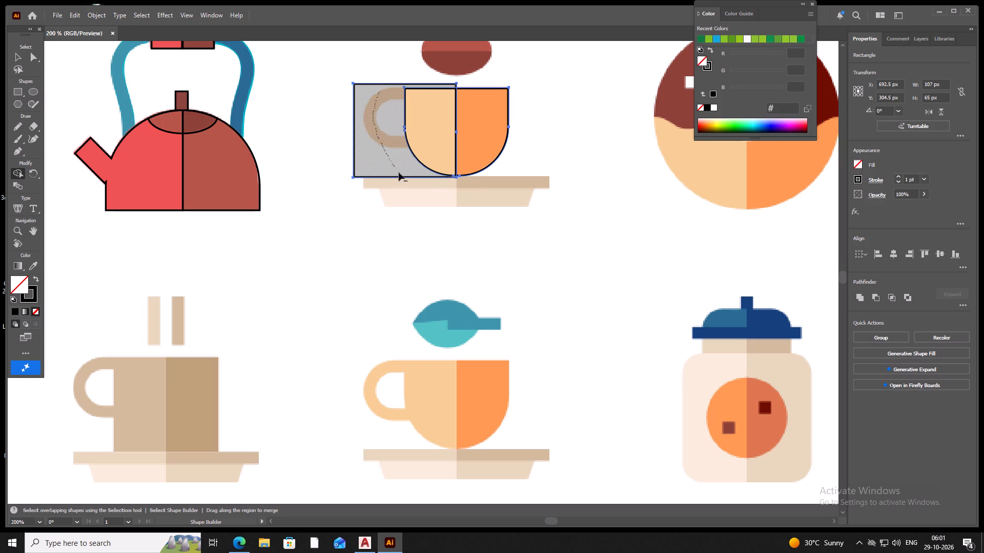
alt+drag(399, 173, 419, 174)
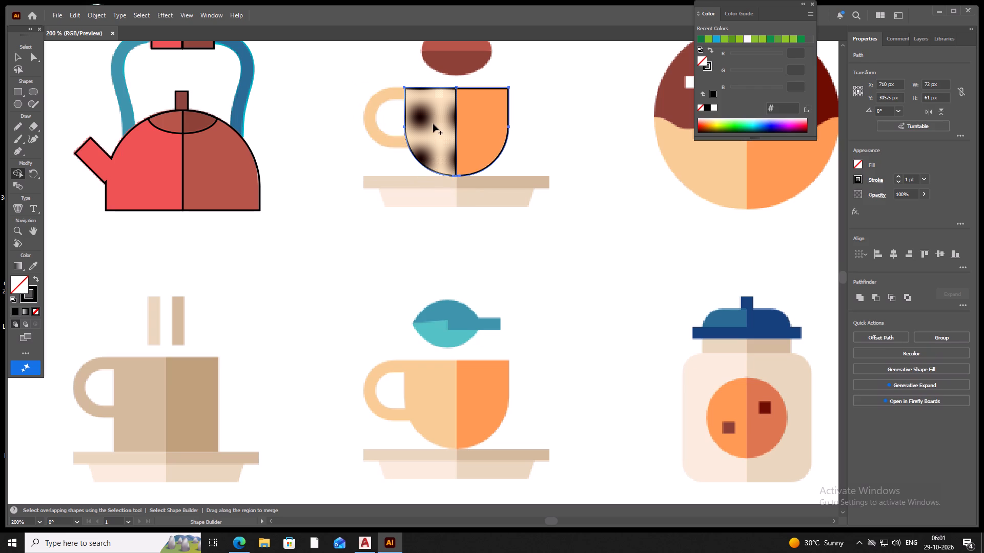
click(433, 124)
click(475, 135)
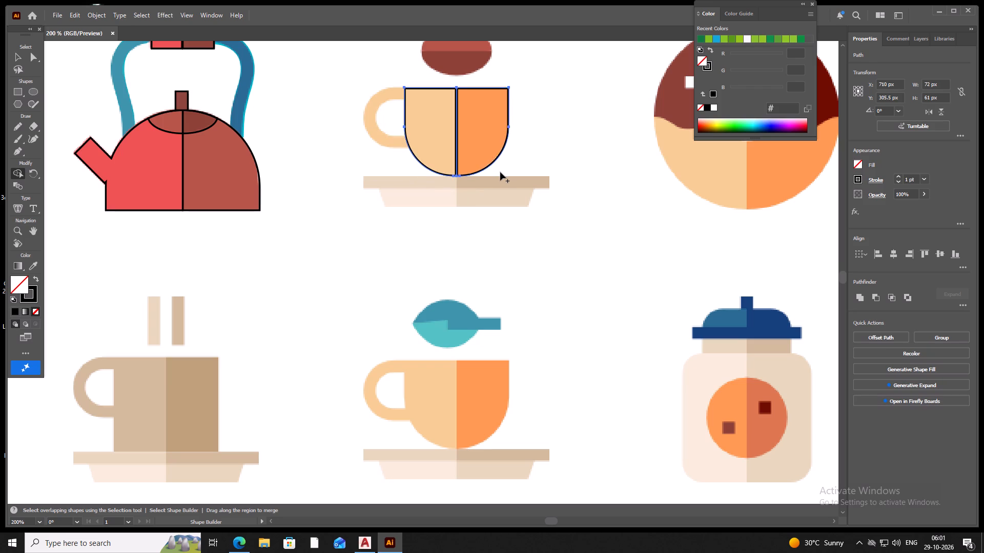
click(477, 123)
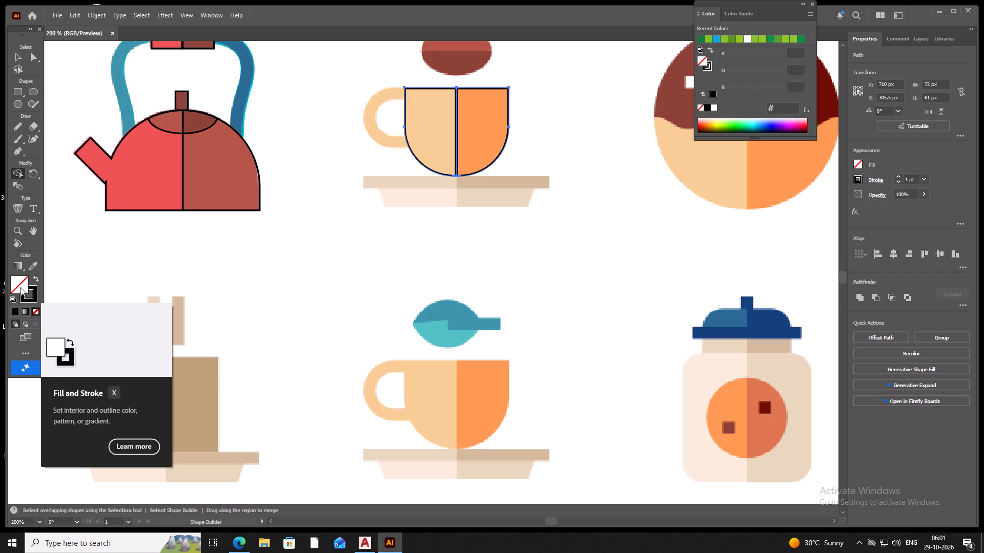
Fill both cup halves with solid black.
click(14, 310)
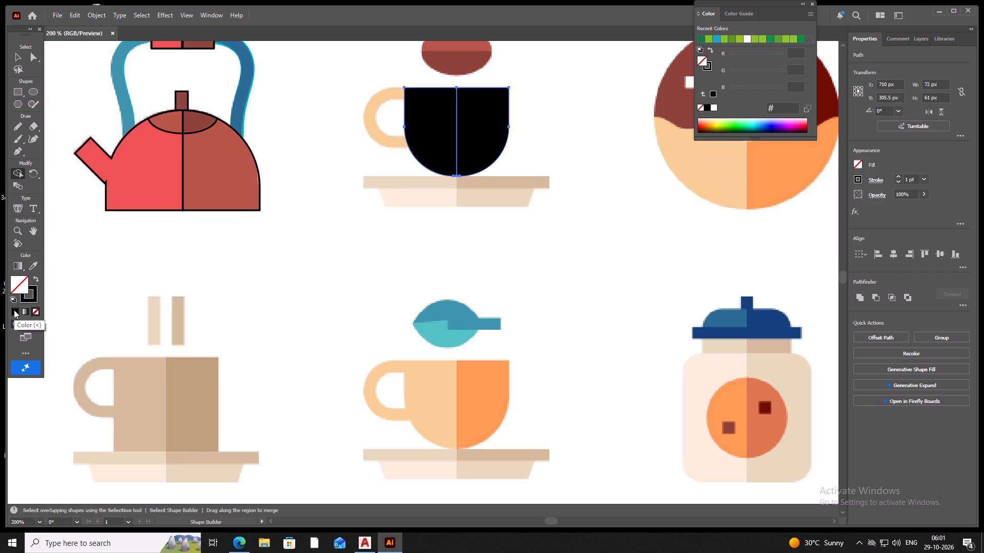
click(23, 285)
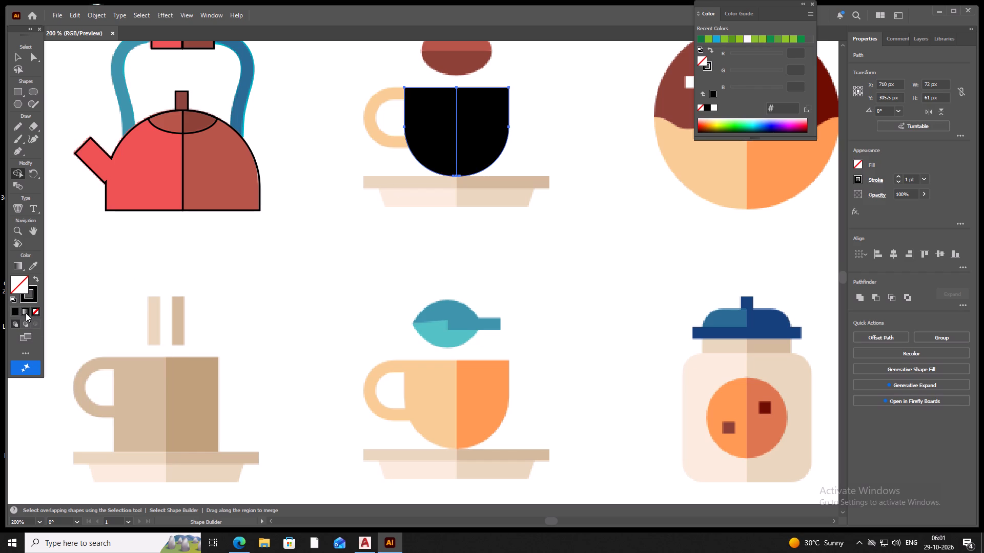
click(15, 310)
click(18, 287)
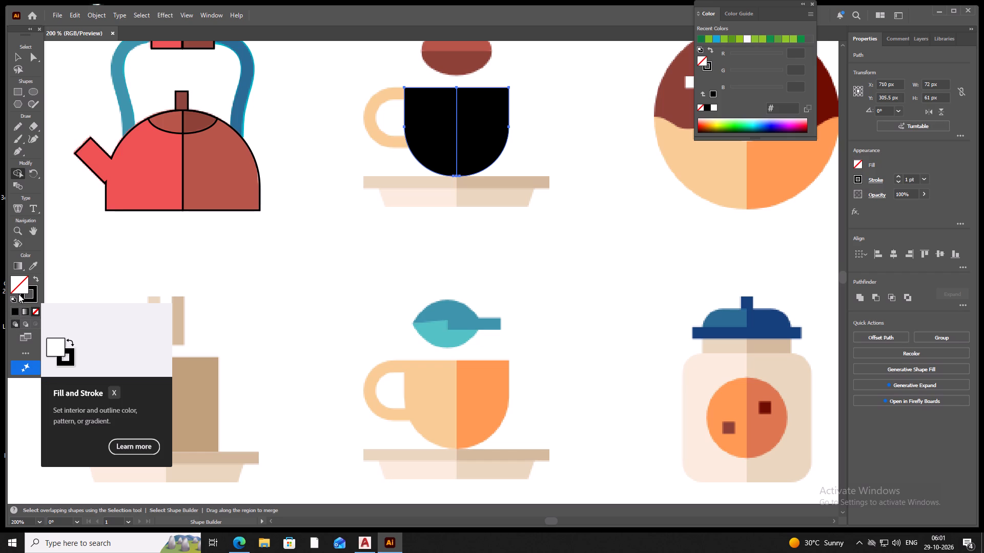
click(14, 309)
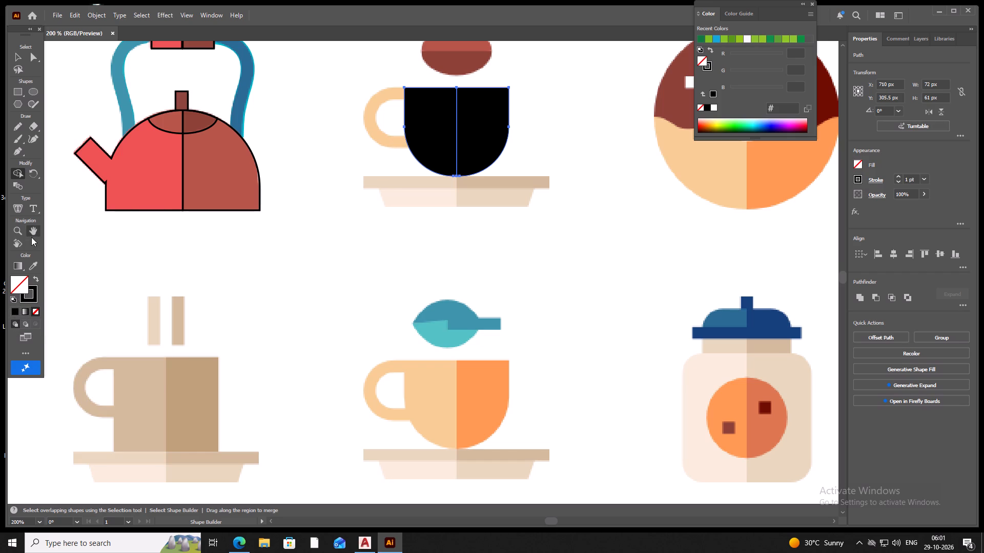
Apply the donut's pale orange (#f7cd95) to both cup halves with the Eyedropper.
click(33, 262)
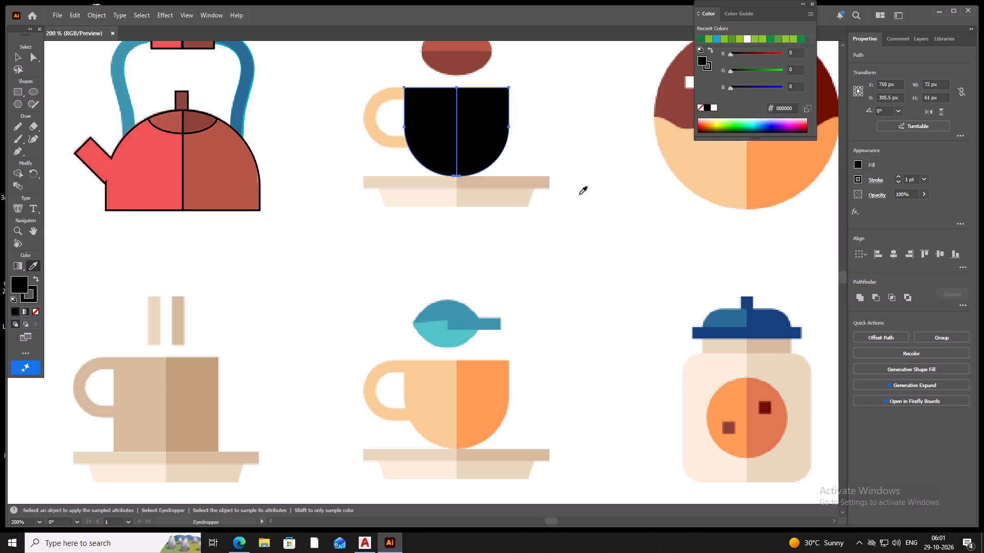
click(725, 168)
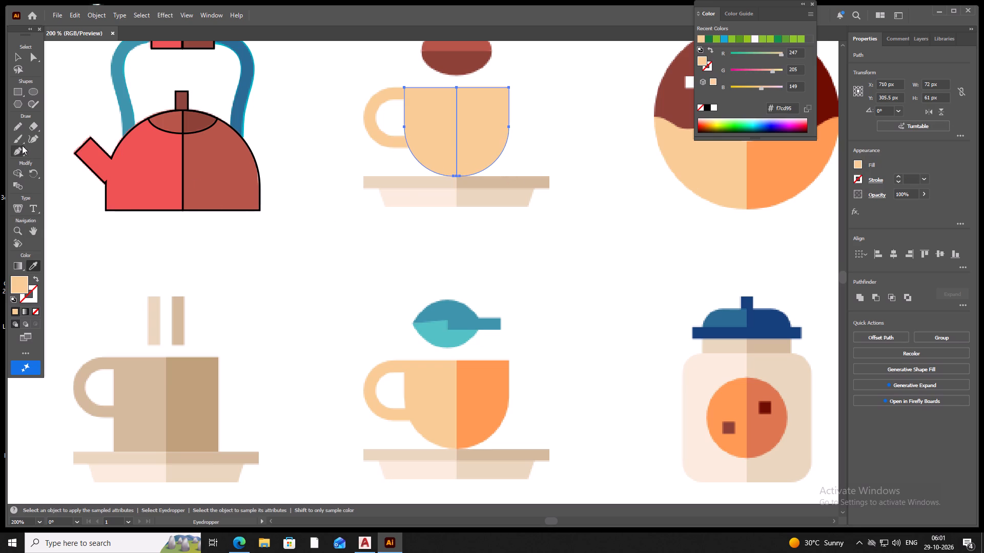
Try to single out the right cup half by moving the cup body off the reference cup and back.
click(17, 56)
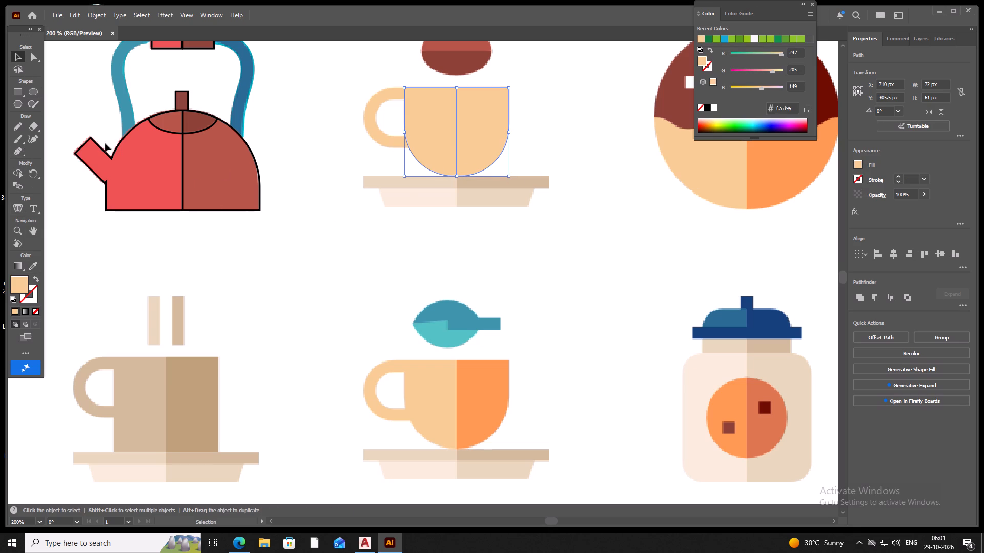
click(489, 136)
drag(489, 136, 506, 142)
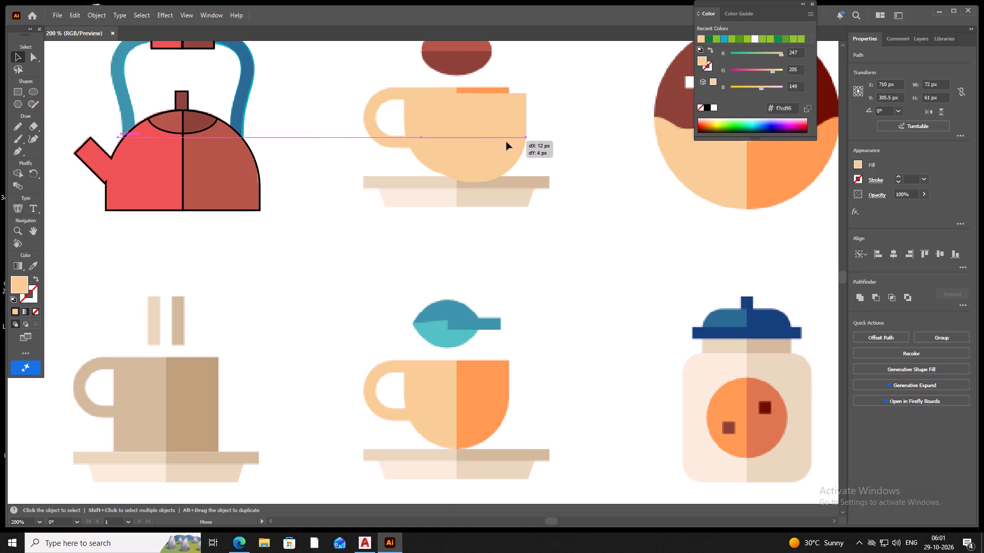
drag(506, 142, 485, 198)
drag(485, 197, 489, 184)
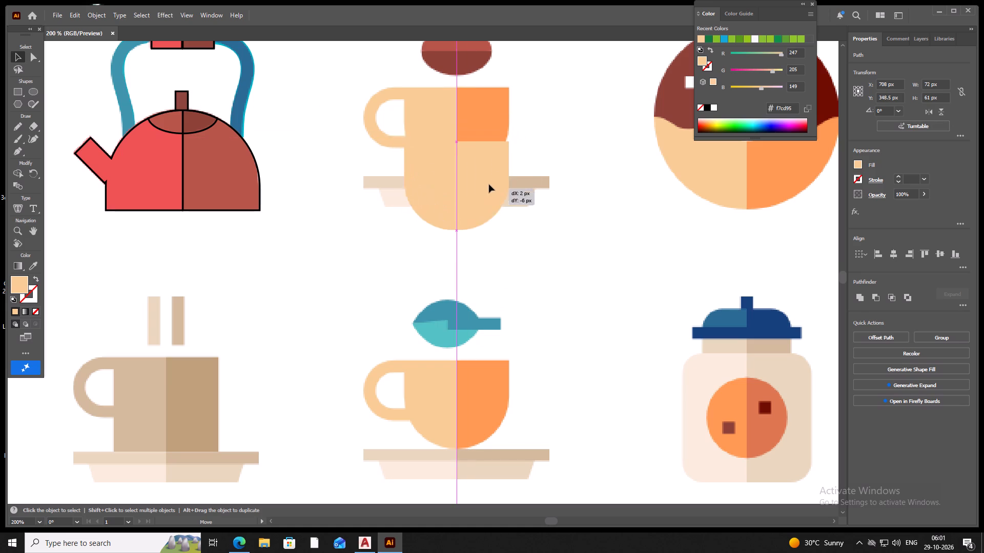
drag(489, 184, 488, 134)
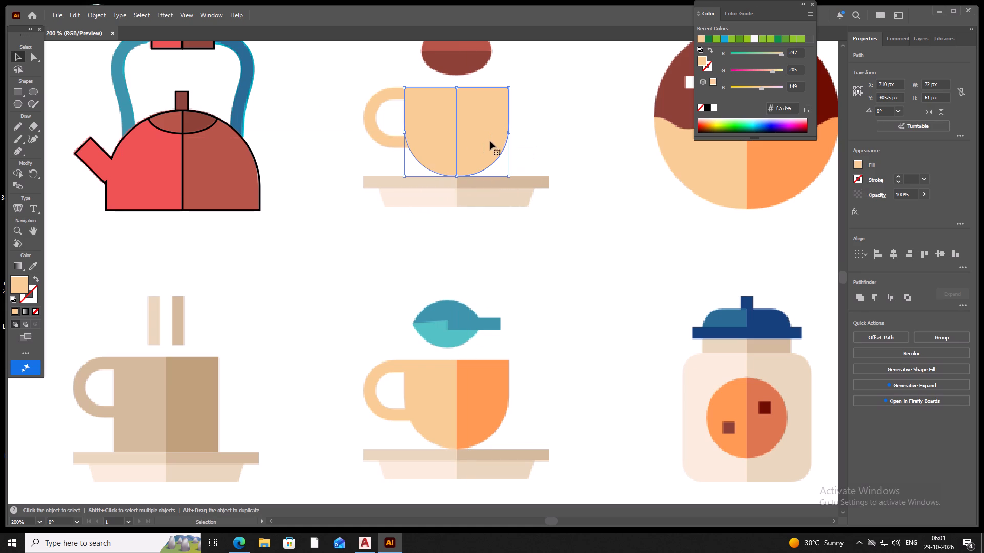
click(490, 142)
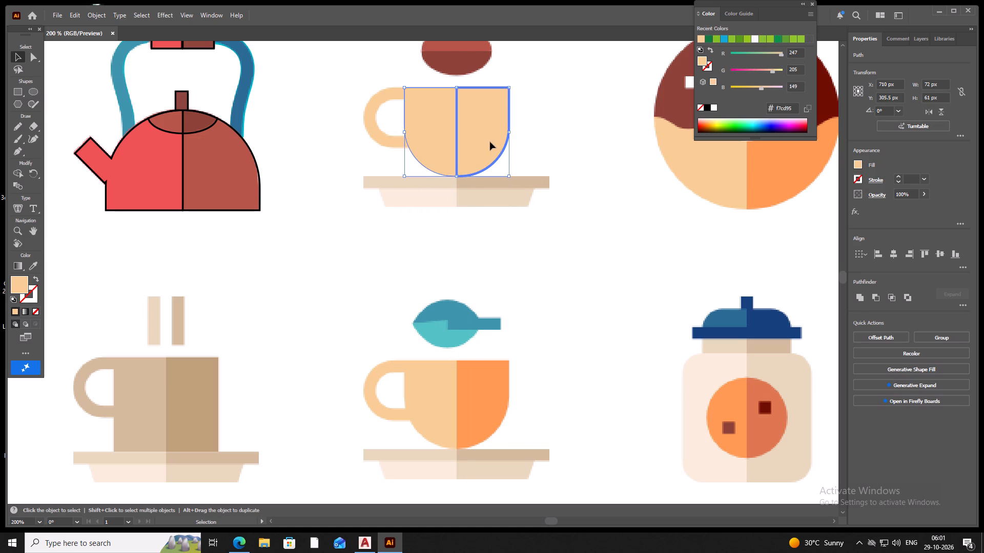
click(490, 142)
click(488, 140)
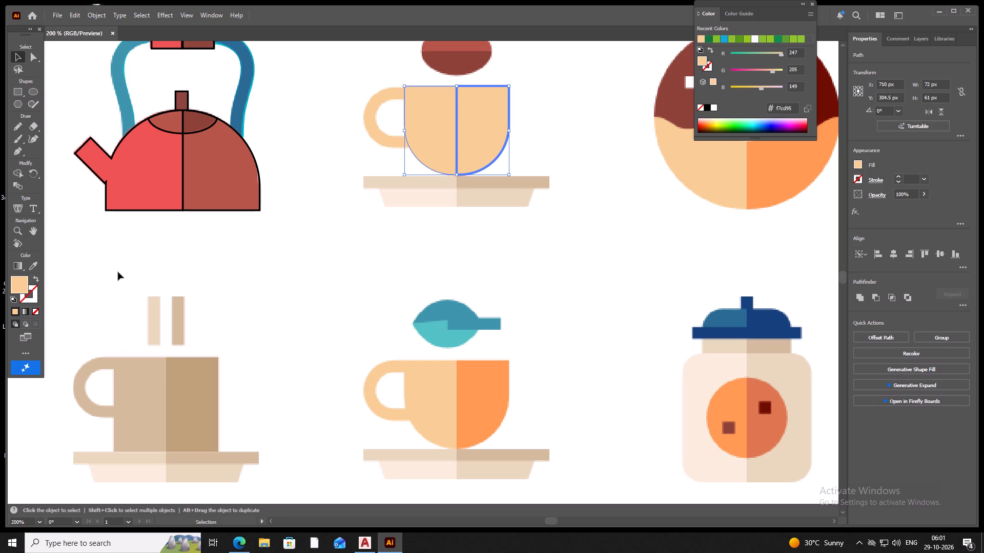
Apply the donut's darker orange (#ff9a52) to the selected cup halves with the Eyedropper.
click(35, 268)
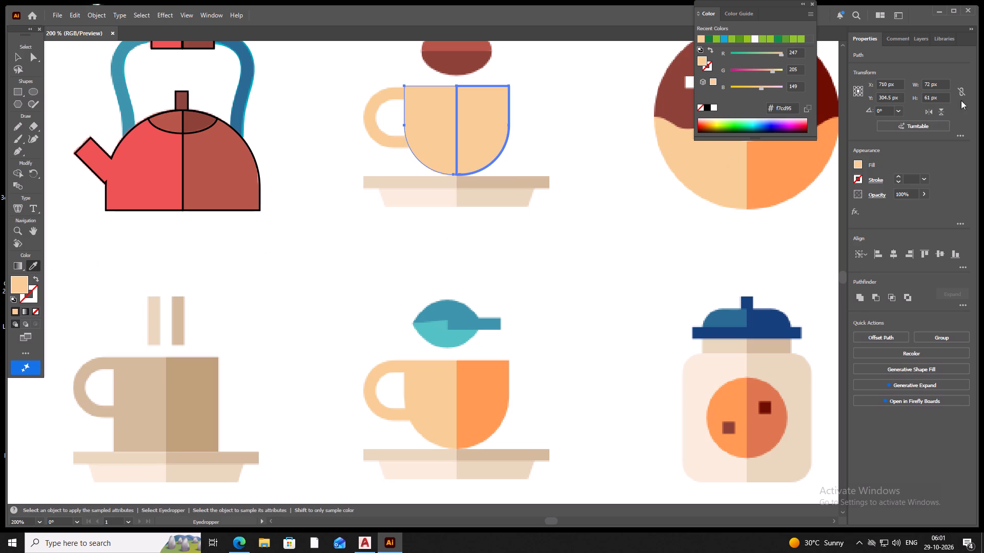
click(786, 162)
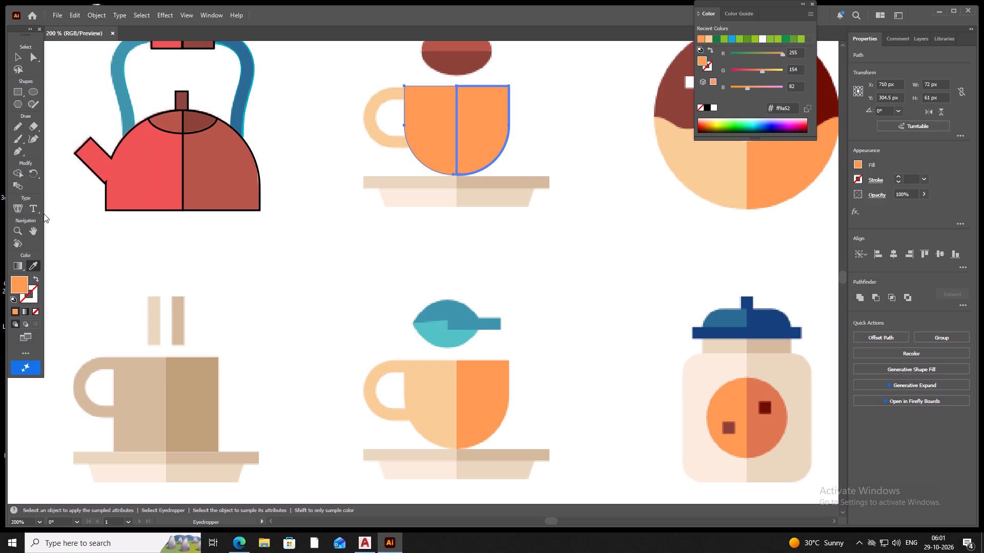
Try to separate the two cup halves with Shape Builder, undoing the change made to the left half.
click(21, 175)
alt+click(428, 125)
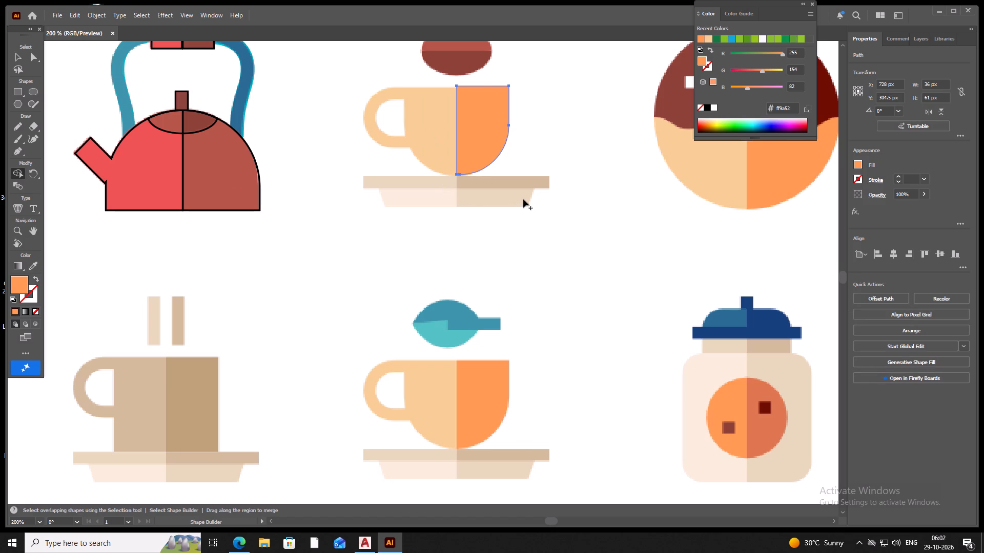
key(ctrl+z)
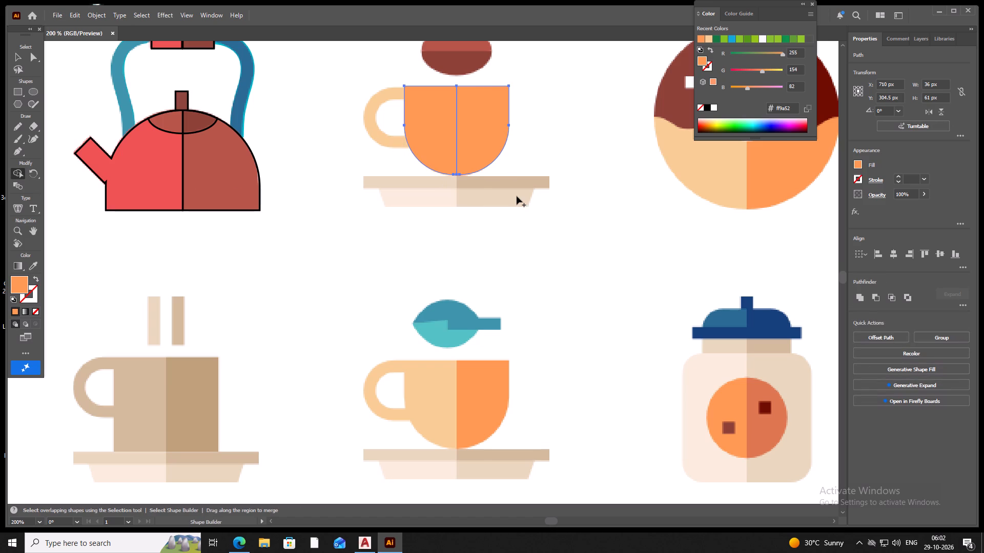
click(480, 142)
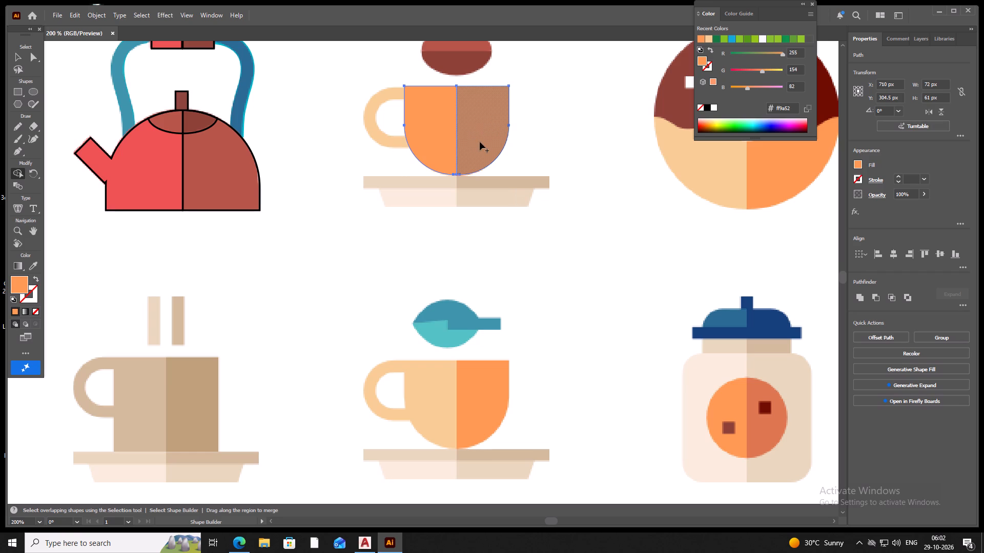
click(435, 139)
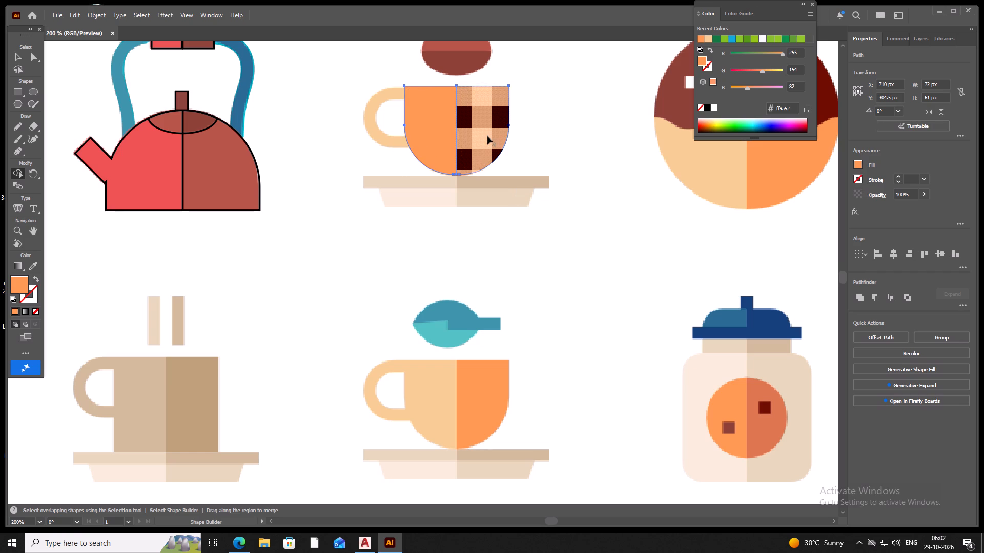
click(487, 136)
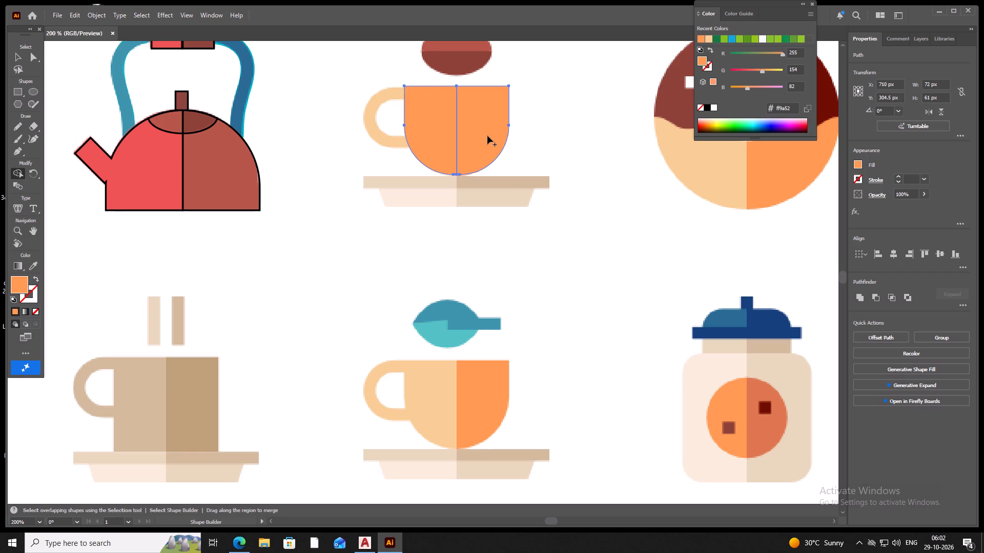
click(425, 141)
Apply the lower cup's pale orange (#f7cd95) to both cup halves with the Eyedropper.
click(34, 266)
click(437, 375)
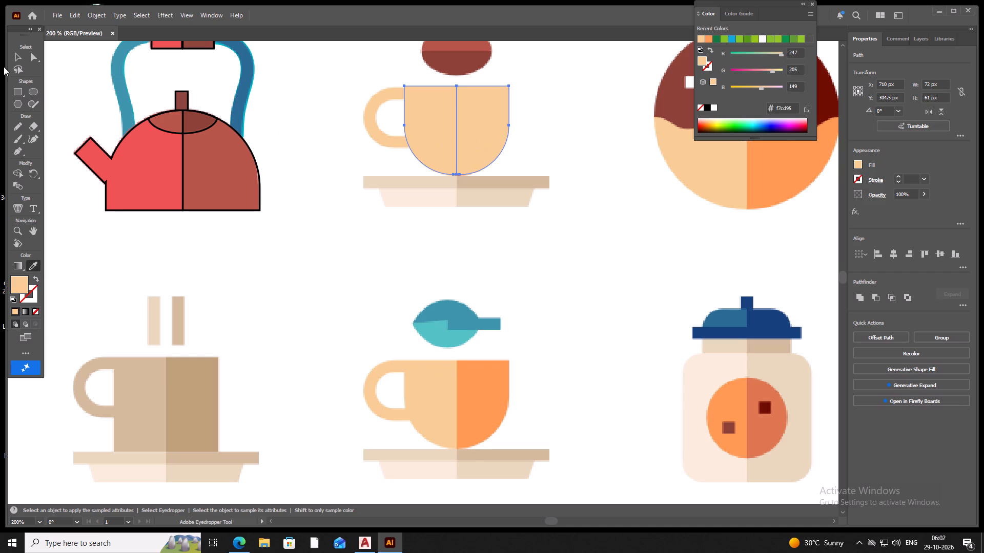
Apply the lower cup's darker orange (#ff9a52) to the cup halves with the Eyedropper.
click(17, 56)
click(499, 140)
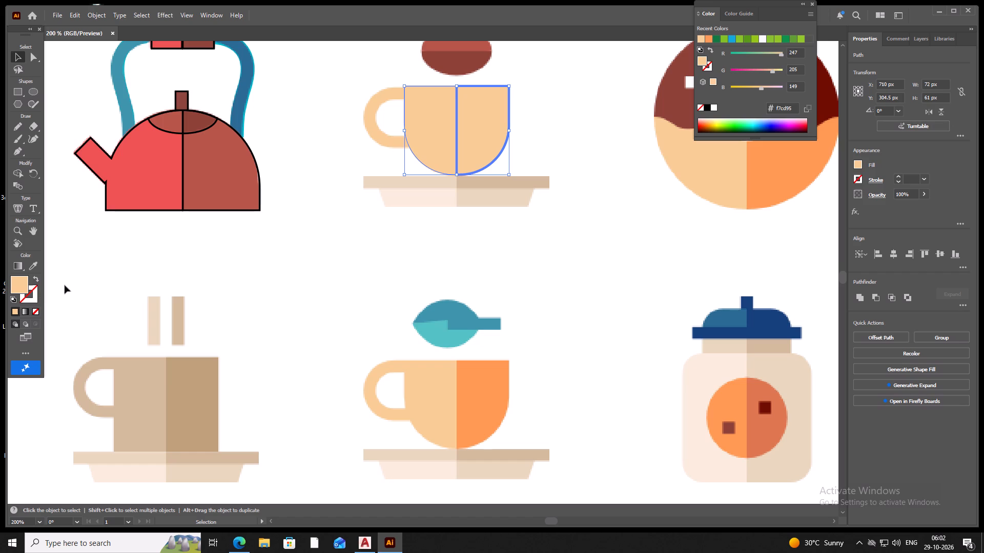
click(29, 268)
click(499, 399)
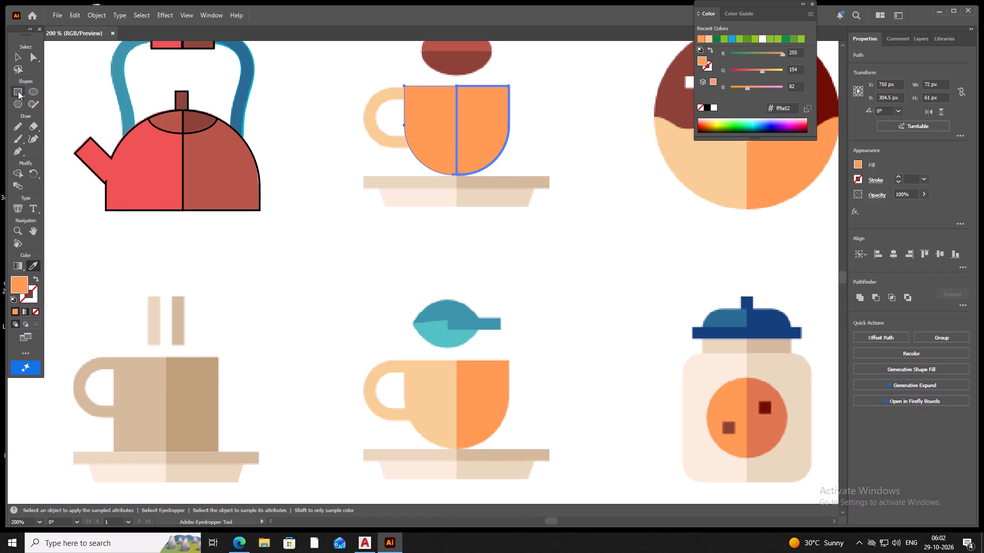
Move both cup halves together down off the reference cup, over and below its saucer, and deselect them.
click(19, 51)
drag(484, 119, 498, 132)
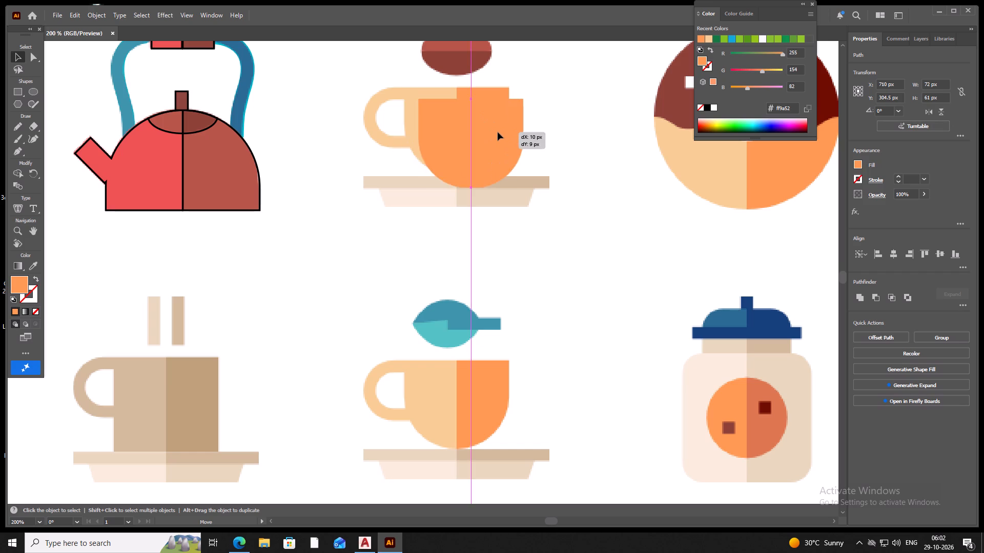
drag(498, 132, 485, 127)
click(493, 150)
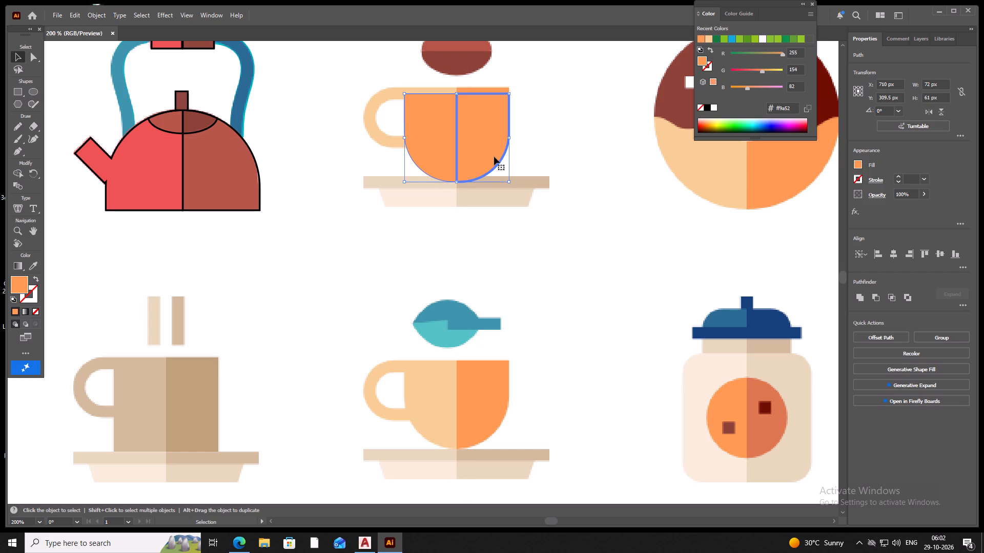
click(494, 157)
drag(495, 154, 492, 152)
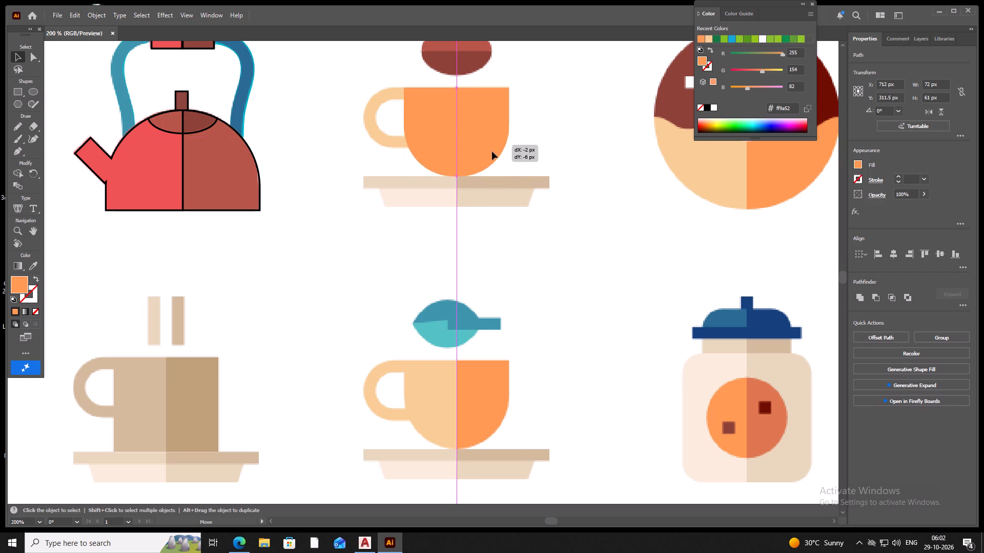
drag(492, 152, 469, 241)
drag(490, 126, 491, 147)
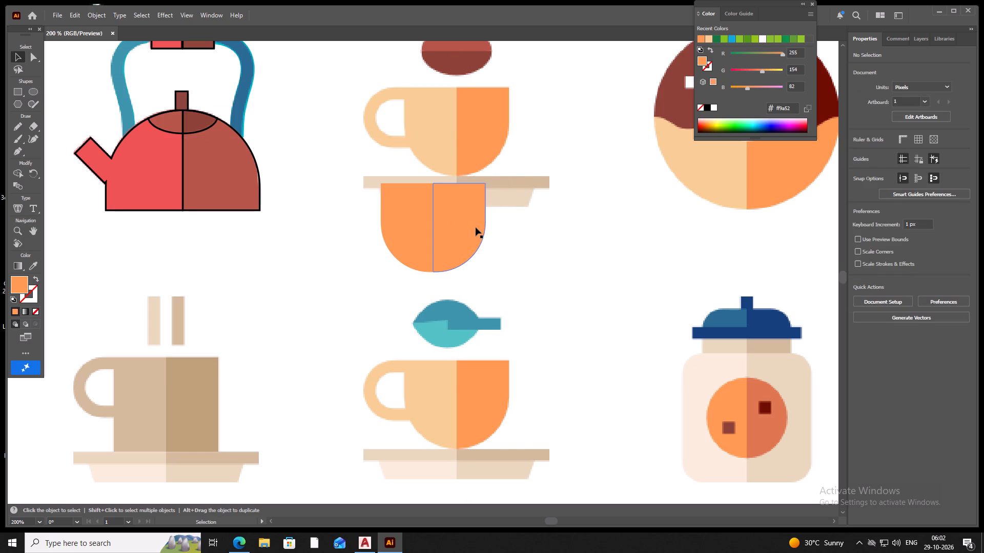
Move only the right cup half back onto the darker half of the reference cup, at X 728, Y 305.5 px.
click(476, 227)
drag(476, 227, 496, 156)
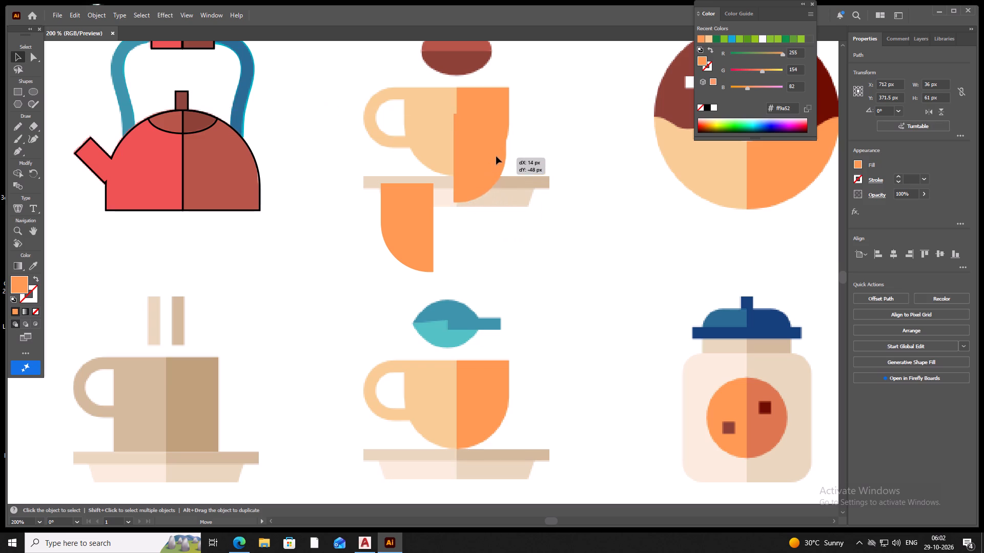
drag(496, 156, 500, 131)
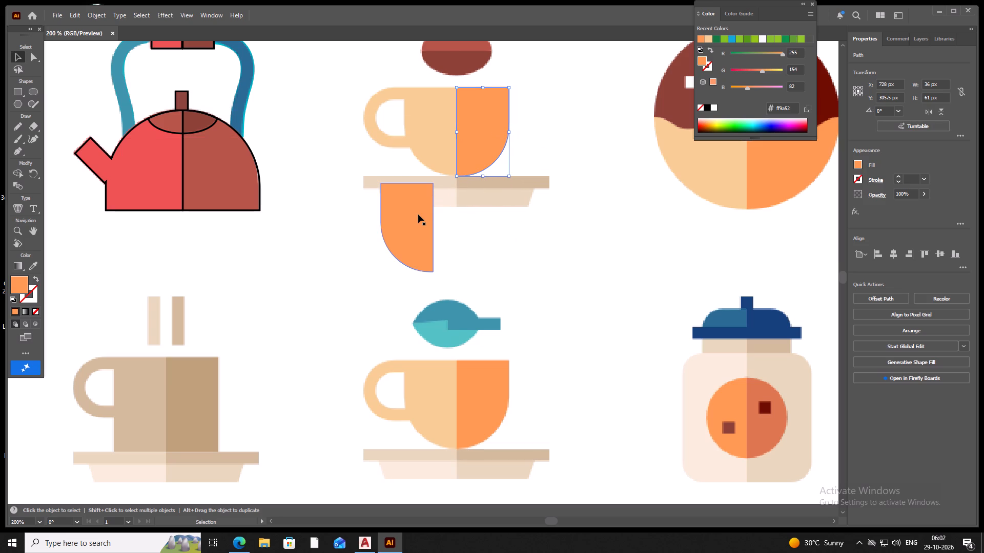
Fill the detached left cup half with the reference cup's pale orange (#f7cd95) using the Eyedropper.
click(418, 215)
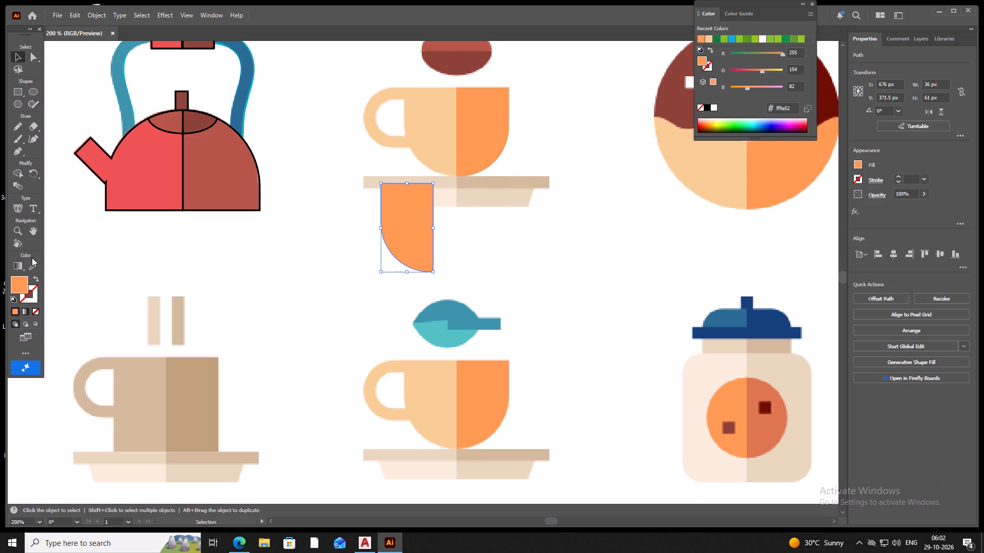
click(37, 267)
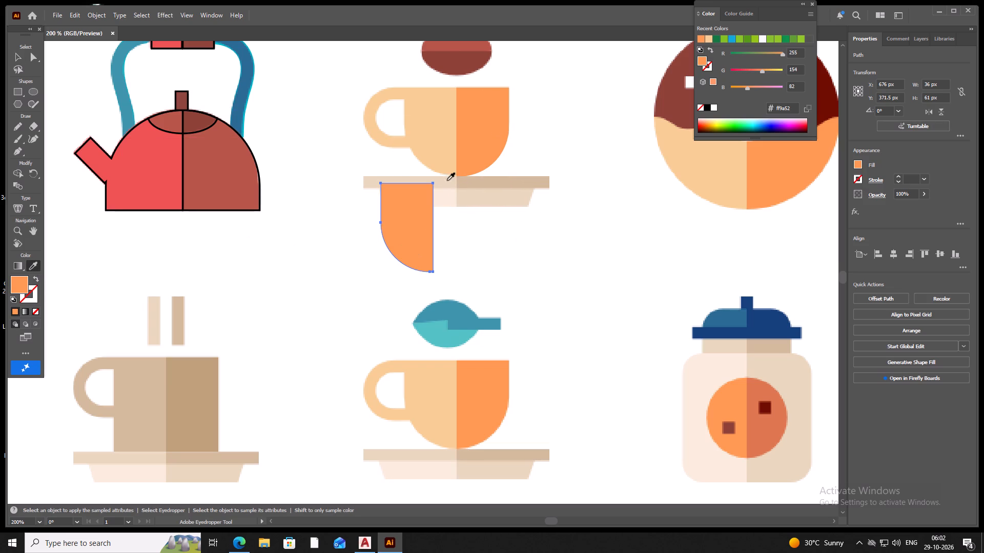
click(433, 130)
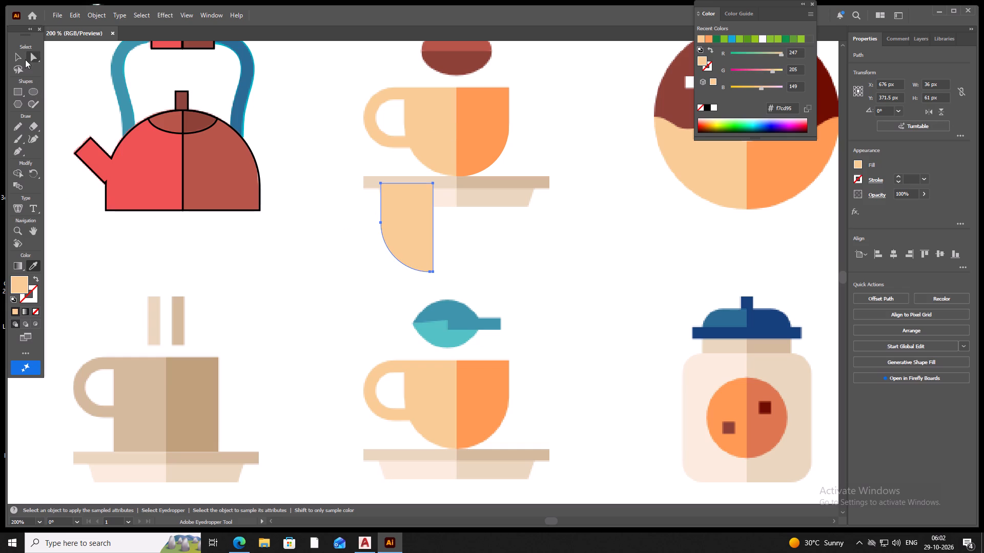
Move the pale left half back against the right half at X 692, Y 305.5 px, and deselect it.
click(24, 58)
drag(413, 235, 417, 180)
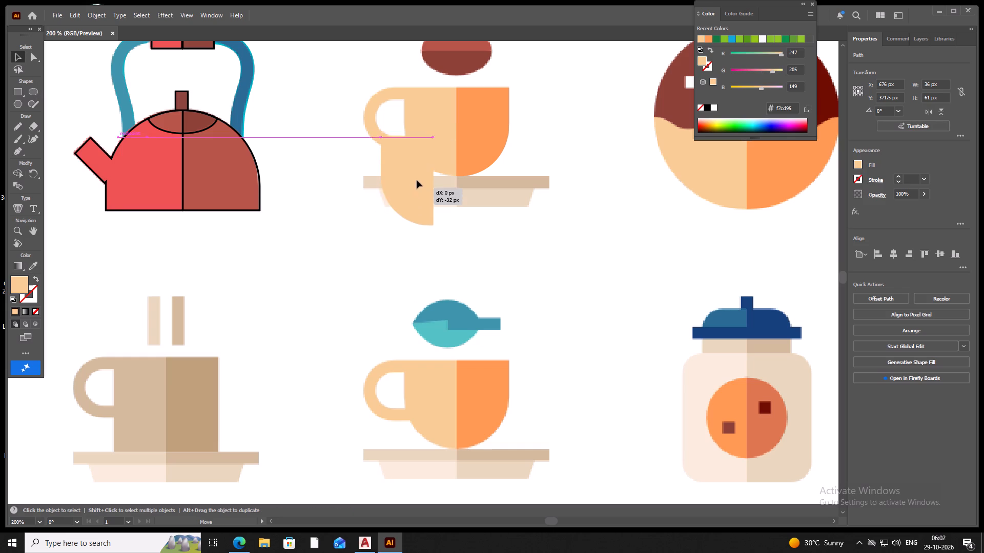
drag(417, 180, 437, 137)
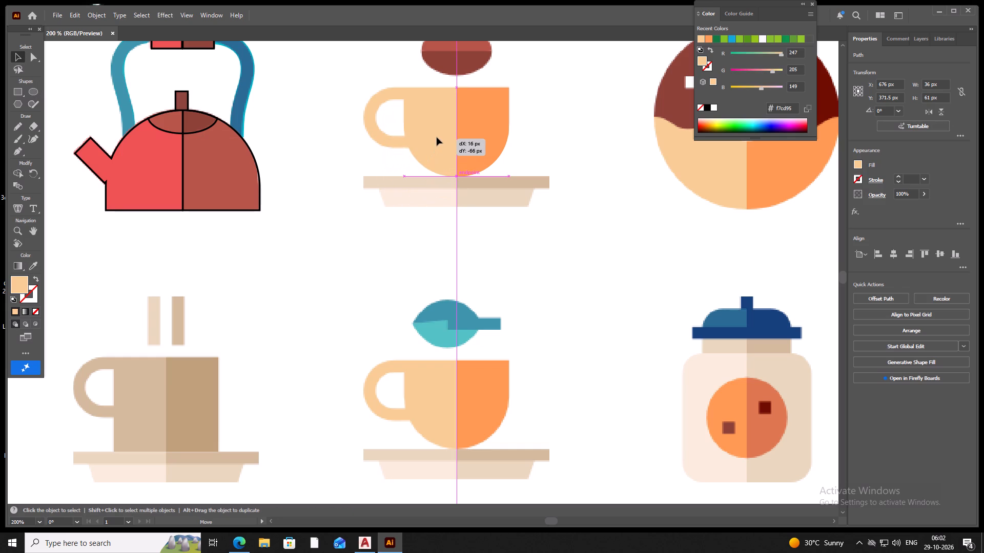
drag(437, 137, 437, 140)
click(570, 162)
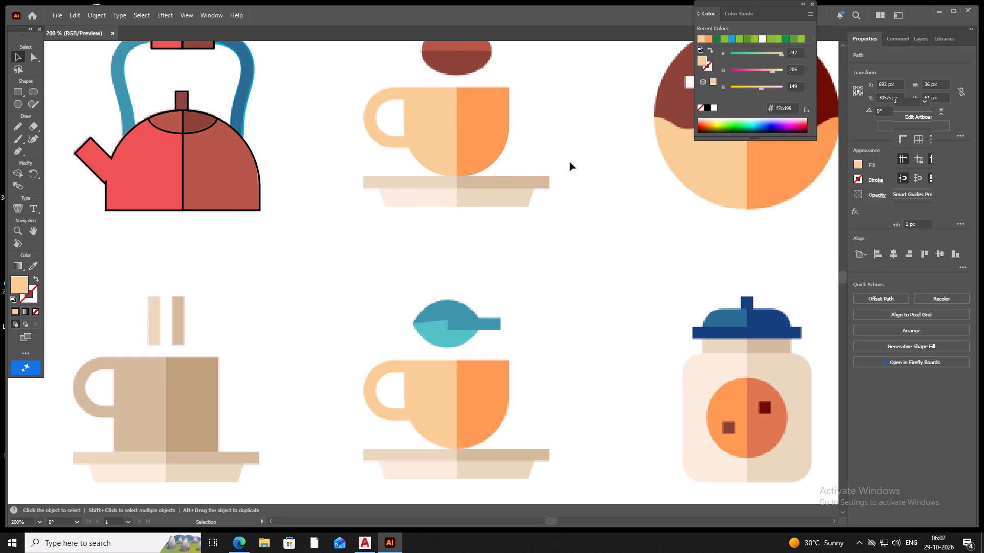
Save the document.
scroll(558, 280, down, 2)
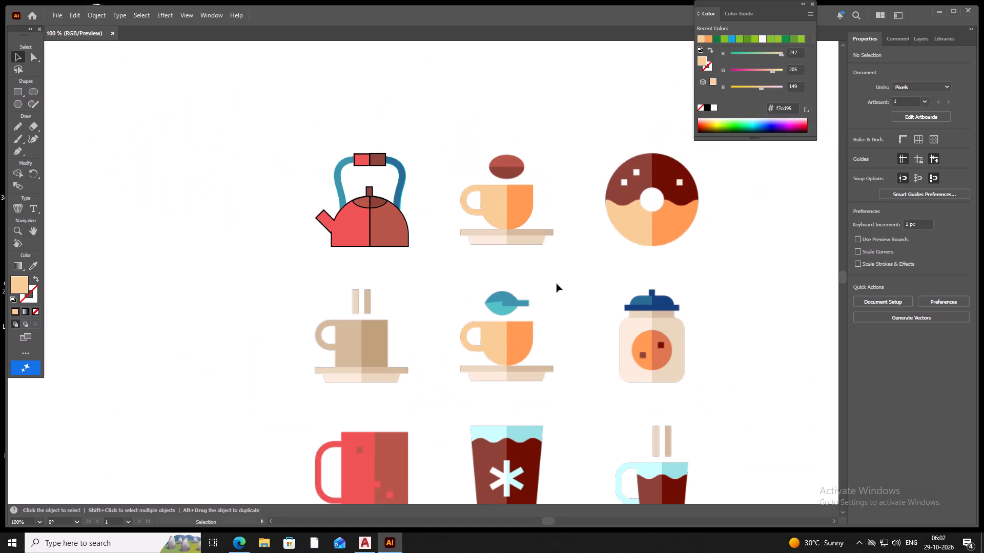
key(ctrl+s)
Set the active stroke colour to the same pale orange as the fill (#f7cd95), with no object selected.
scroll(500, 198, up, 3)
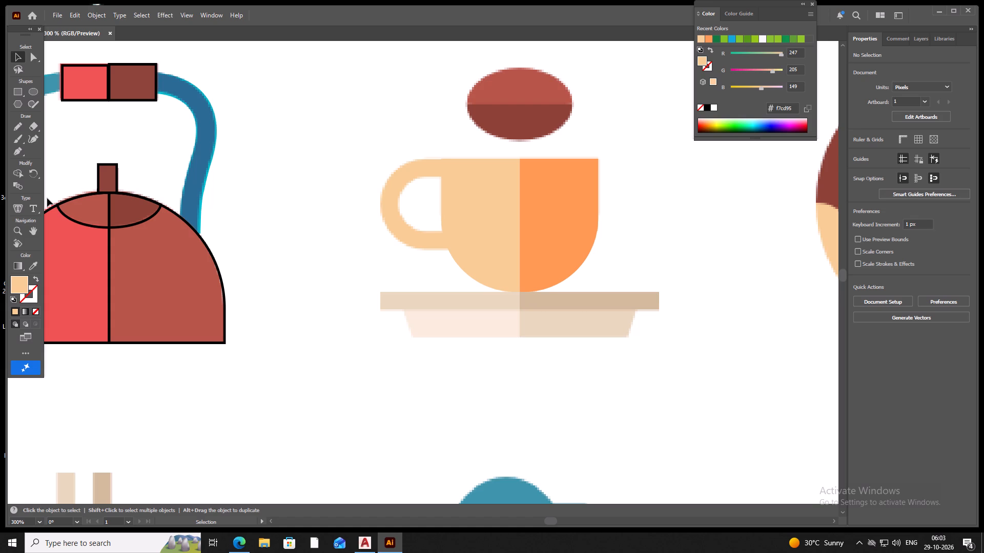
click(34, 301)
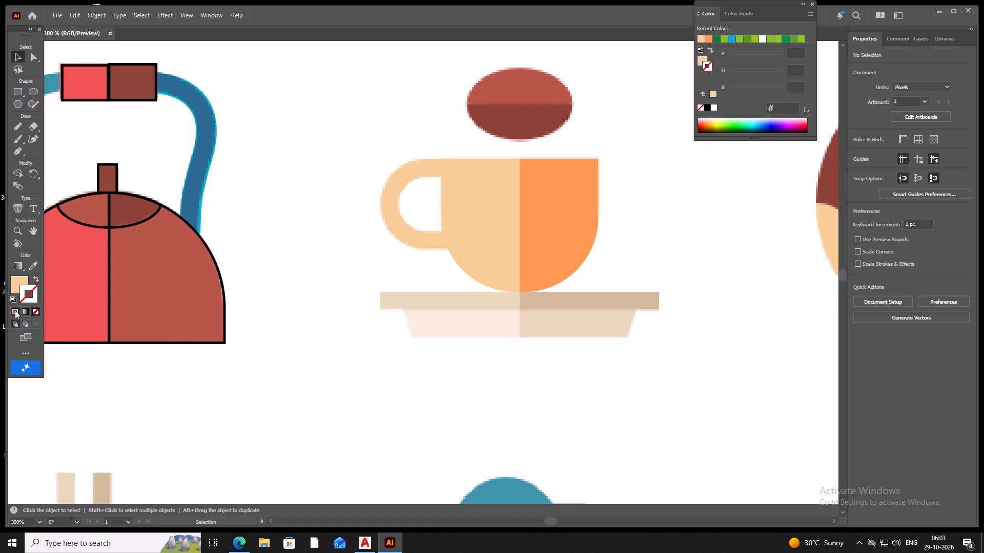
click(15, 310)
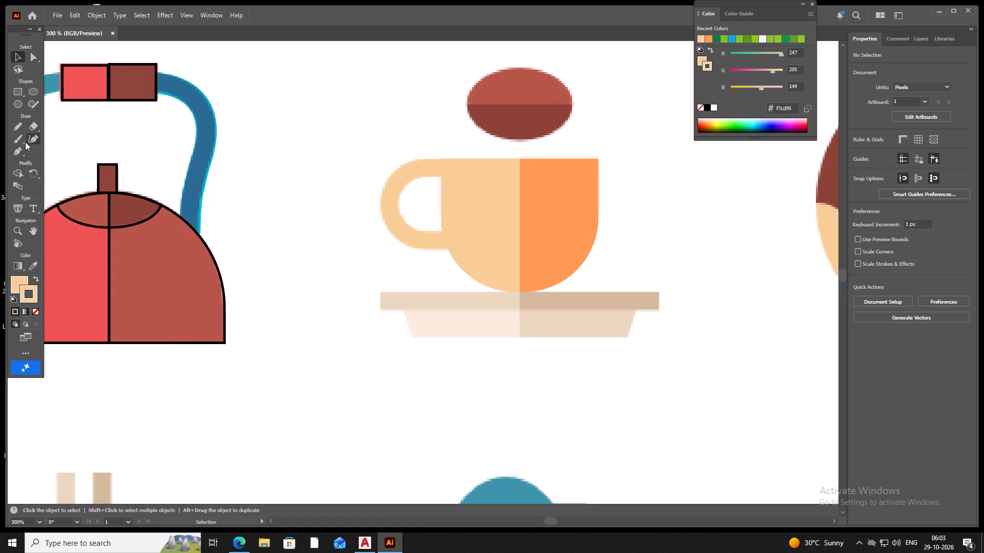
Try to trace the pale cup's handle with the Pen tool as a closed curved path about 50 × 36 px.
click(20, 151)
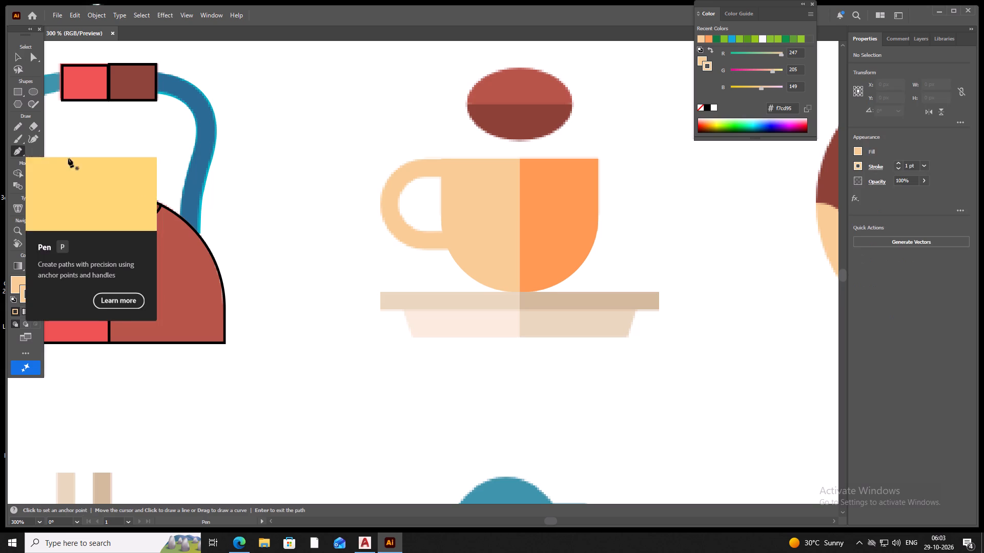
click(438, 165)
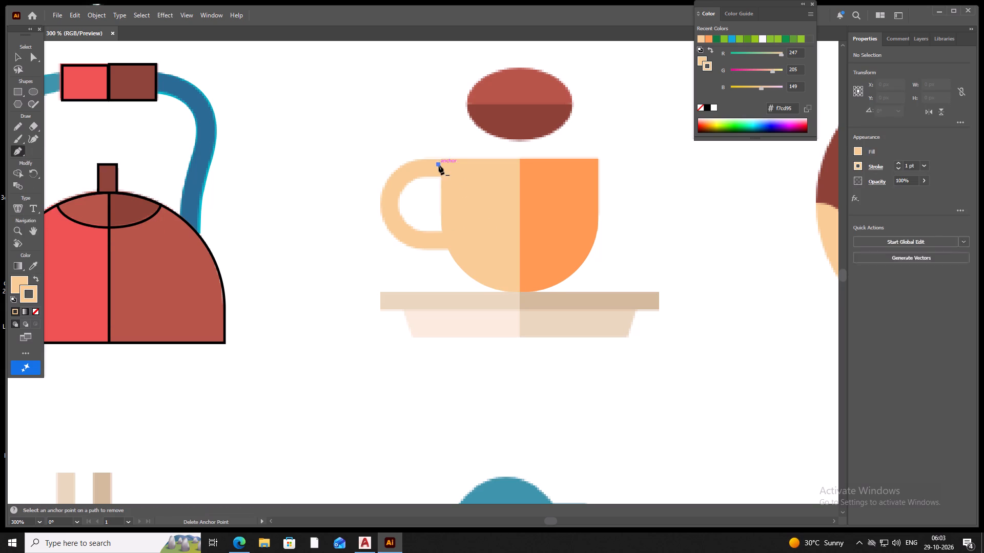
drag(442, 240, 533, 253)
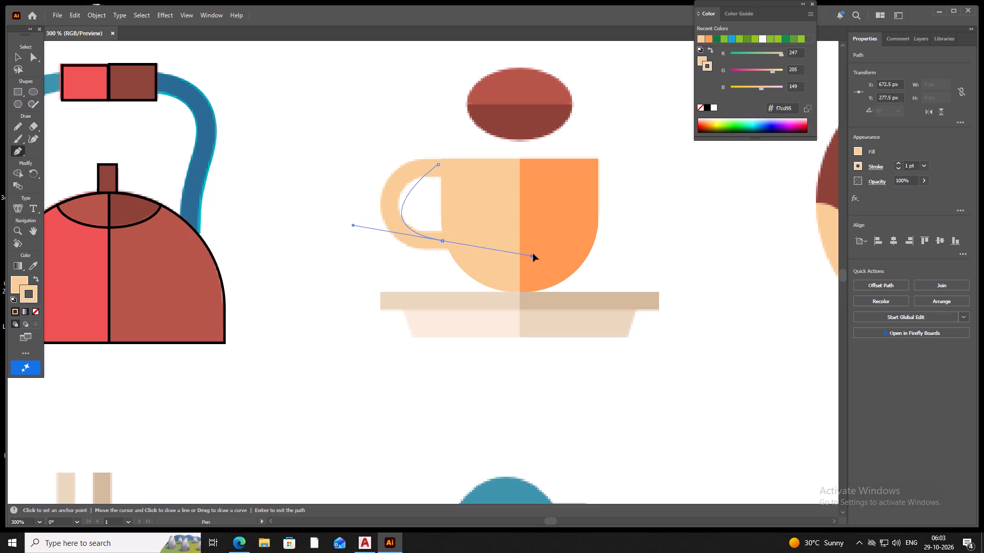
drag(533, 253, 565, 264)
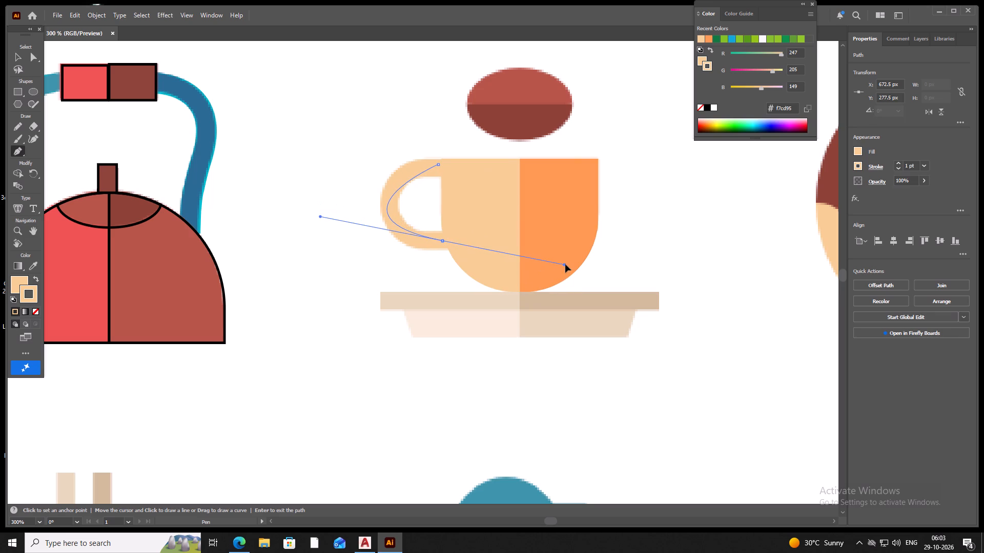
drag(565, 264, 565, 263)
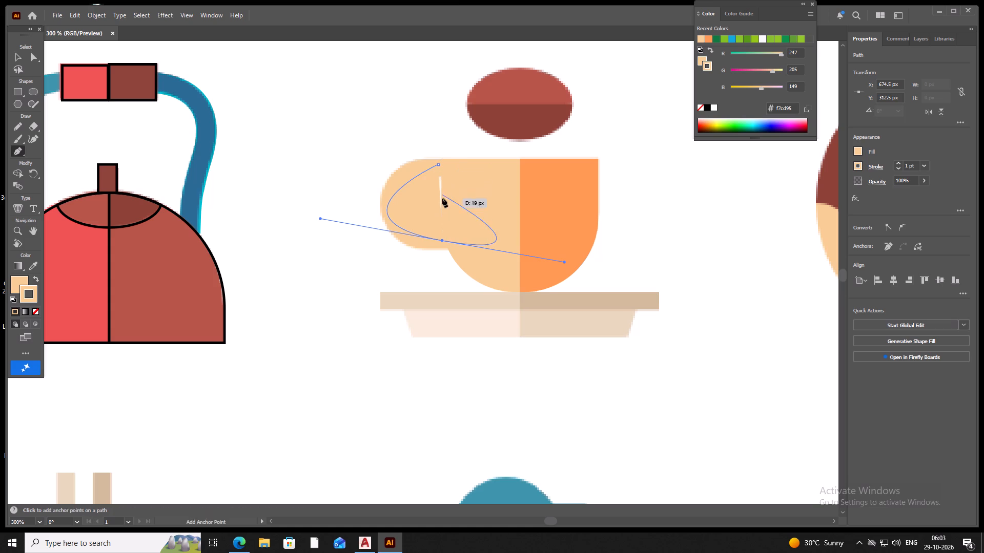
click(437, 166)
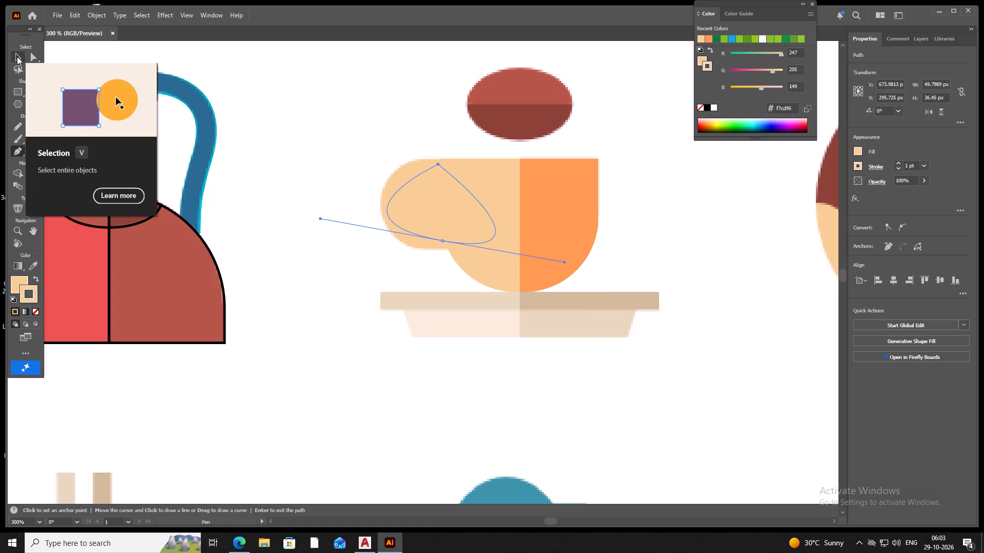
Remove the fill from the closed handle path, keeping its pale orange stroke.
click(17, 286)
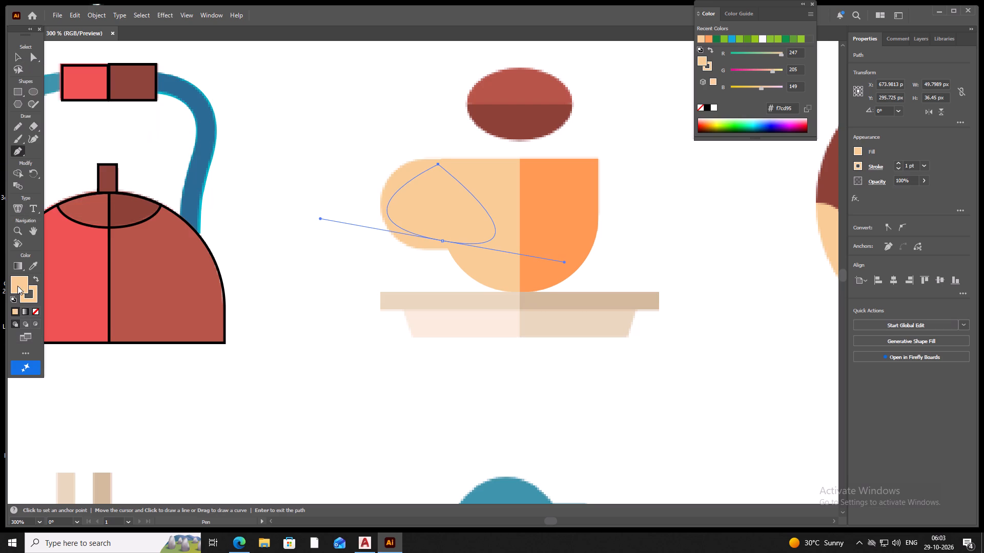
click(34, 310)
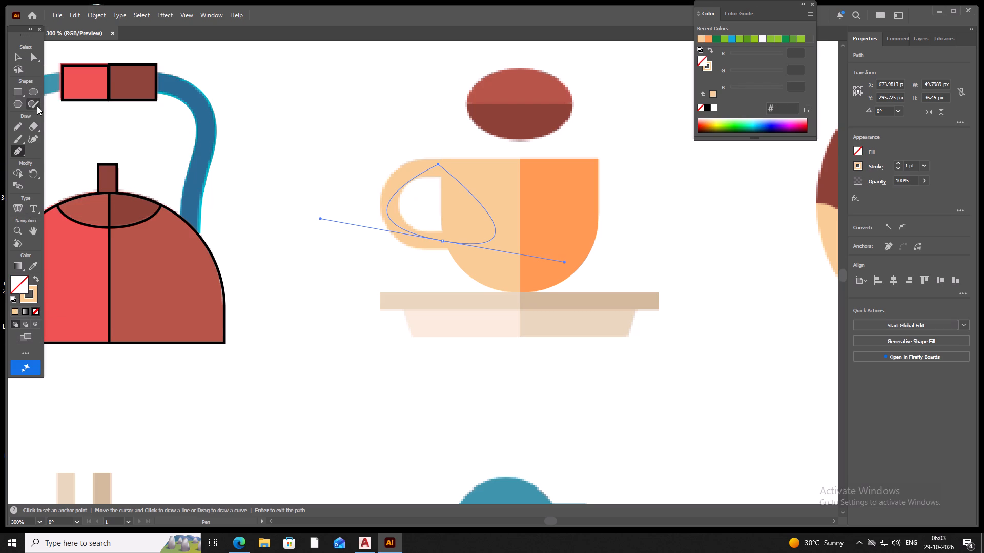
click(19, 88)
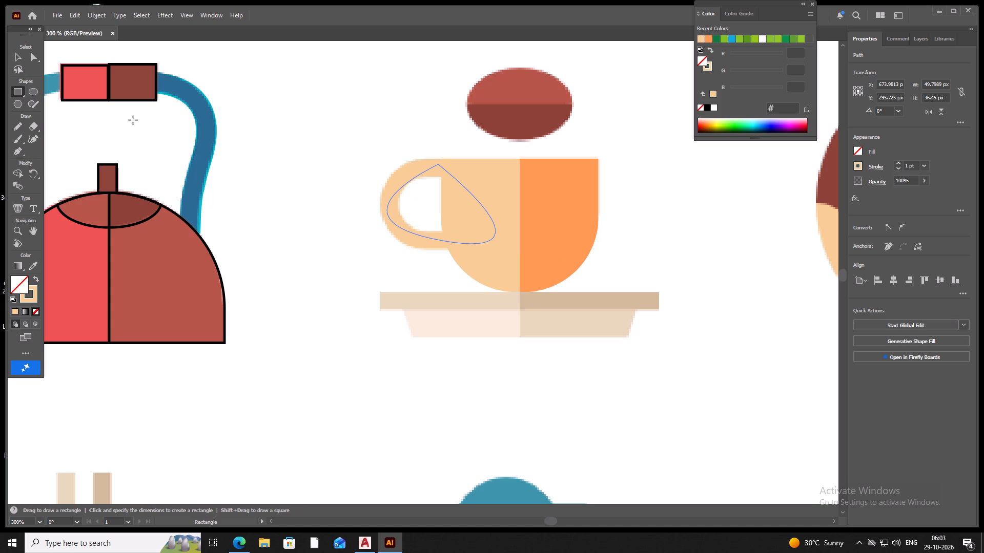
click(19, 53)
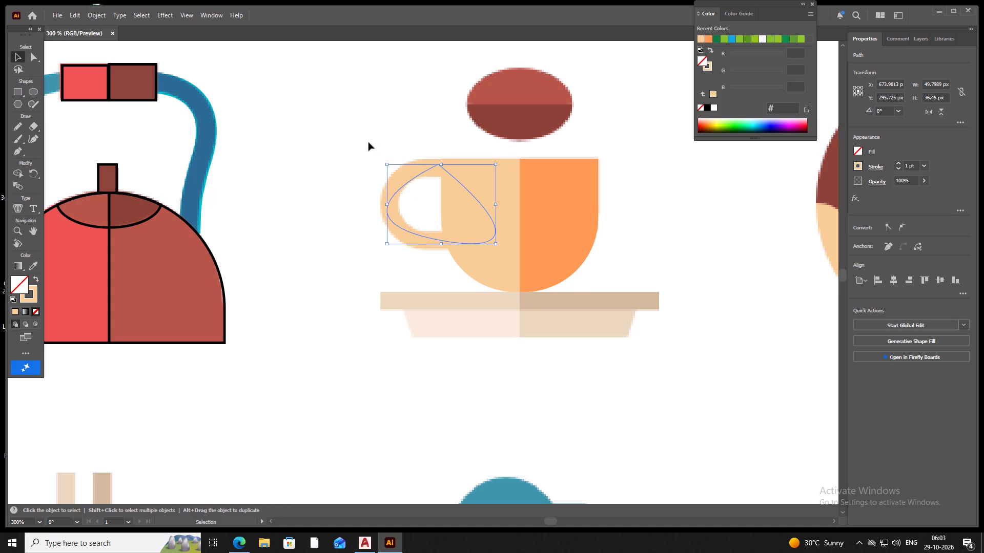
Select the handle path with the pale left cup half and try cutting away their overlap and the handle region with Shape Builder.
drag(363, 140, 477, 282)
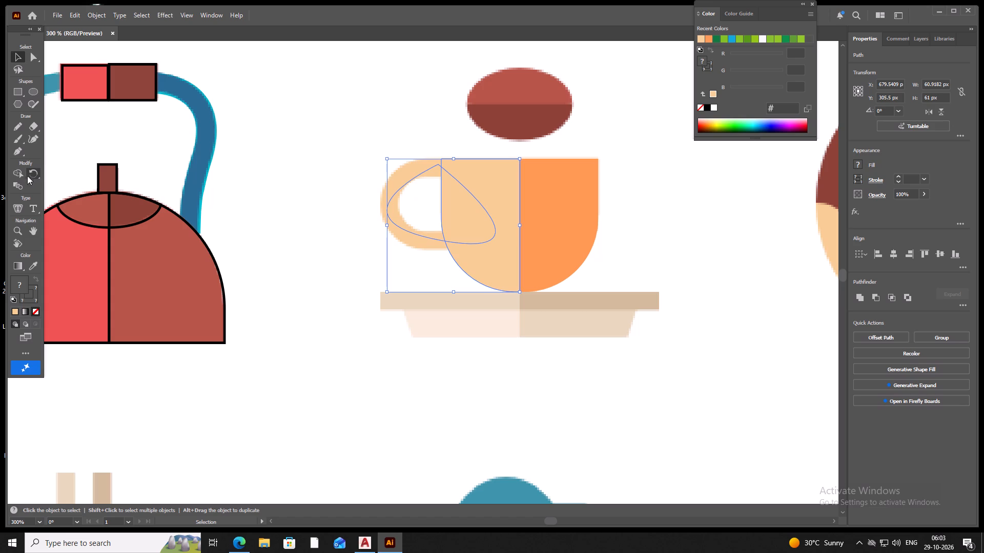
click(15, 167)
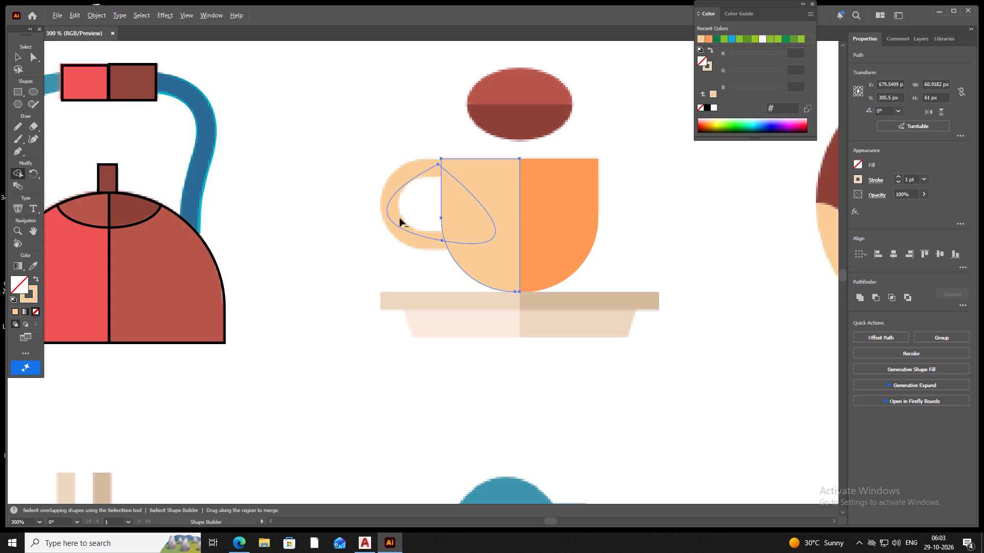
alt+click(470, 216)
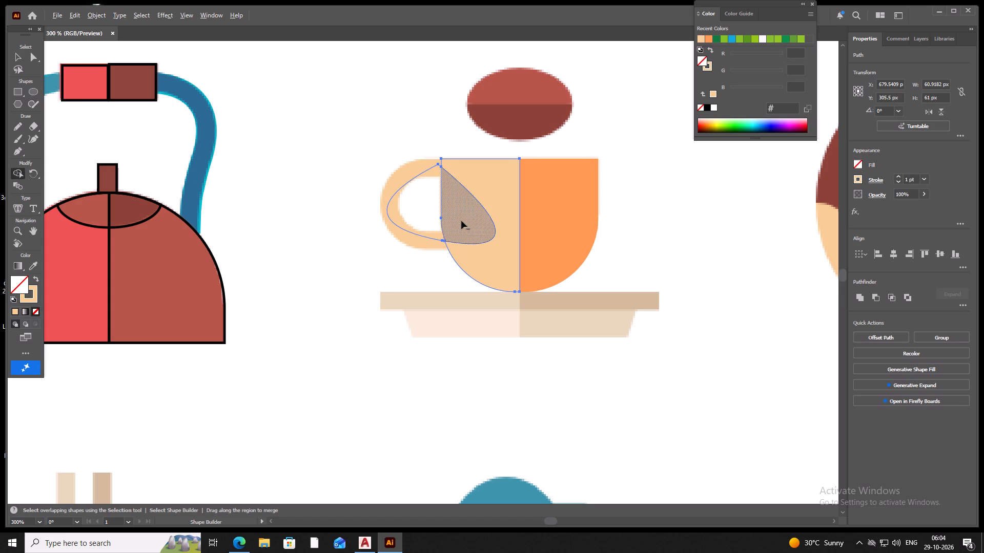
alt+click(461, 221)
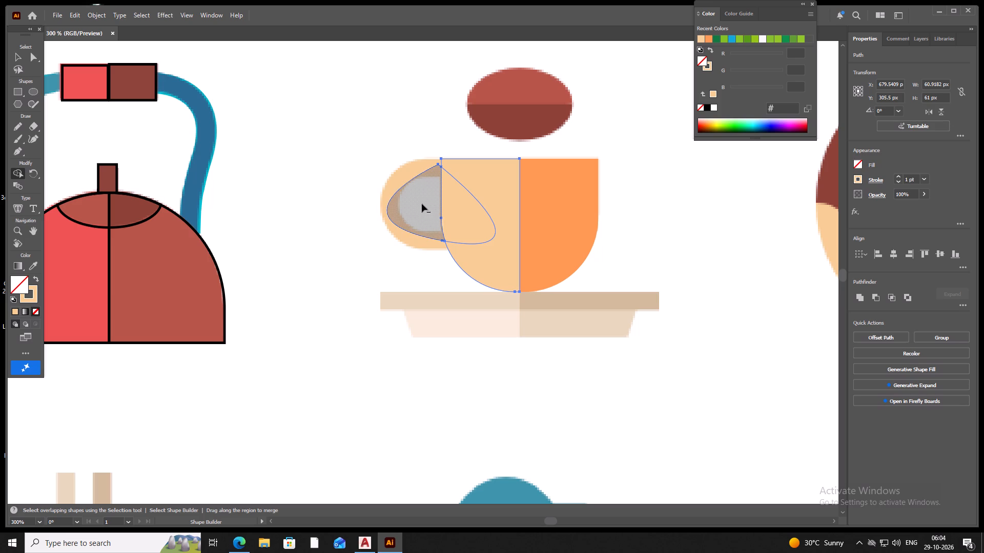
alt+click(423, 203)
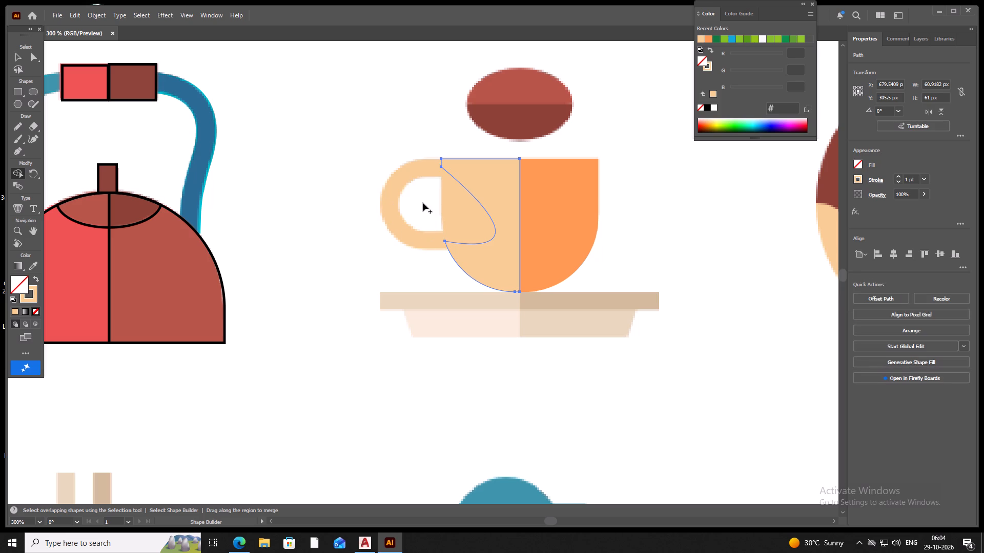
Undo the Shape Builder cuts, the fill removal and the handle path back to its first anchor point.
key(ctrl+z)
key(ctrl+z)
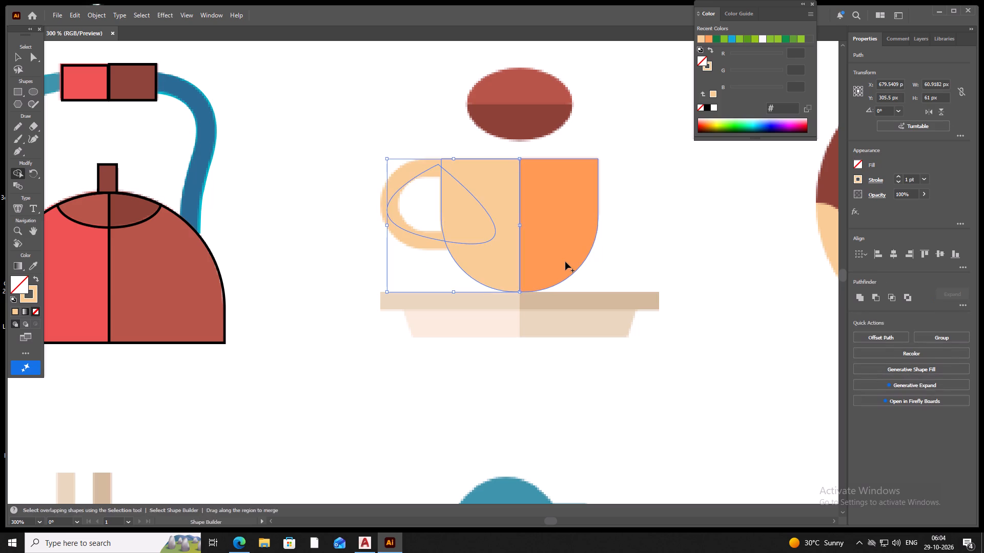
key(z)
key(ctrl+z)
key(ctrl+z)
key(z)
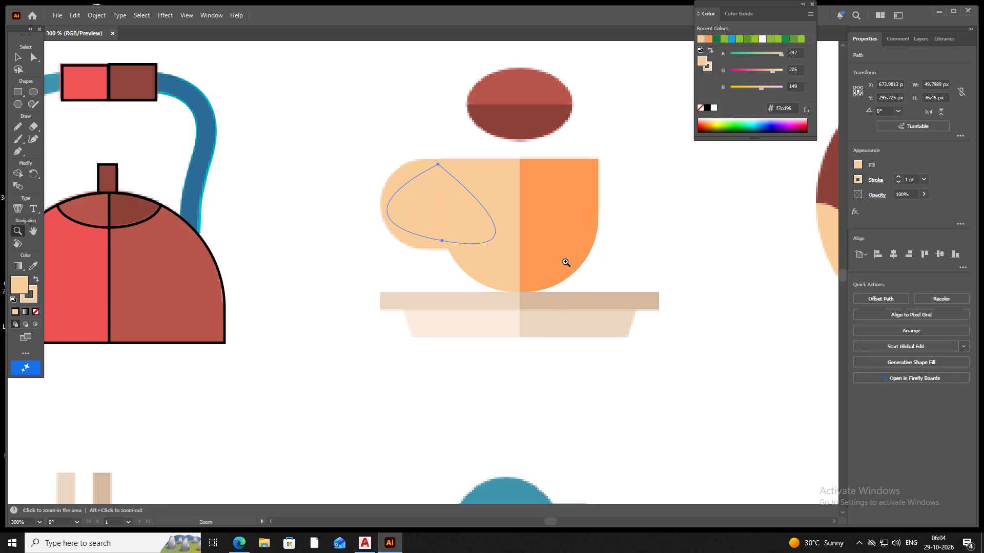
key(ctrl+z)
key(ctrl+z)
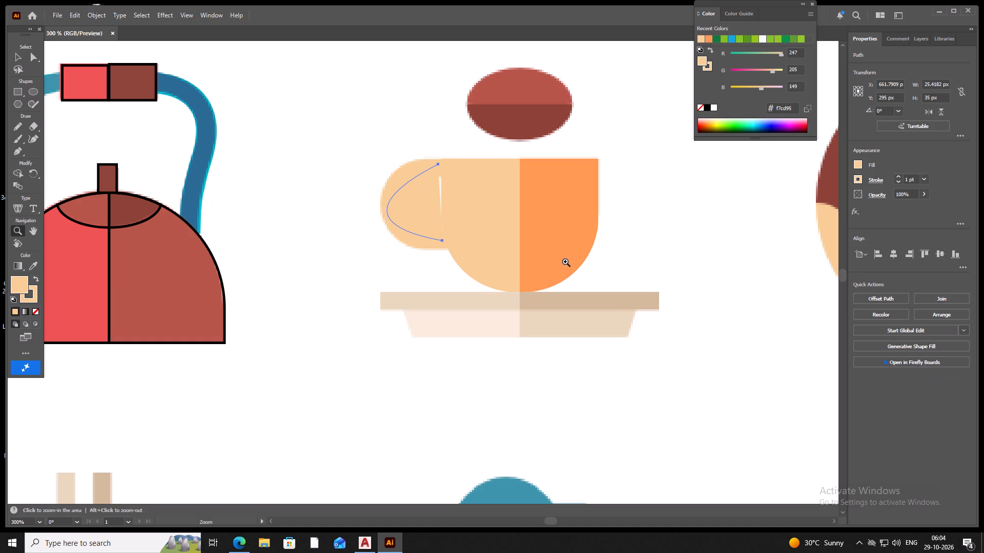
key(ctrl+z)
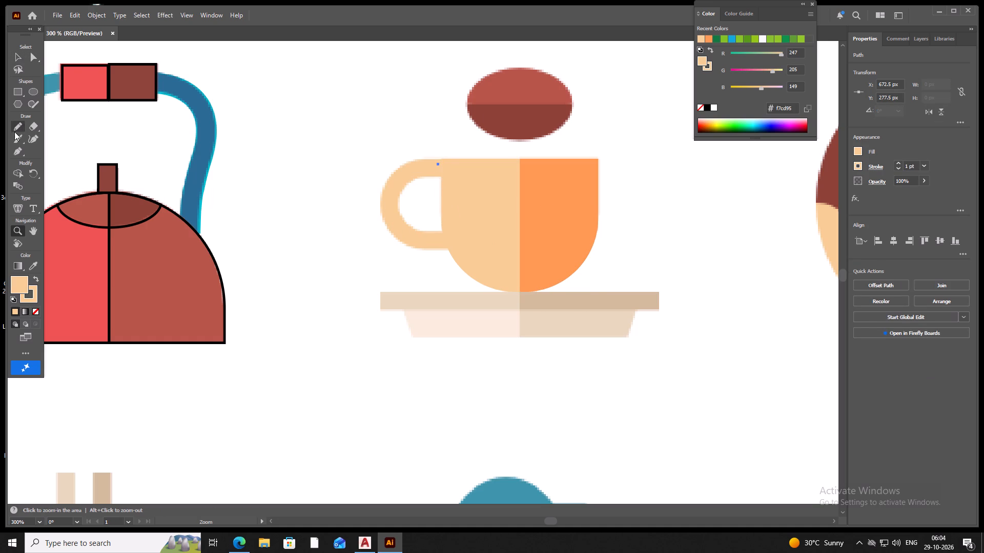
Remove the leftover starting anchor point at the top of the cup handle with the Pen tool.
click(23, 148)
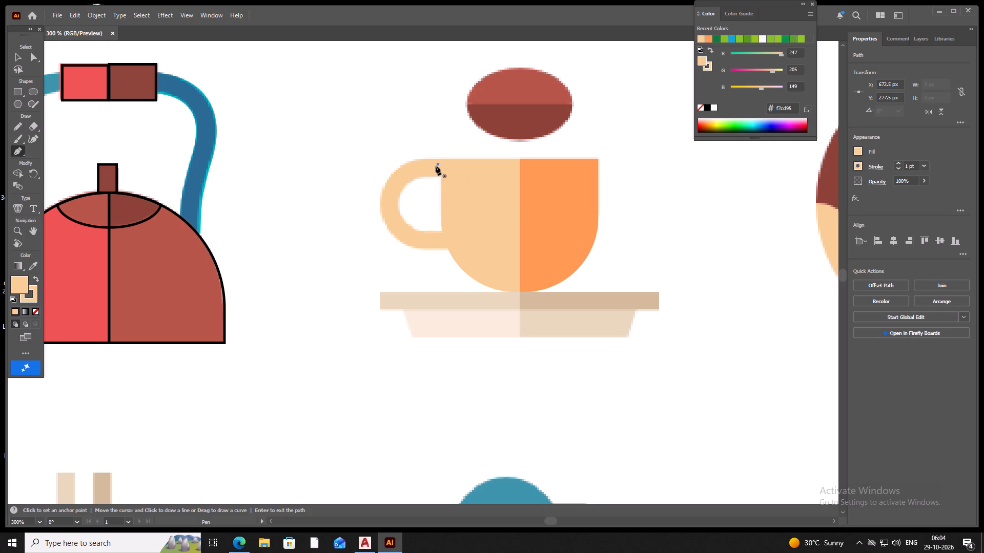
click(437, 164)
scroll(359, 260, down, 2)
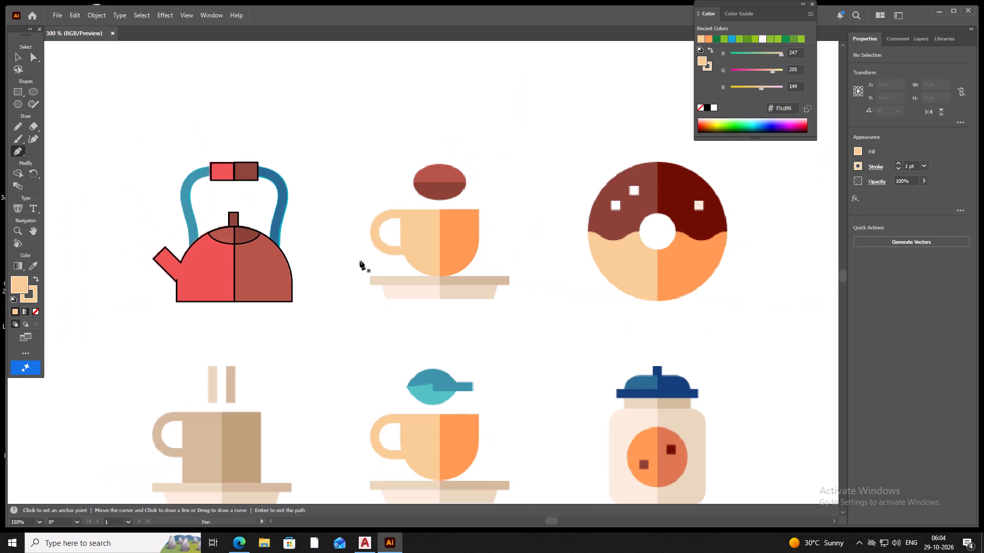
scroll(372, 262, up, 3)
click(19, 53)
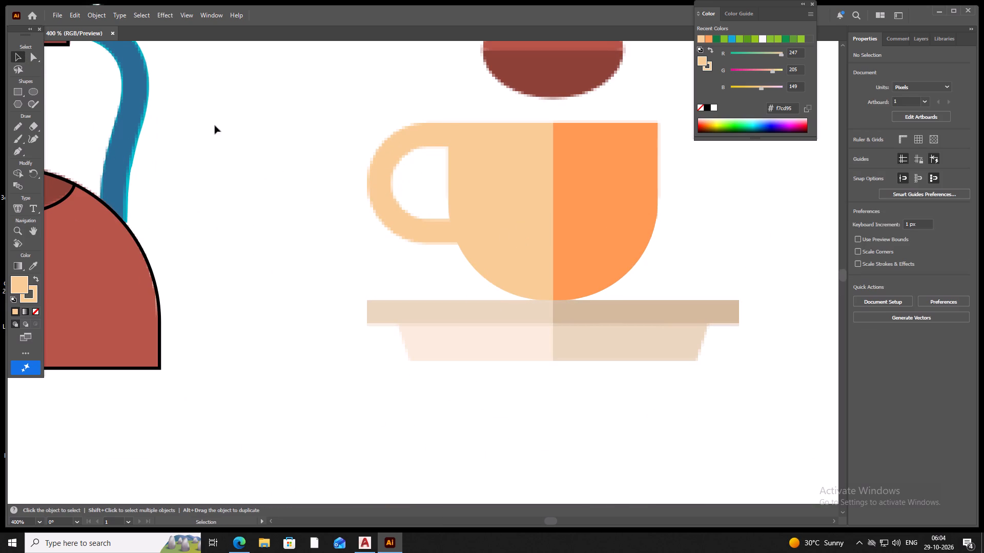
Save the document.
scroll(143, 200, down, 1)
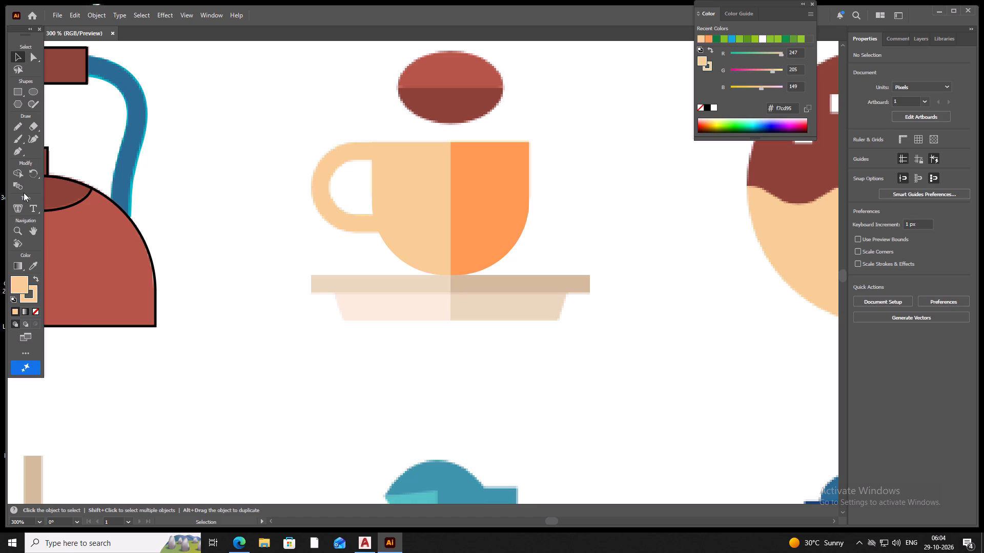
click(35, 92)
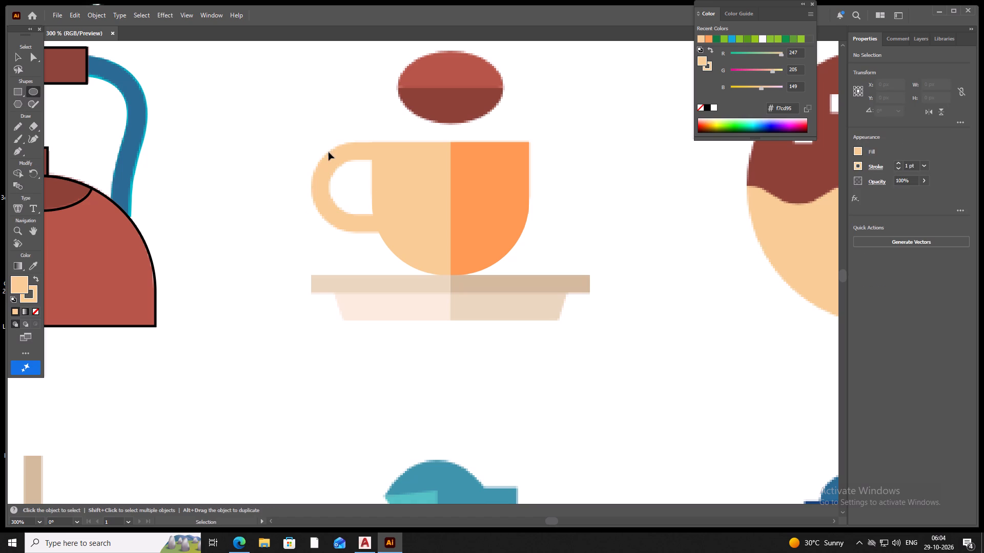
key(ctrl+s)
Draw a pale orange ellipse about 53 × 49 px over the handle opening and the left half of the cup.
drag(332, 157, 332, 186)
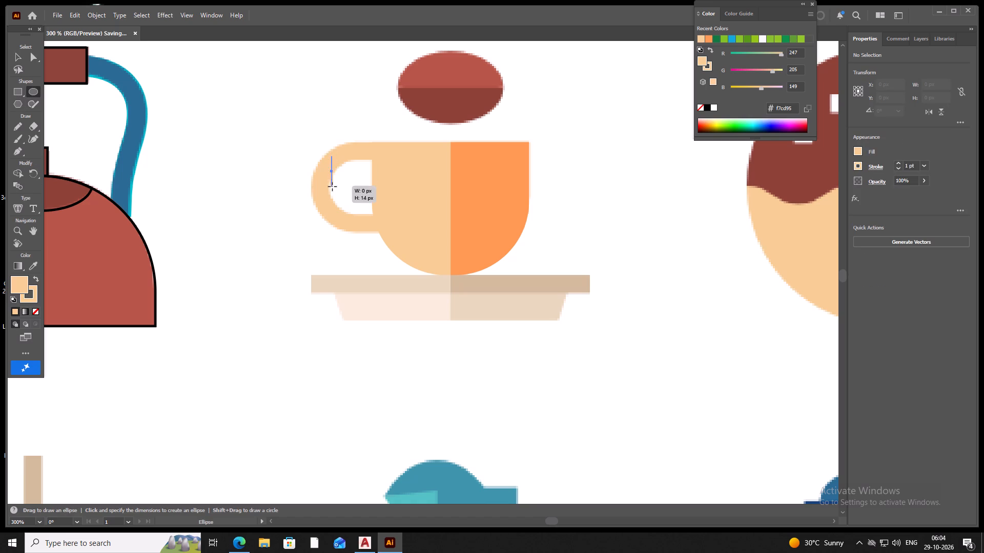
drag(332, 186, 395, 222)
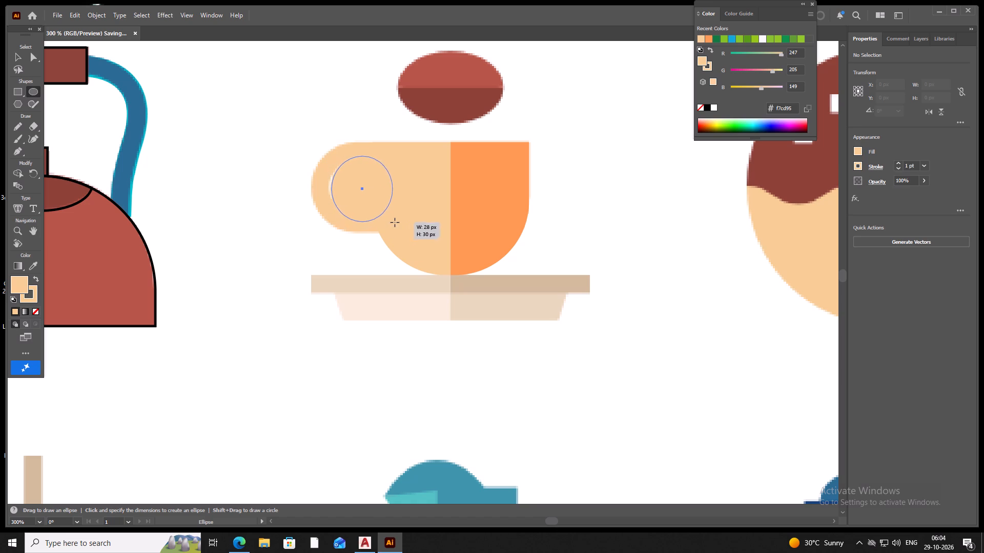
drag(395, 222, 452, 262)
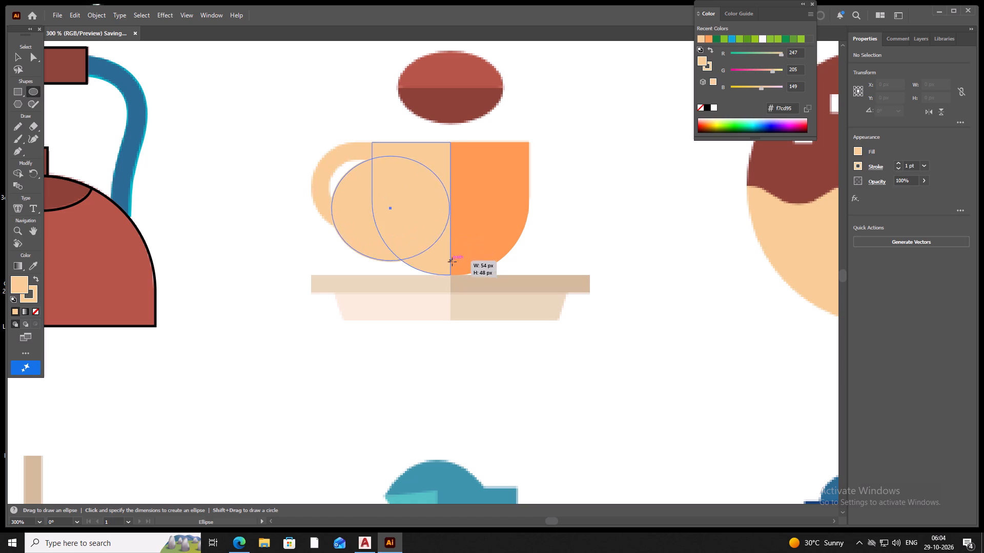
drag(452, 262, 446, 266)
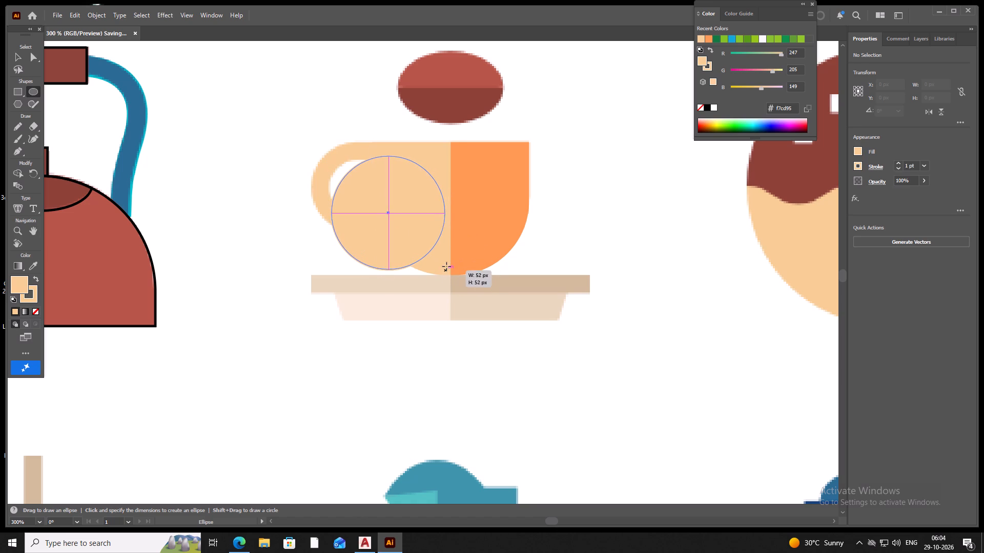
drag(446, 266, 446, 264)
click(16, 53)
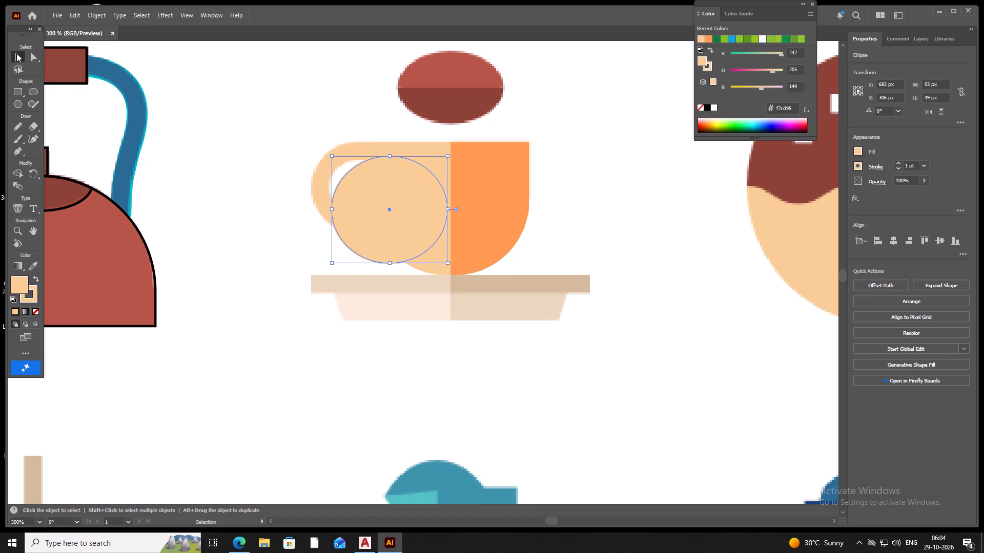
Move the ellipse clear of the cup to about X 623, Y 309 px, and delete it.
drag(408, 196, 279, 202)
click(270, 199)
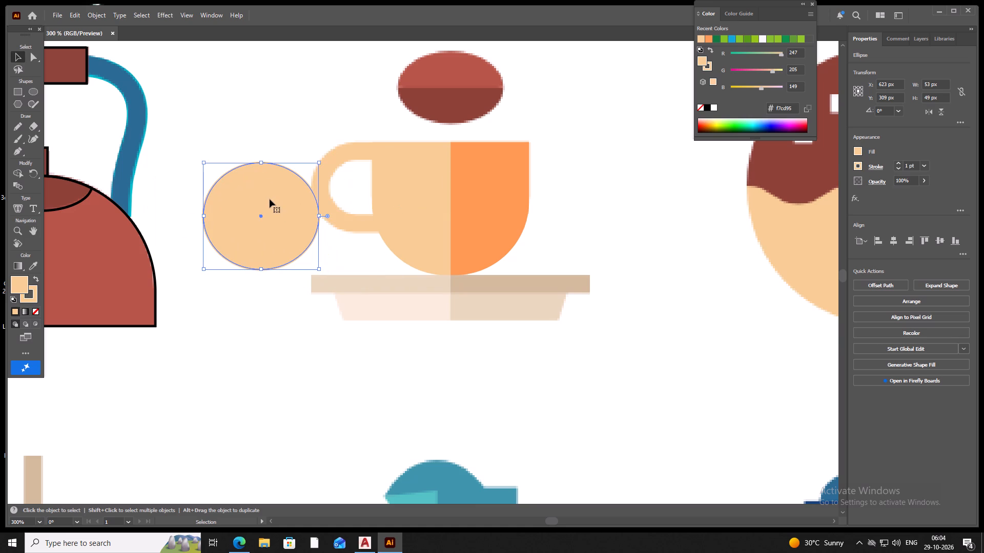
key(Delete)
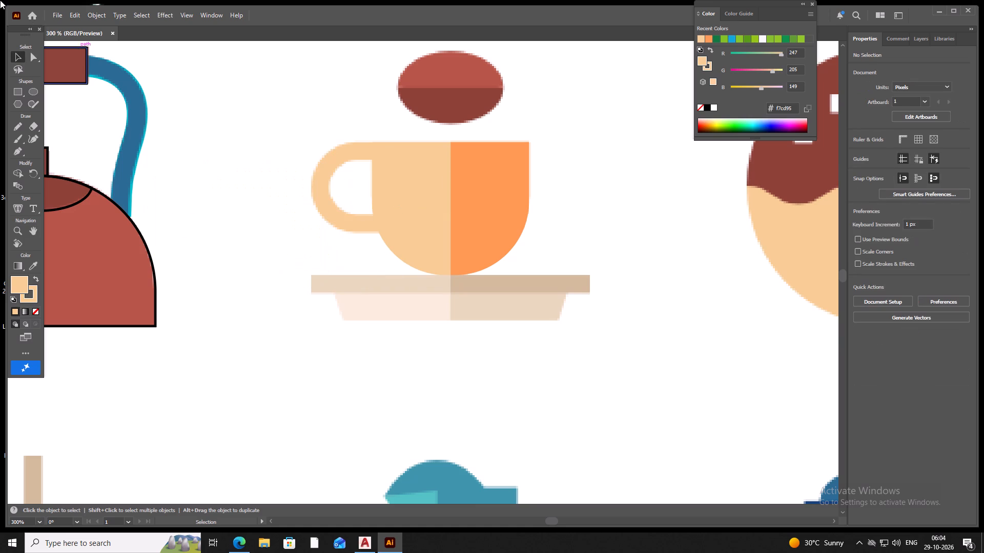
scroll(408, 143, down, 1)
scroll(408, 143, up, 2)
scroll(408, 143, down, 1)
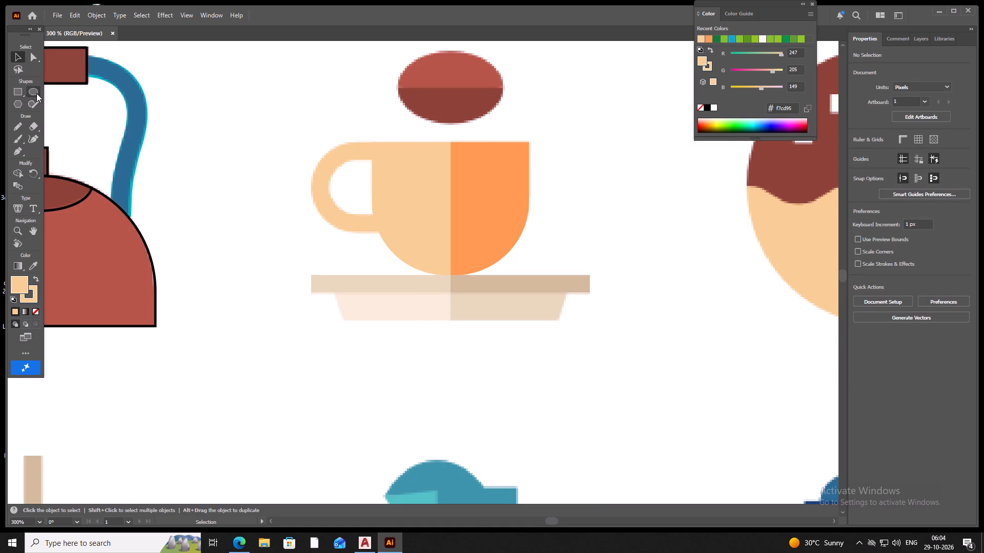
Draw an ellipse about 49 × 34 px with the red sampled from the coffee bean's upper half, and align it over the bean.
click(36, 93)
click(32, 269)
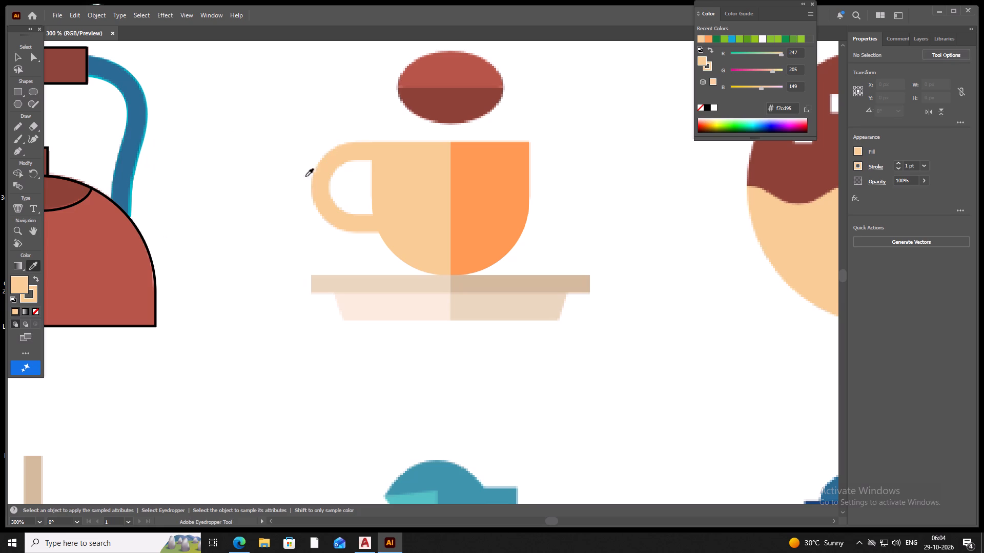
click(460, 91)
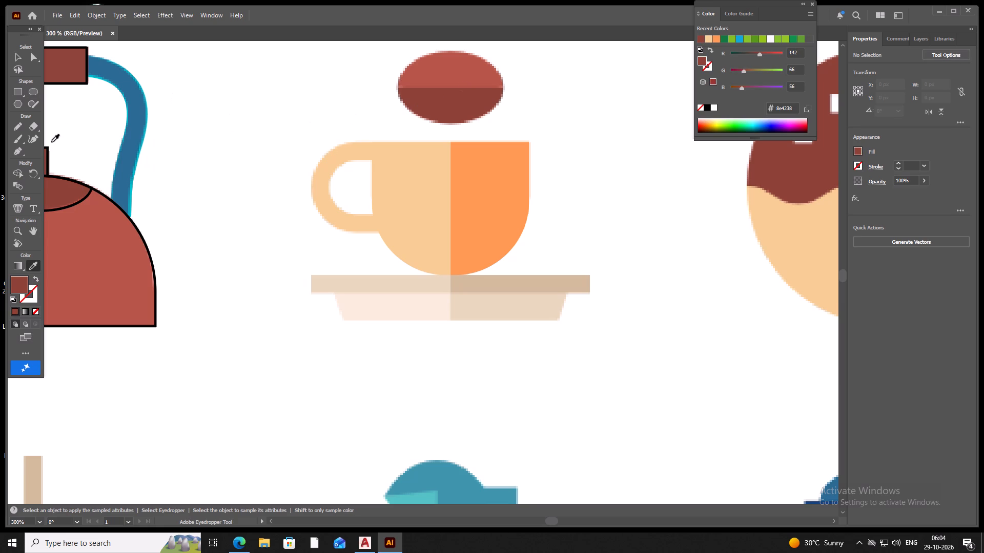
click(35, 309)
click(36, 296)
click(426, 72)
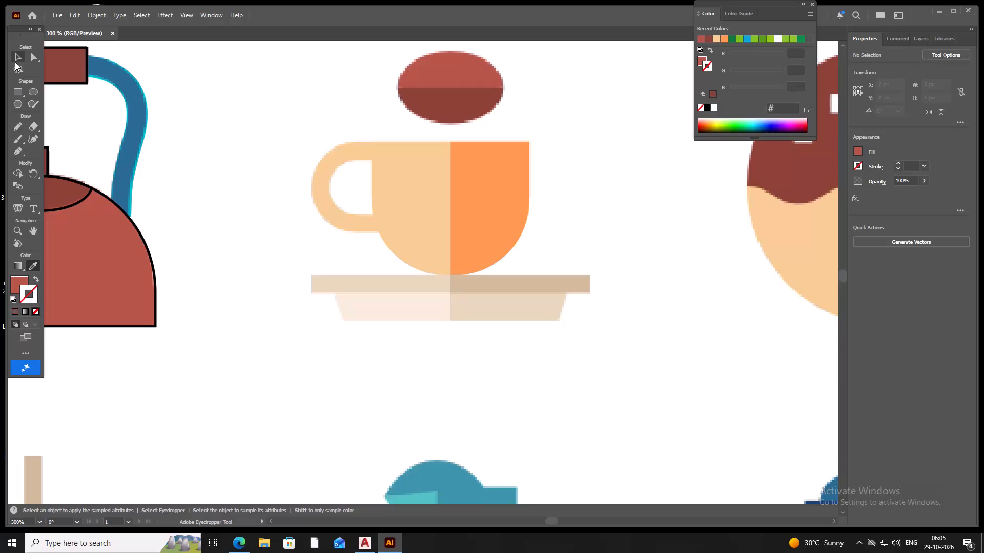
click(31, 92)
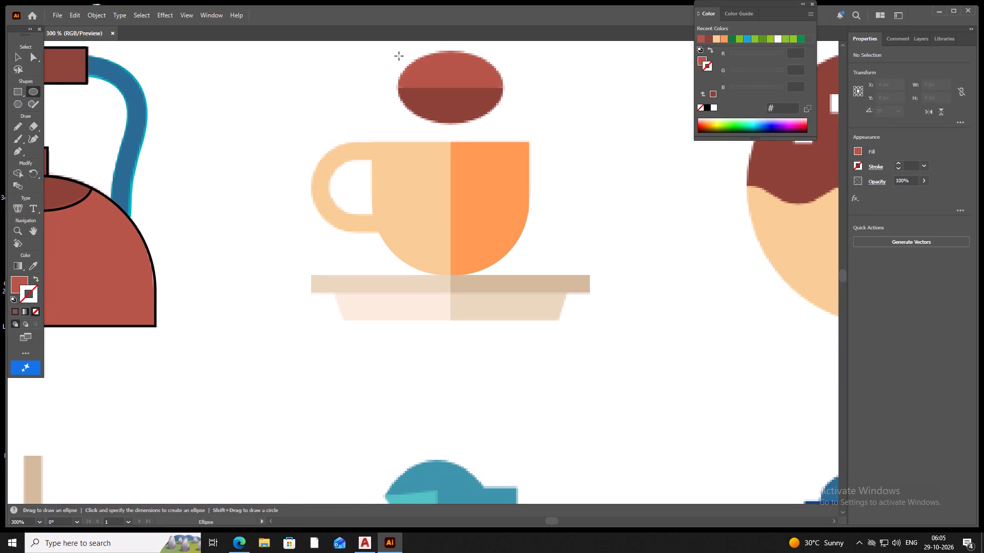
drag(399, 56, 493, 121)
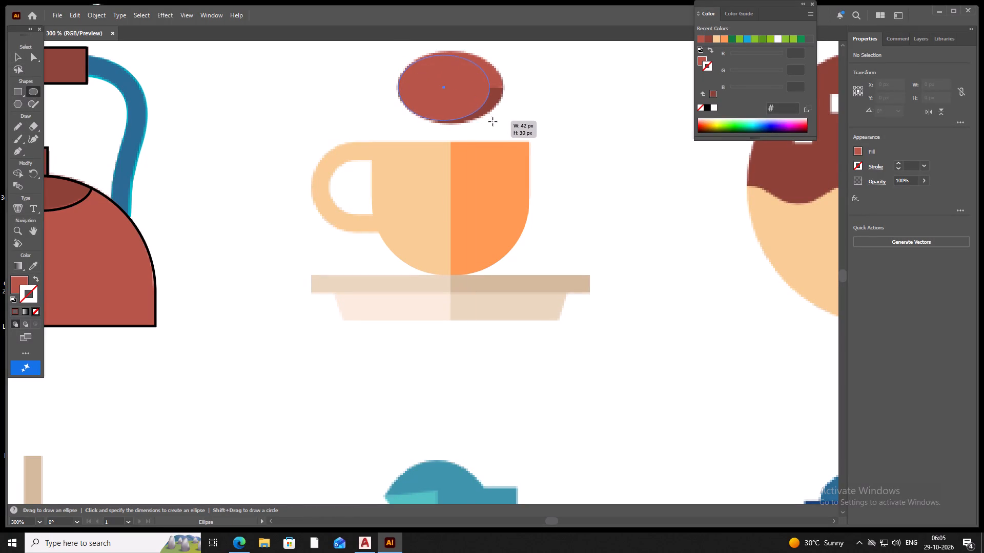
drag(493, 121, 504, 128)
click(21, 58)
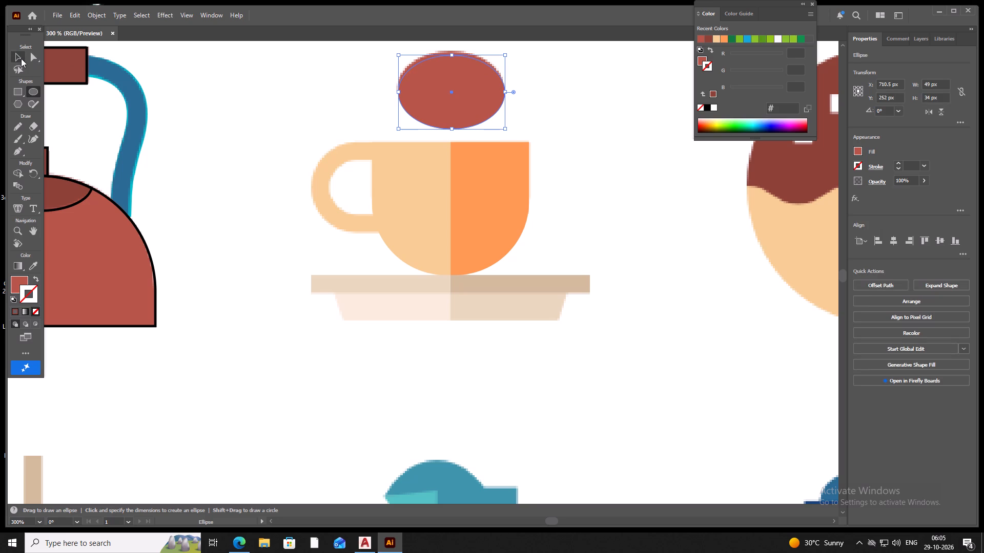
click(467, 81)
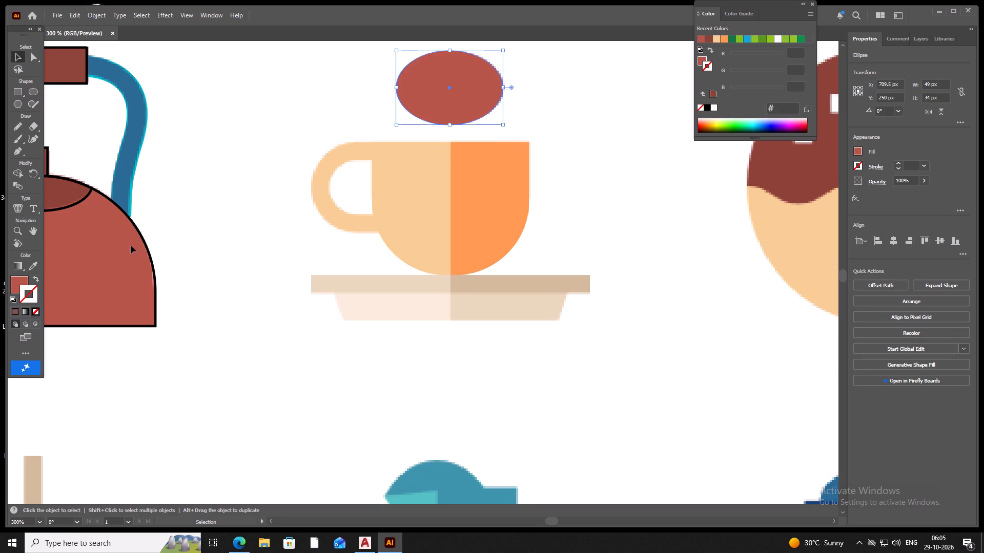
Give the bean ellipse a 1 pt red stroke (#b75548) and no fill.
click(14, 314)
click(17, 280)
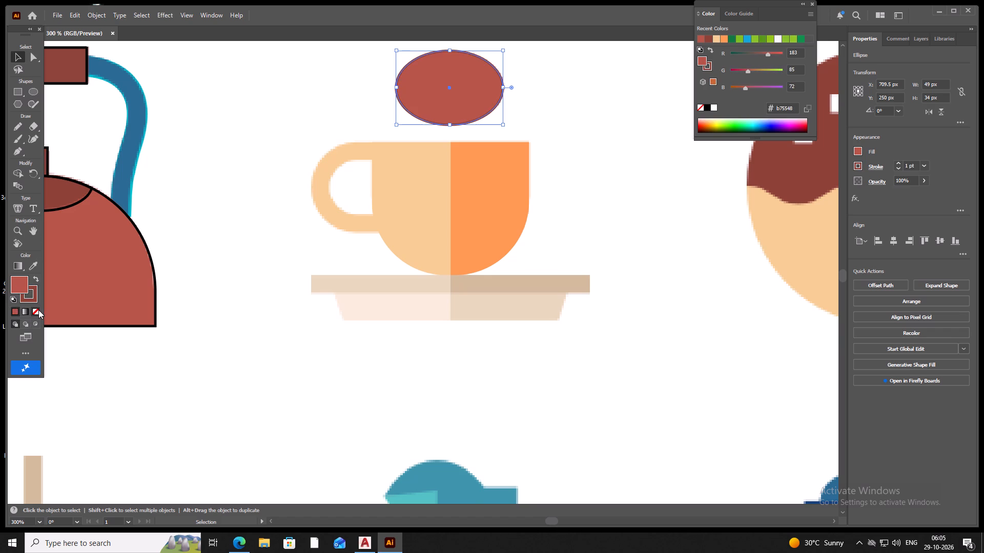
click(37, 310)
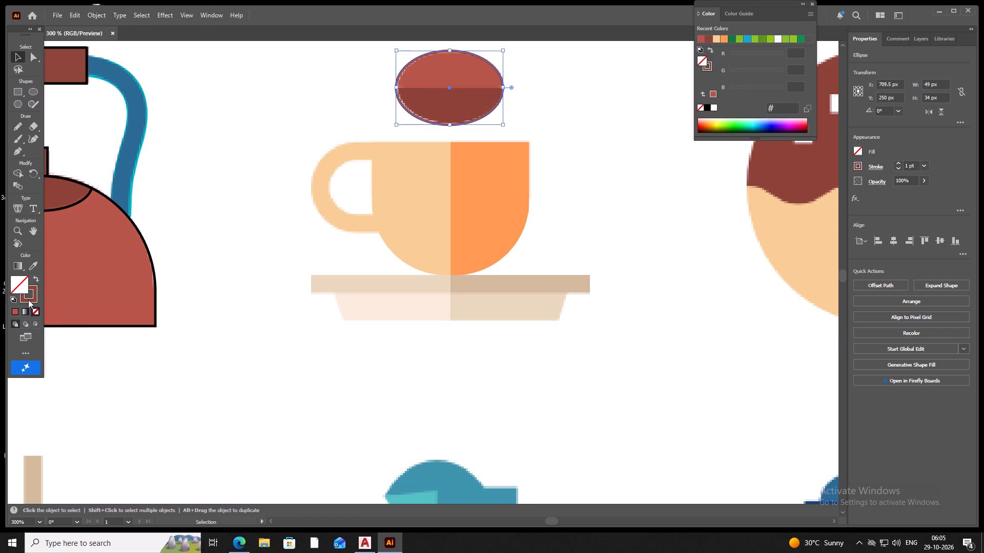
Resize the outlined ellipse to about 47.5 × 33.5 px so it matches the coffee bean's outline.
drag(397, 89, 398, 88)
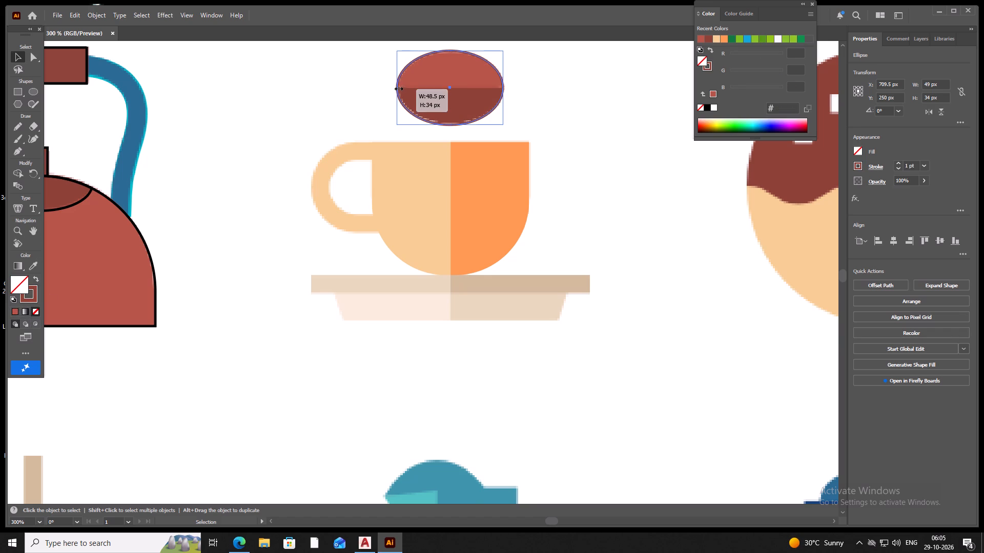
drag(398, 88, 400, 83)
drag(450, 124, 450, 121)
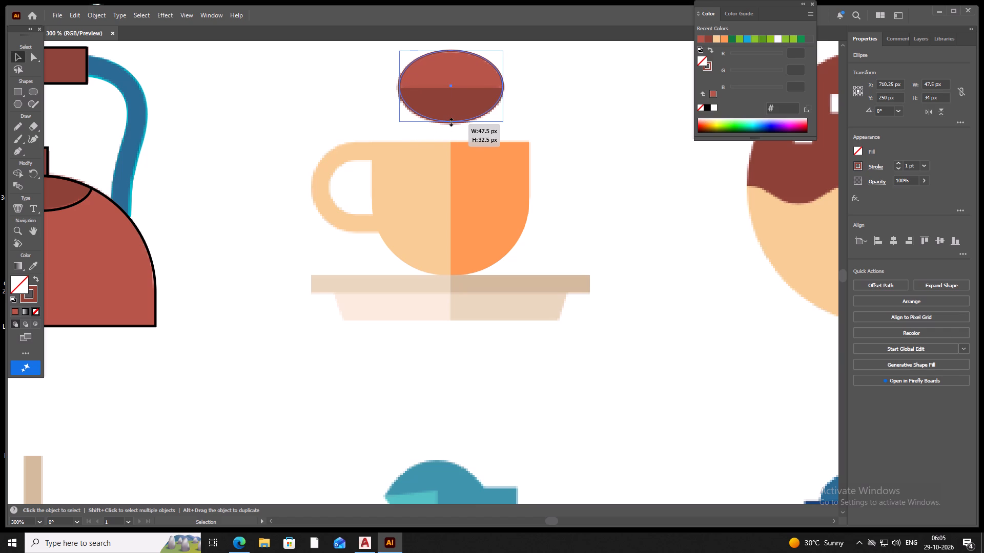
drag(450, 121, 434, 97)
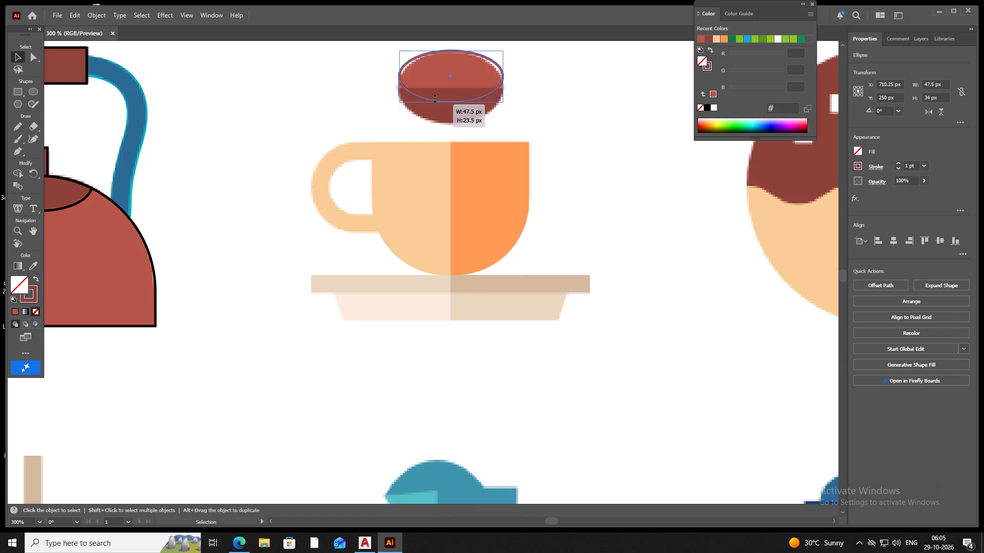
drag(434, 97, 424, 133)
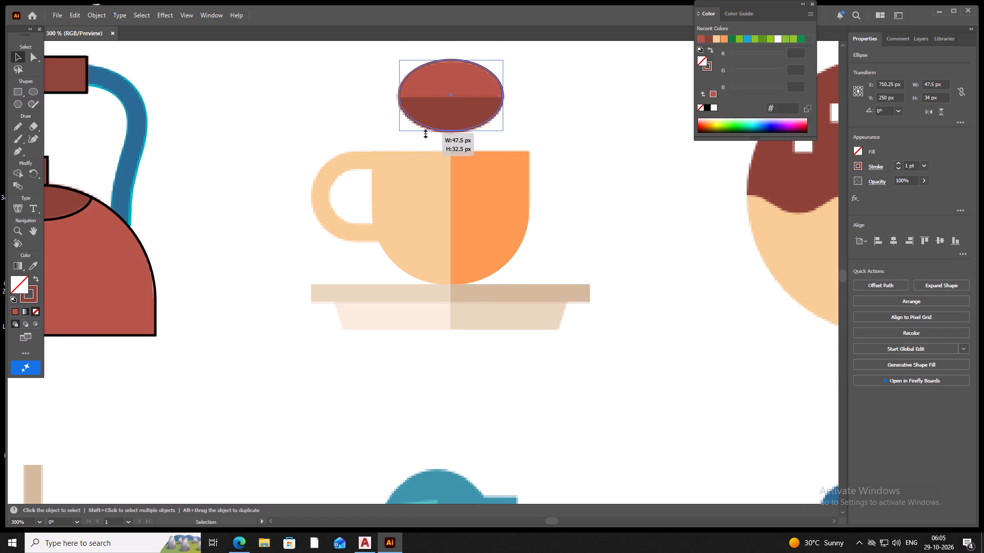
drag(424, 133, 425, 134)
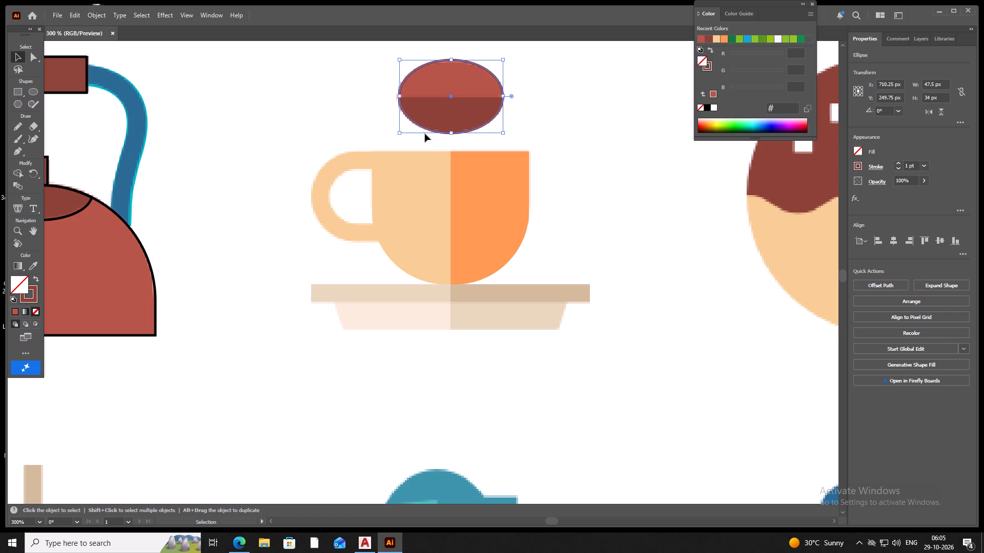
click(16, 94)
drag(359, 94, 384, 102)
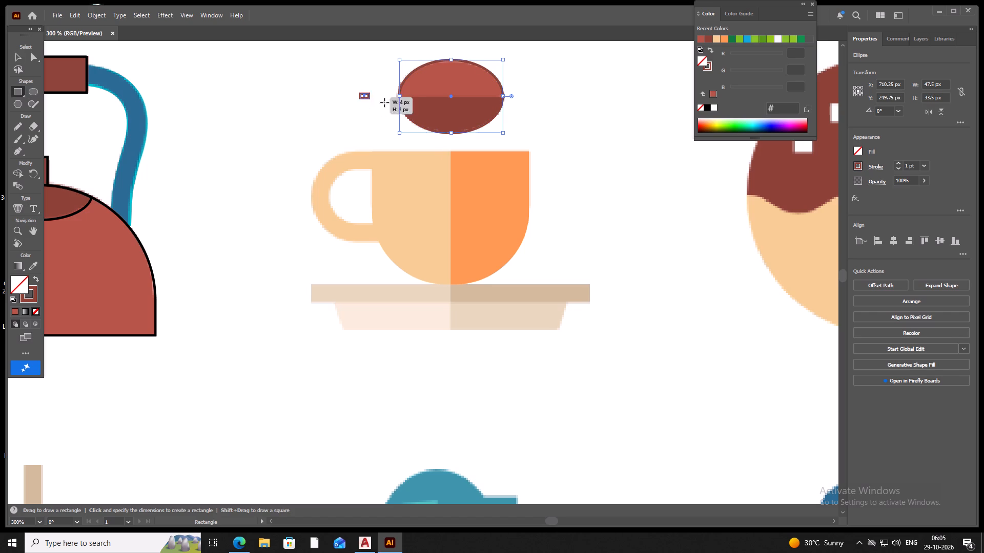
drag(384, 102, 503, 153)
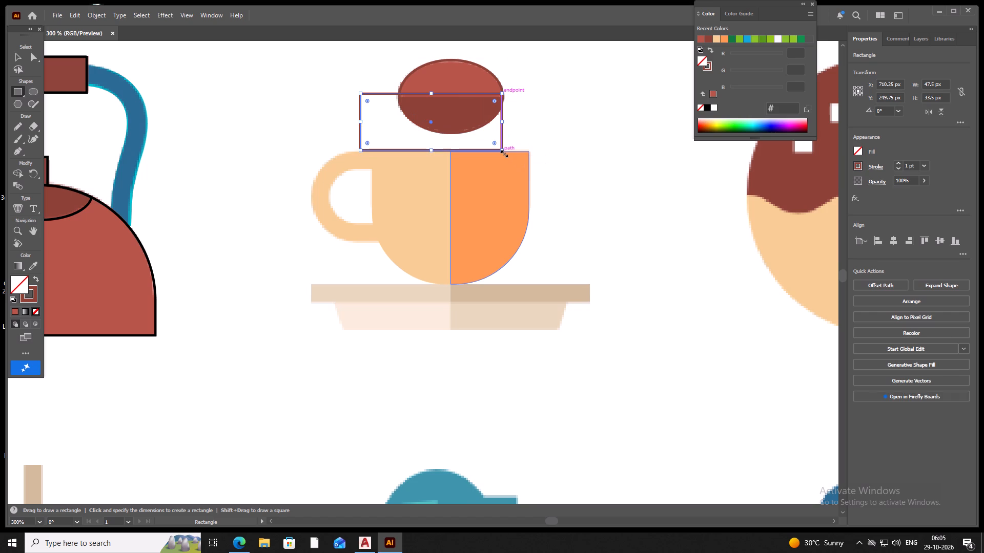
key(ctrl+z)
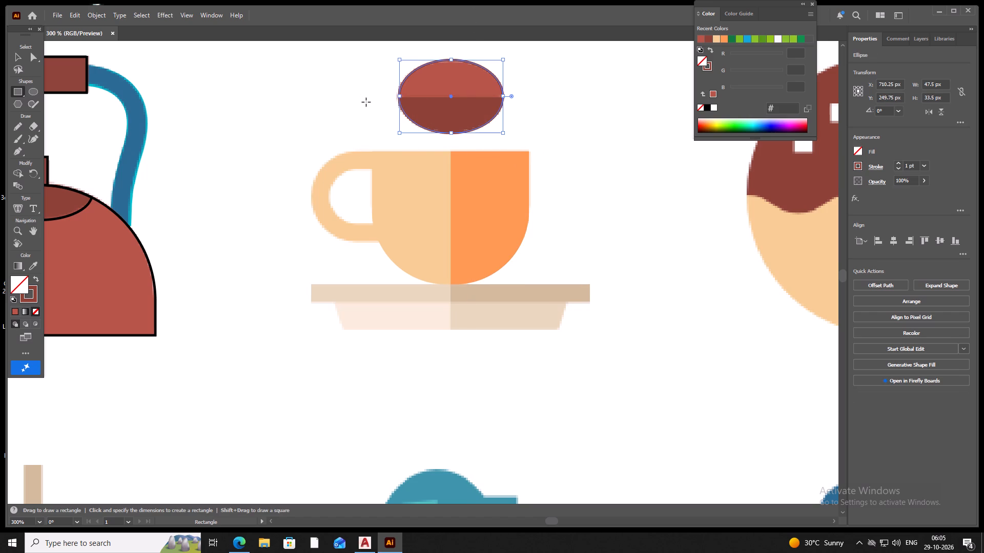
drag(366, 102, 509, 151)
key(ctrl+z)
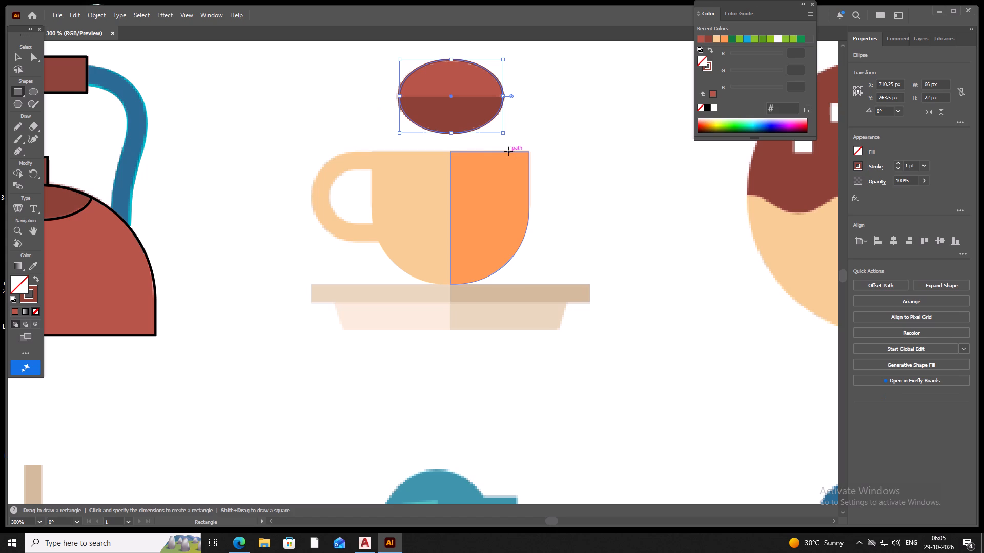
Draw an unfilled rectangle about 78 × 23 px from the bean's colour-split line down to the cup's rim.
drag(360, 100, 374, 101)
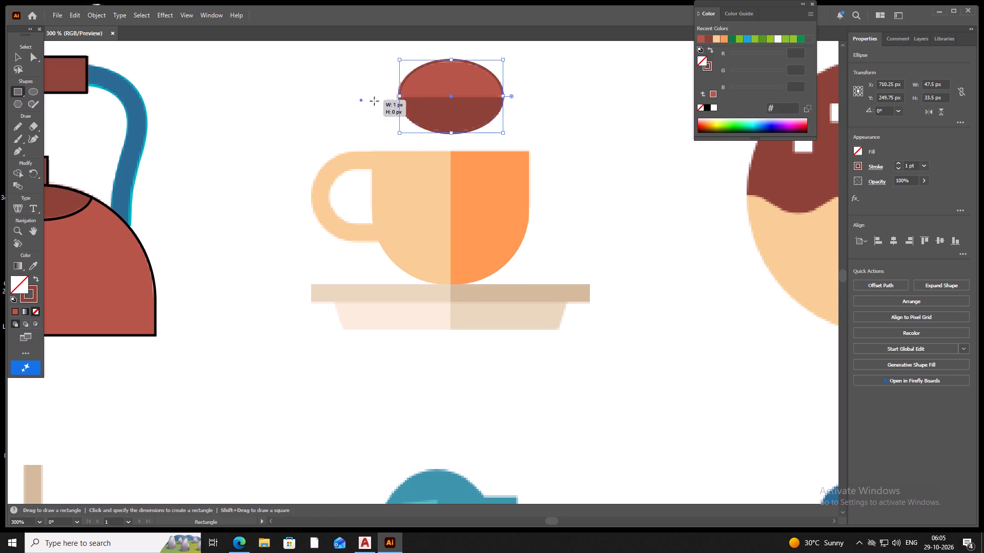
drag(374, 101, 541, 159)
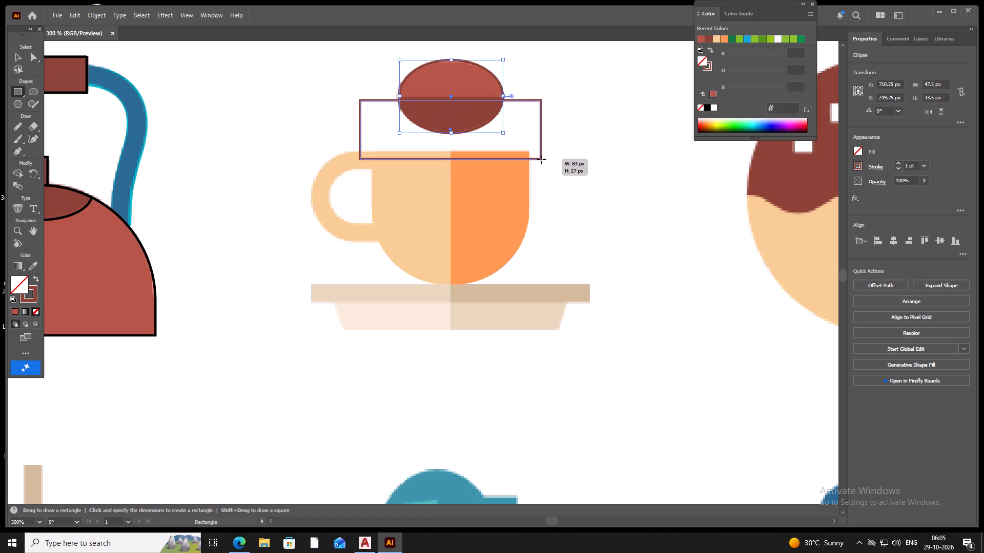
drag(541, 159, 532, 148)
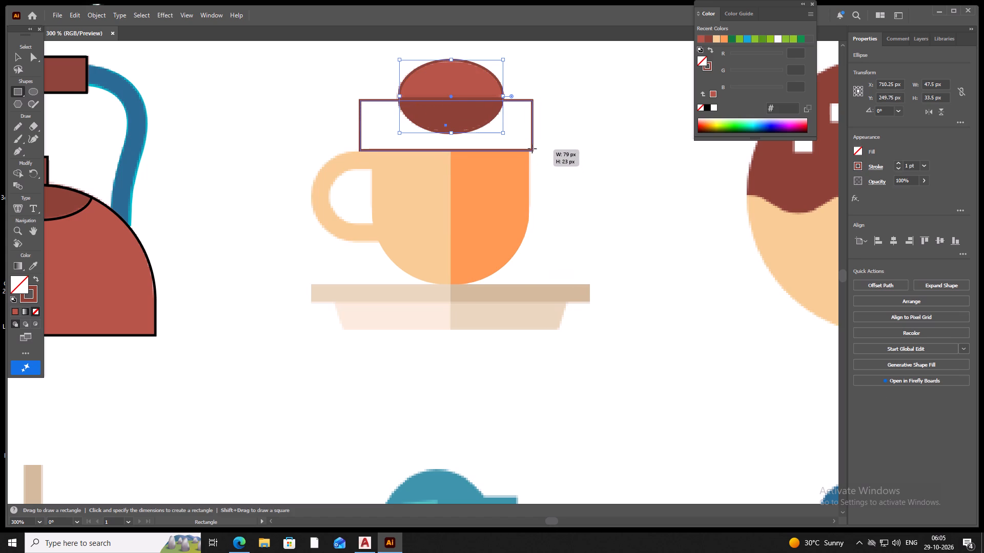
drag(532, 148, 531, 152)
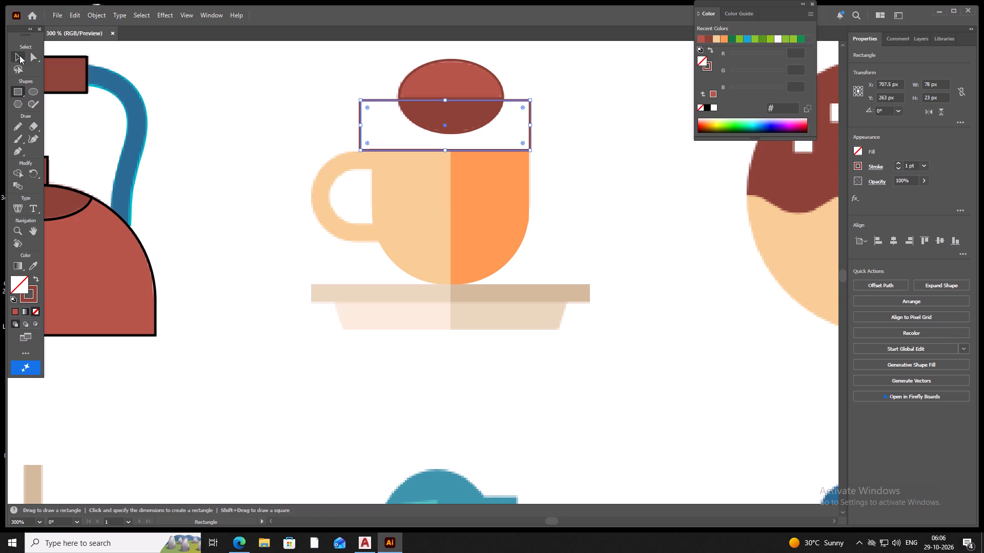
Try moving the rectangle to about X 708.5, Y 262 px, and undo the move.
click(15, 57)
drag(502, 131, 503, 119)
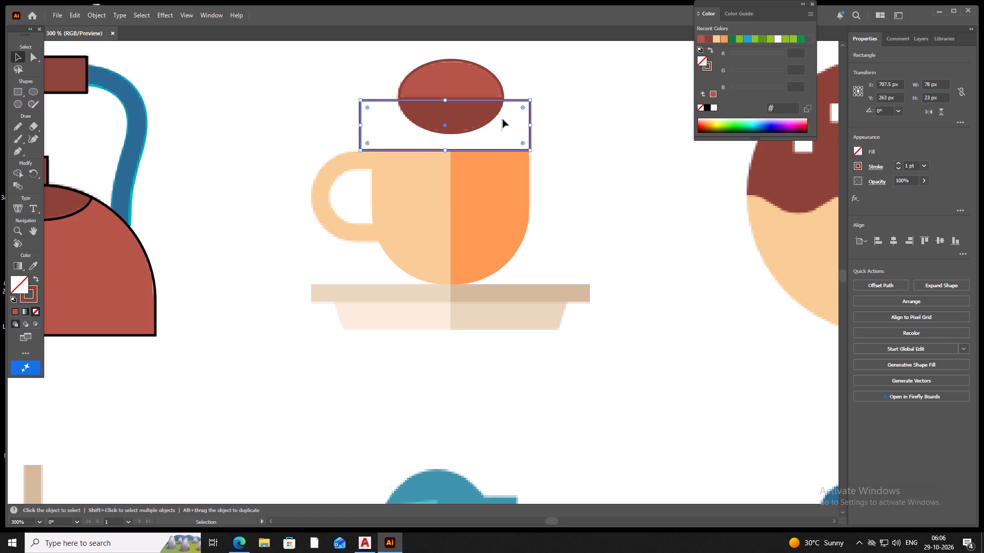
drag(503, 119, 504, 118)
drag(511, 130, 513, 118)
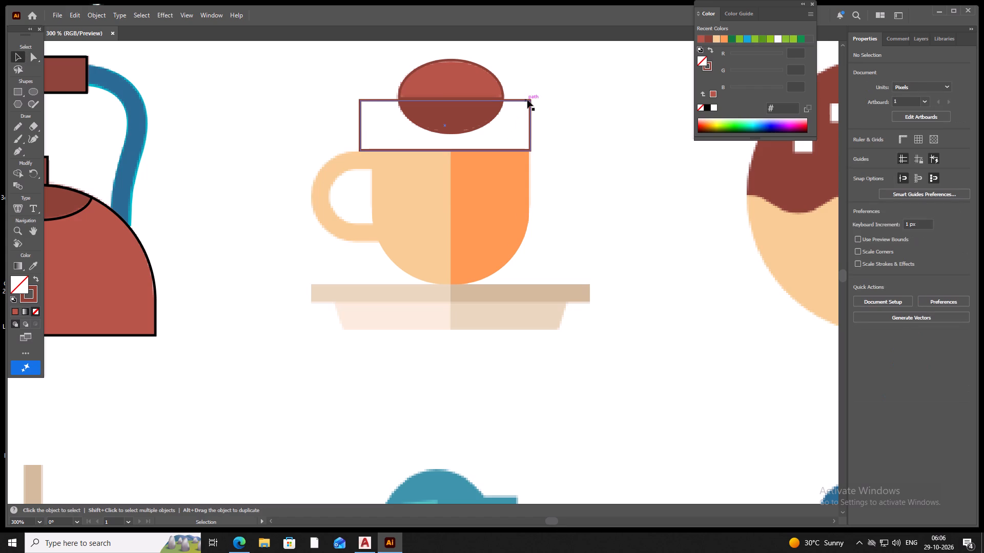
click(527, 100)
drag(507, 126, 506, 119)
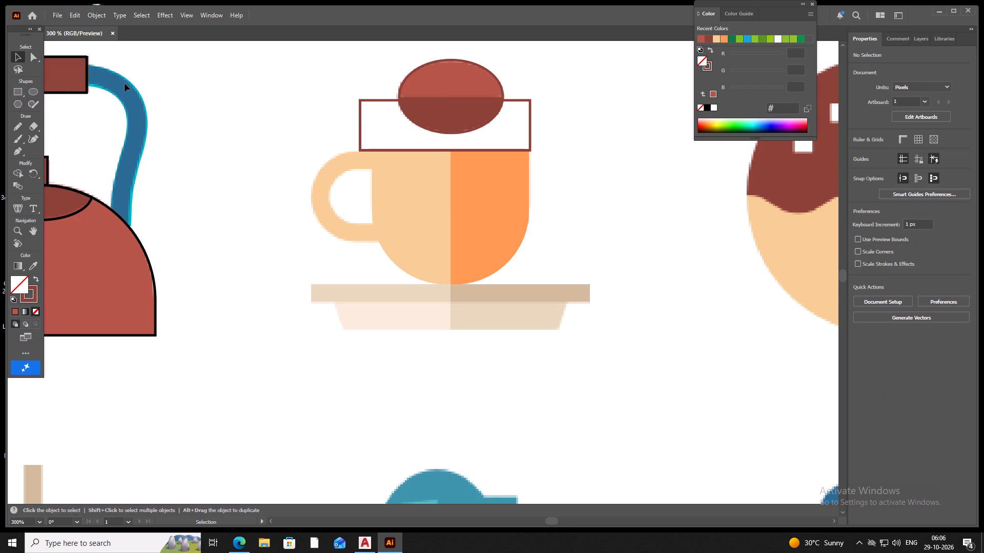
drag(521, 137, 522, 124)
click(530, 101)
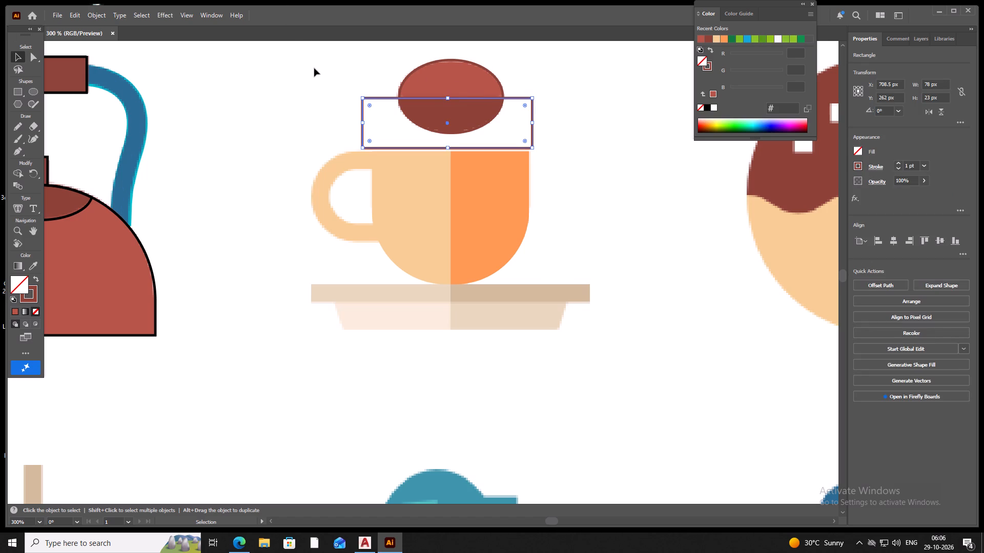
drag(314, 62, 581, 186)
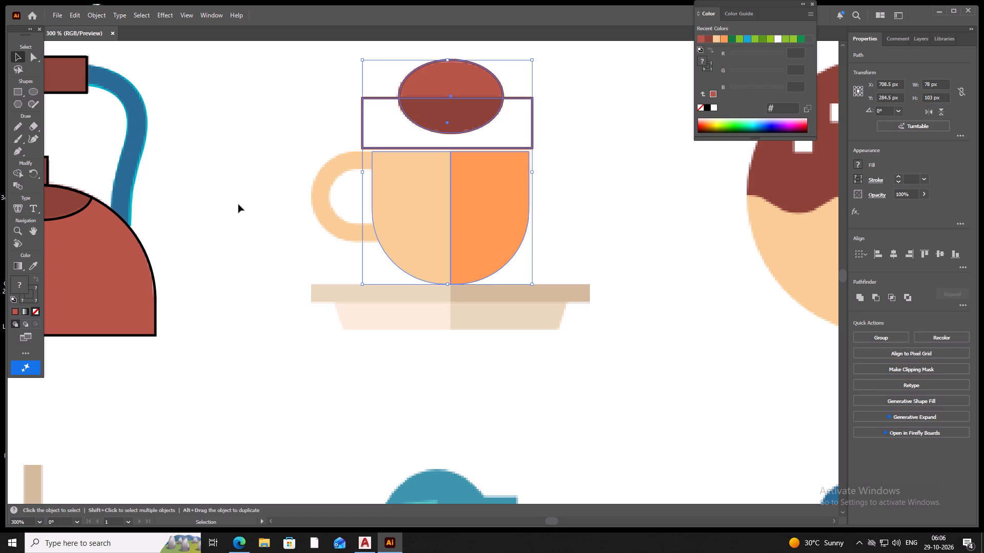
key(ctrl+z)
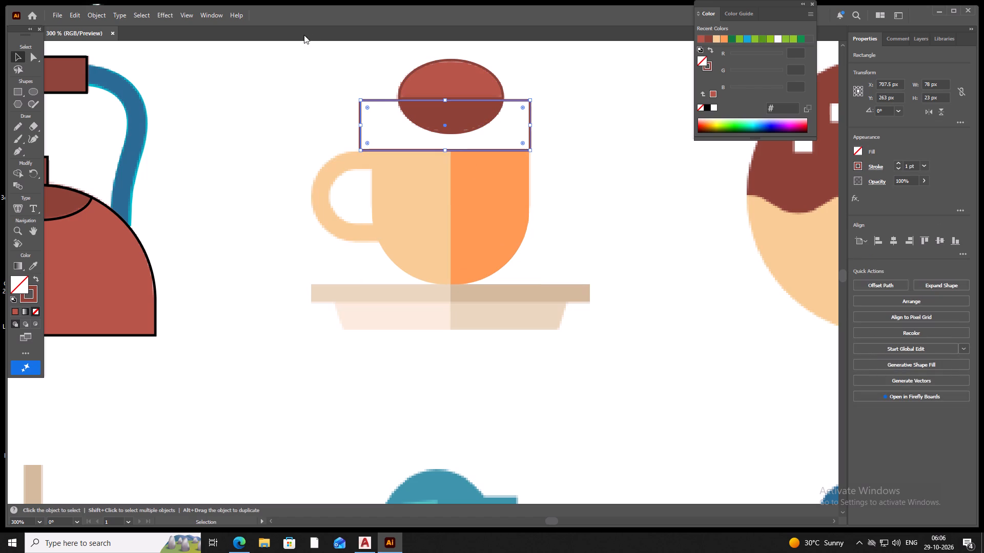
With Shape Builder, remove the rectangle's area outside the bean ellipse and make the bean's upper and lower halves separate shapes.
drag(293, 44, 558, 153)
drag(558, 153, 561, 152)
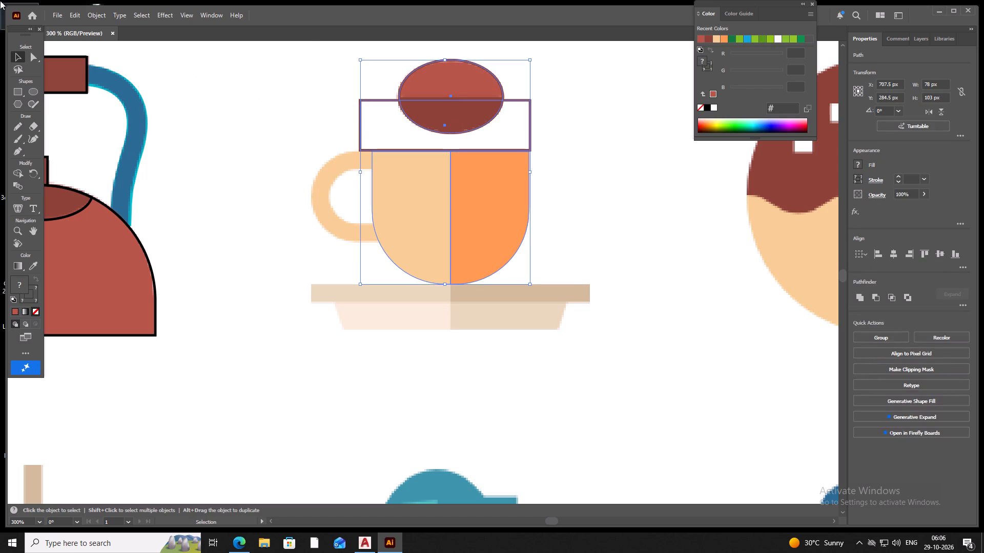
click(20, 172)
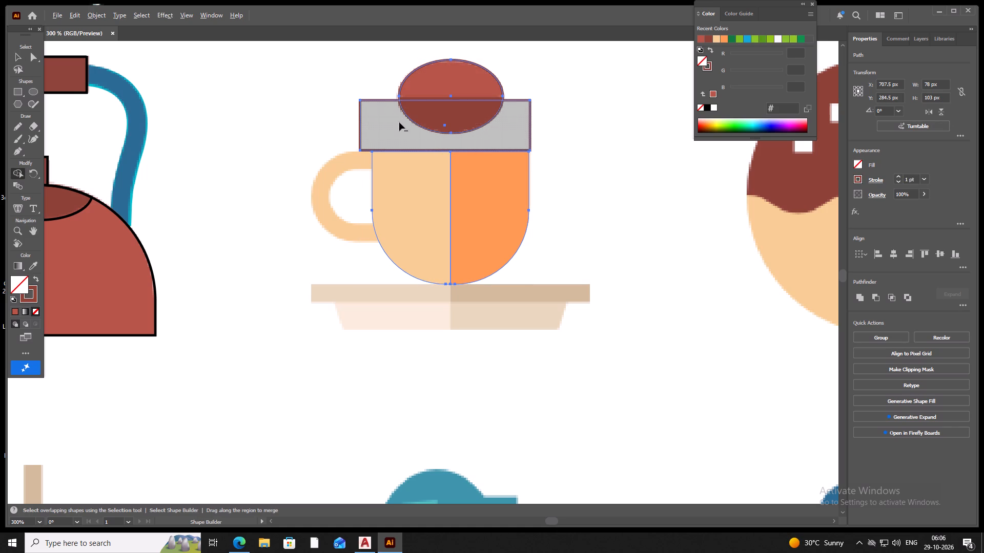
alt+drag(381, 113, 486, 140)
alt+drag(486, 140, 508, 107)
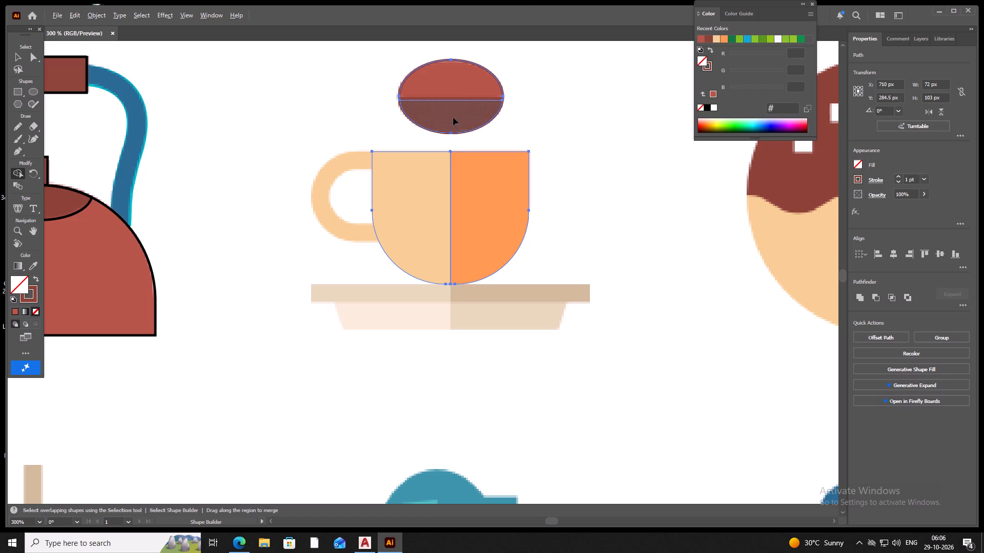
click(456, 77)
click(456, 119)
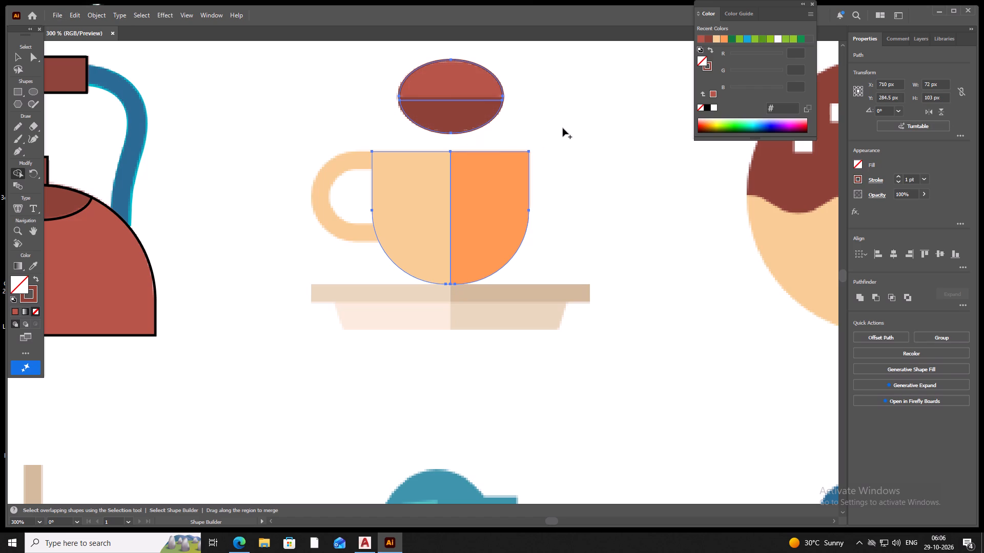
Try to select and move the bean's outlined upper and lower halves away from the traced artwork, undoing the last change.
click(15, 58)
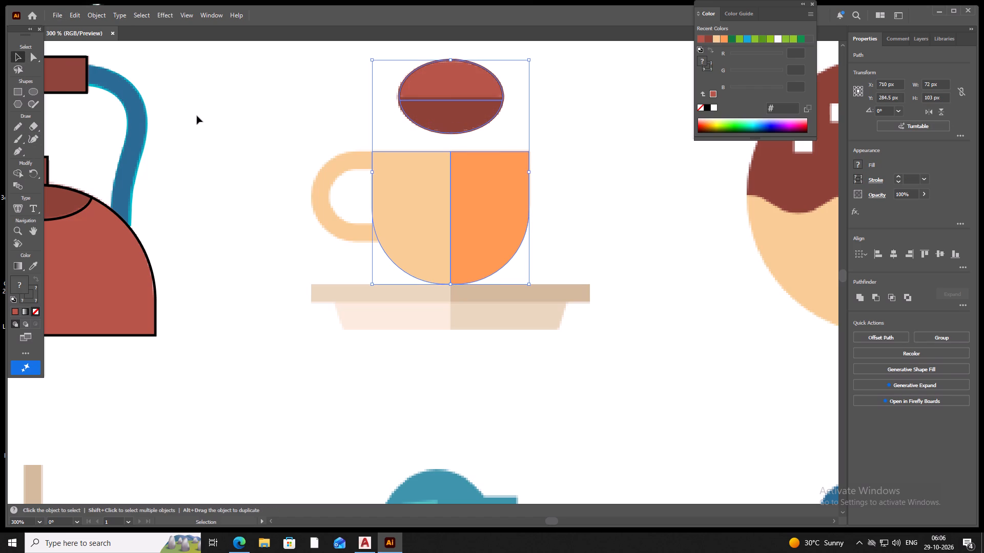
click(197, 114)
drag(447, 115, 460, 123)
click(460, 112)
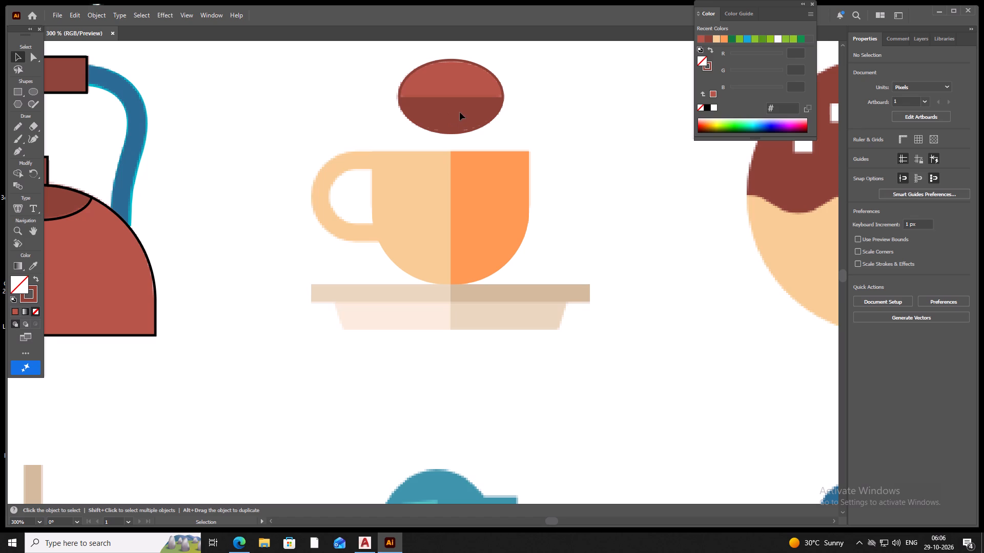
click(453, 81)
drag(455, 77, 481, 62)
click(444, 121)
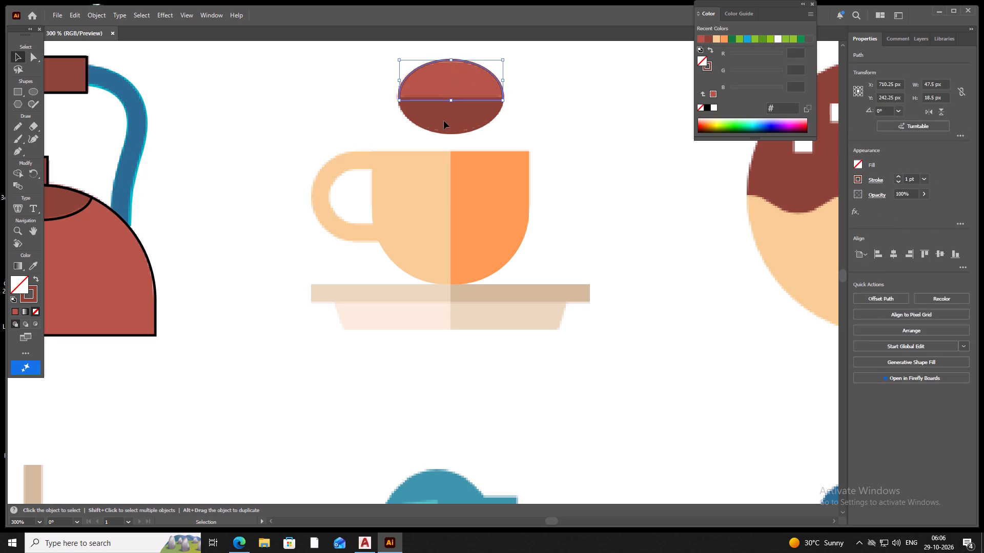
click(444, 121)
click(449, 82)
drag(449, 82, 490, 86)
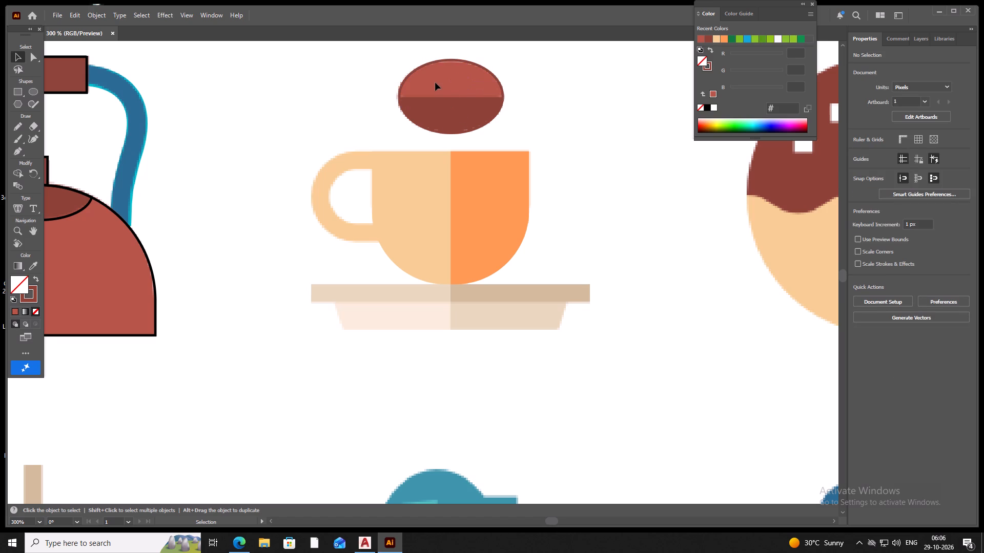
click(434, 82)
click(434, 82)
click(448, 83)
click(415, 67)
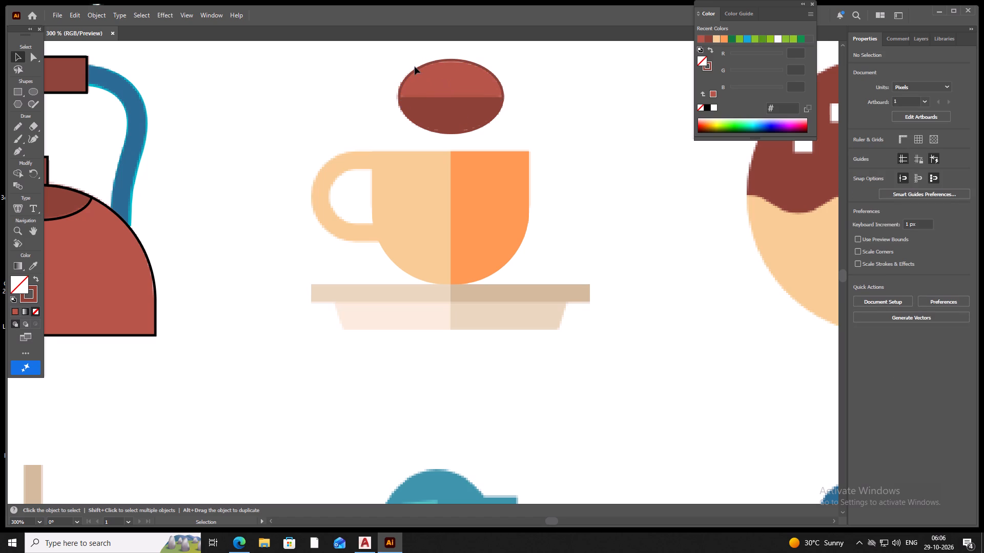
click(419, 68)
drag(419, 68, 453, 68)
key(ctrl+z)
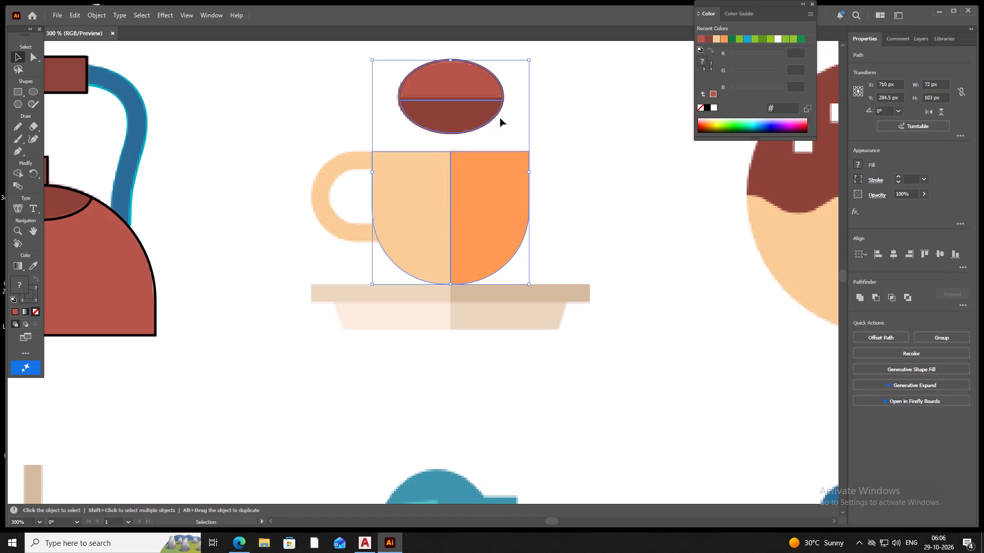
Move the bean's outlined lower half to about X 772, Y 270 px and its upper half to about X 771, Y 248 px.
click(601, 179)
click(471, 124)
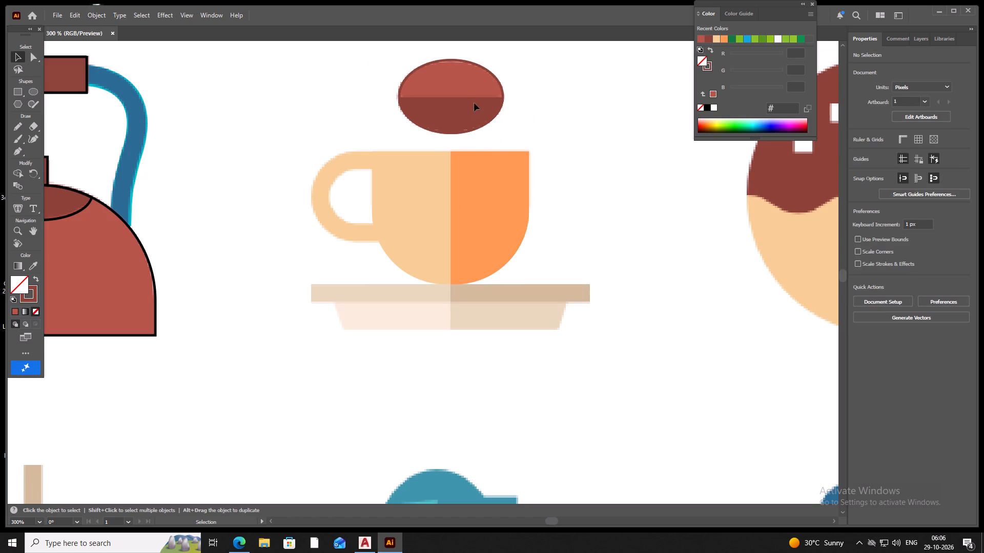
drag(483, 124, 618, 147)
drag(501, 94, 588, 84)
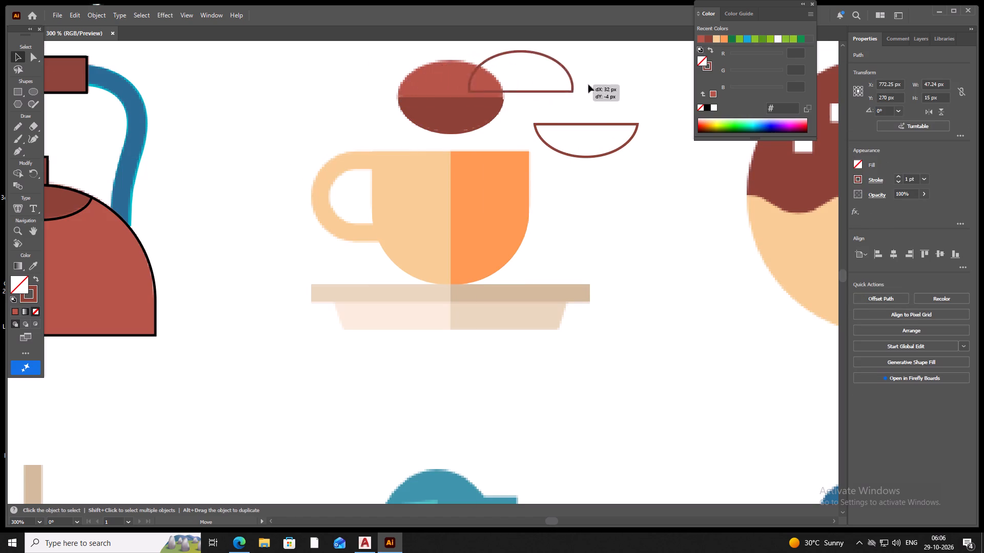
drag(588, 84, 637, 108)
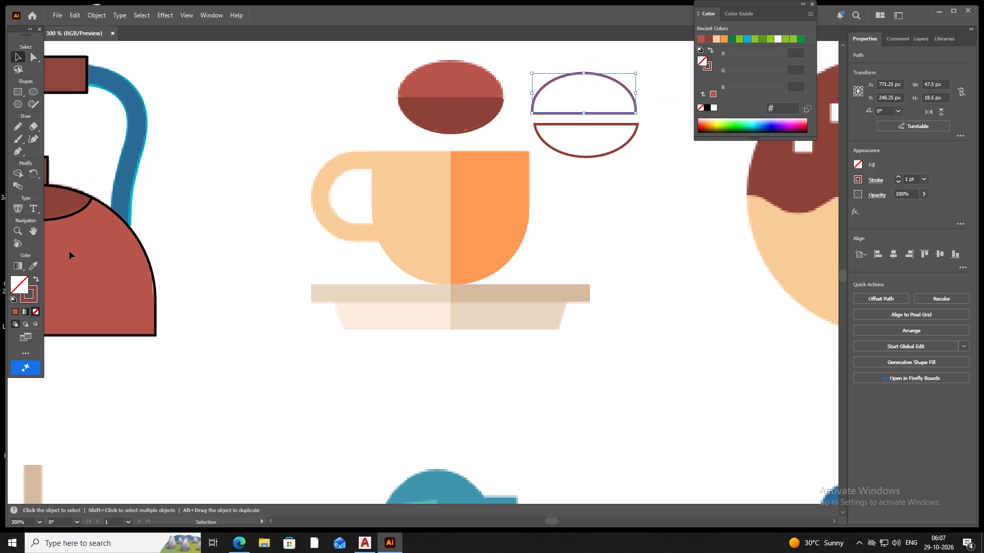
Fill the bean's outlined upper half with the reddish brown #b75548 sampled from the original bean, without a stroke.
click(14, 312)
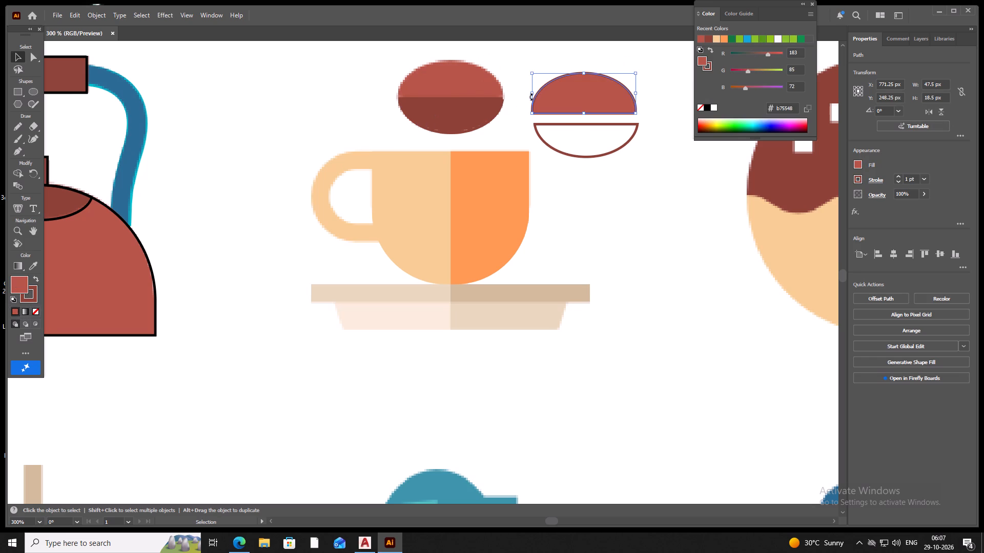
click(36, 266)
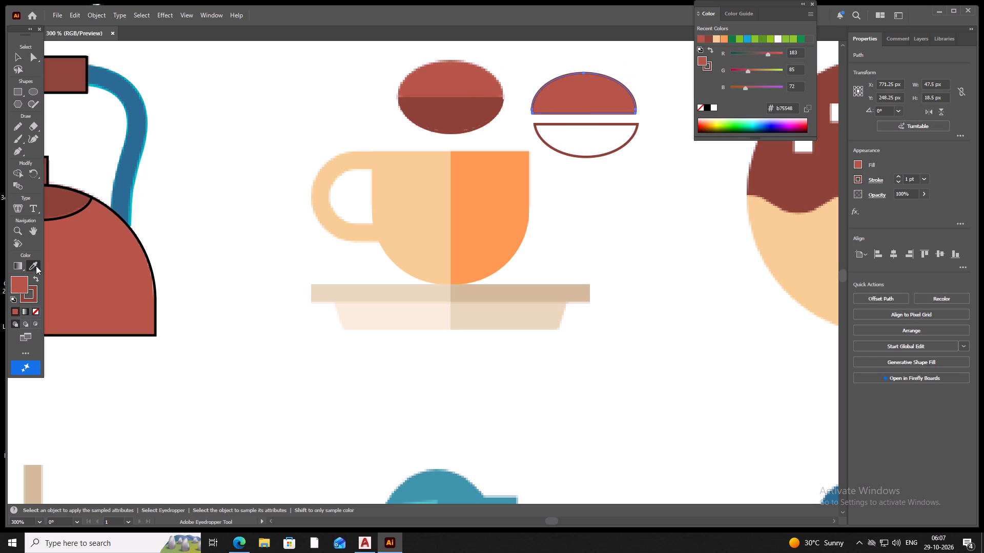
click(447, 70)
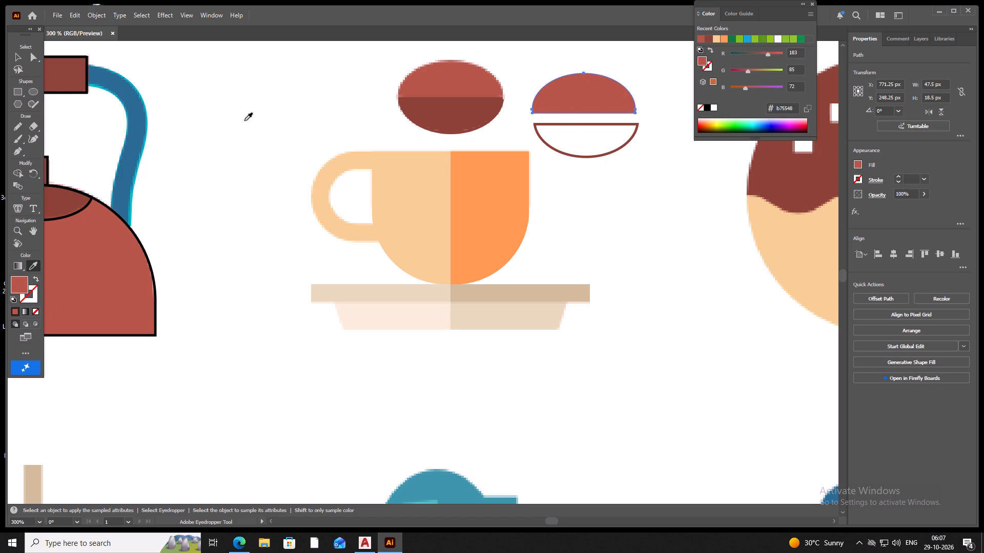
Sample the dark brown #8e4238 from the original bean's lower half and fill the outlined lower half with it.
click(21, 56)
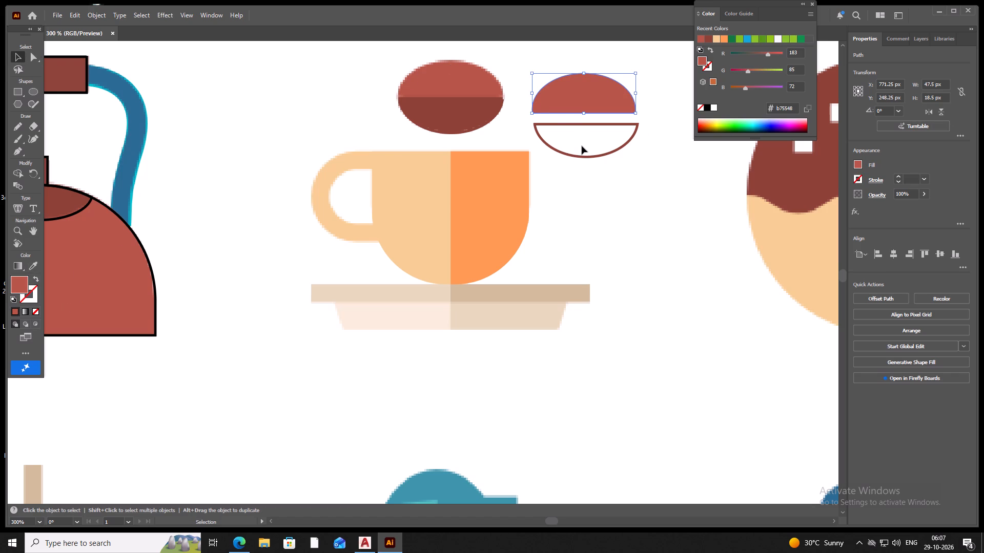
click(582, 146)
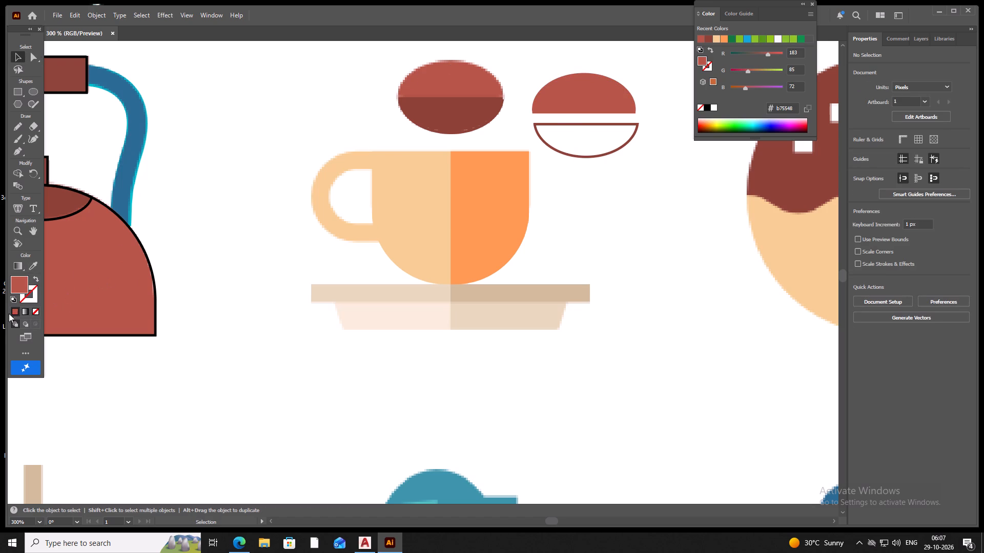
click(37, 266)
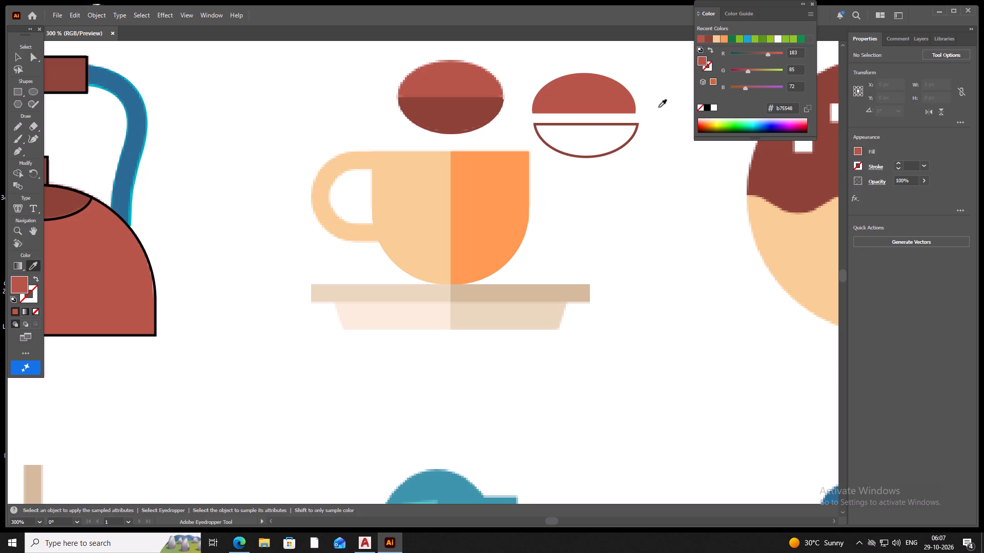
click(456, 118)
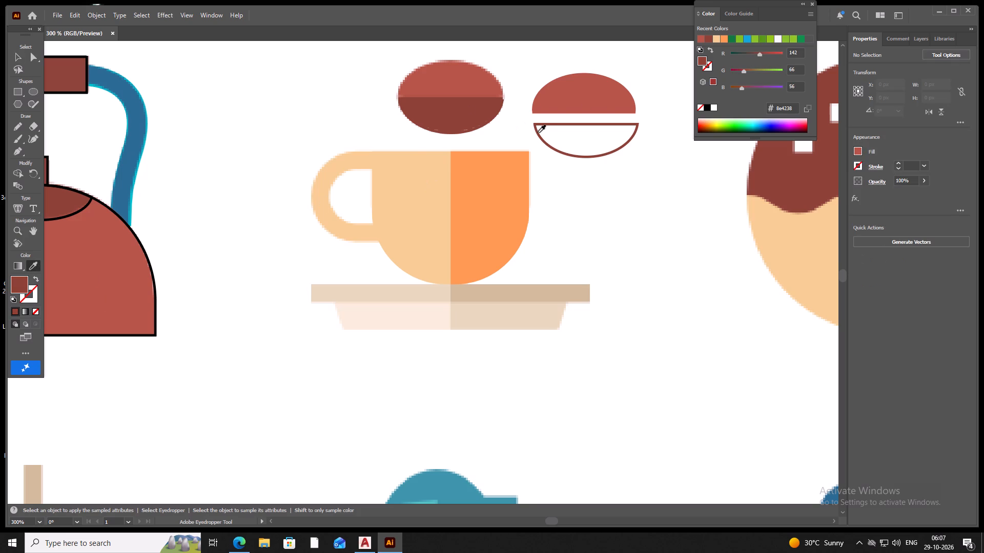
click(14, 58)
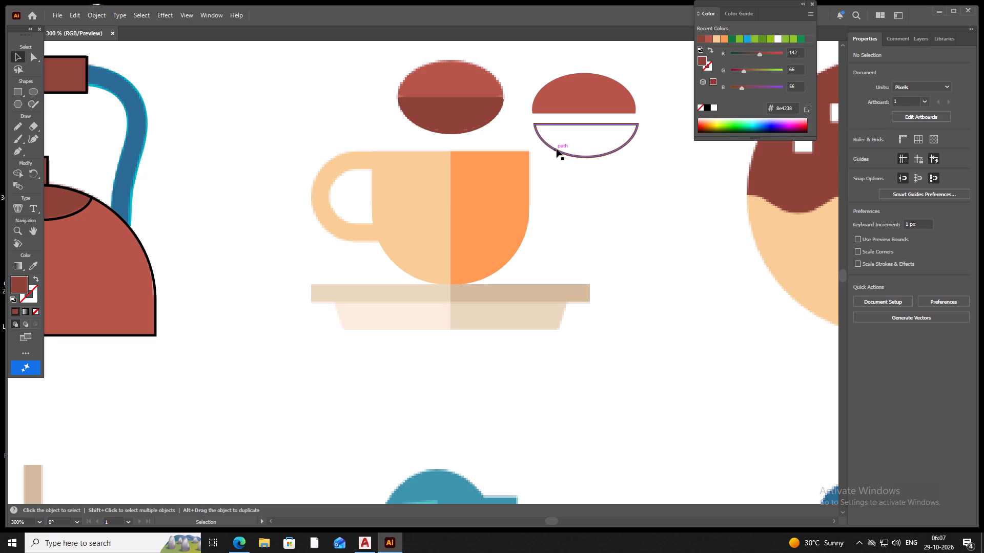
click(607, 152)
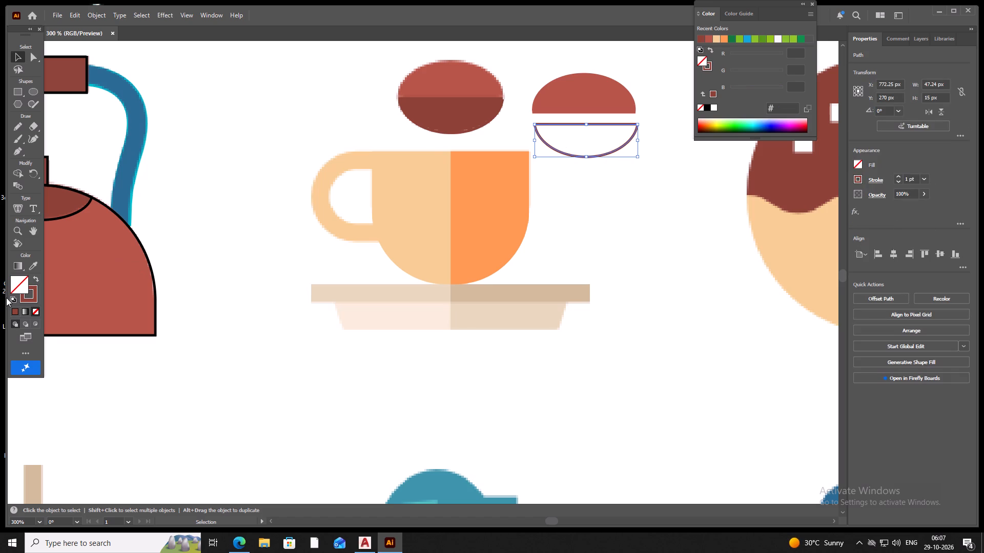
click(17, 310)
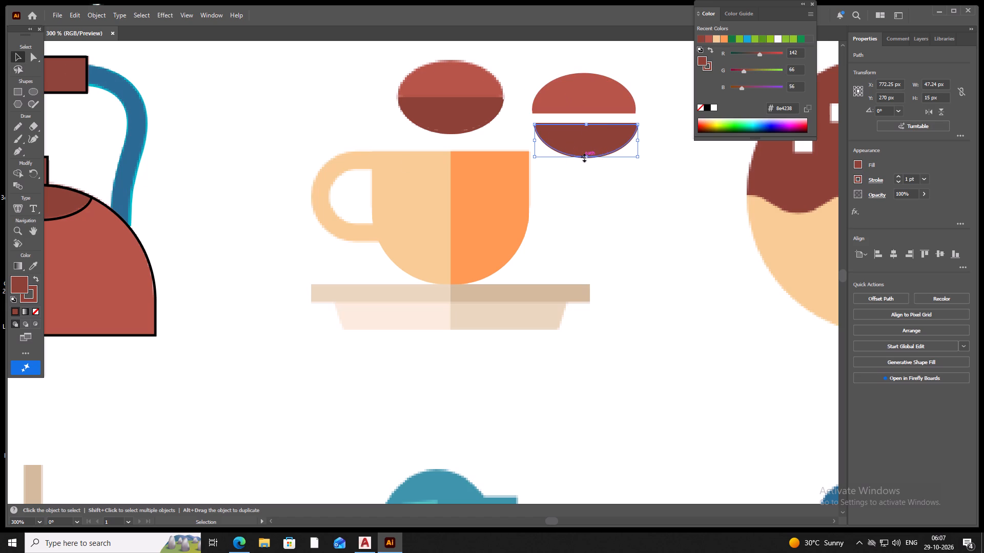
Move the filled dark brown half back over the lower part of the original bean above the orange cup.
drag(588, 141, 482, 134)
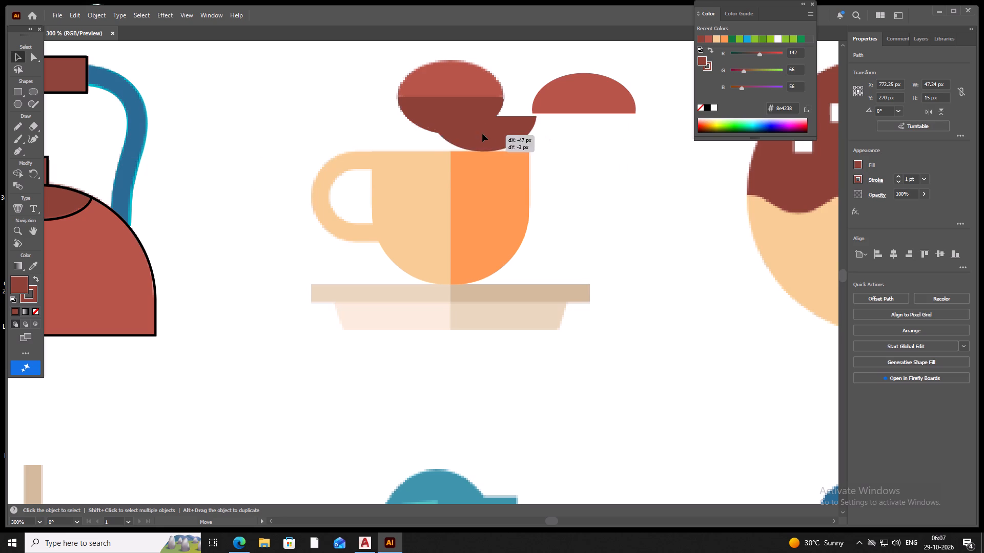
drag(482, 134, 452, 118)
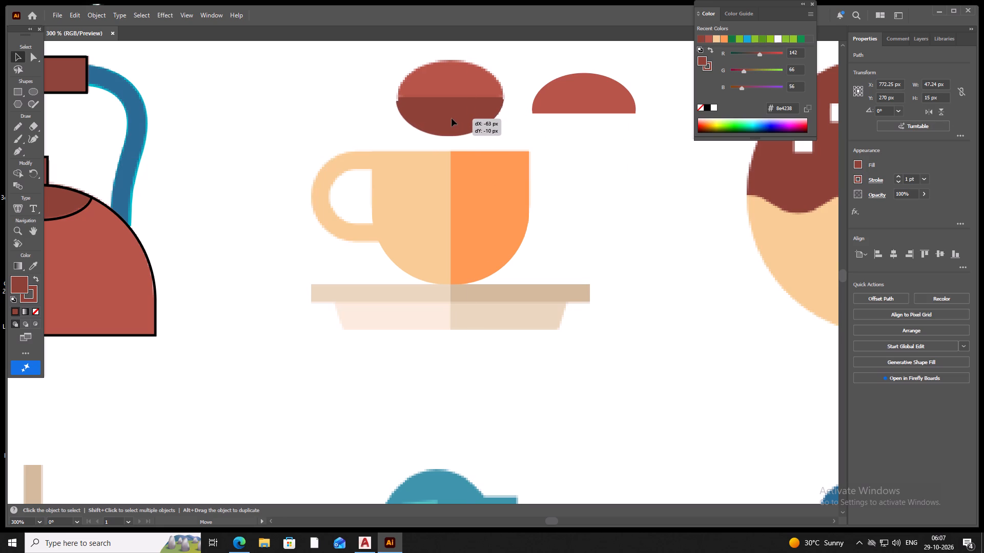
drag(452, 118, 453, 117)
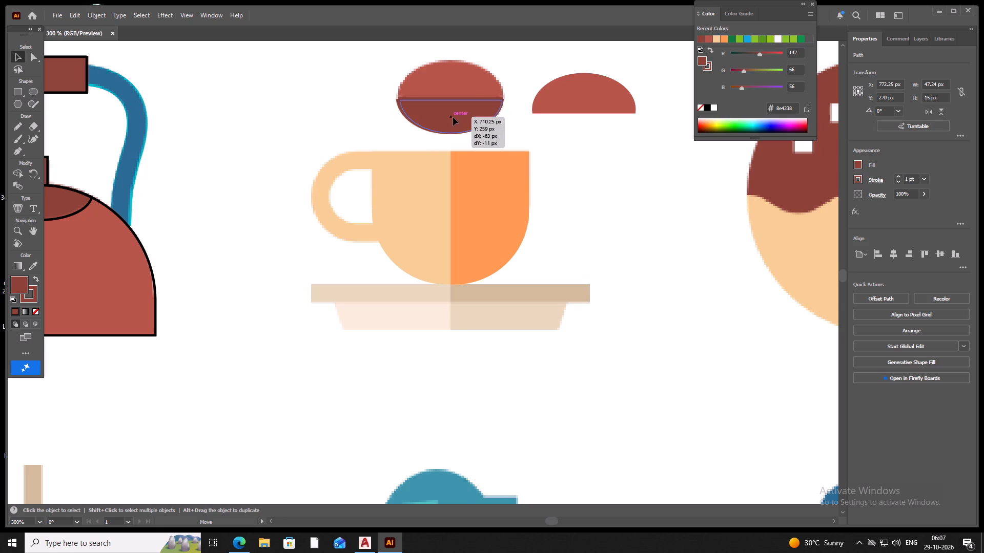
drag(453, 117, 454, 116)
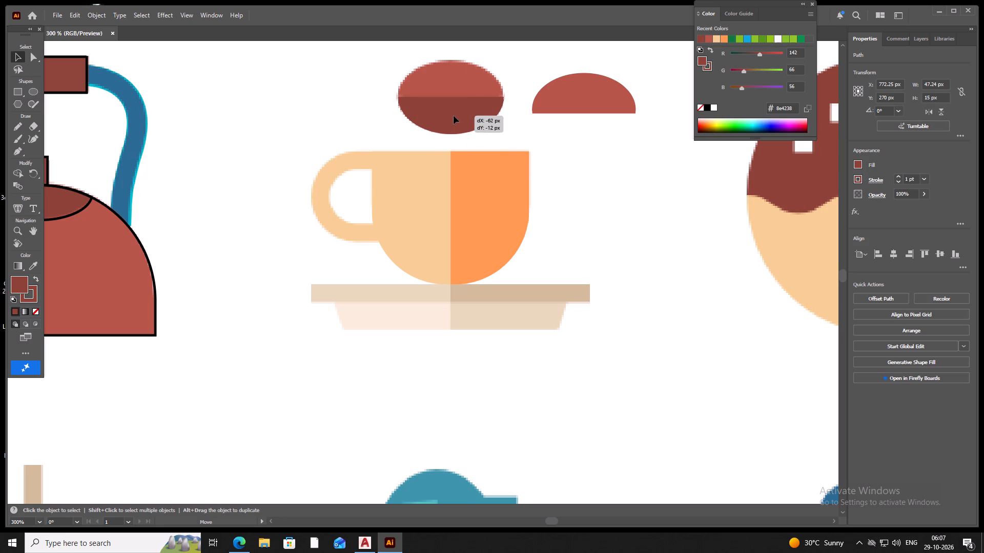
drag(454, 116, 456, 115)
drag(456, 115, 454, 115)
Move the filled reddish-brown upper half onto the bean at about X 710.25, Y 240.75 px so it meets the dark half.
click(581, 92)
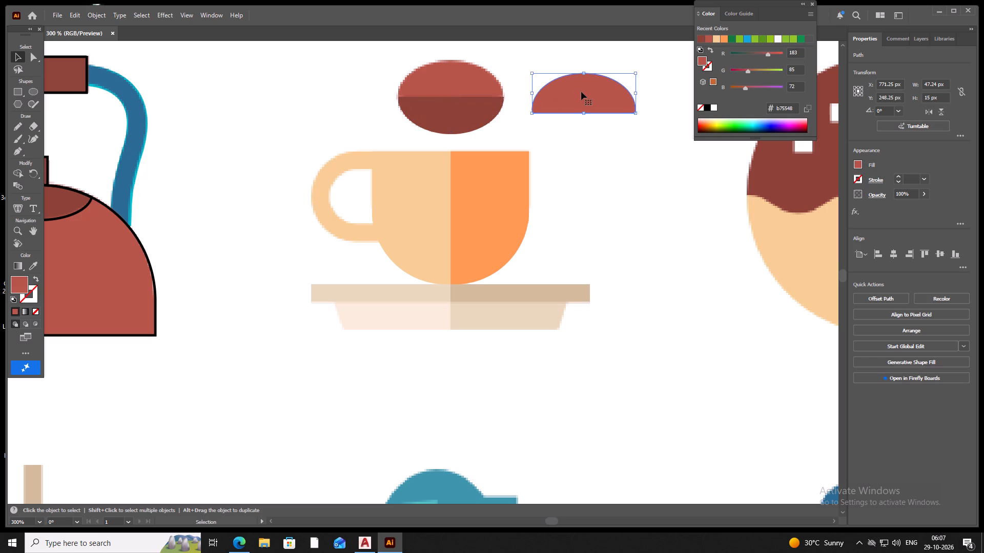
drag(581, 92, 448, 74)
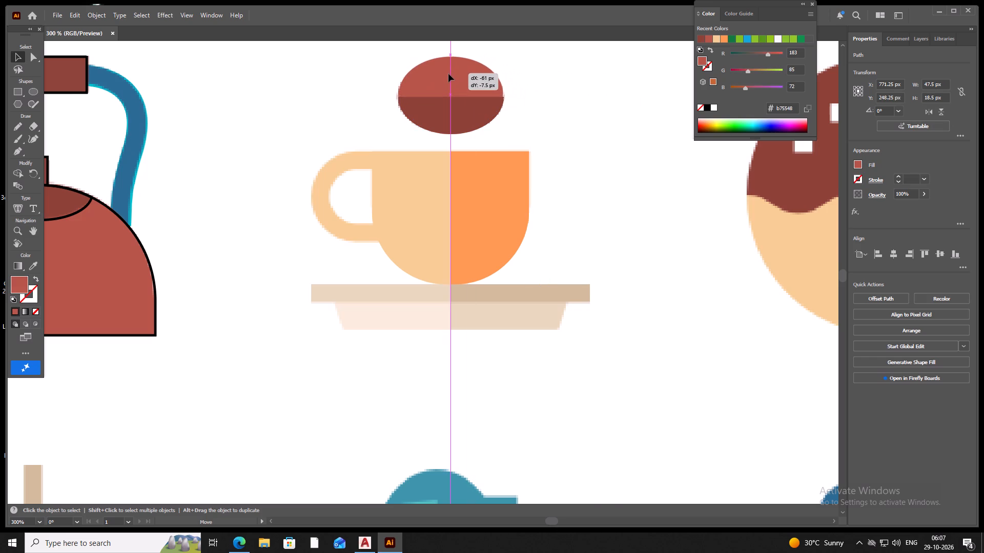
drag(448, 74, 450, 74)
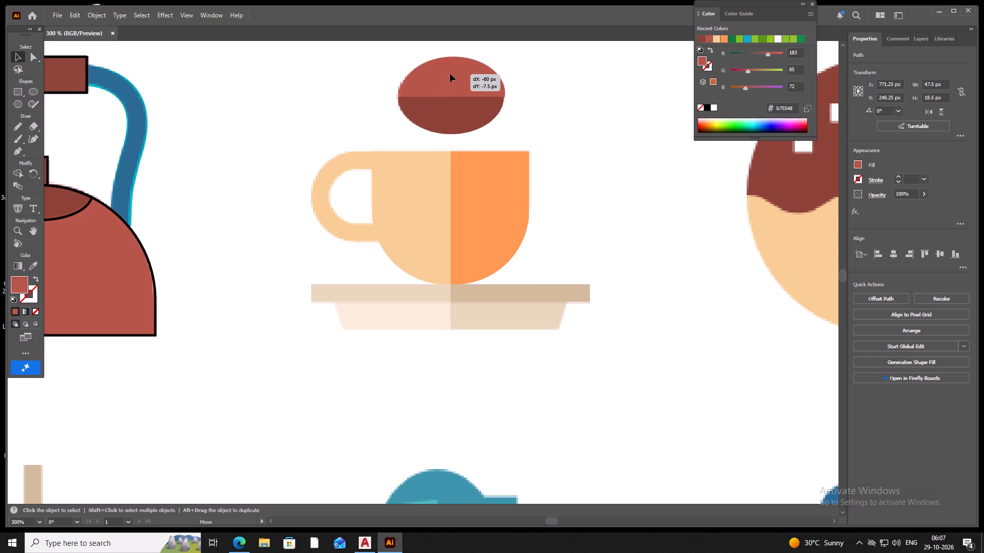
drag(450, 74, 447, 74)
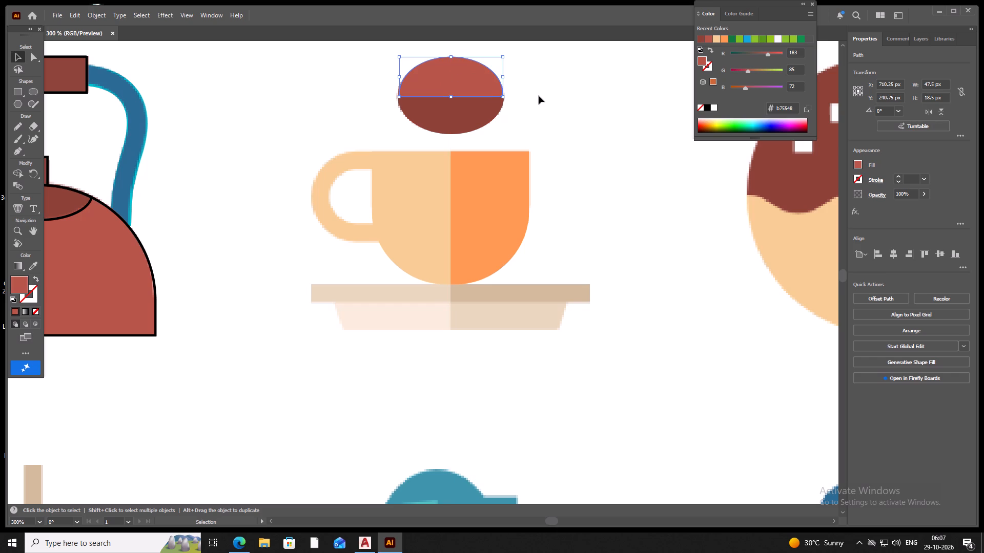
click(539, 96)
Close the coffee.ai document, saving its changes, and close the program window.
scroll(544, 180, down, 3)
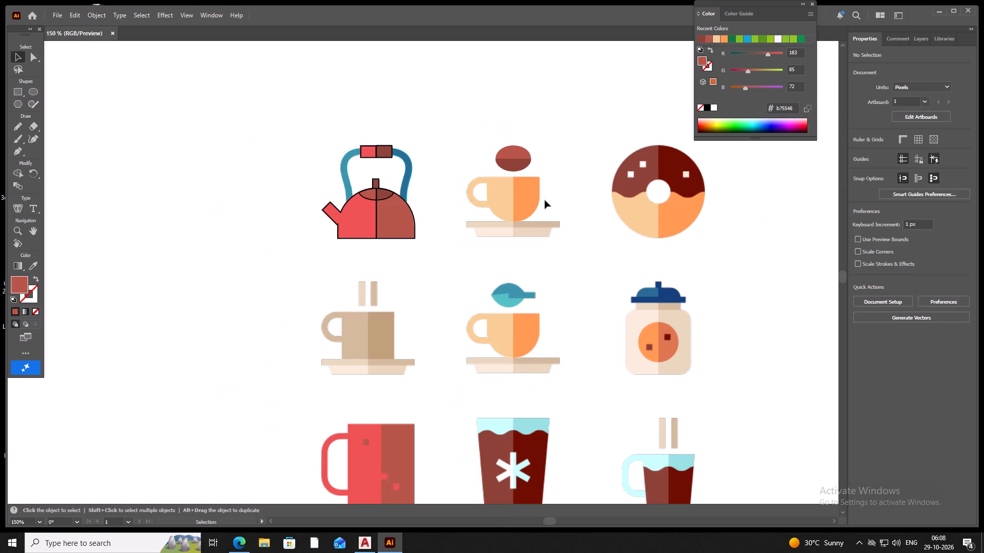
scroll(545, 200, up, 2)
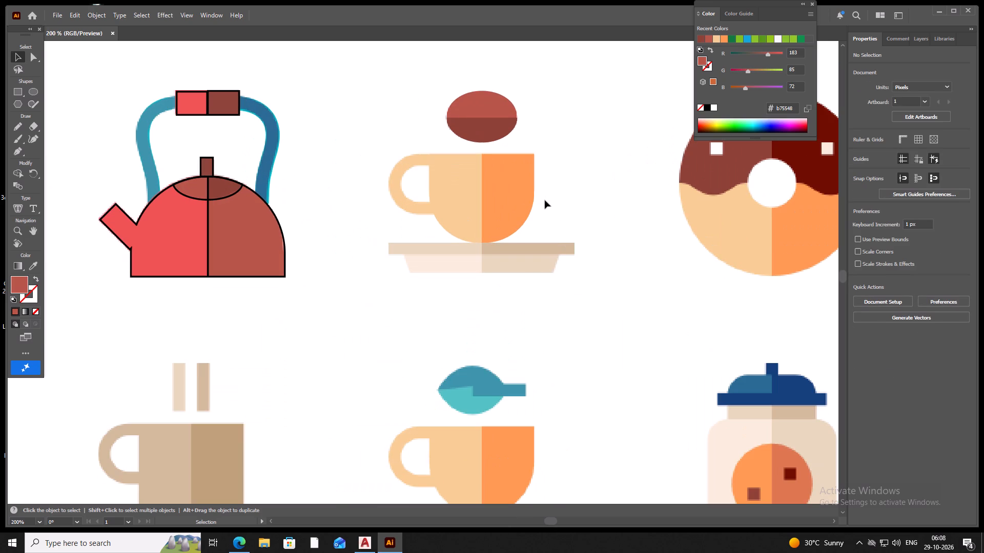
key(ctrl+w)
key(ctrl+s)
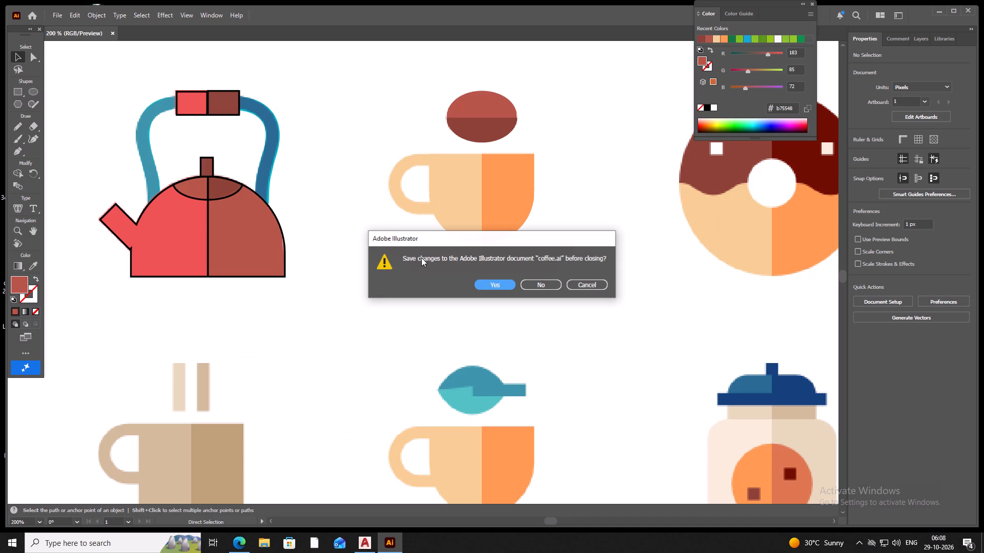
click(494, 283)
click(971, 7)
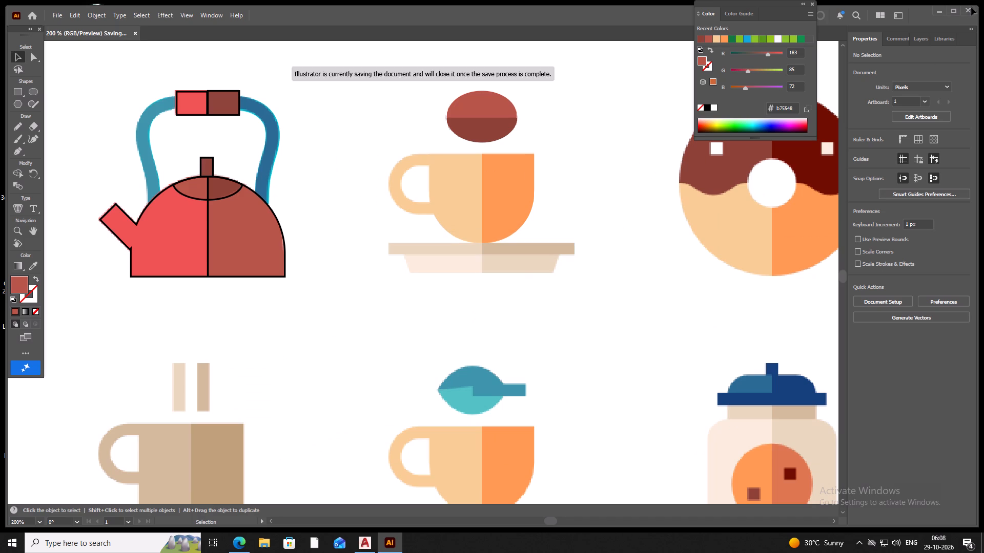